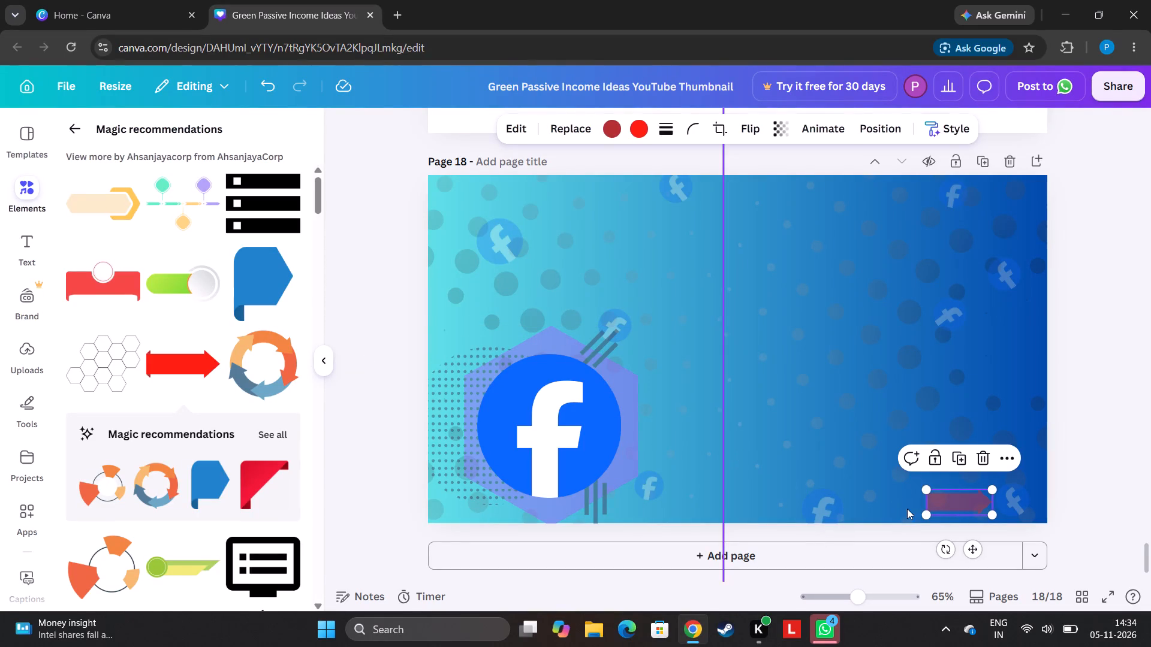
Enlarge the translucent red arrow at the bottom of page 18 to about 180 wide, keeping its proportions.
{"action": "left_click_drag", "start_coordinate": [928, 513], "coordinate": [858, 518]}
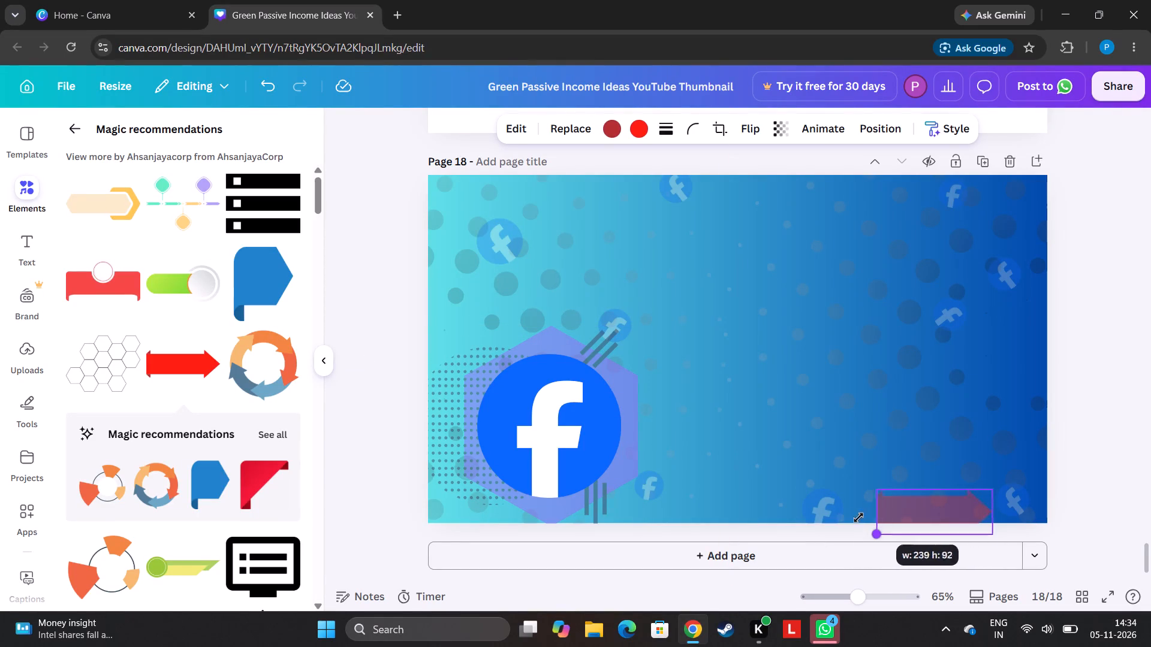
{"action": "left_click_drag", "start_coordinate": [858, 518], "coordinate": [841, 427]}
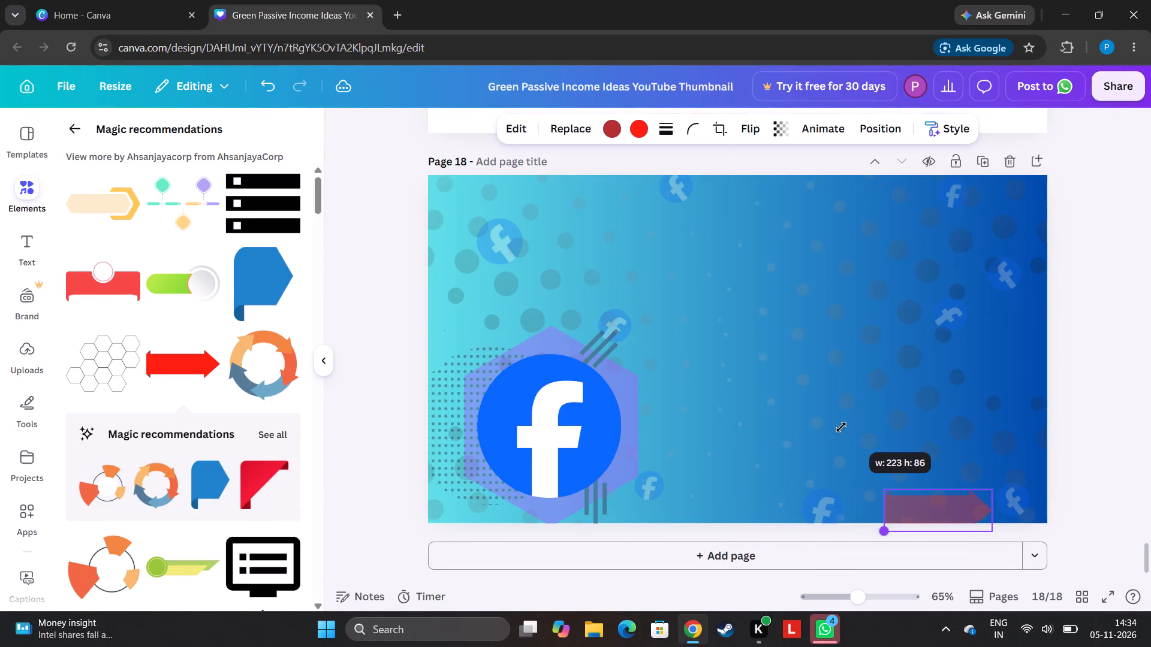
{"action": "left_click_drag", "start_coordinate": [841, 427], "coordinate": [854, 380]}
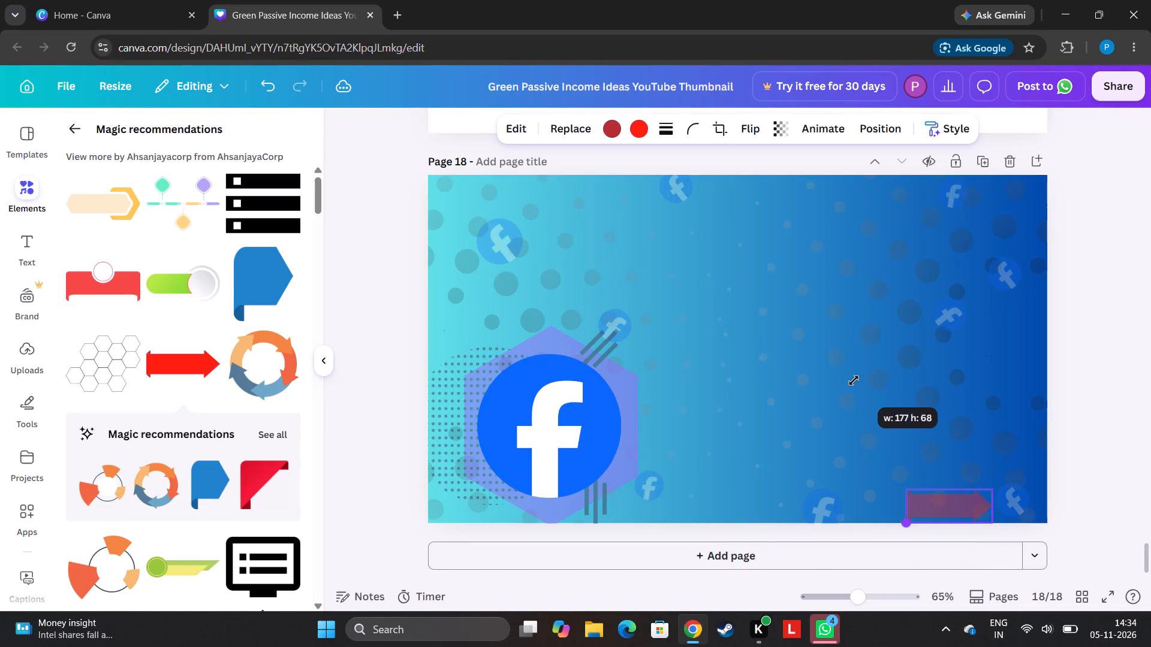
{"action": "left_click_drag", "start_coordinate": [854, 380], "coordinate": [854, 380]}
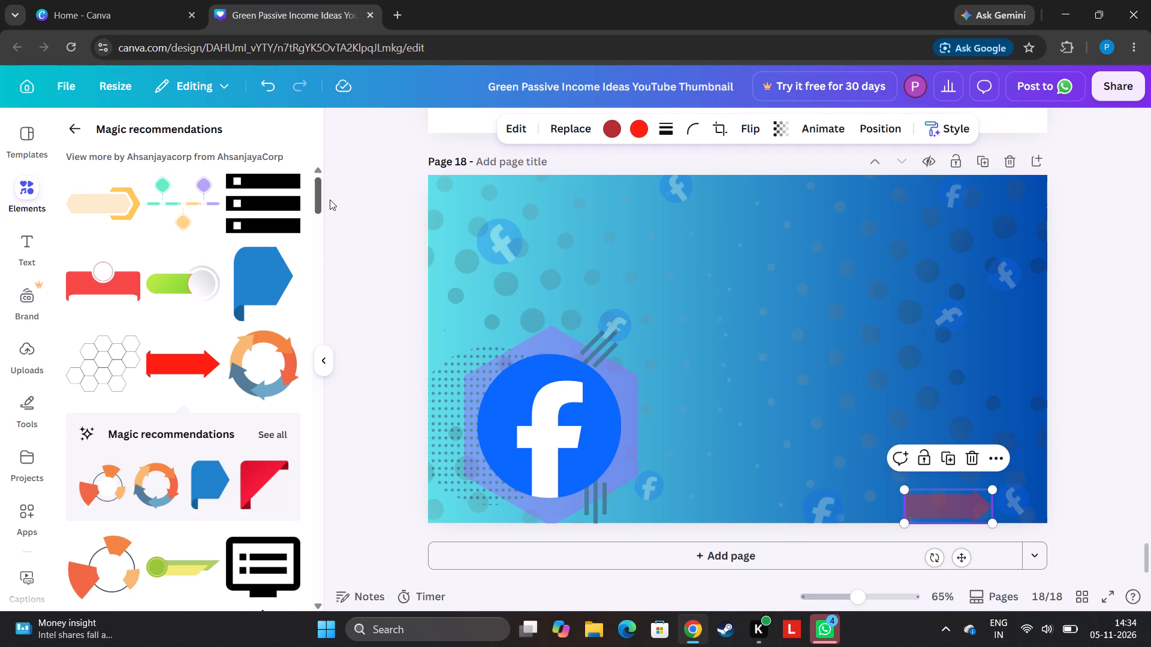
Add the plain black line from the recently used elements and place it horizontally near the top of the page's right half.
{"action": "left_click_drag", "start_coordinate": [317, 209], "coordinate": [344, 351]}
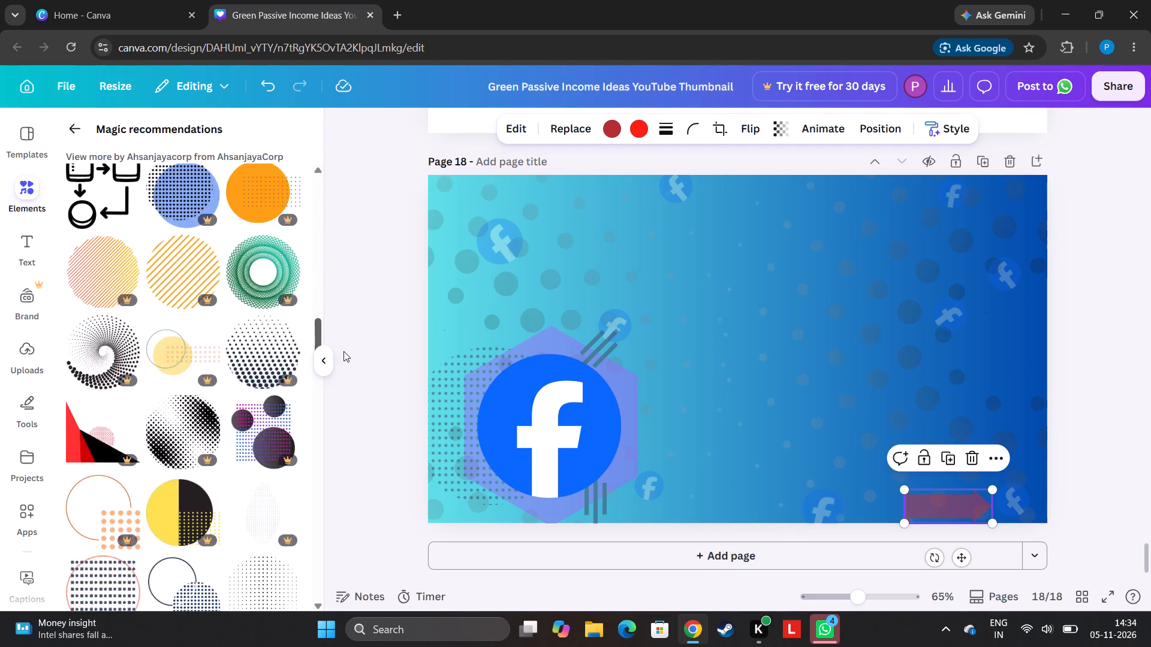
{"action": "left_click_drag", "start_coordinate": [344, 351], "coordinate": [326, 258]}
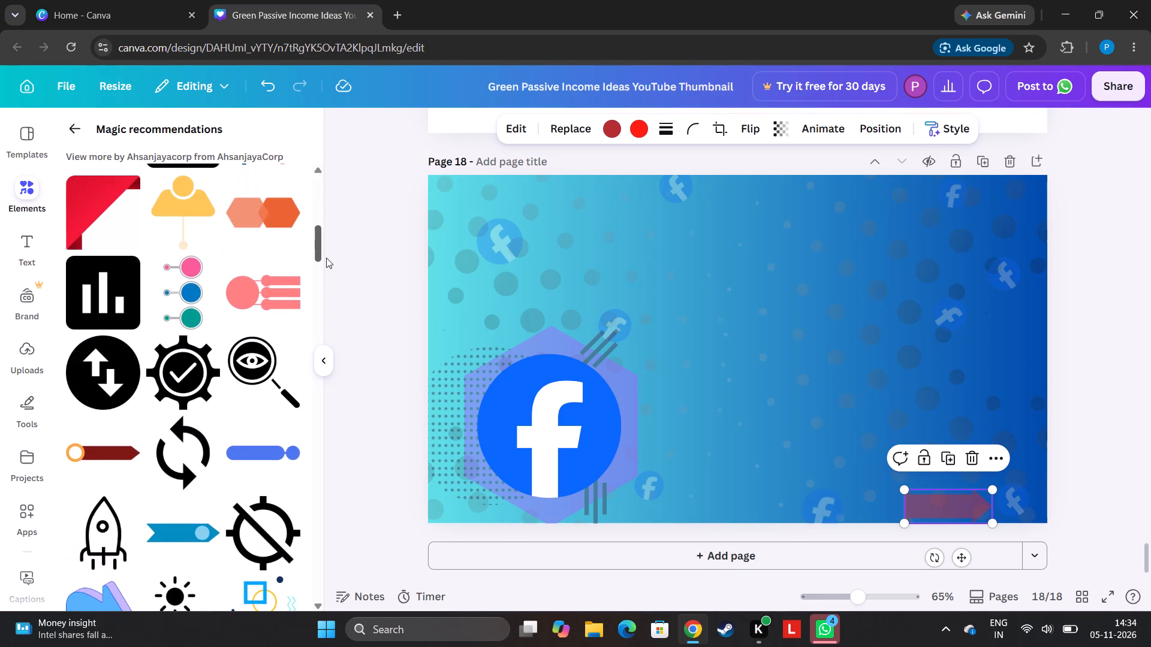
{"action": "left_click_drag", "start_coordinate": [326, 258], "coordinate": [317, 325]}
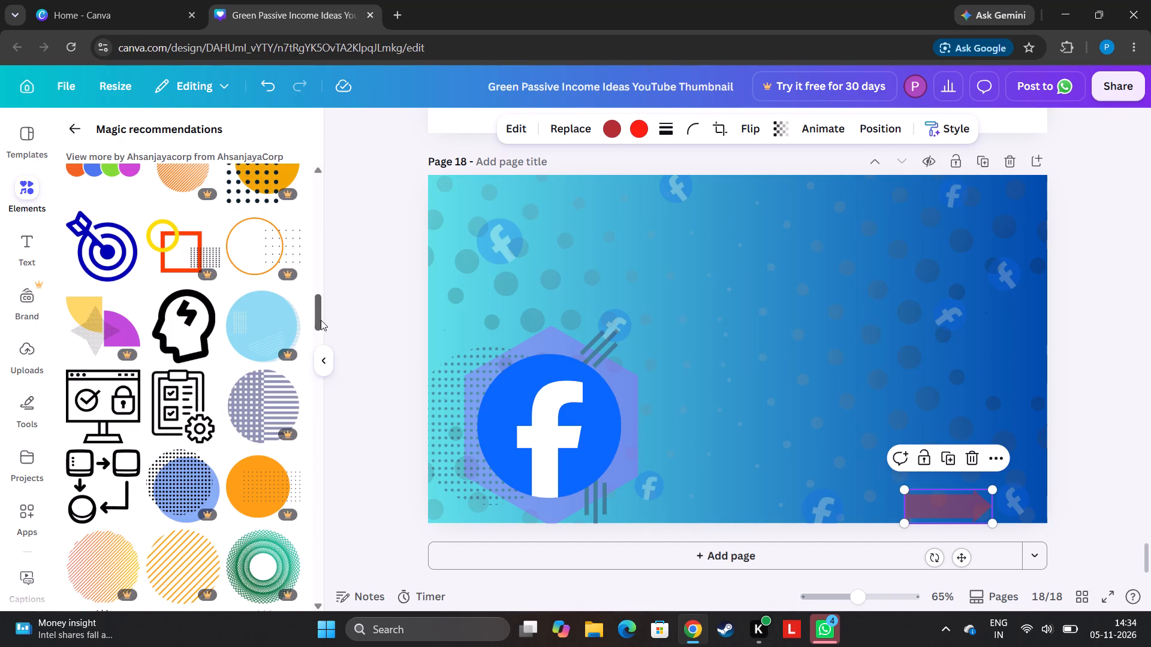
{"action": "left_click_drag", "start_coordinate": [319, 317], "coordinate": [345, 418]}
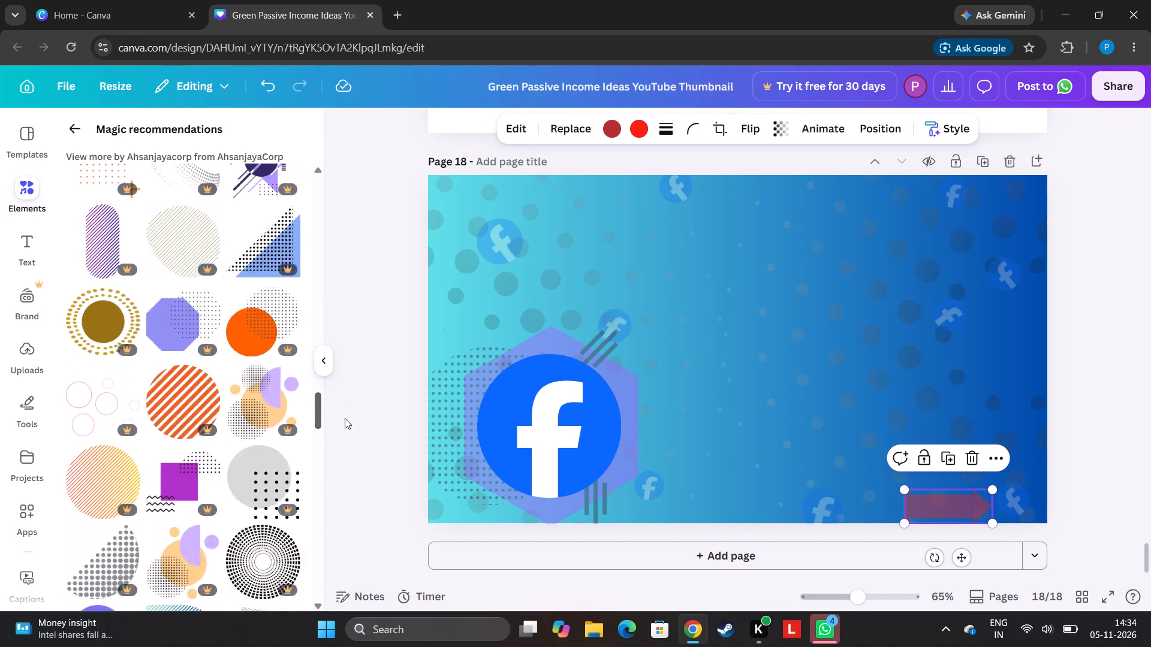
{"action": "left_click_drag", "start_coordinate": [345, 418], "coordinate": [343, 436]}
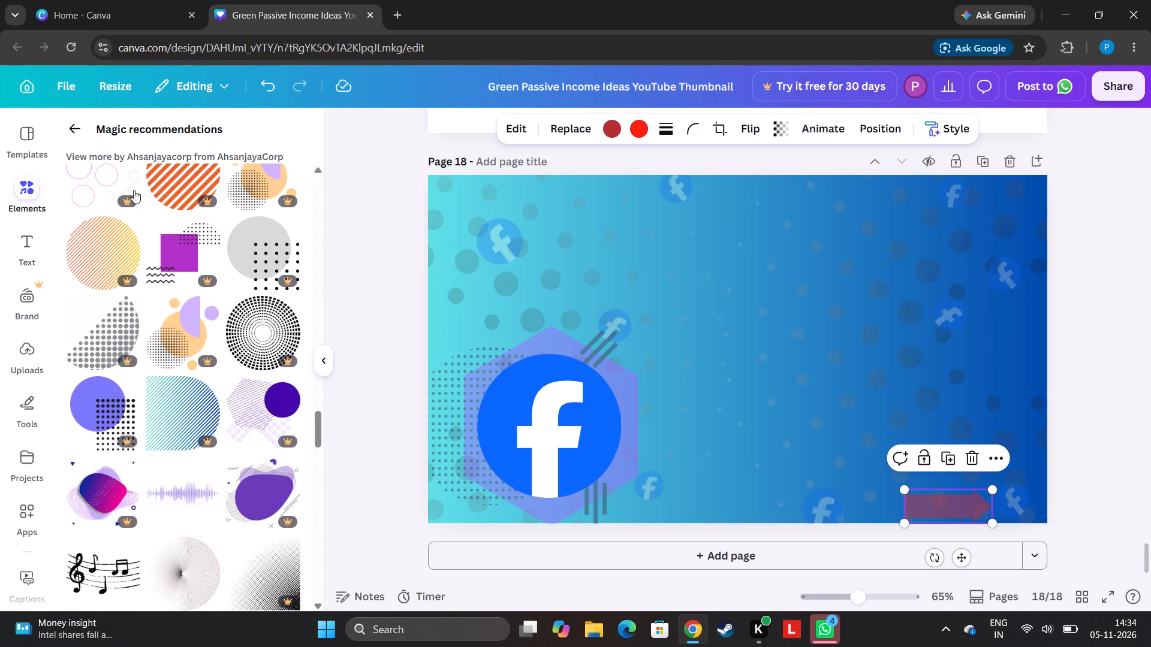
{"action": "left_click", "coordinate": [73, 138]}
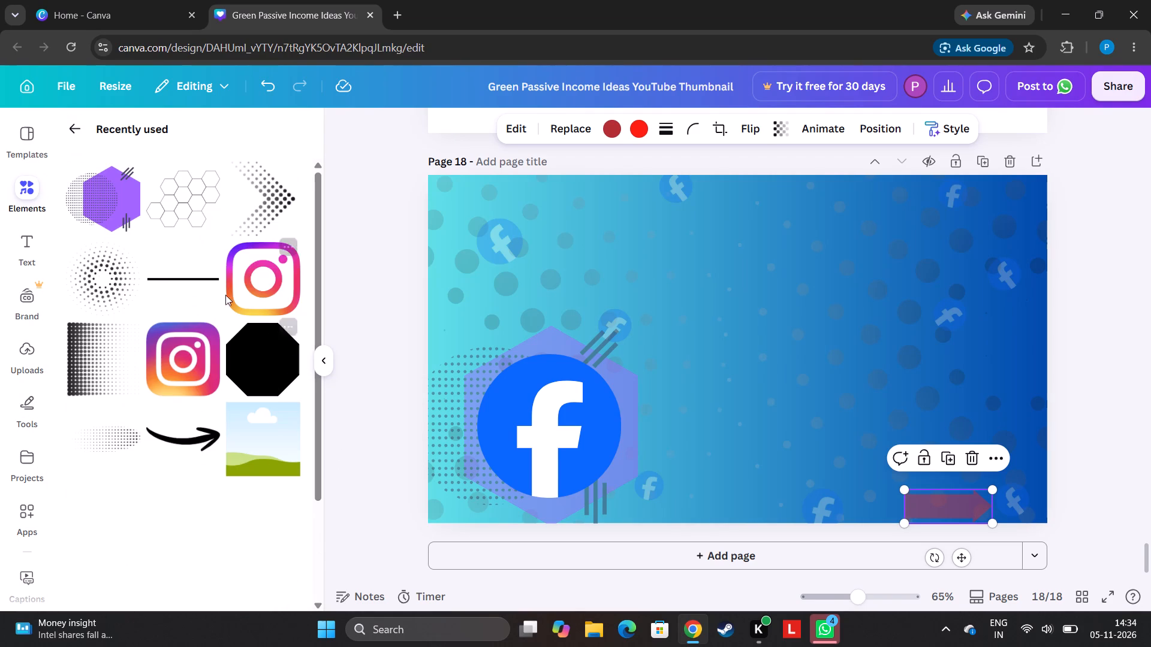
{"action": "left_click", "coordinate": [190, 286]}
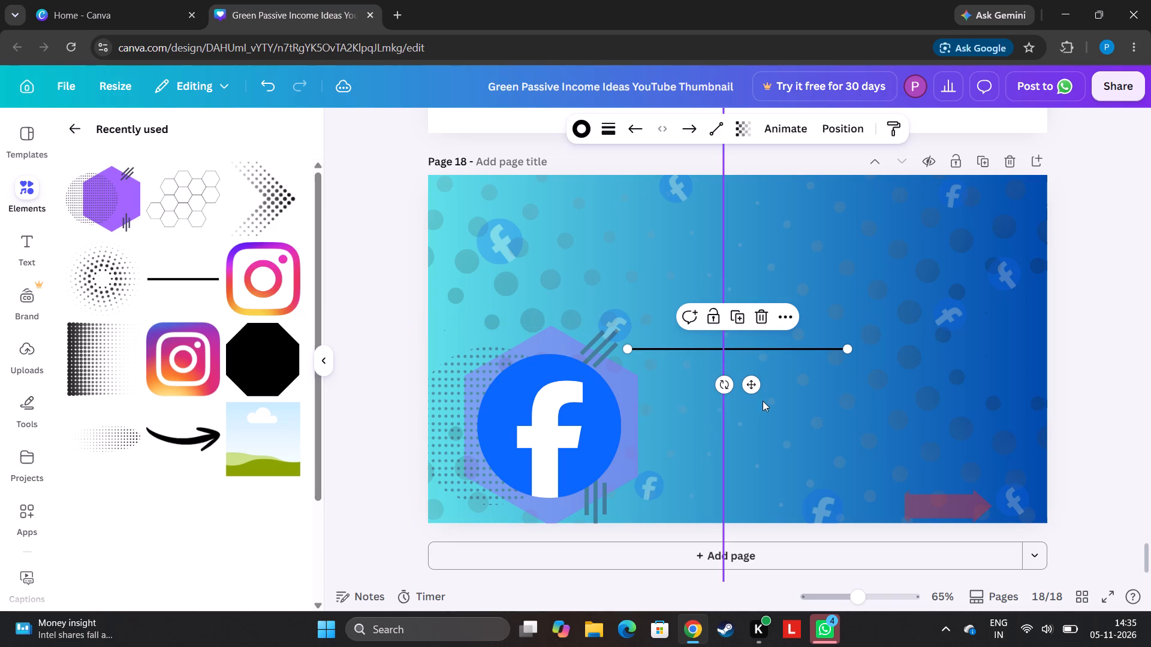
{"action": "left_click_drag", "start_coordinate": [773, 347], "coordinate": [816, 304]}
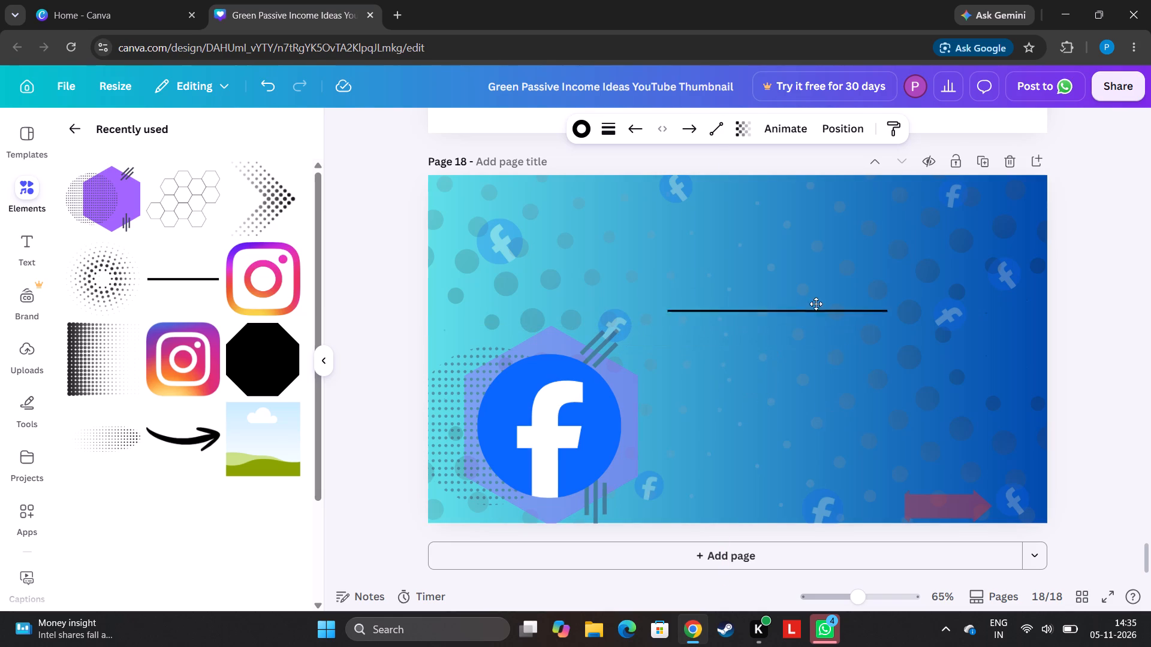
{"action": "left_click_drag", "start_coordinate": [816, 304], "coordinate": [887, 199]}
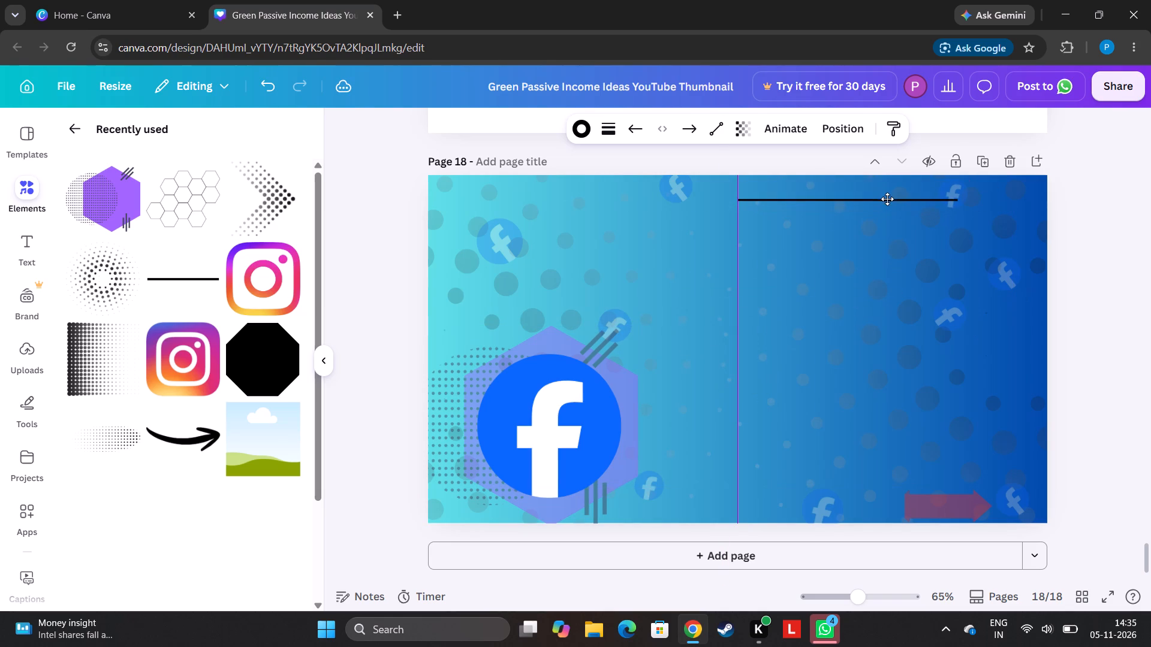
{"action": "left_click_drag", "start_coordinate": [887, 199], "coordinate": [871, 199]}
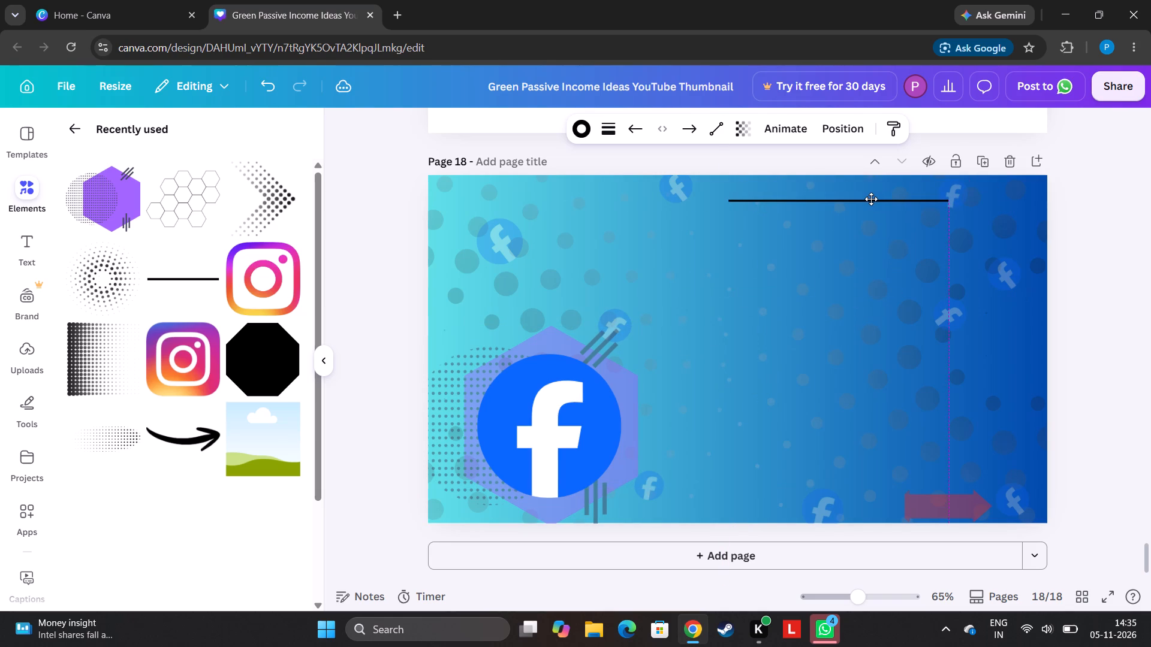
{"action": "left_click_drag", "start_coordinate": [871, 199], "coordinate": [870, 199]}
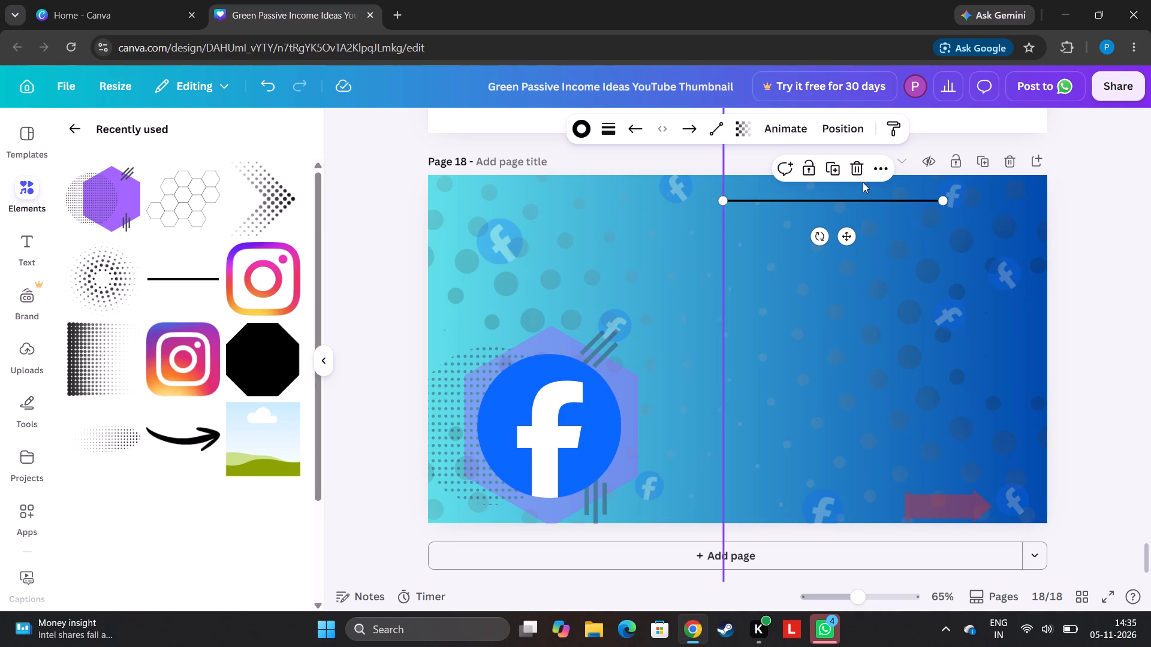
Set the black line's transparency to 23.
{"action": "left_click", "coordinate": [739, 138]}
{"action": "left_click", "coordinate": [714, 184]}
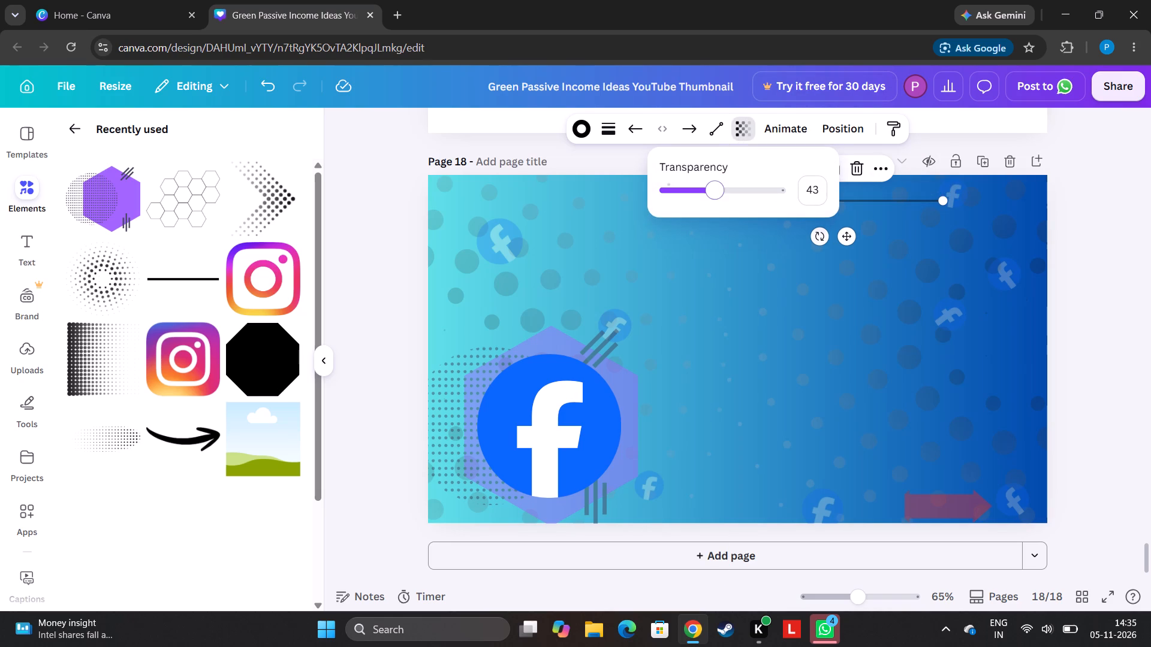
{"action": "left_click_drag", "start_coordinate": [707, 187], "coordinate": [695, 194]}
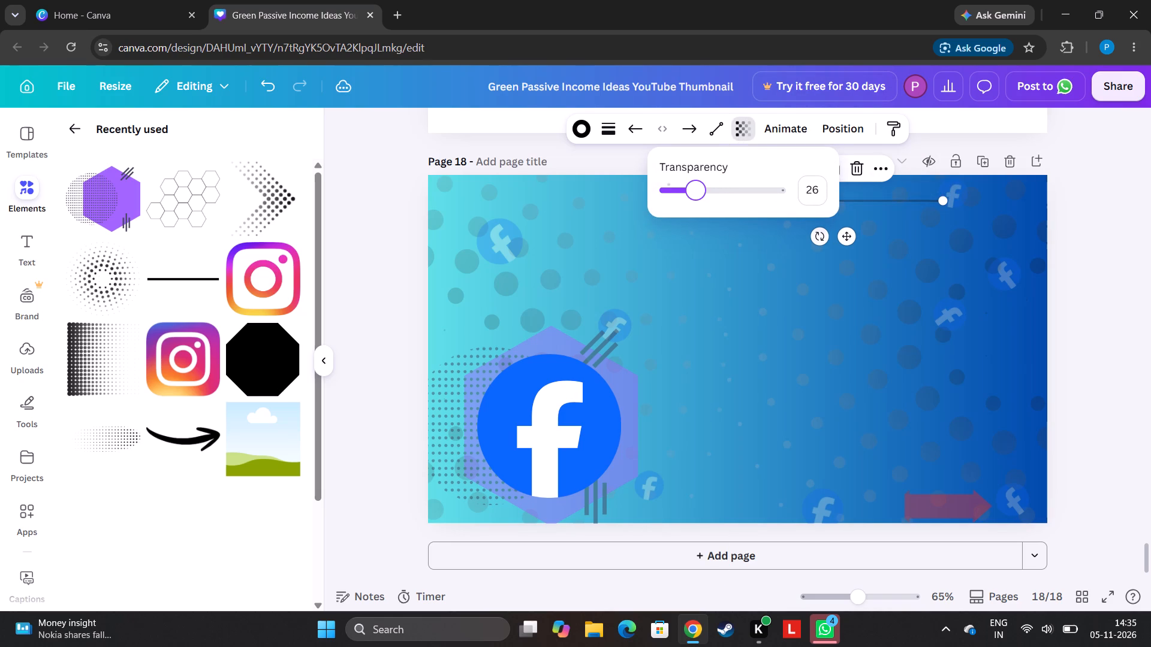
{"action": "left_click_drag", "start_coordinate": [695, 194], "coordinate": [691, 195]}
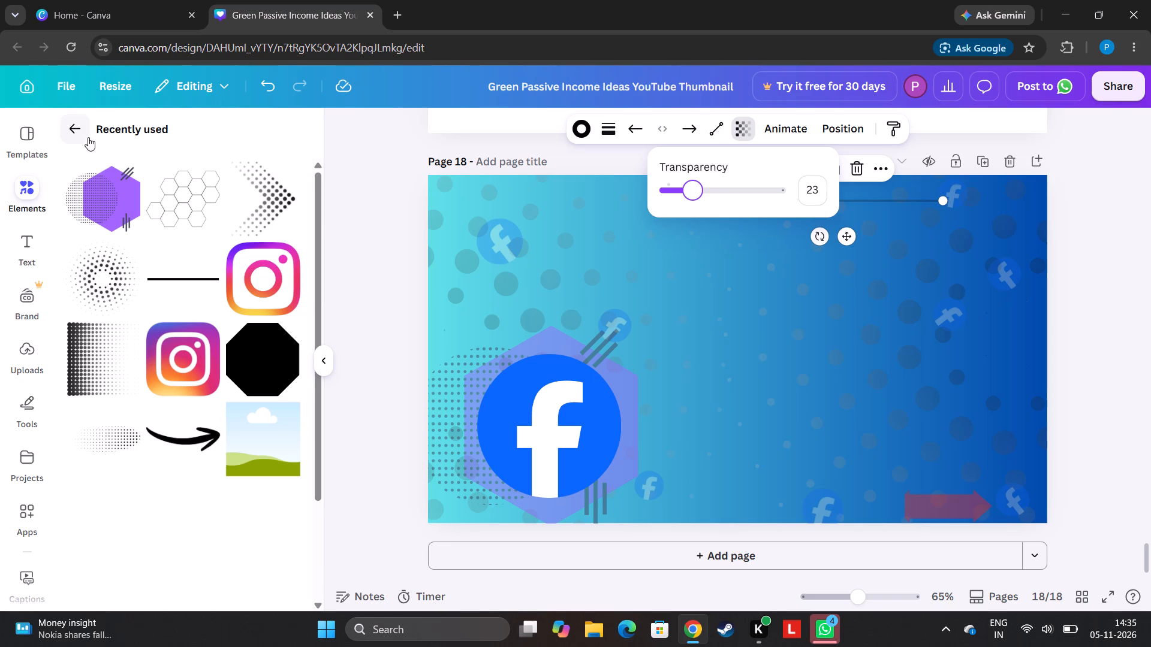
Add a heading below the line and replace its placeholder text with "five".
{"action": "left_click", "coordinate": [80, 131]}
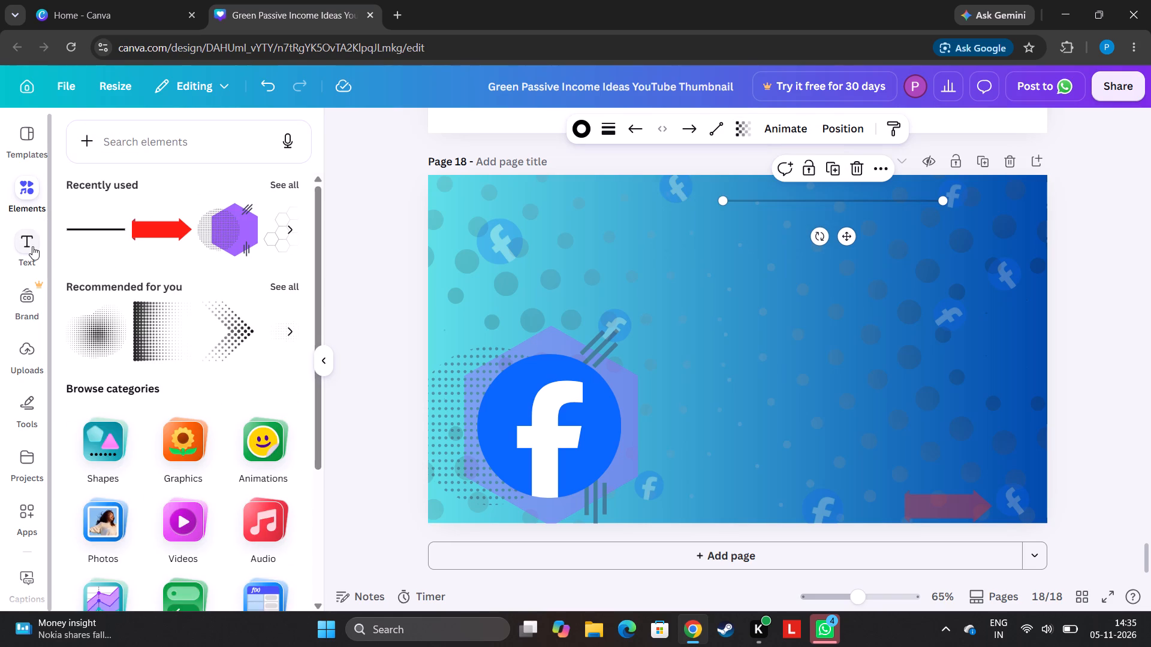
{"action": "left_click", "coordinate": [32, 246]}
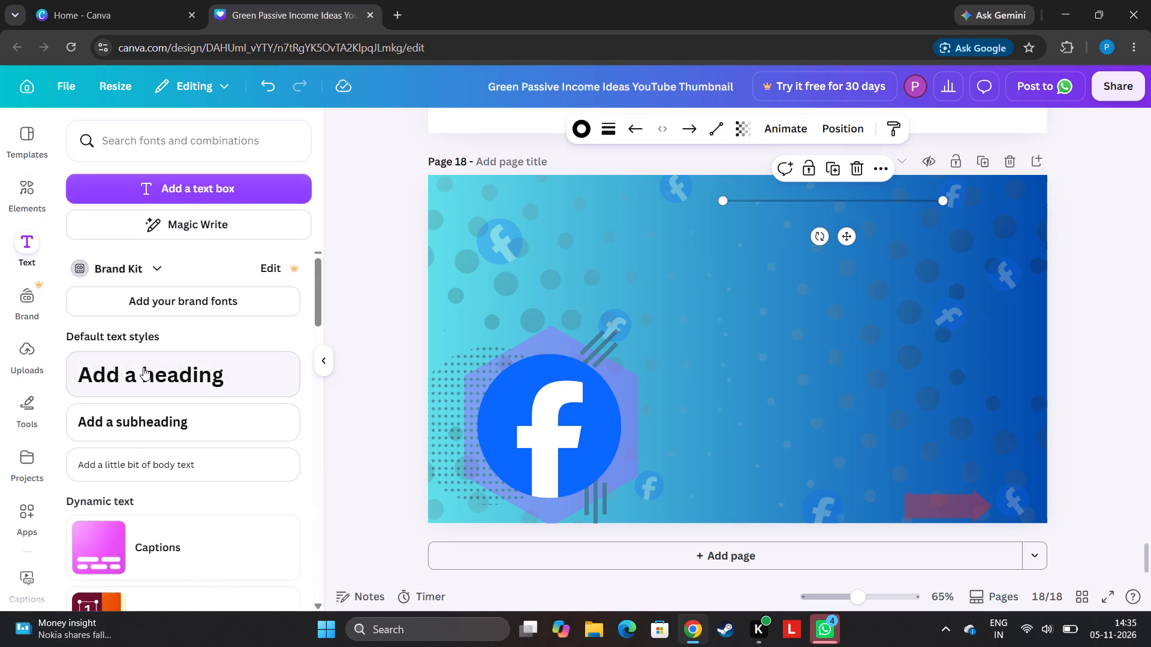
{"action": "left_click", "coordinate": [143, 367]}
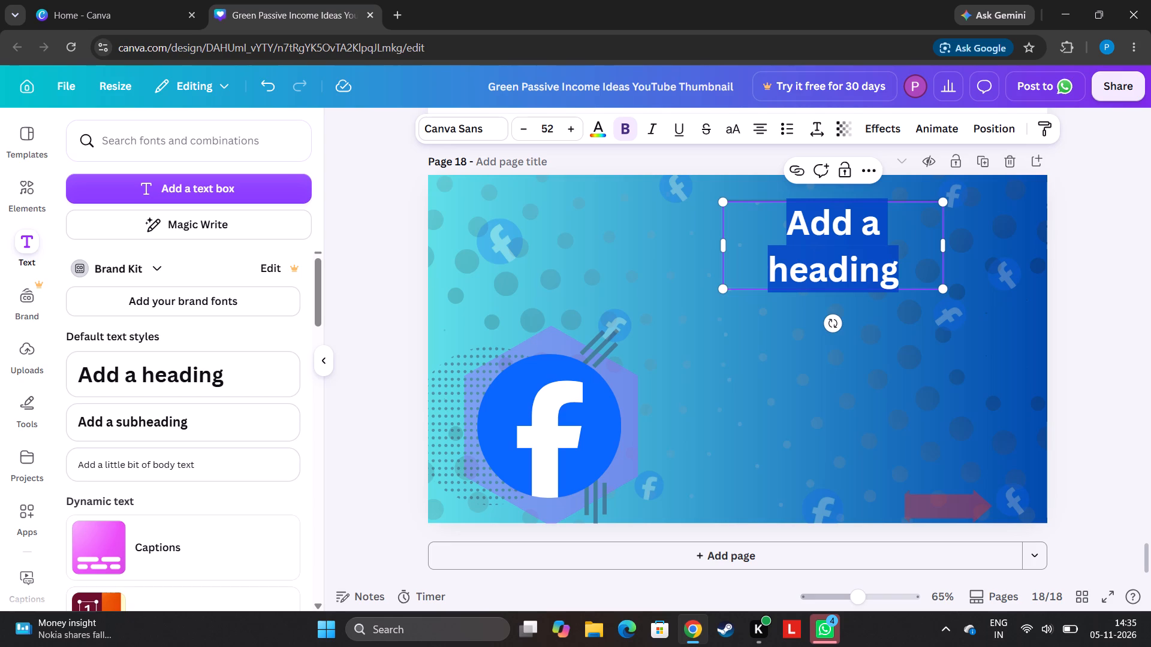
{"action": "key", "text": "BackSpace"}
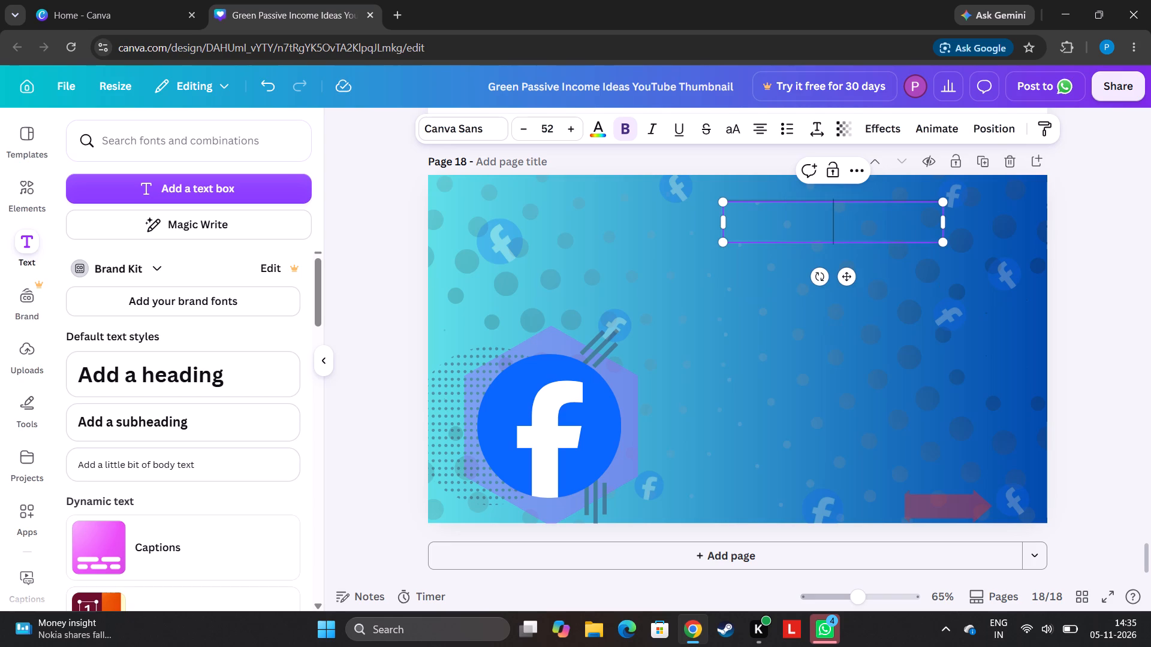
{"action": "type", "text": "fa"}
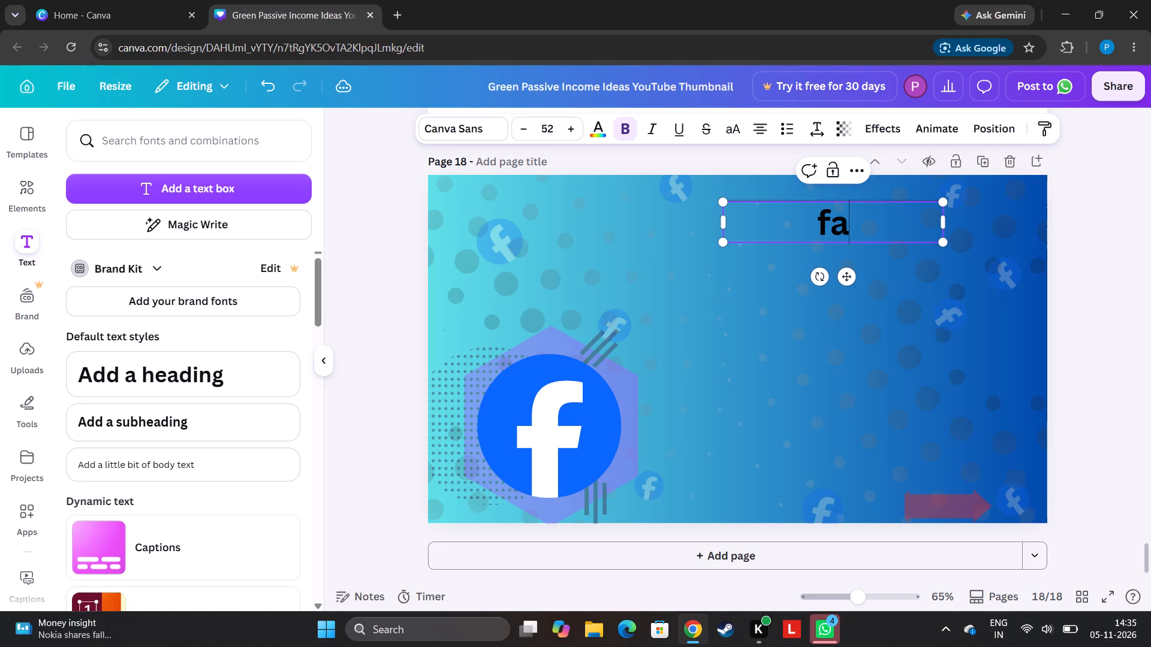
{"action": "key", "text": "BackSpace"}
{"action": "key", "text": "BackSpace"}
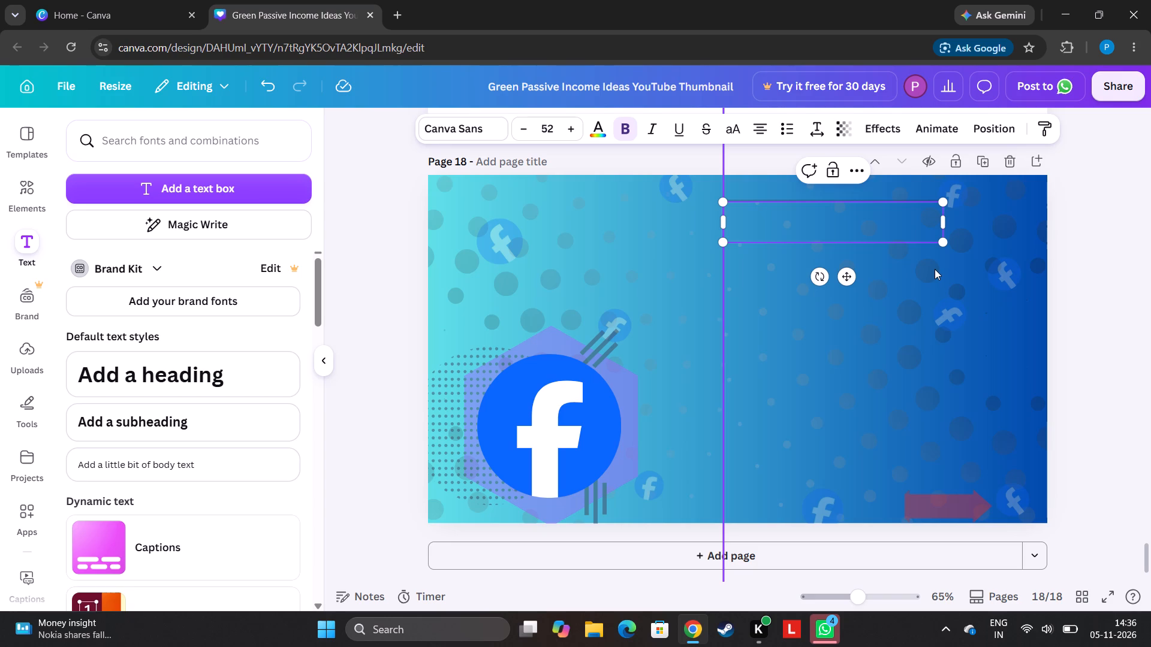
{"action": "key", "text": "f"}
{"action": "key", "text": "i"}
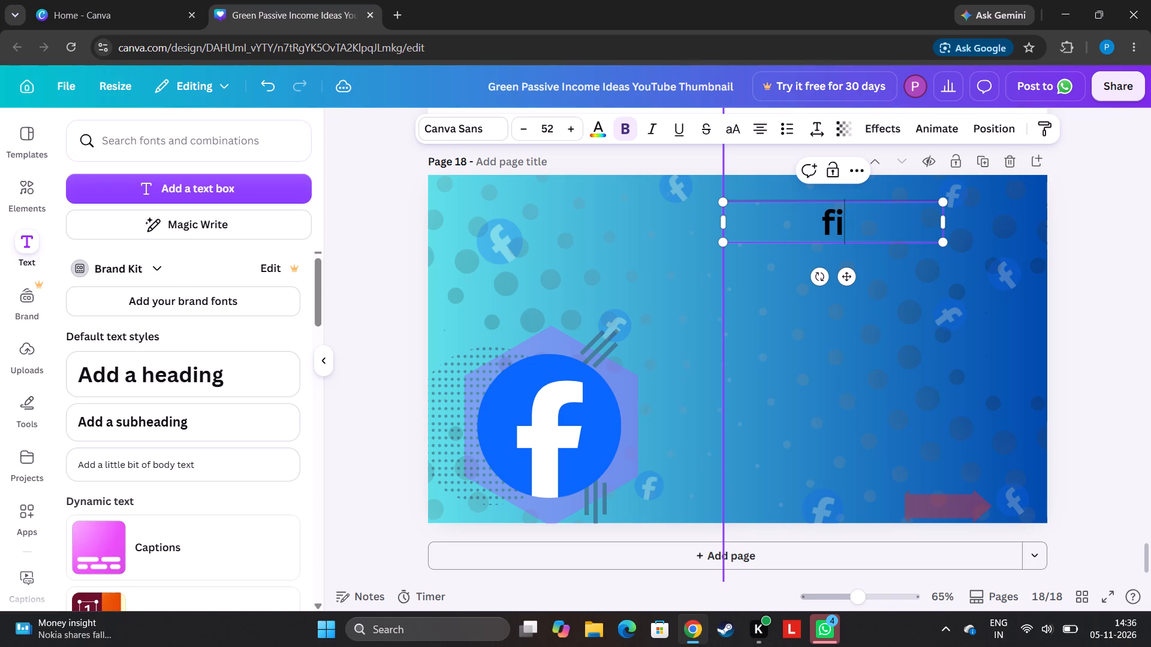
{"action": "type", "text": "ve"}
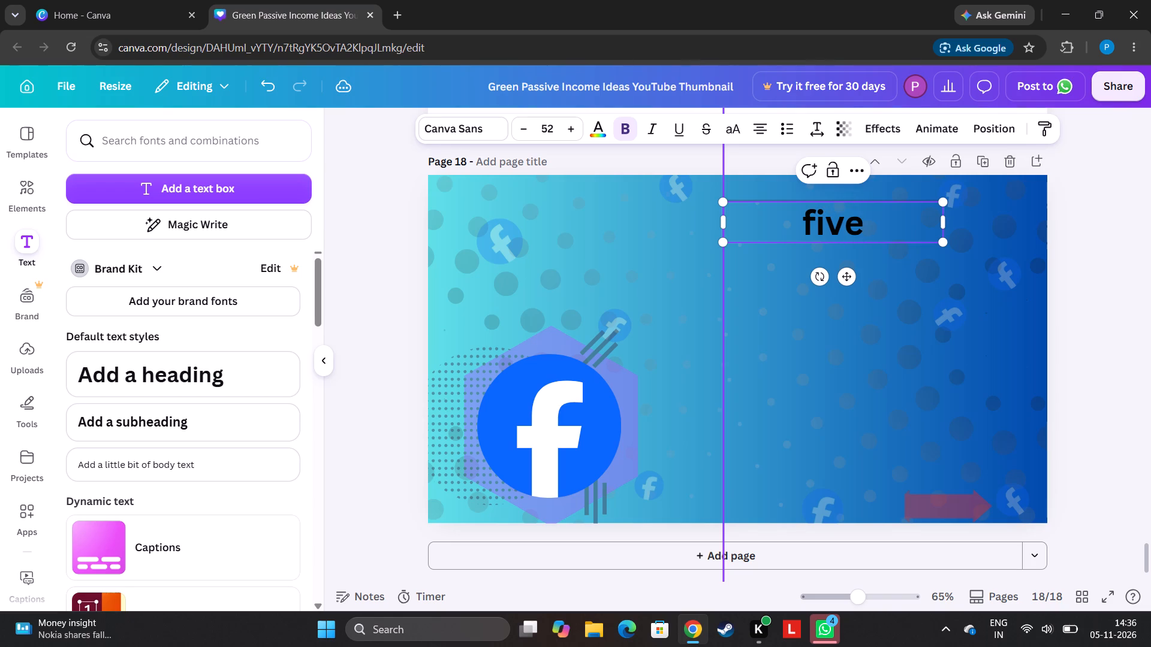
Extend the heading's text so it reads "five unkown secret about".
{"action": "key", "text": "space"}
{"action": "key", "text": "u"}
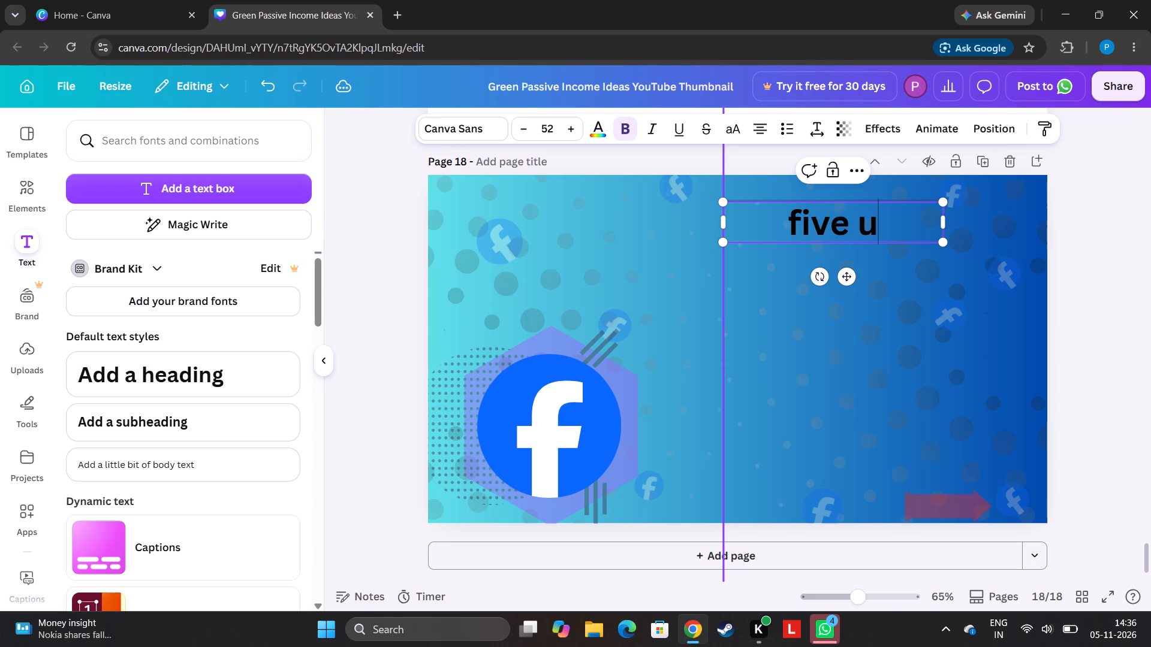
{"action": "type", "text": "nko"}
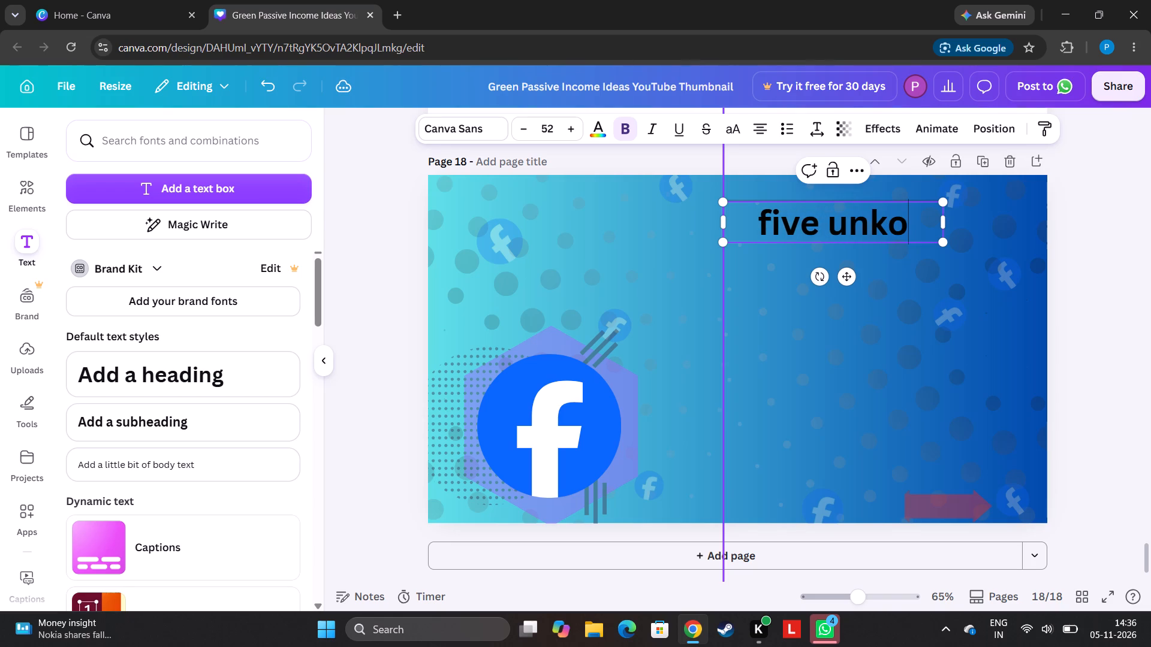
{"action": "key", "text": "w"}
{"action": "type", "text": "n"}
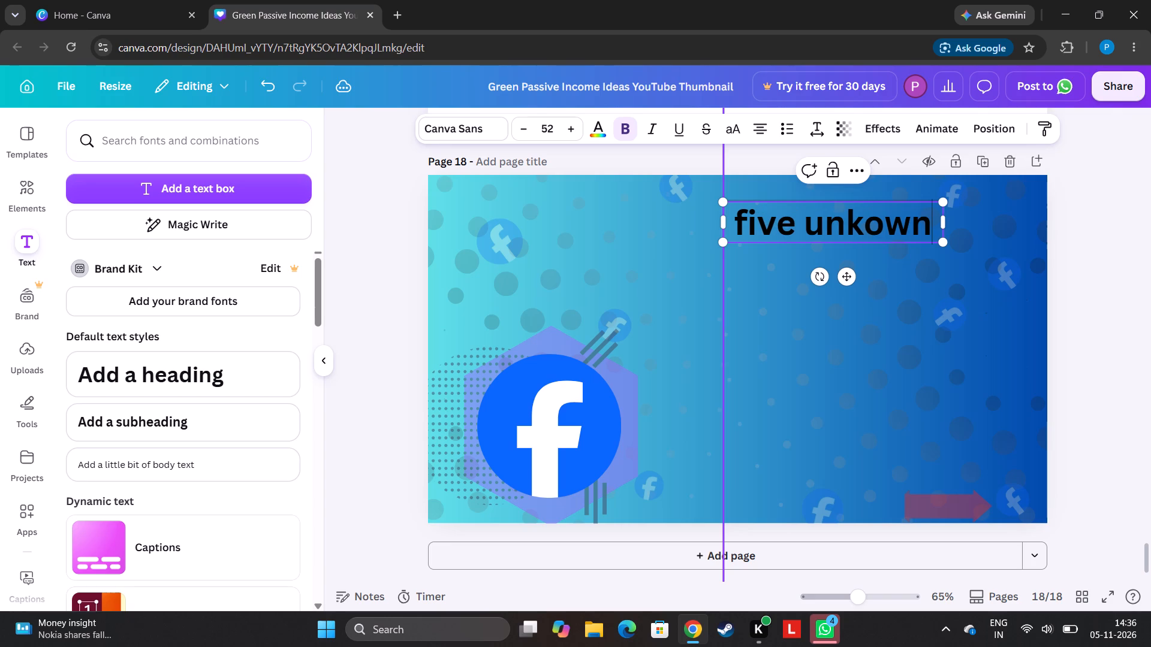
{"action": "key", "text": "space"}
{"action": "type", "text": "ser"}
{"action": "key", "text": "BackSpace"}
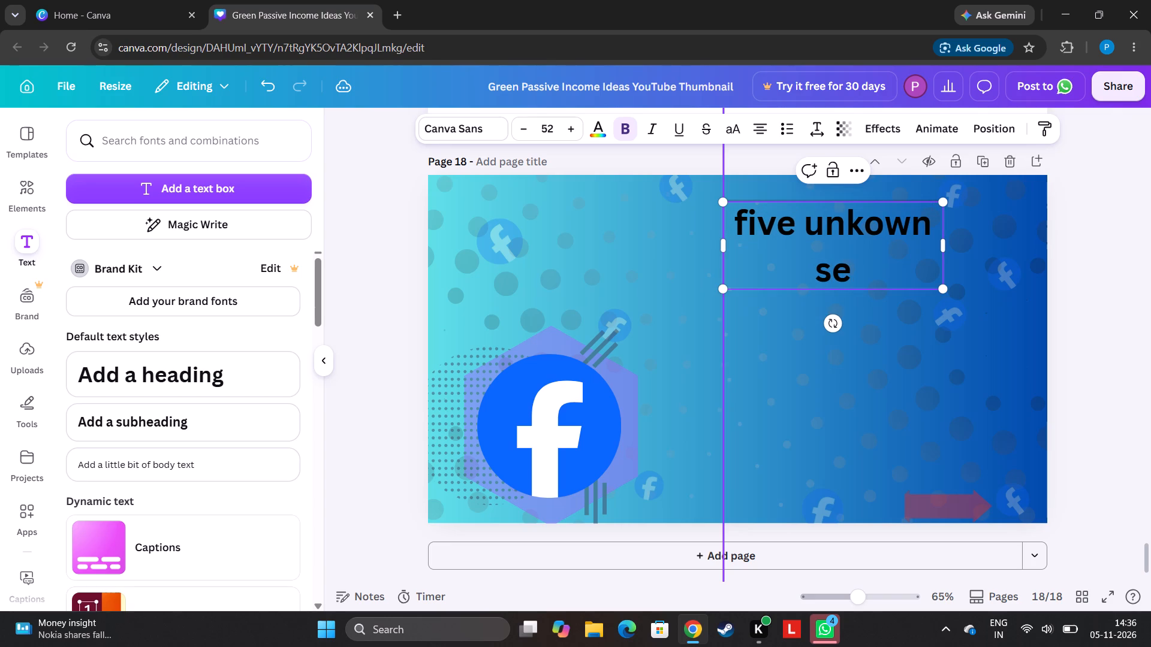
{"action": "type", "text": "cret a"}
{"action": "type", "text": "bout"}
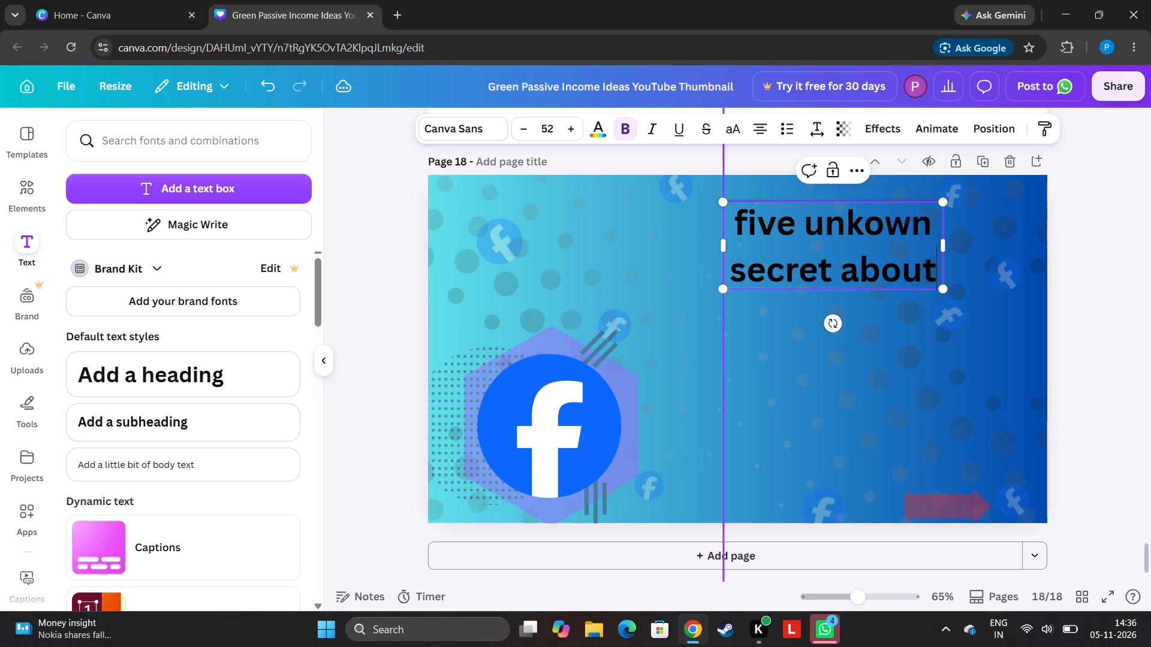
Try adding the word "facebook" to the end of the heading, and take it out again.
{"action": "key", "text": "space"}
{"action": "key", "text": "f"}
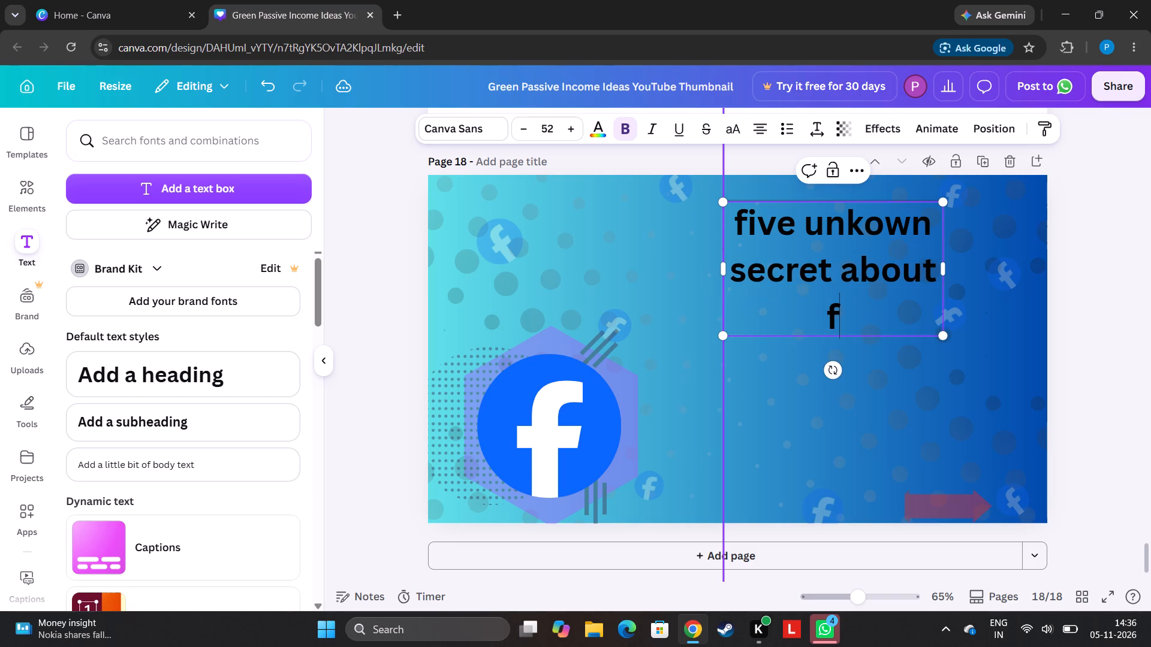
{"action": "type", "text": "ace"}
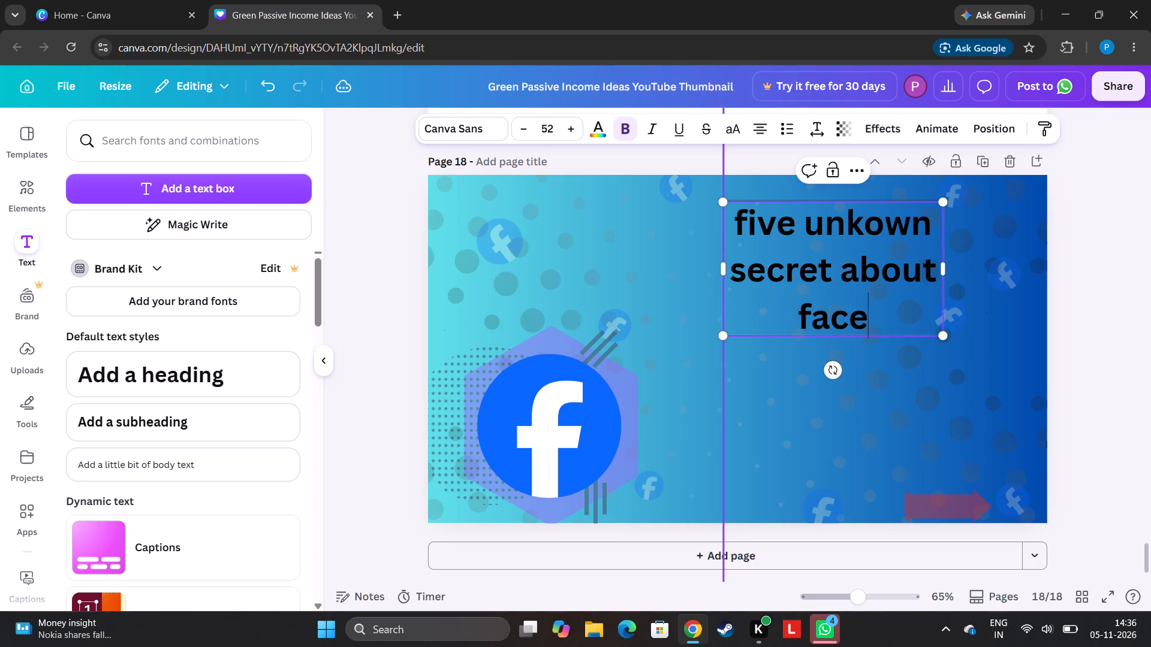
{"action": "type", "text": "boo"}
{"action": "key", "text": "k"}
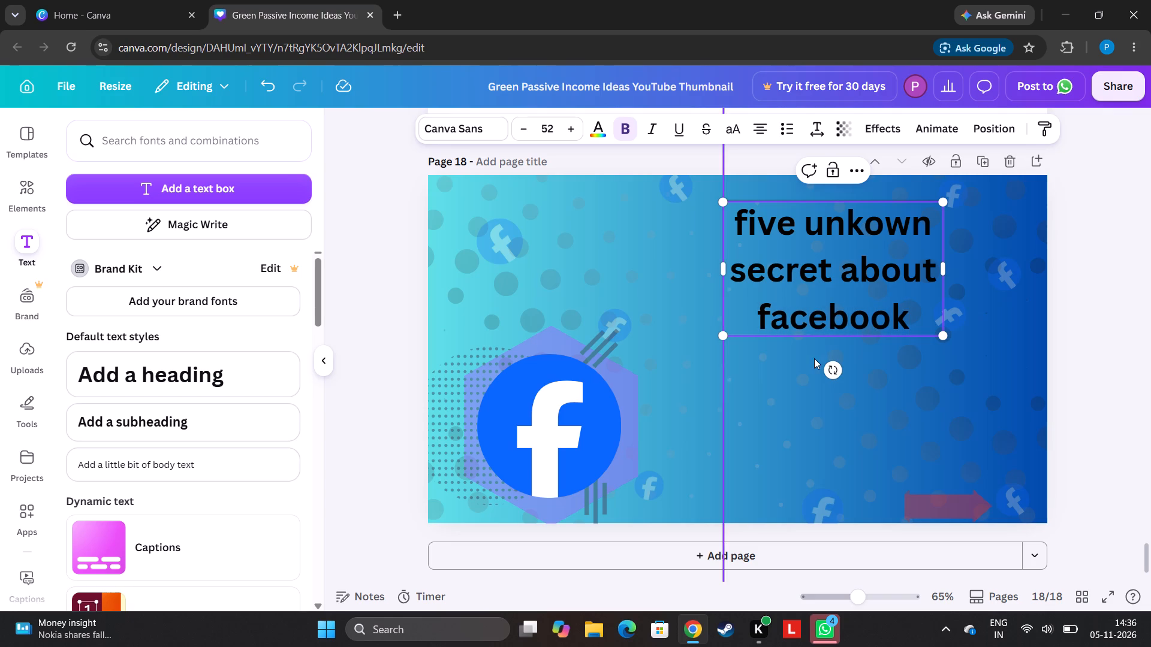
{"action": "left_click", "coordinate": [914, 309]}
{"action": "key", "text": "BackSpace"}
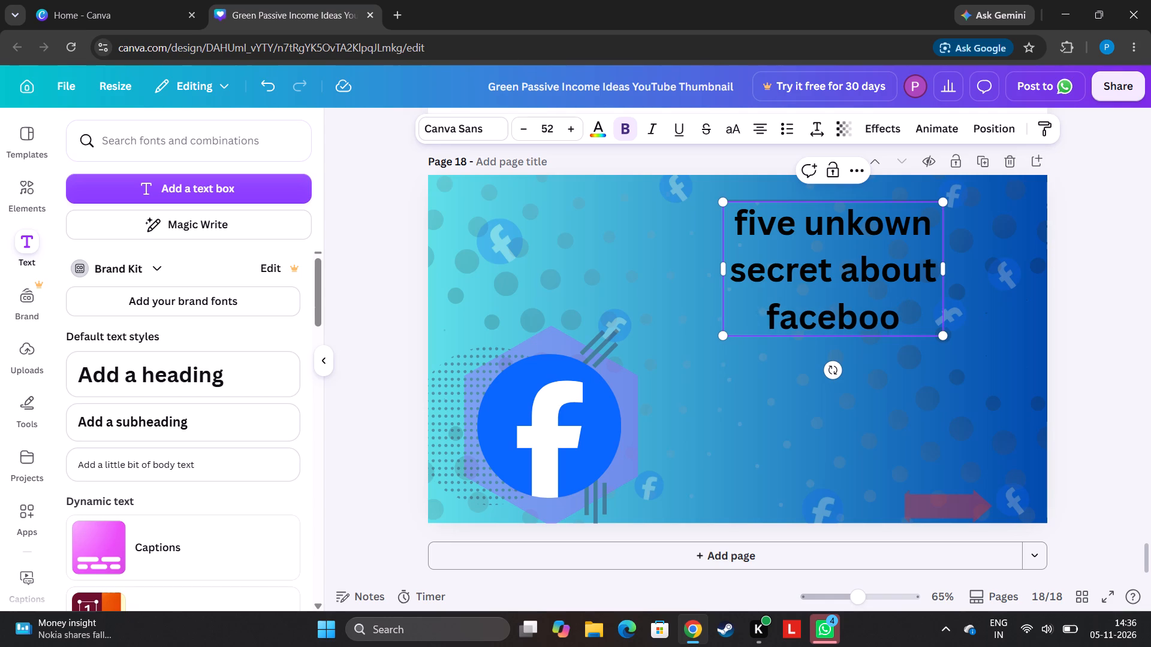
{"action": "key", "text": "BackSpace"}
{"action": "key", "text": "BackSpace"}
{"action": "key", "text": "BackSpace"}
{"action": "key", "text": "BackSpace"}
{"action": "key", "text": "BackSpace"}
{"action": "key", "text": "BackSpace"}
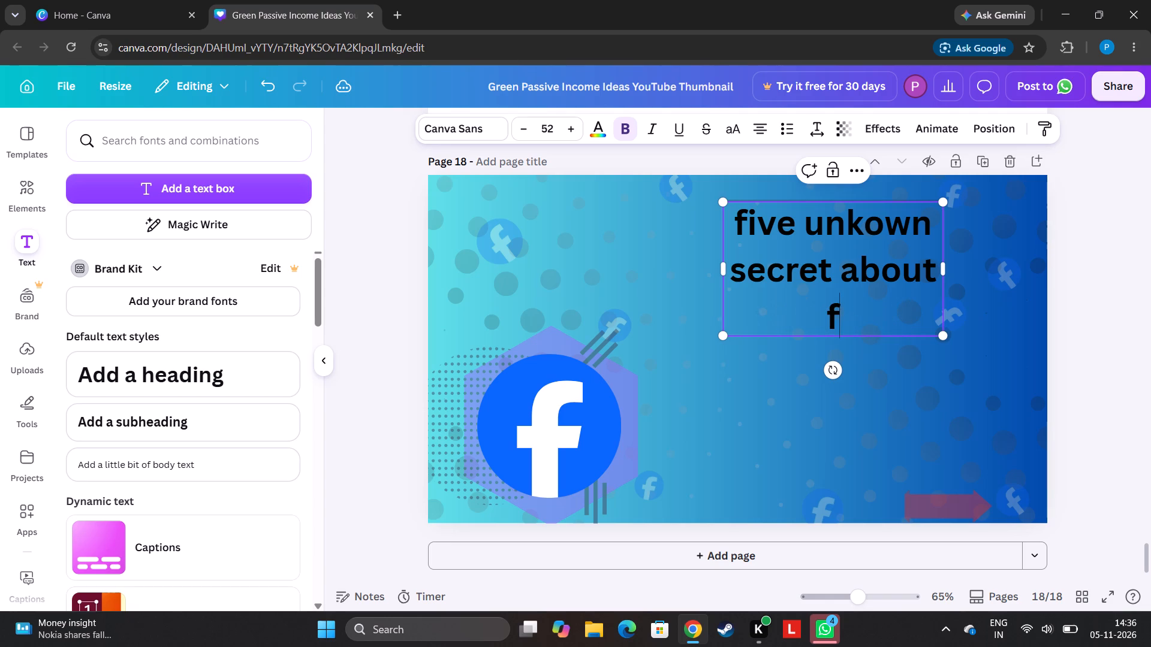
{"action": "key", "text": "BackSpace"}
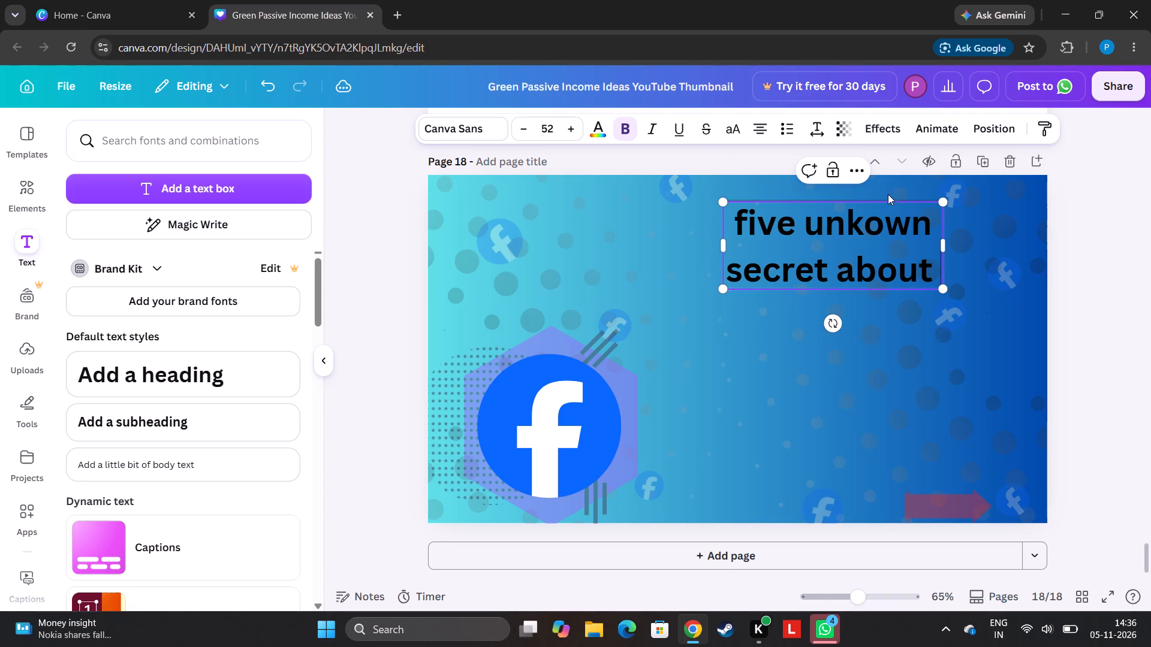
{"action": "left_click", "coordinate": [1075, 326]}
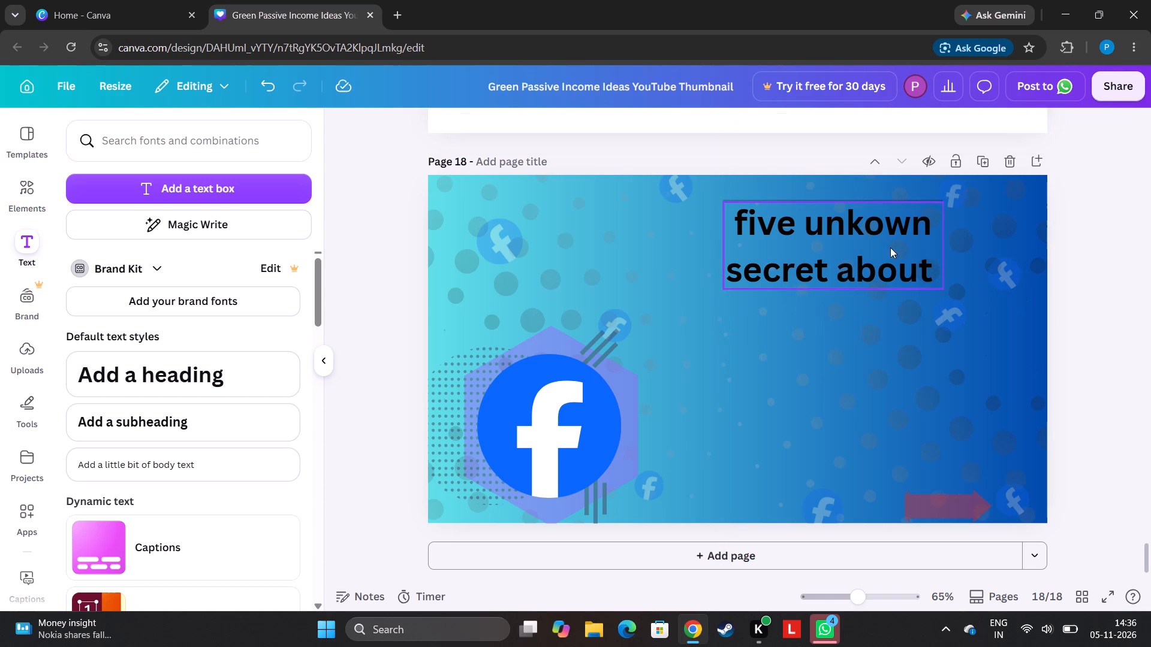
Move the heading slightly down and to the right, leaving a gap below the black line.
{"action": "left_click_drag", "start_coordinate": [890, 247], "coordinate": [912, 267]}
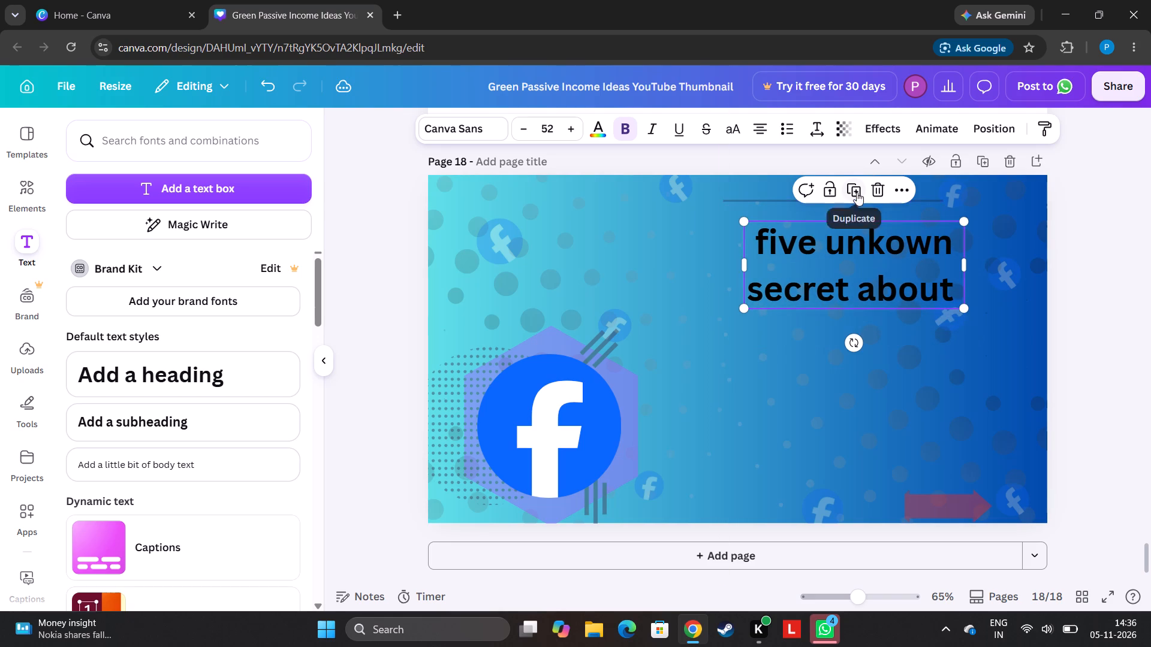
Duplicate the heading, place the copy directly beneath the original, and replace its text with "facebook".
{"action": "left_click", "coordinate": [857, 192]}
{"action": "left_click_drag", "start_coordinate": [867, 252], "coordinate": [855, 349]}
{"action": "left_click", "coordinate": [930, 385]}
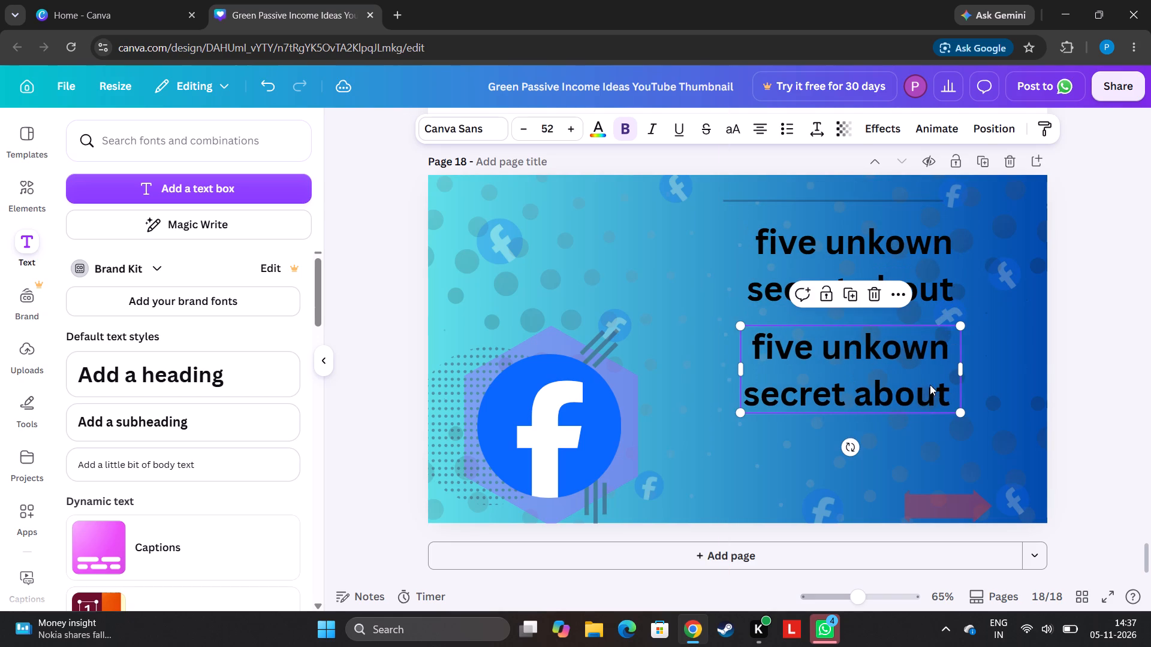
{"action": "key", "text": "BackSpace"}
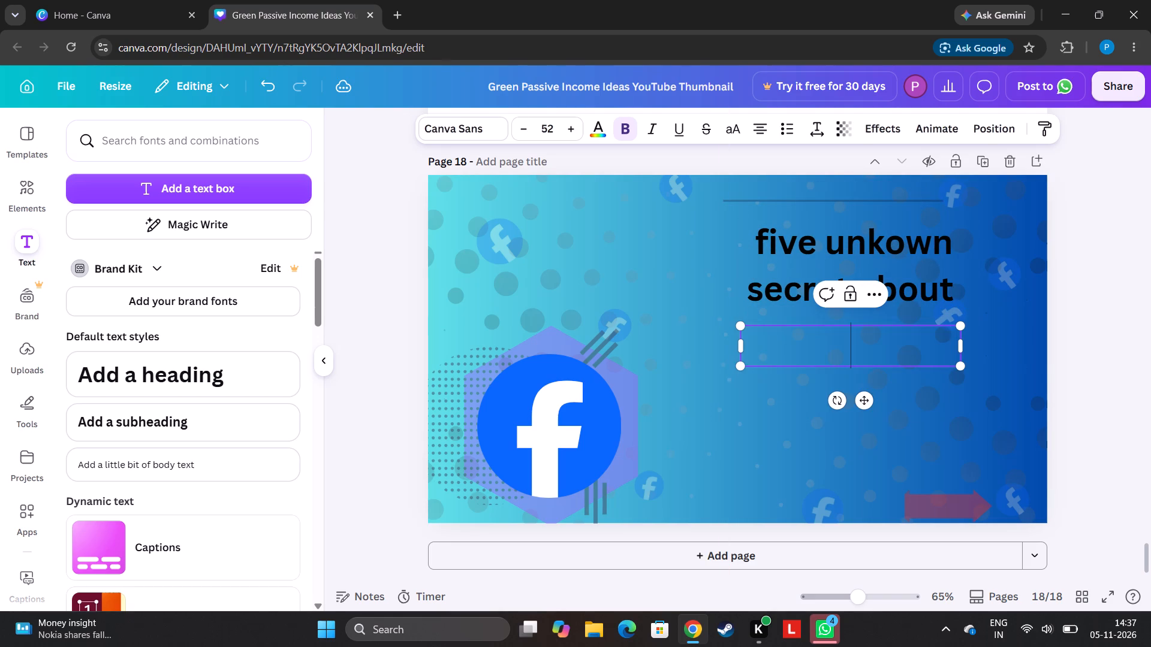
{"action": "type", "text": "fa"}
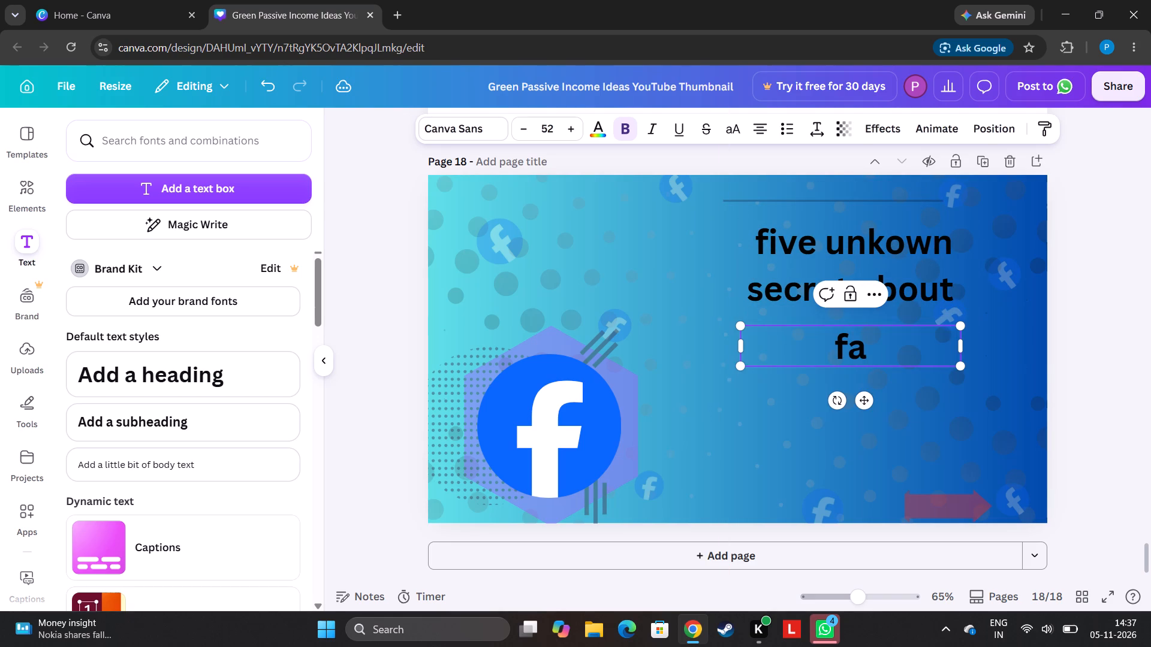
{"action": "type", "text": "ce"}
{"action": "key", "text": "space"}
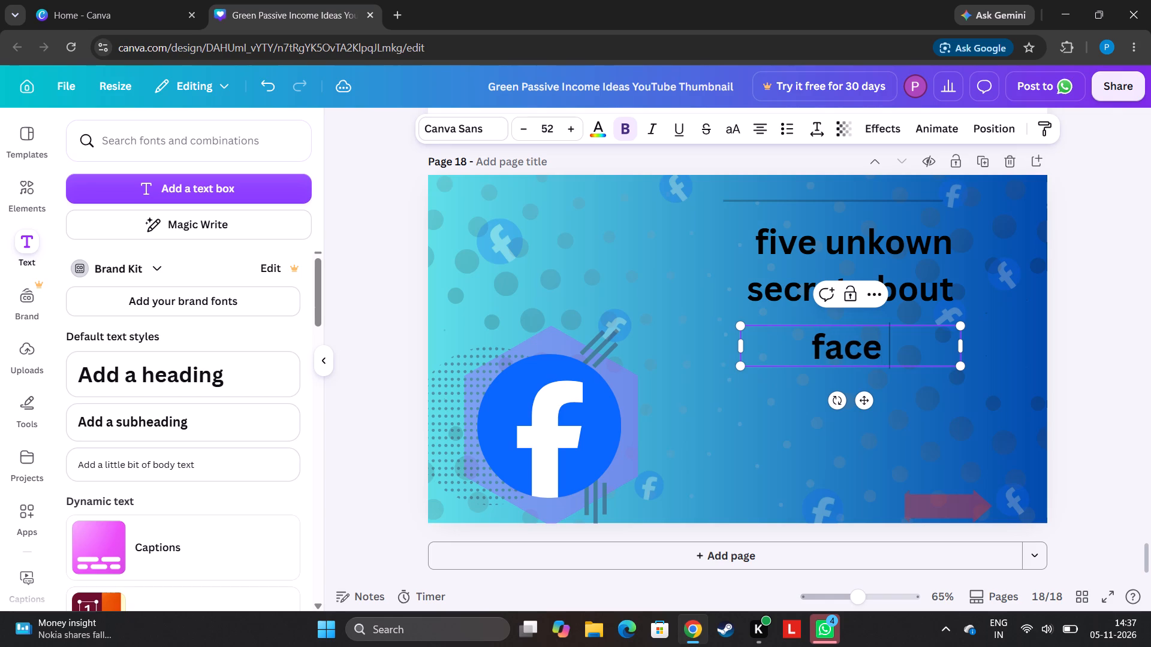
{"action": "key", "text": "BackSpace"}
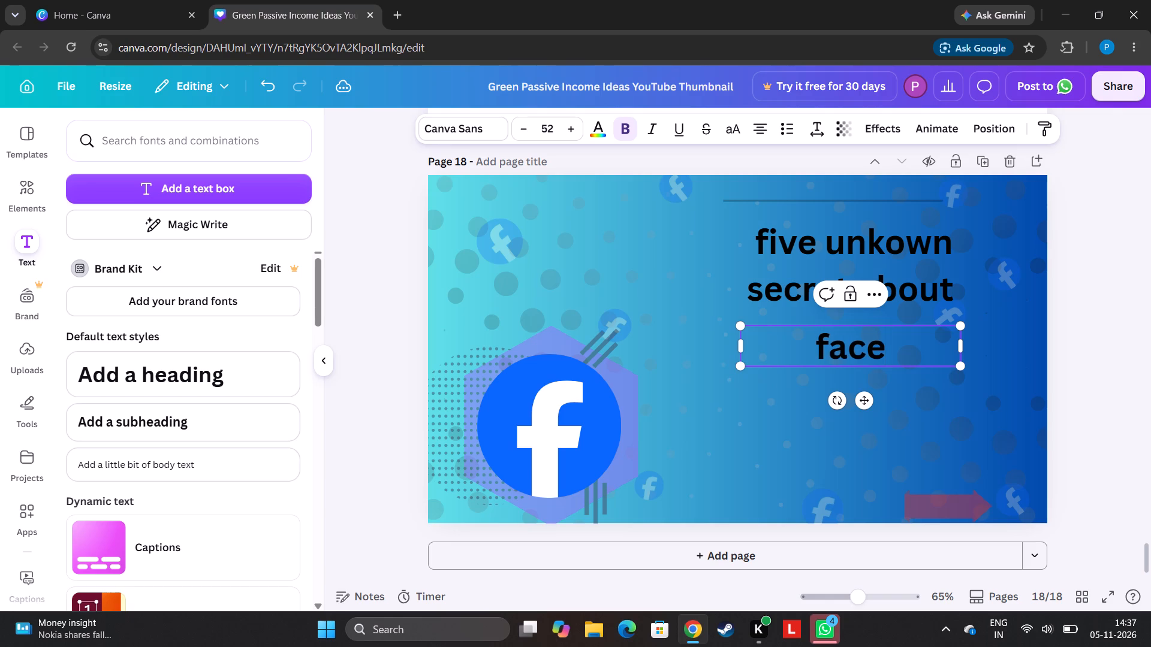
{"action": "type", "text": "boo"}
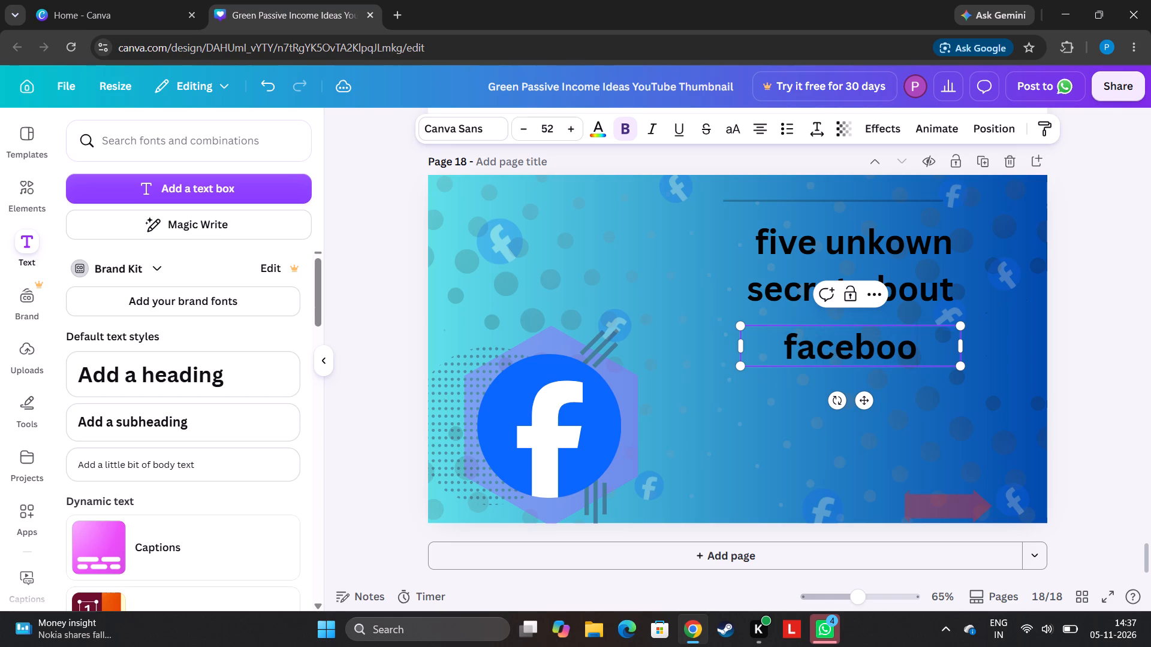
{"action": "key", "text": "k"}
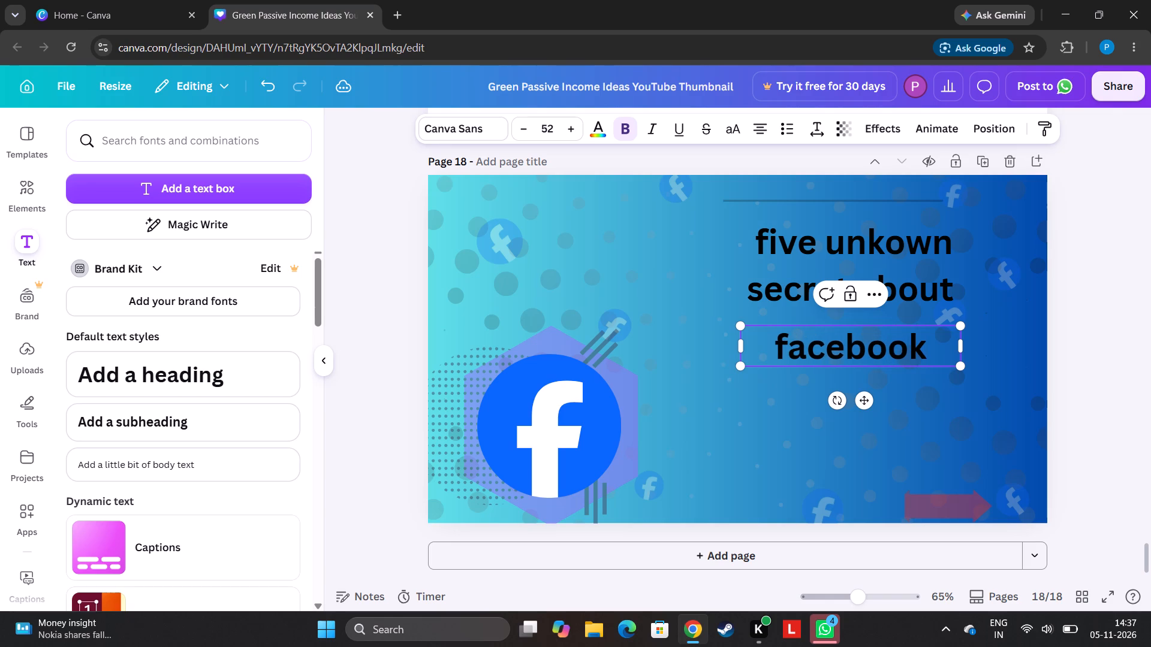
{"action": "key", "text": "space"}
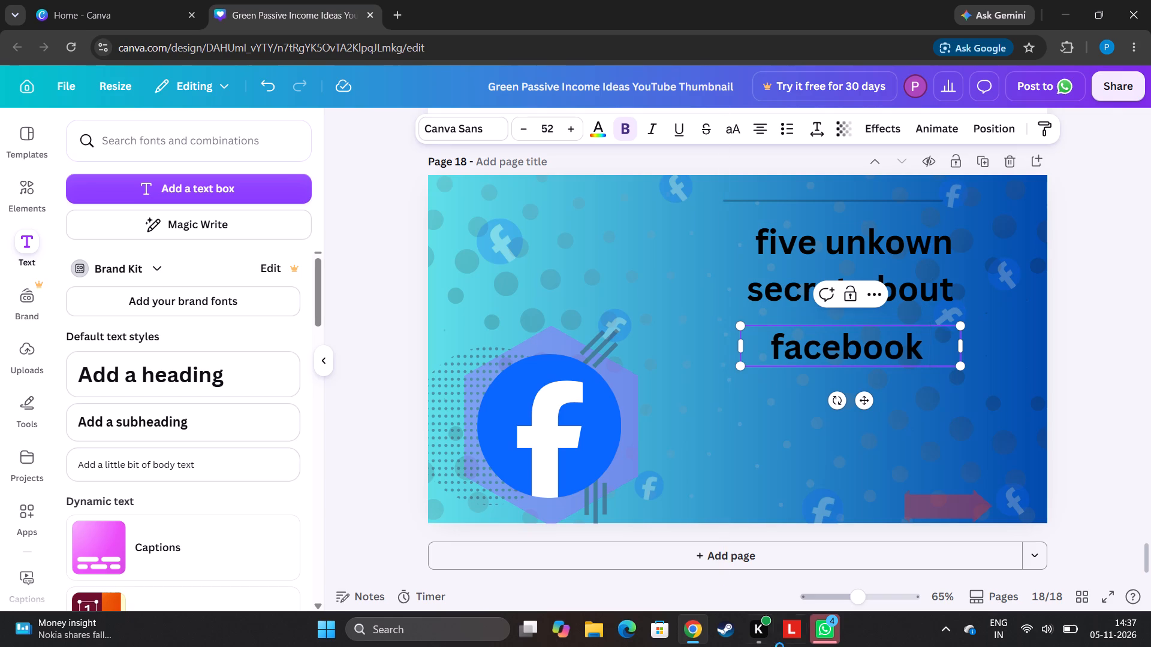
Set both the "facebook" text and the "five unkown secret about" heading in uppercase.
{"action": "left_click", "coordinate": [742, 131]}
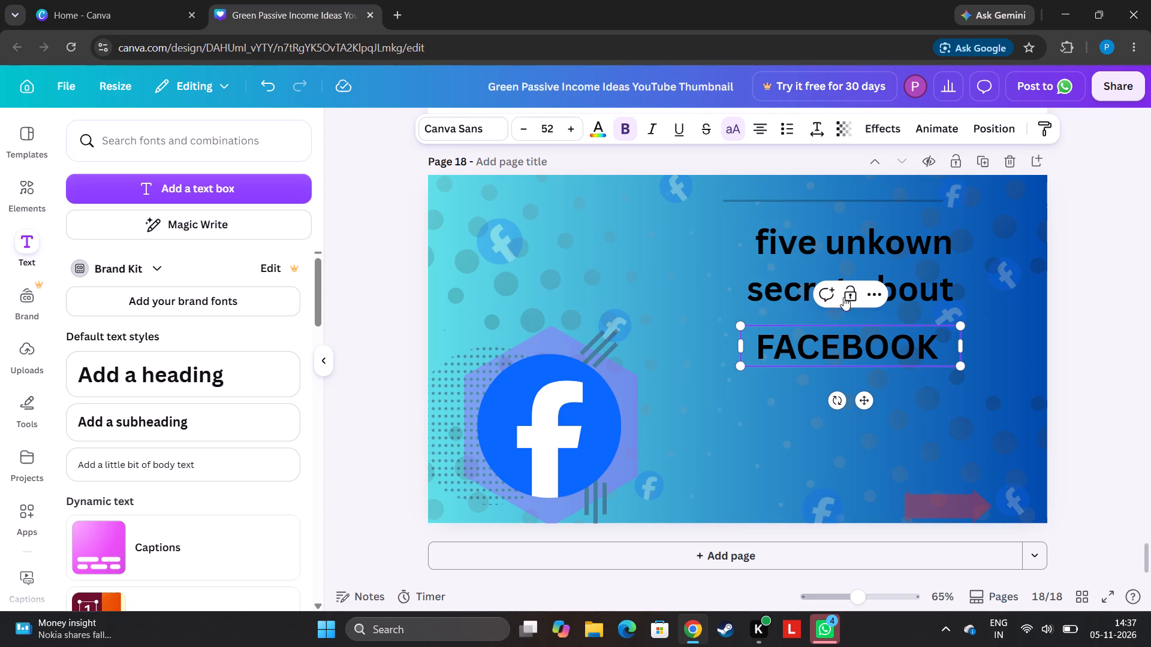
{"action": "left_click", "coordinate": [738, 132]}
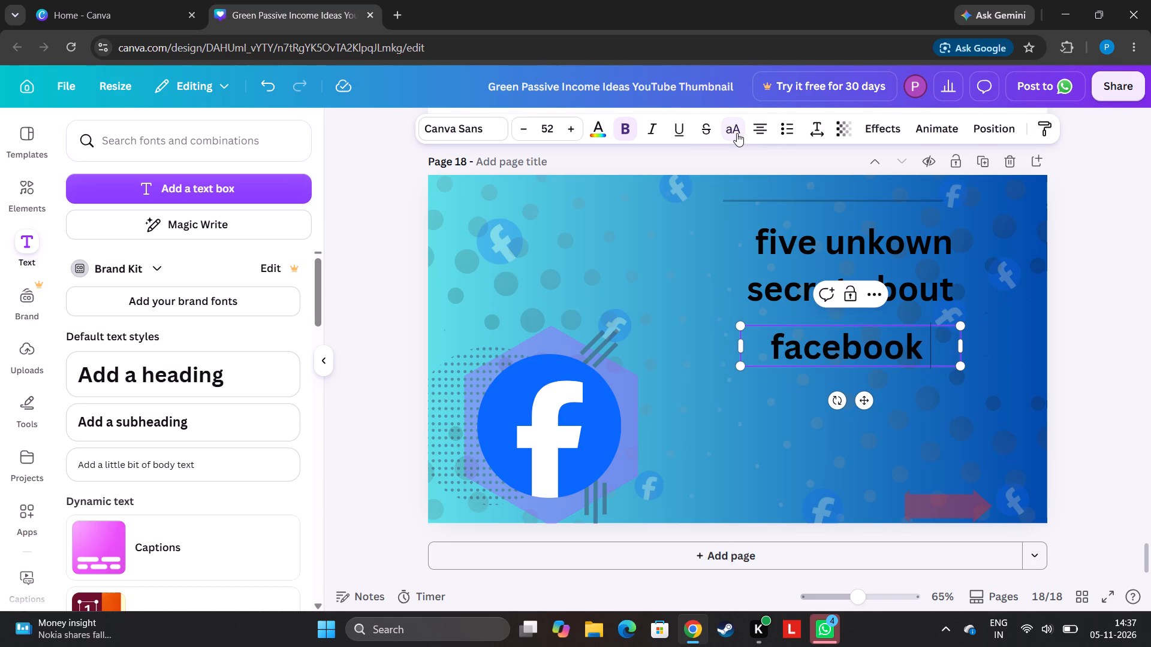
{"action": "left_click", "coordinate": [737, 133]}
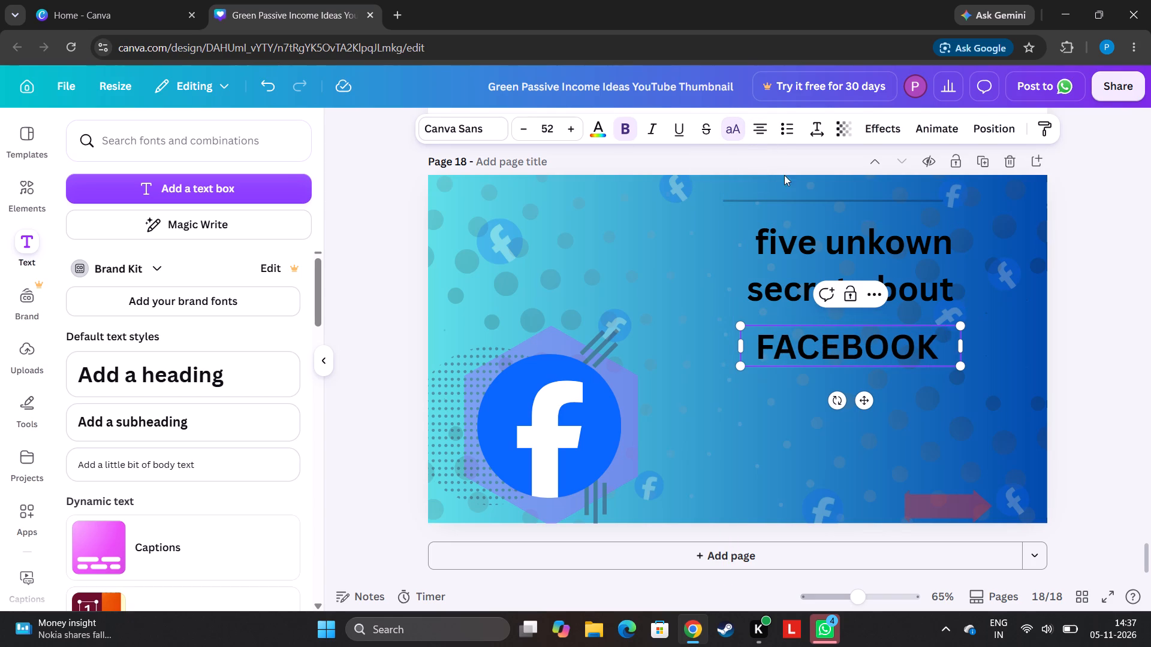
{"action": "left_click", "coordinate": [854, 246]}
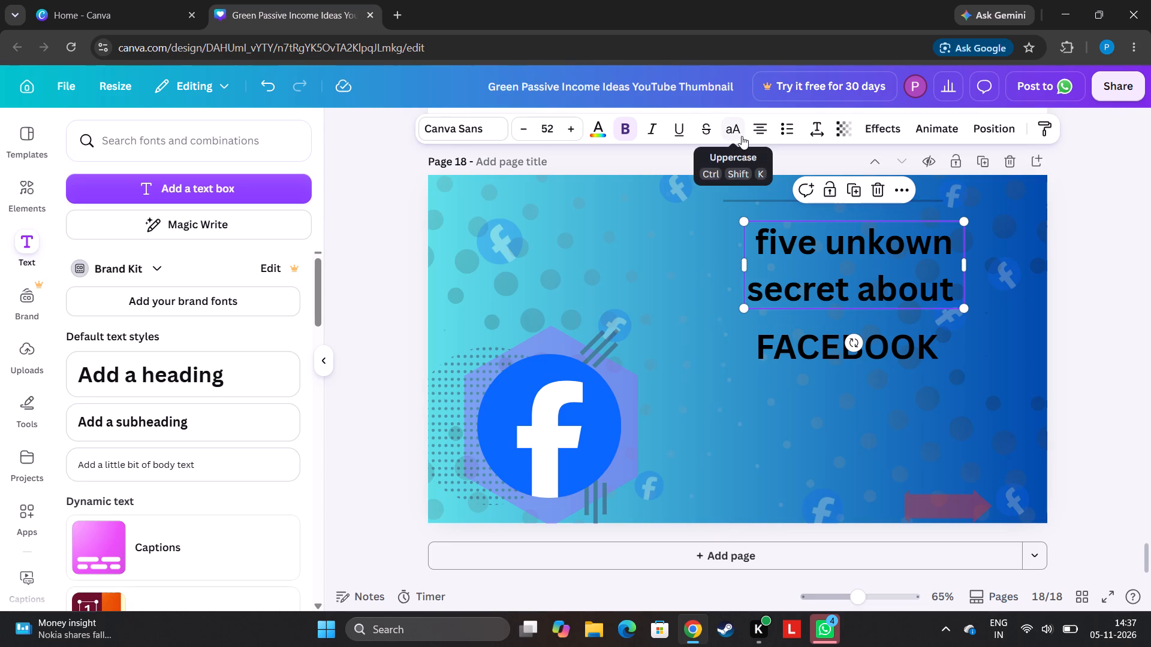
{"action": "left_click", "coordinate": [741, 134]}
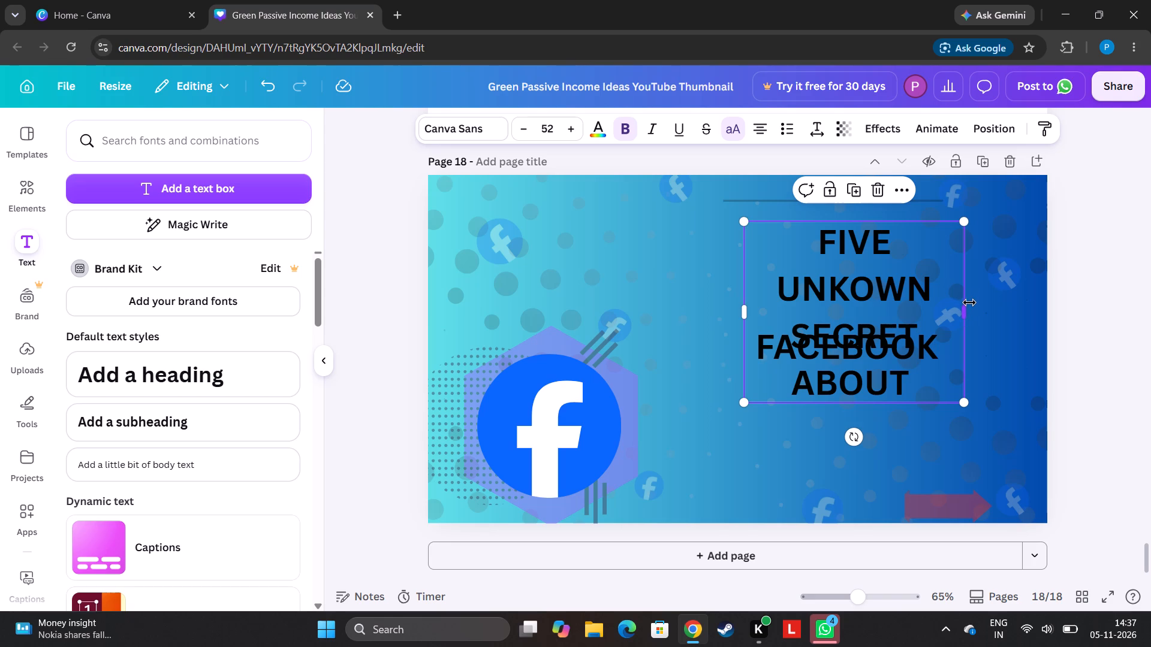
Widen the upper heading's text box so it wraps onto two lines, and position it roughly centred below the black line.
{"action": "left_click_drag", "start_coordinate": [969, 304], "coordinate": [1036, 298]}
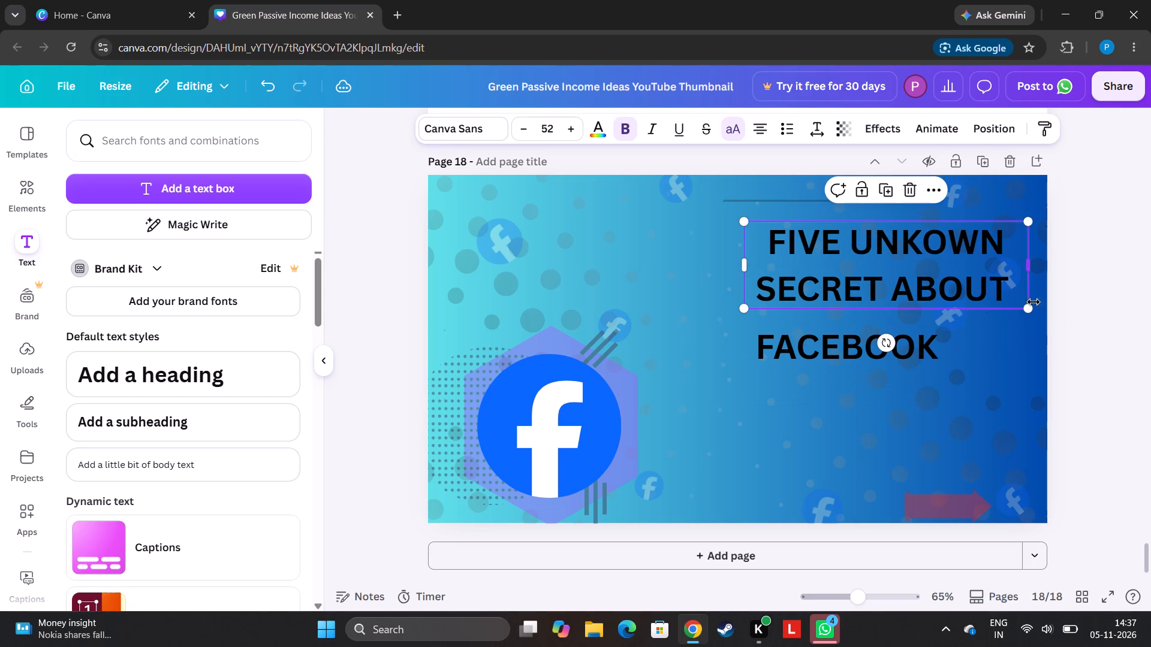
{"action": "left_click", "coordinate": [1107, 355]}
{"action": "left_click_drag", "start_coordinate": [959, 280], "coordinate": [926, 291]}
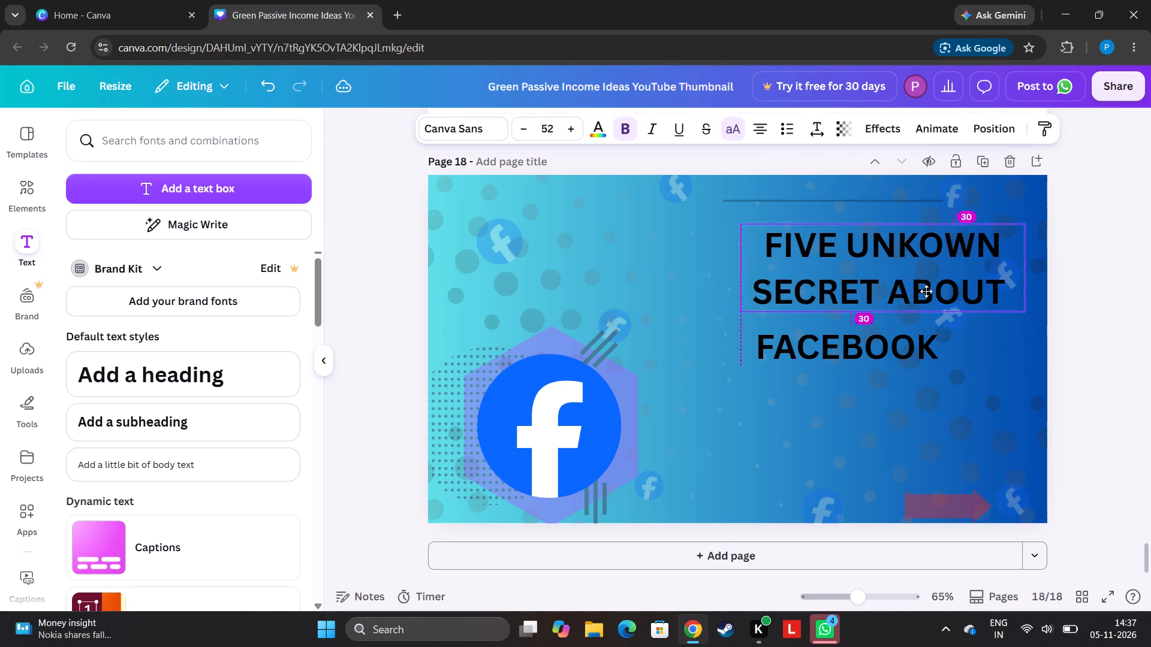
{"action": "left_click_drag", "start_coordinate": [926, 291], "coordinate": [909, 273]}
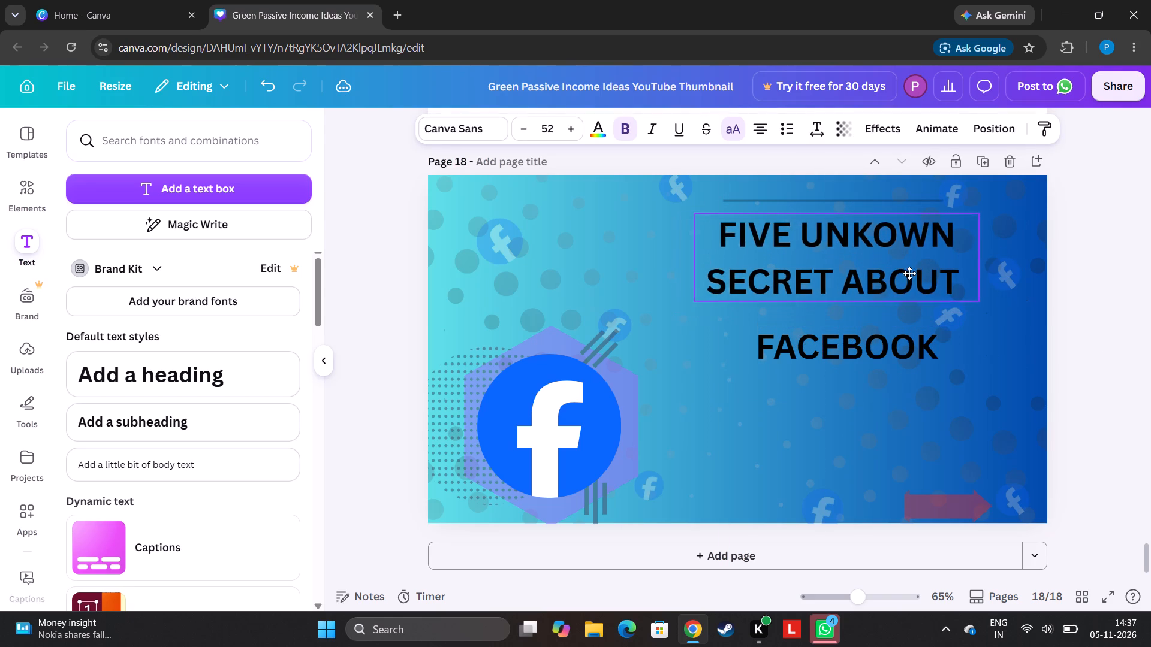
{"action": "left_click_drag", "start_coordinate": [909, 273], "coordinate": [910, 279]}
Move the FACEBOOK text close beneath the two-line heading, roughly centred under it.
{"action": "left_click_drag", "start_coordinate": [910, 339], "coordinate": [900, 346]}
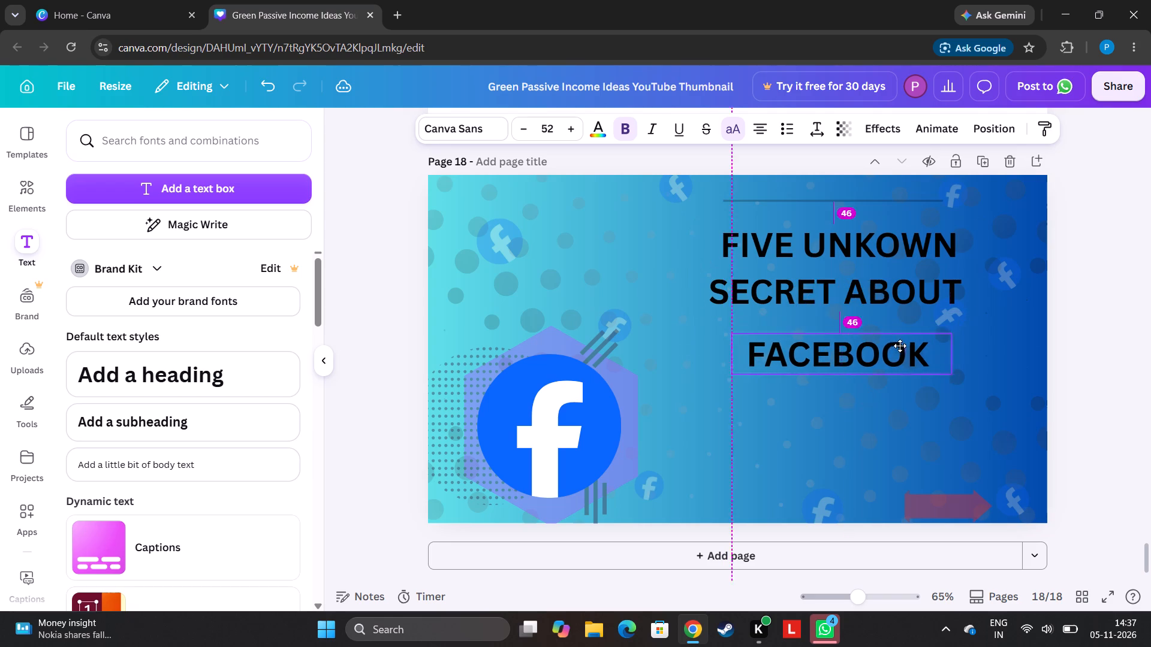
{"action": "left_click_drag", "start_coordinate": [900, 346], "coordinate": [888, 341]}
{"action": "left_click_drag", "start_coordinate": [876, 329], "coordinate": [889, 322]}
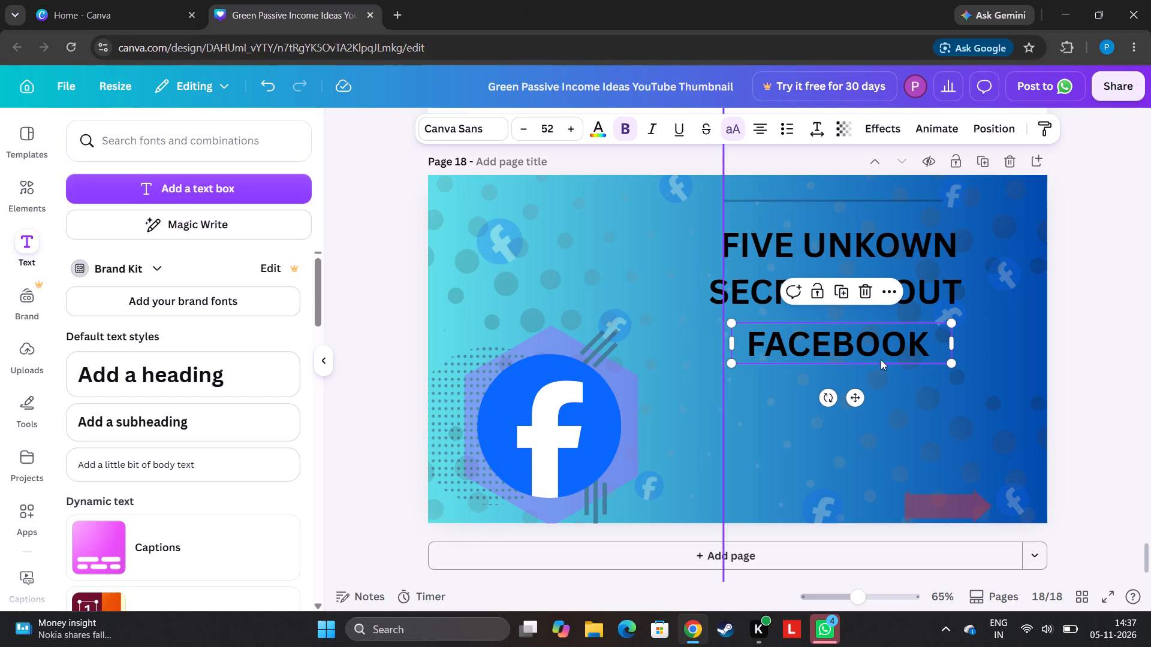
Duplicate the FACEBOOK text with the copy below the original, and clear the copy's text.
{"action": "left_click", "coordinate": [840, 290]}
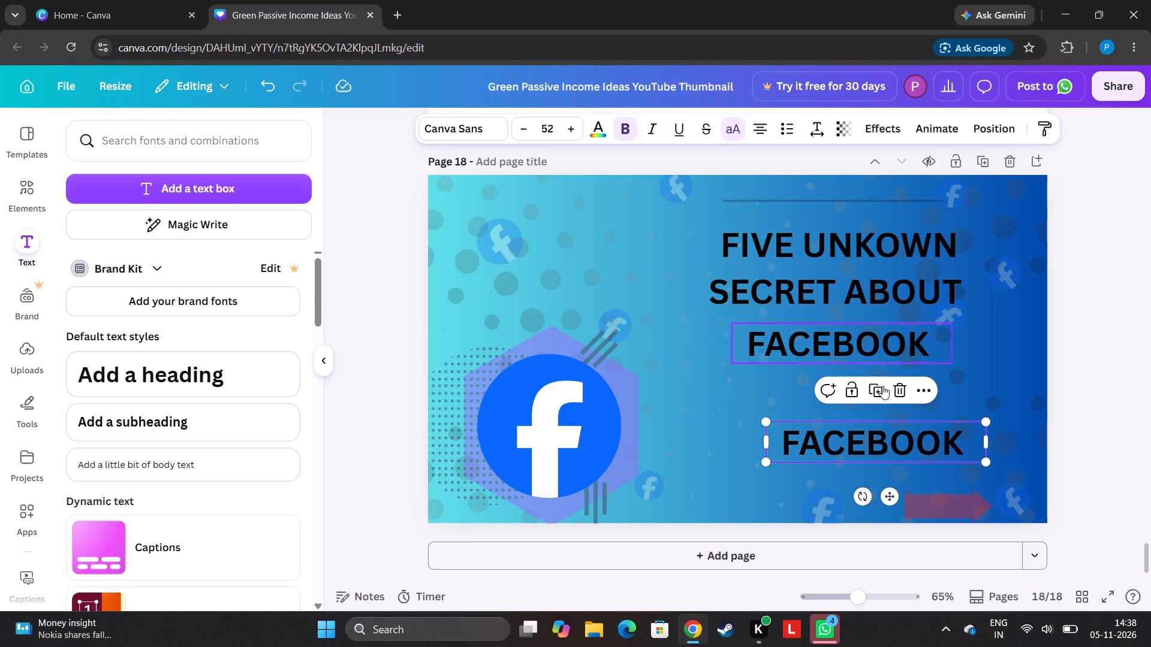
{"action": "left_click", "coordinate": [959, 440]}
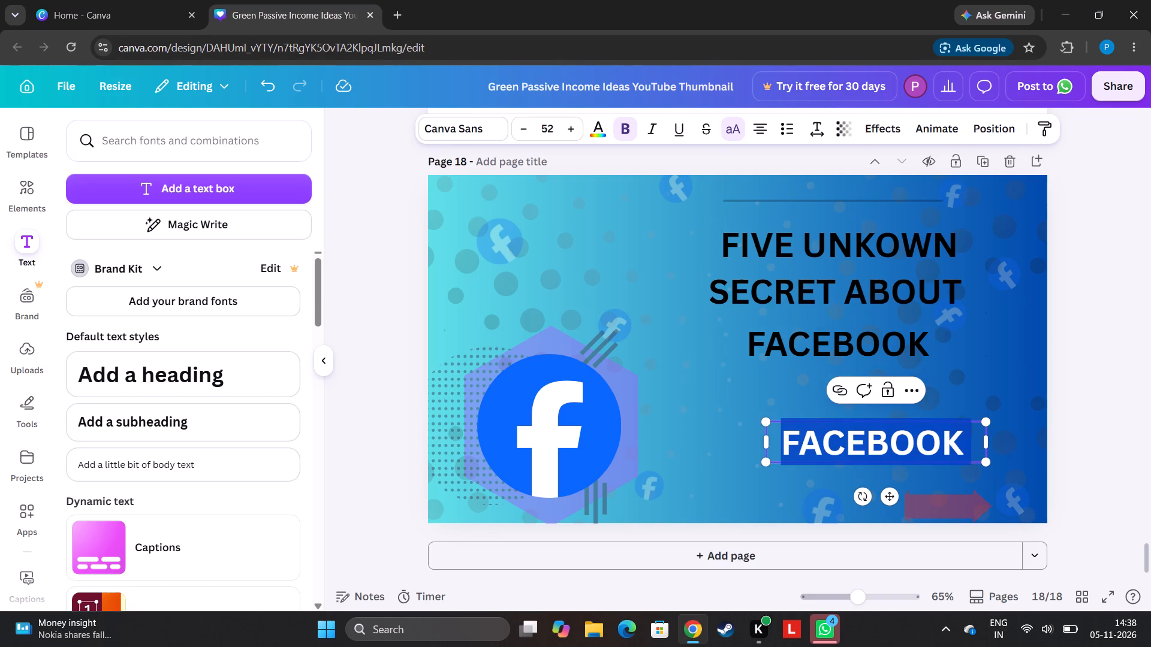
{"action": "key", "text": "BackSpace"}
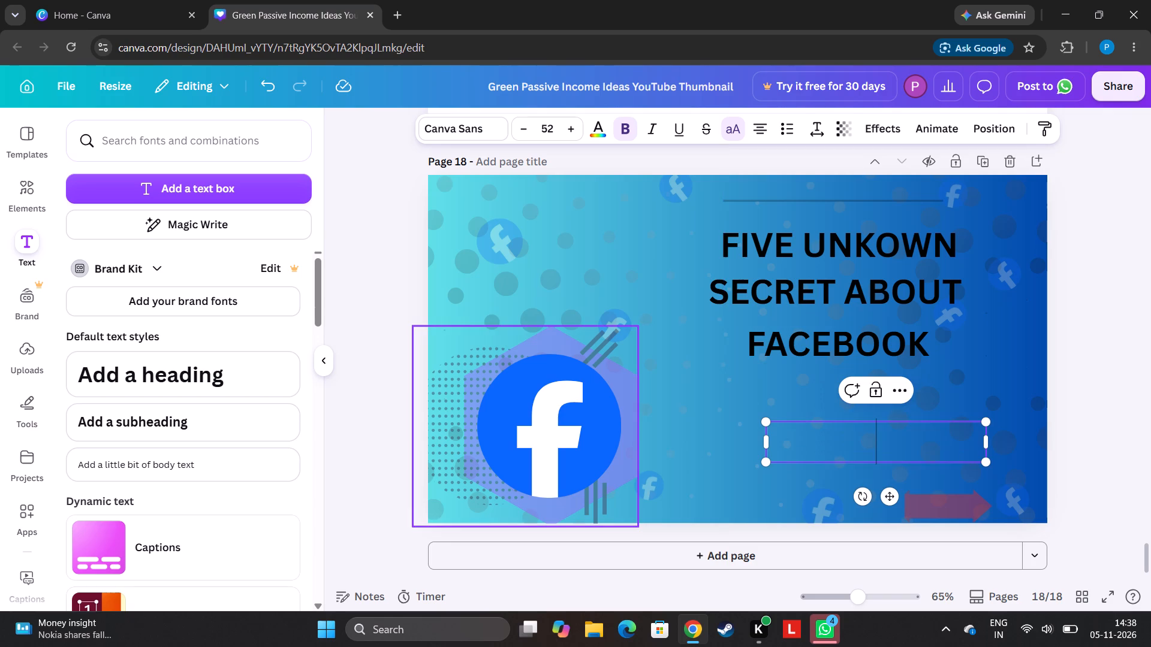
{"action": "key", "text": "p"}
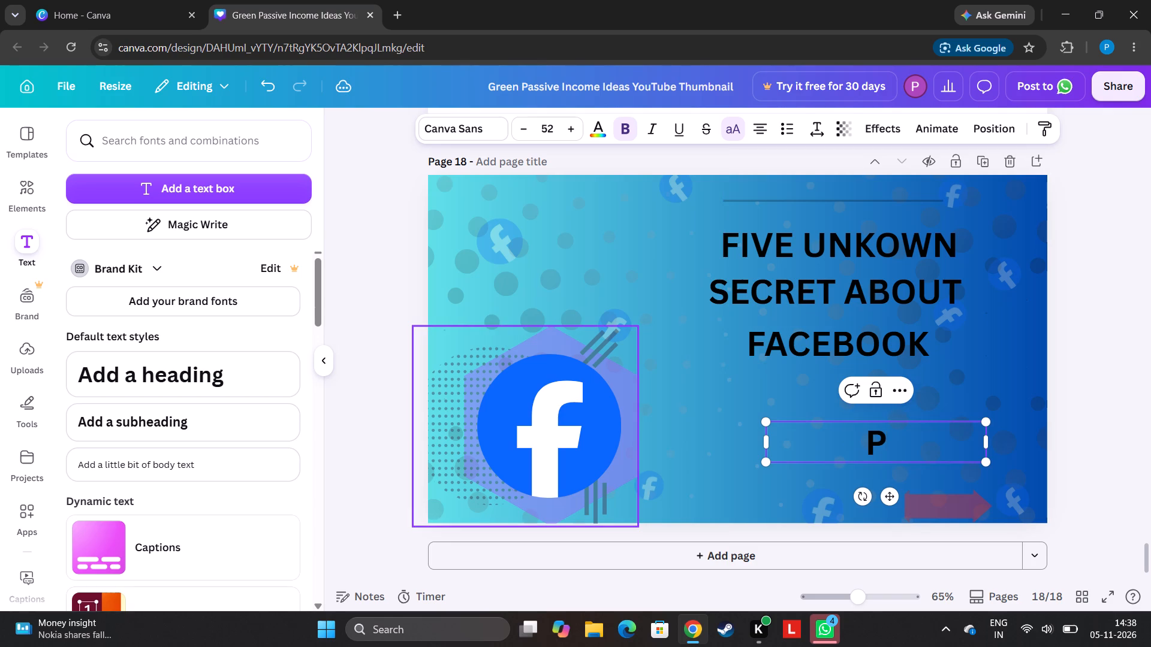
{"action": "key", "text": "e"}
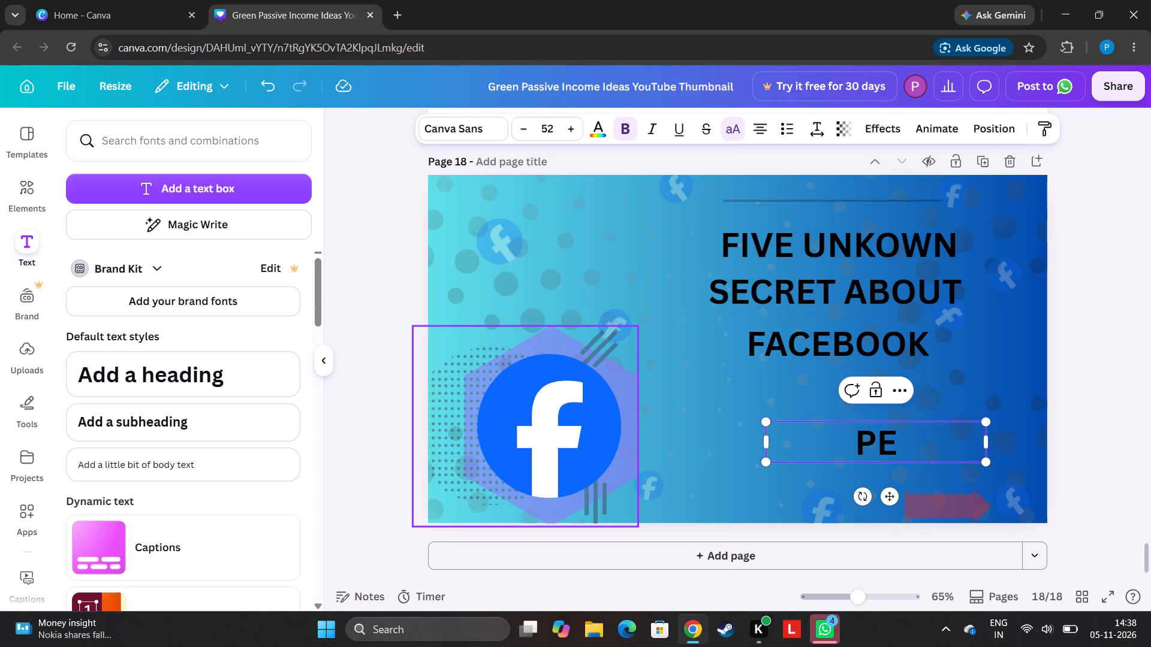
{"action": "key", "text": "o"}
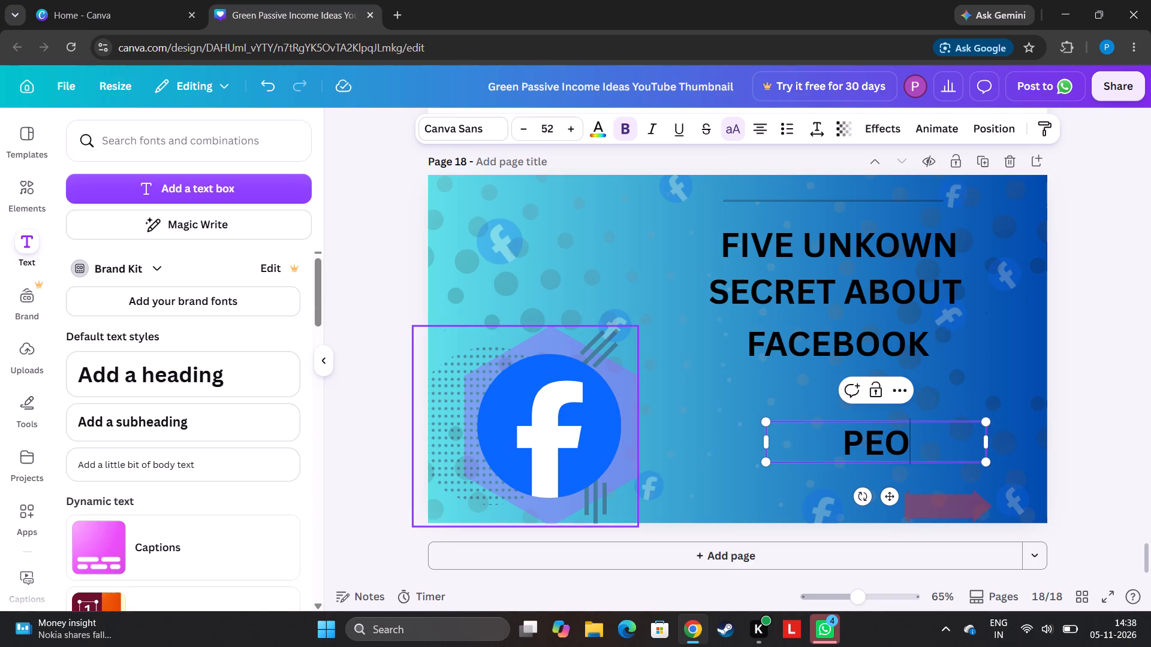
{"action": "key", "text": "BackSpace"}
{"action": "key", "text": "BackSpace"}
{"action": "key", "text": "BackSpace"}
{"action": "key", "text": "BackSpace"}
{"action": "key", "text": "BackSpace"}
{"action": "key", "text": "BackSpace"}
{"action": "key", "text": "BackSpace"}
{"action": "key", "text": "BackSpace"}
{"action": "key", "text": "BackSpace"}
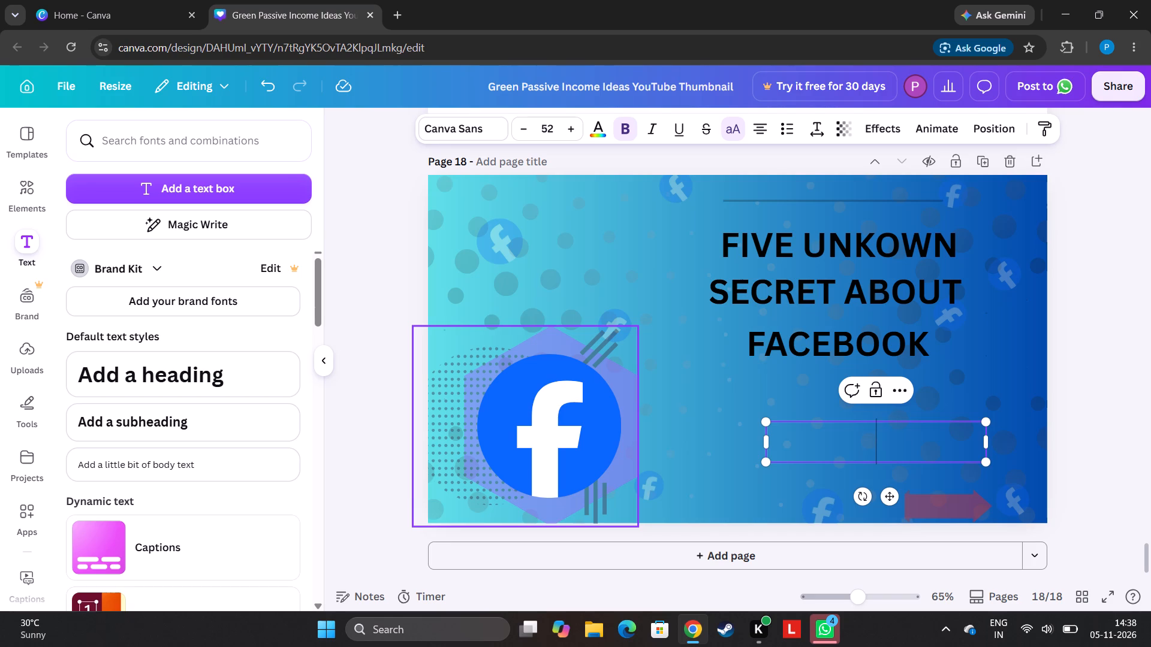
Enter "withou" as the start of the duplicated text below FACEBOOK.
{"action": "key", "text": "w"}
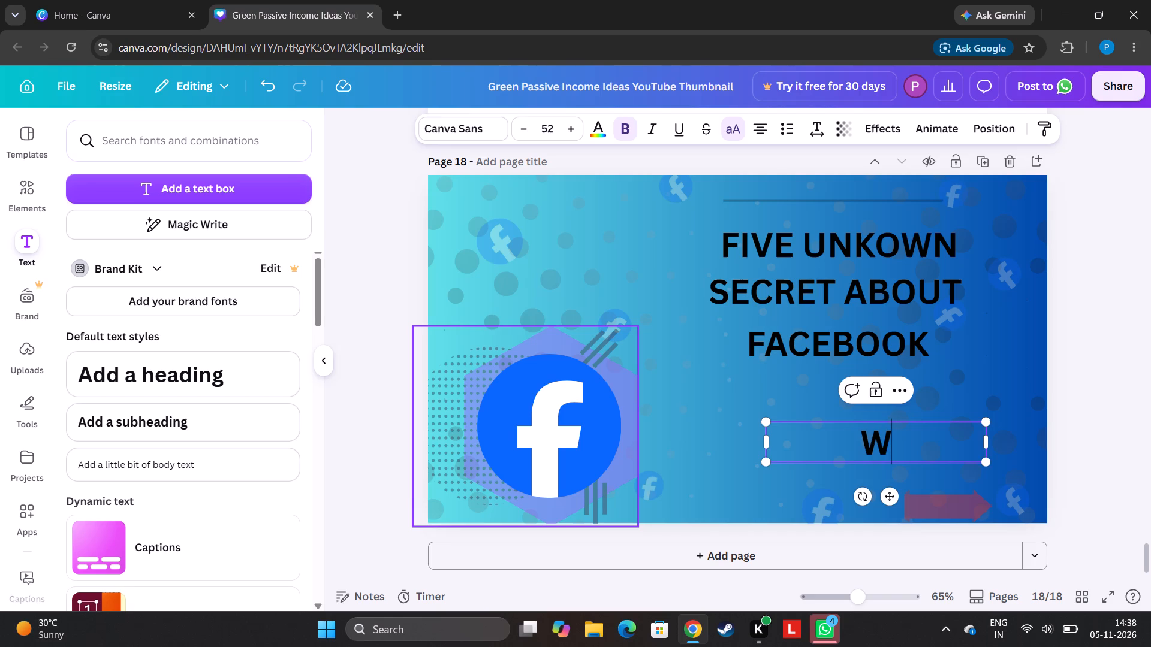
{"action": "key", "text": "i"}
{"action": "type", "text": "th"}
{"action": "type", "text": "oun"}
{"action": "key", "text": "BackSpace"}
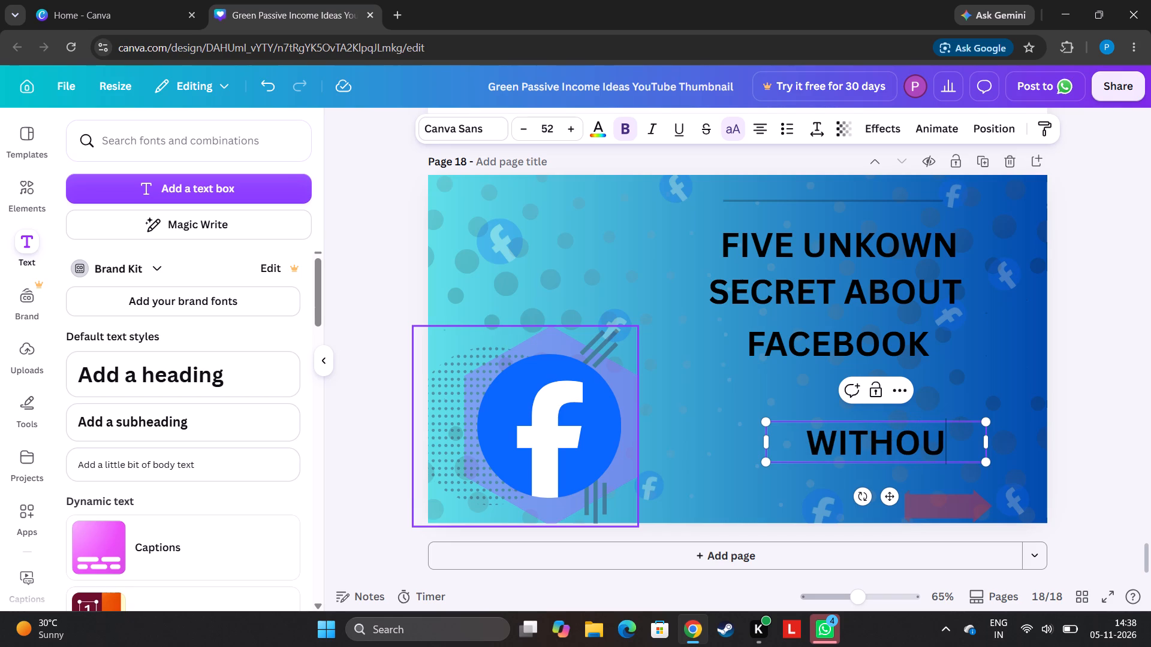
Complete the text box below FACEBOOK so that it reads "WITHOUT ANY SUBSCRIPTION".
{"action": "type", "text": "t a"}
{"action": "type", "text": "ny"}
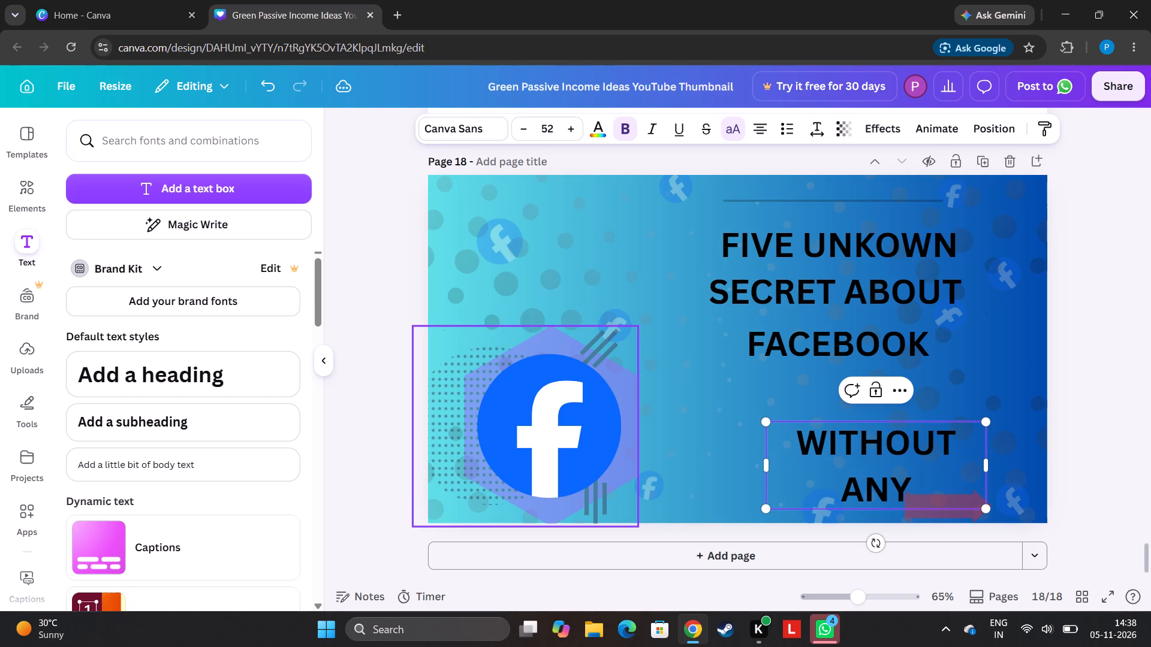
{"action": "key", "text": "space"}
{"action": "key", "text": "s"}
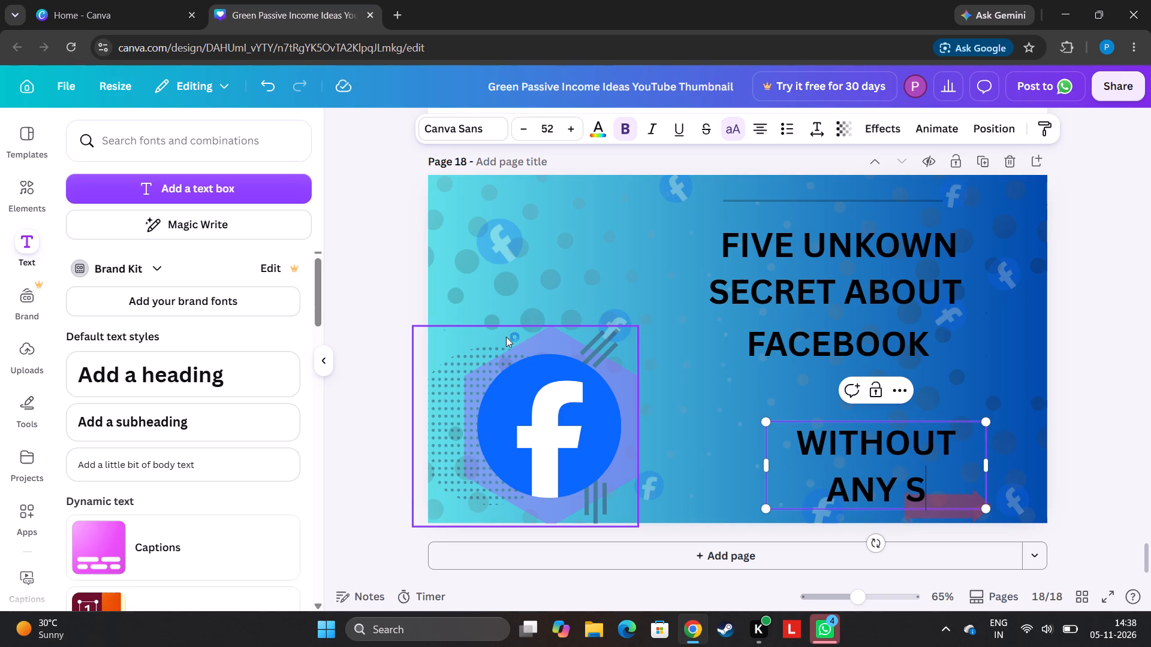
{"action": "key", "text": "u"}
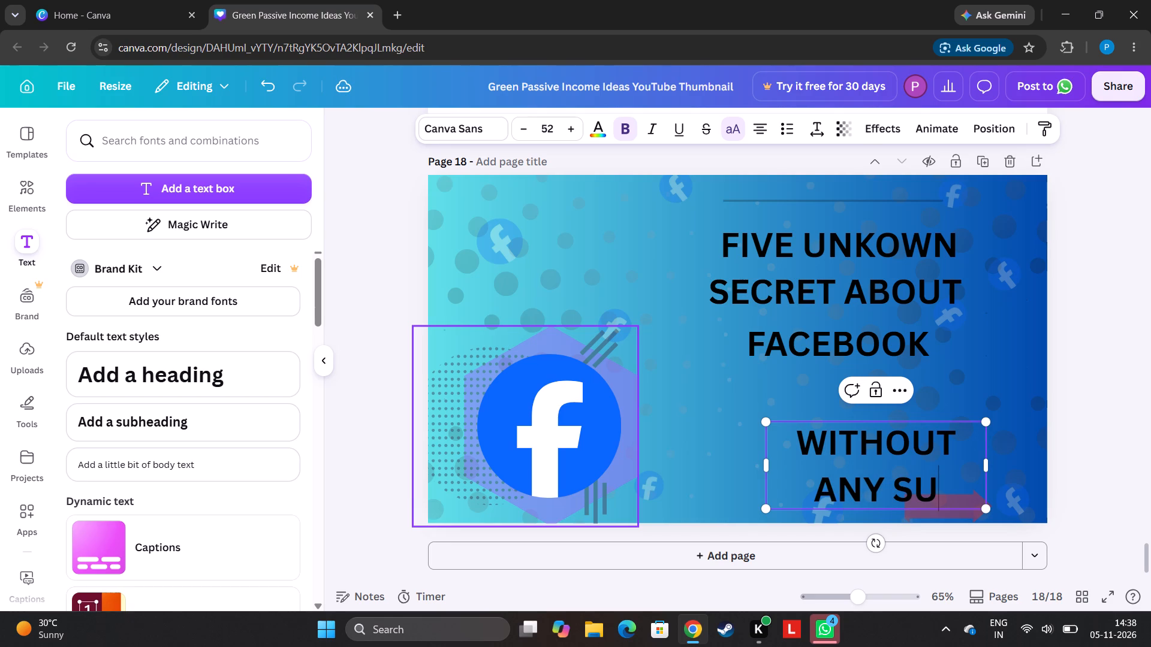
{"action": "key", "text": "b"}
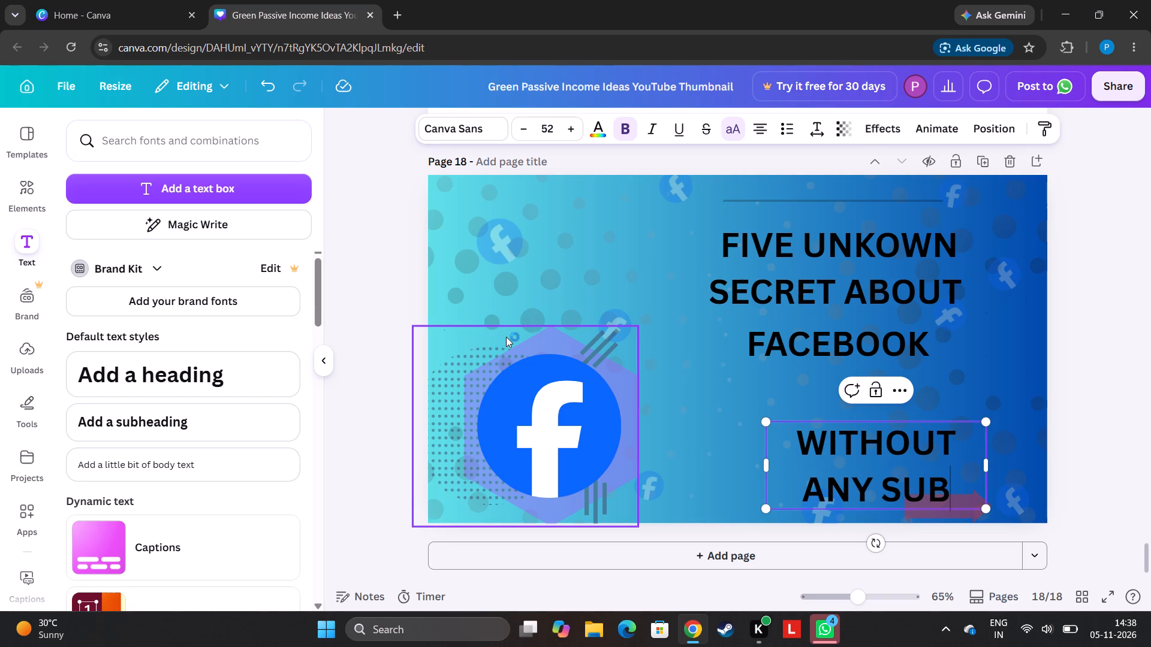
{"action": "type", "text": "st"}
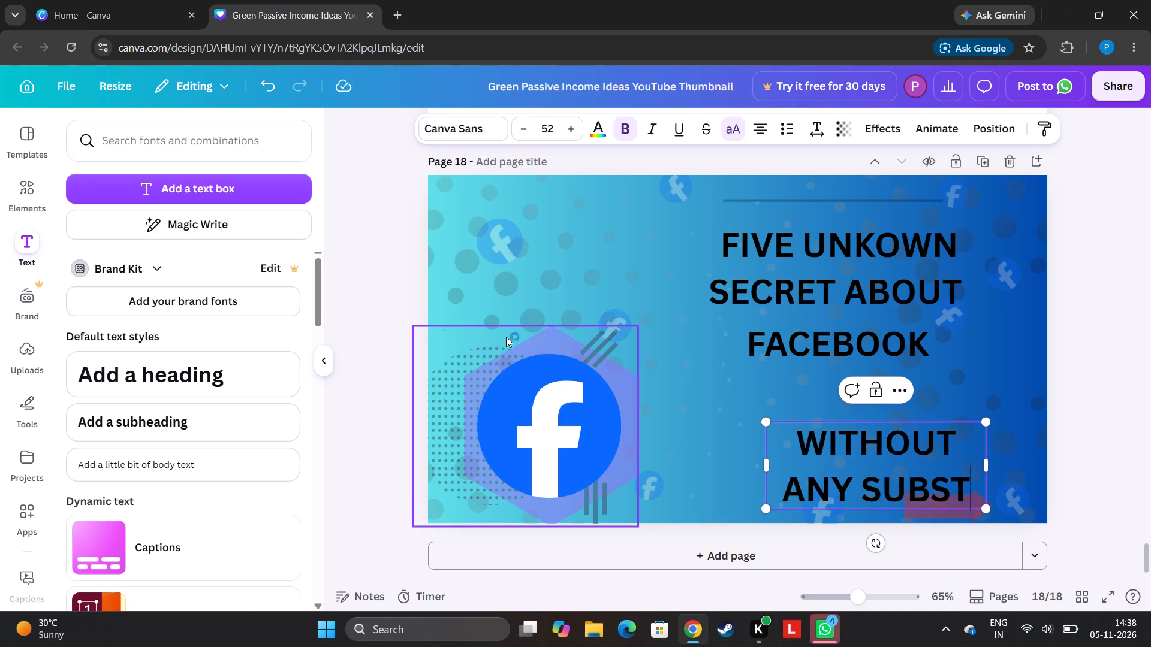
{"action": "key", "text": "BackSpace"}
{"action": "key", "text": "BackSpace"}
{"action": "key", "text": "BackSpace"}
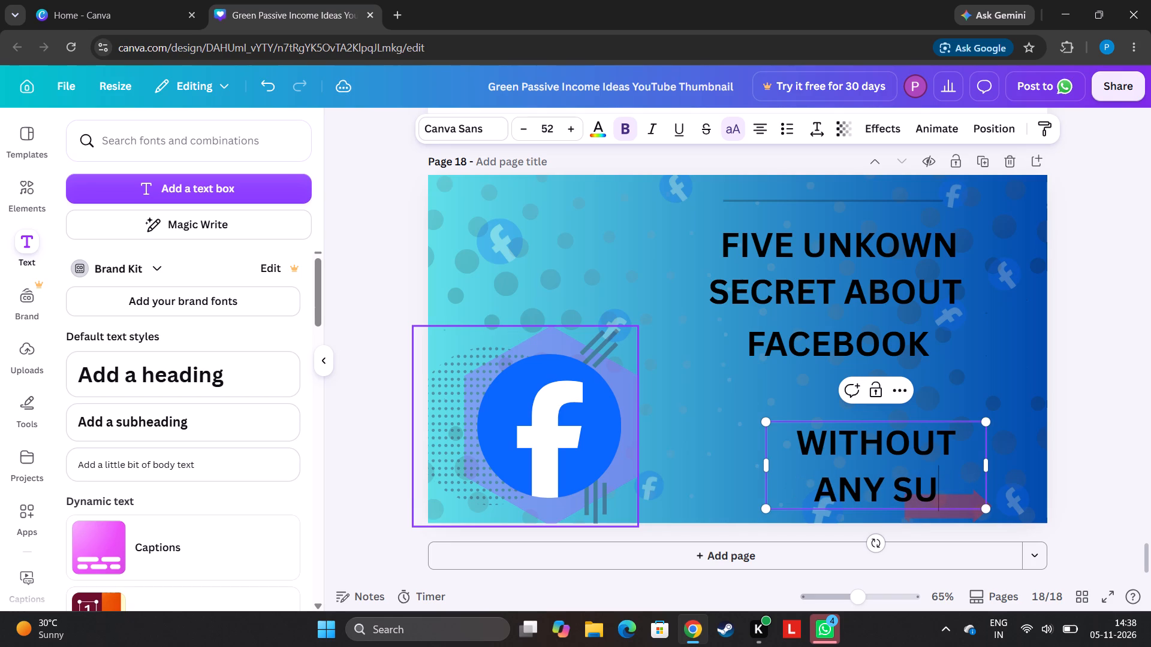
{"action": "key", "text": "b"}
{"action": "type", "text": "sc"}
{"action": "type", "text": "rip"}
{"action": "type", "text": "tion"}
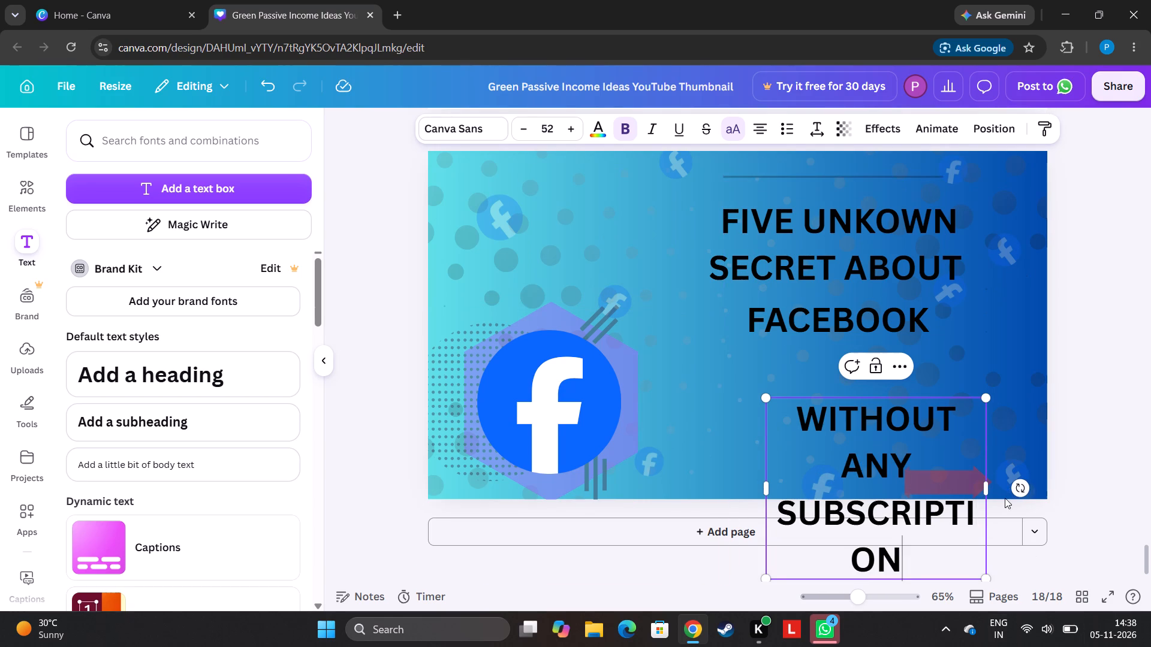
Widen the WITHOUT ANY SUBSCRIPTION text box so it wraps onto two lines, and place it below FACEBOOK, clear of the red arrow.
{"action": "left_click_drag", "start_coordinate": [988, 498], "coordinate": [1054, 463]}
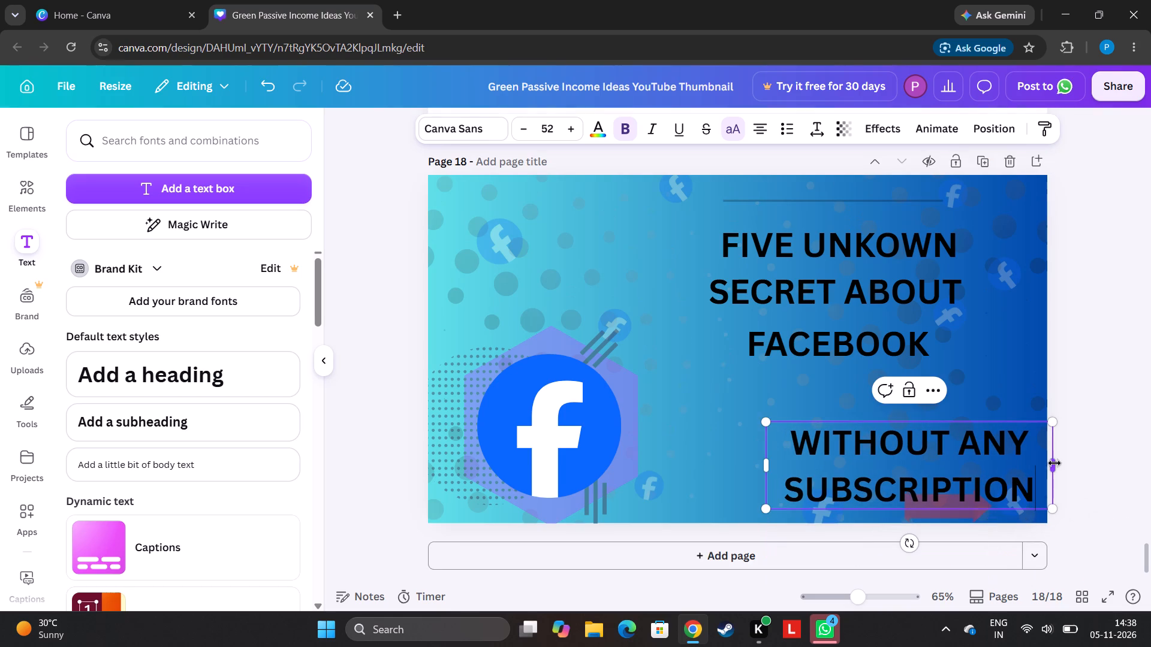
{"action": "left_click", "coordinate": [1083, 456]}
{"action": "left_click_drag", "start_coordinate": [1016, 473], "coordinate": [1008, 481]}
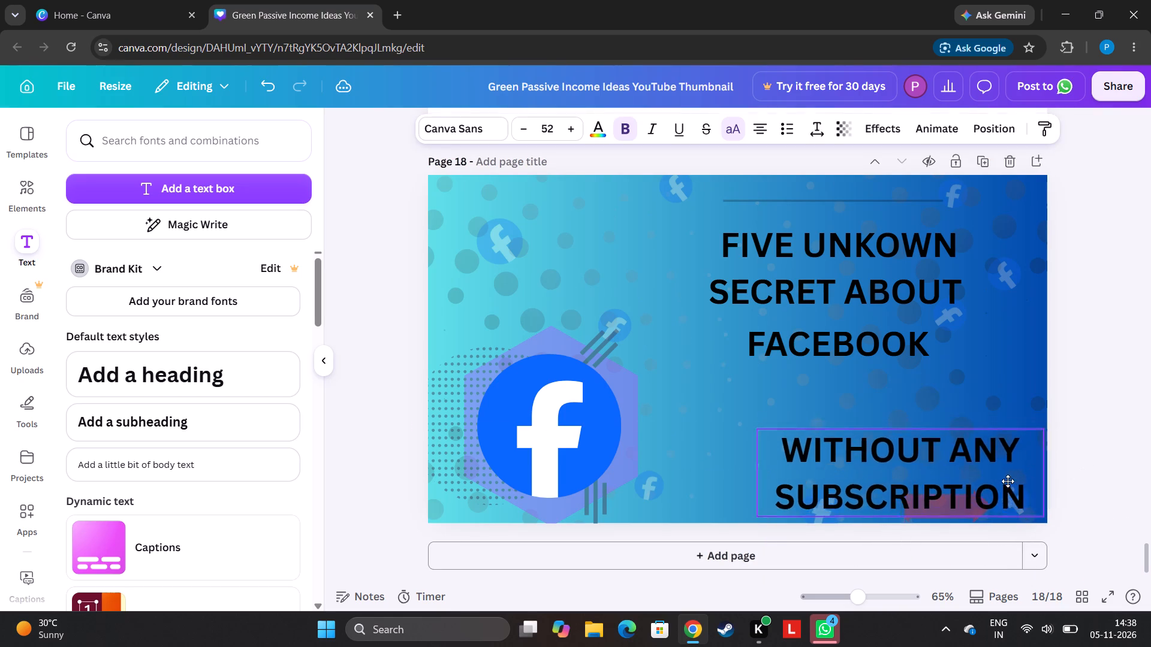
{"action": "left_click_drag", "start_coordinate": [1008, 481], "coordinate": [948, 431]}
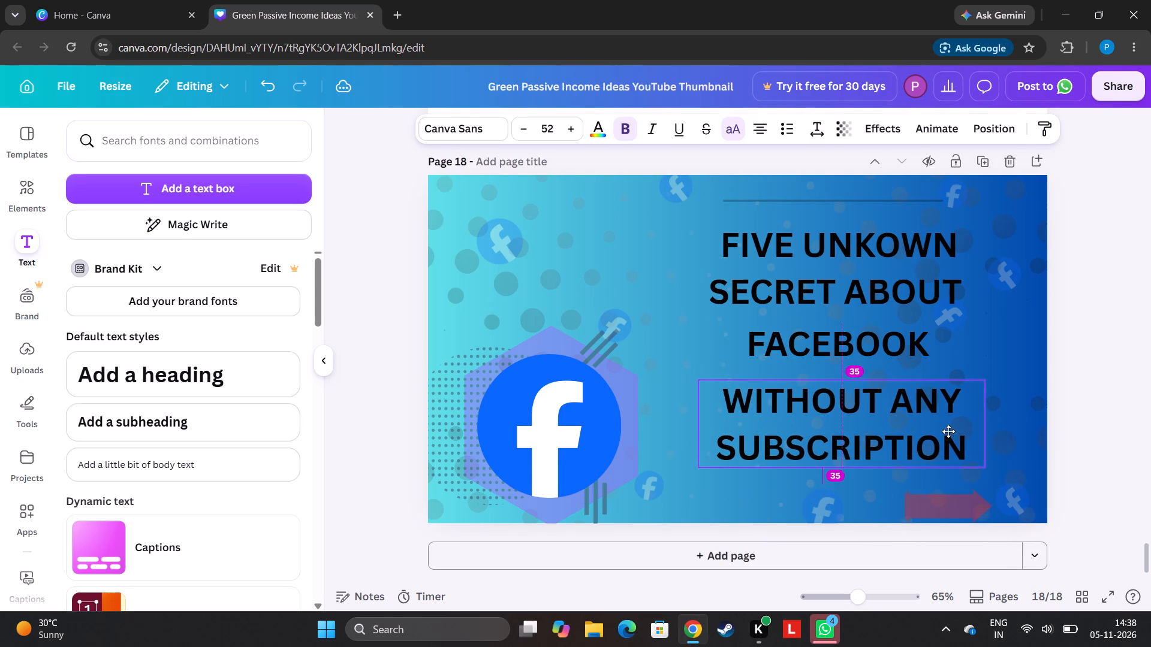
{"action": "left_click_drag", "start_coordinate": [948, 431], "coordinate": [924, 441]}
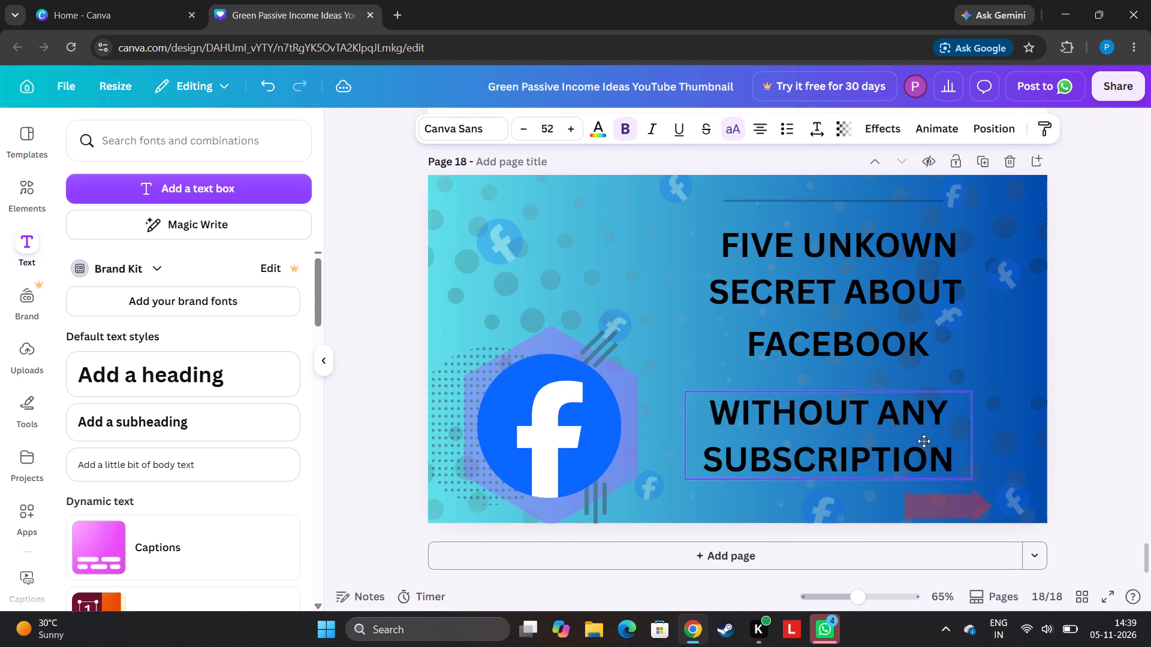
{"action": "left_click_drag", "start_coordinate": [924, 441], "coordinate": [924, 442]}
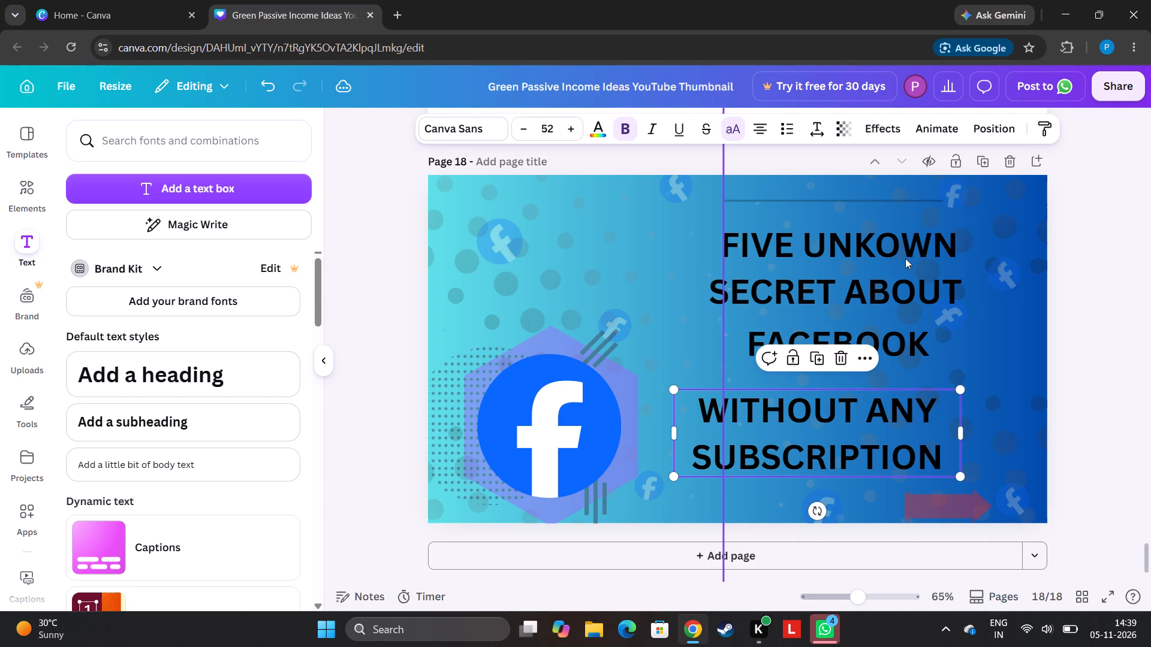
Shift the FIVE UNKOWN SECRET ABOUT text up and left, aligning its box with the left edge of the WITHOUT ANY SUBSCRIPTION box.
{"action": "left_click_drag", "start_coordinate": [905, 258], "coordinate": [882, 249]}
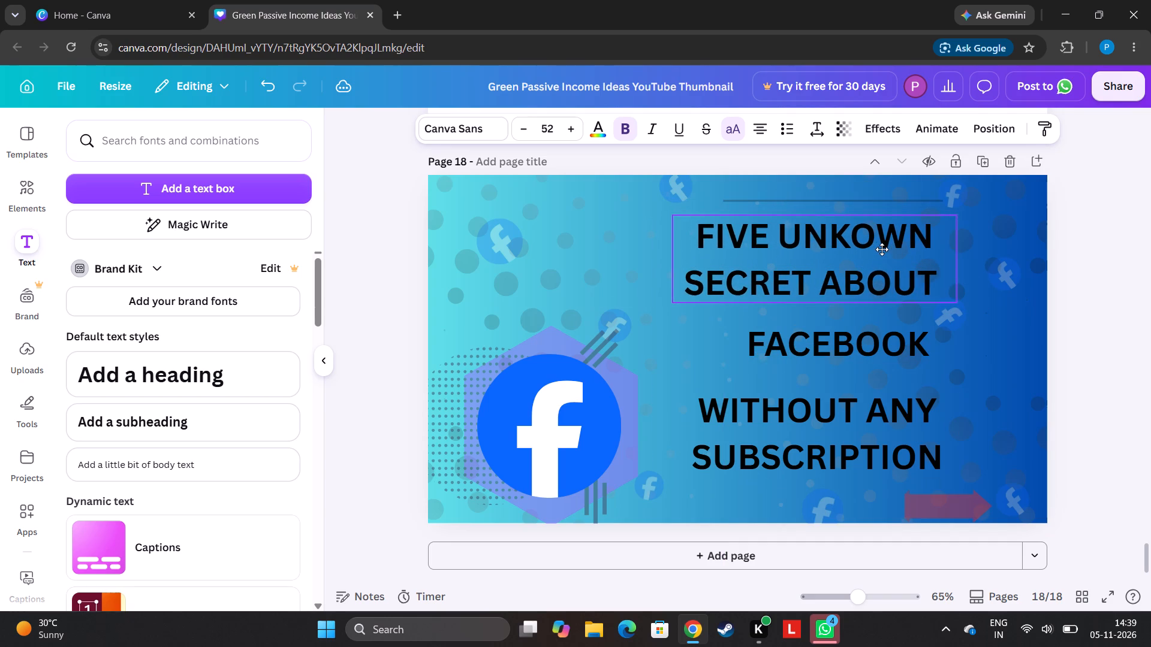
{"action": "left_click_drag", "start_coordinate": [882, 249], "coordinate": [882, 249]}
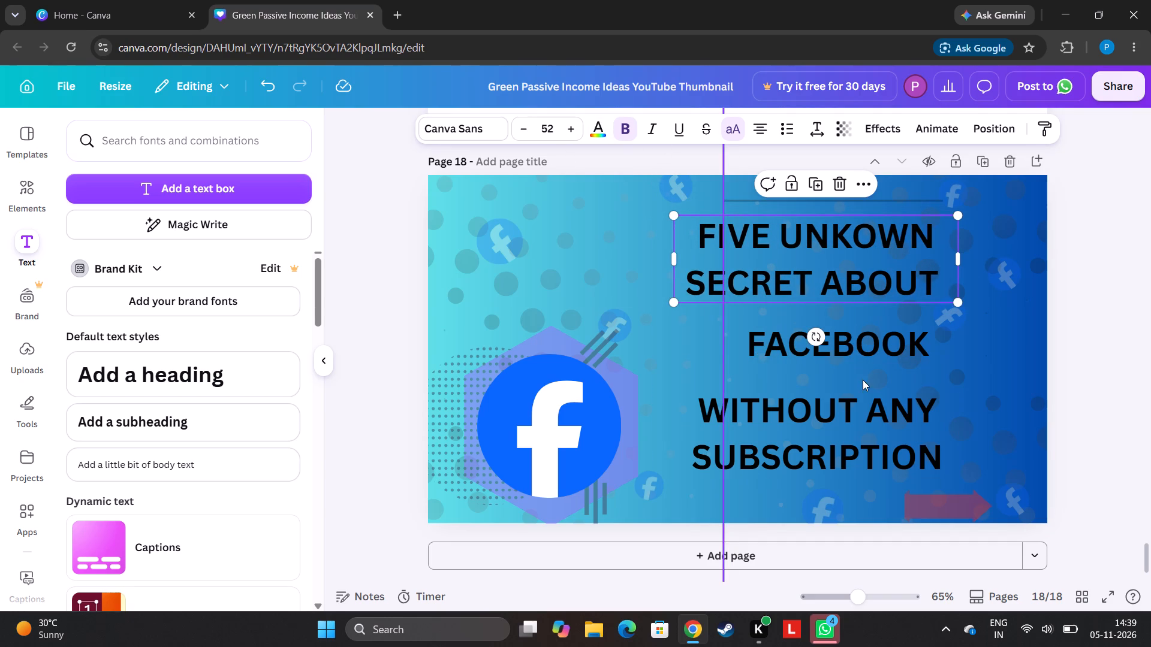
Enlarge the FACEBOOK text to font size 88.4 and centre it vertically between the text boxes above and below.
{"action": "left_click_drag", "start_coordinate": [865, 338], "coordinate": [824, 322]}
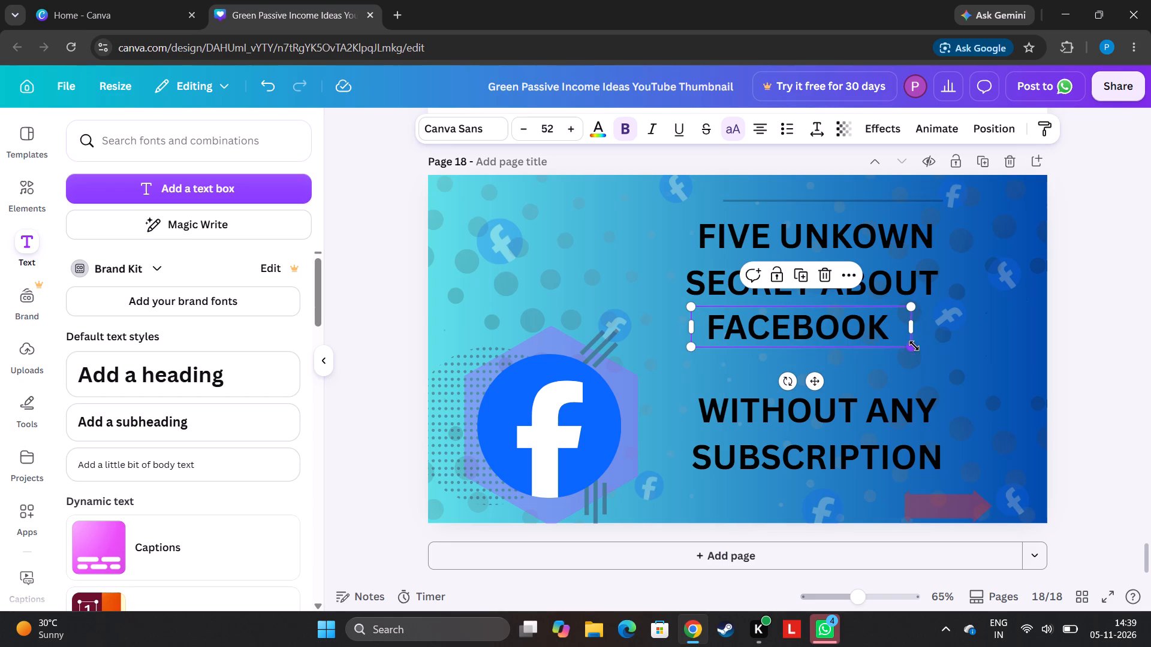
{"action": "left_click_drag", "start_coordinate": [912, 345], "coordinate": [1029, 413]}
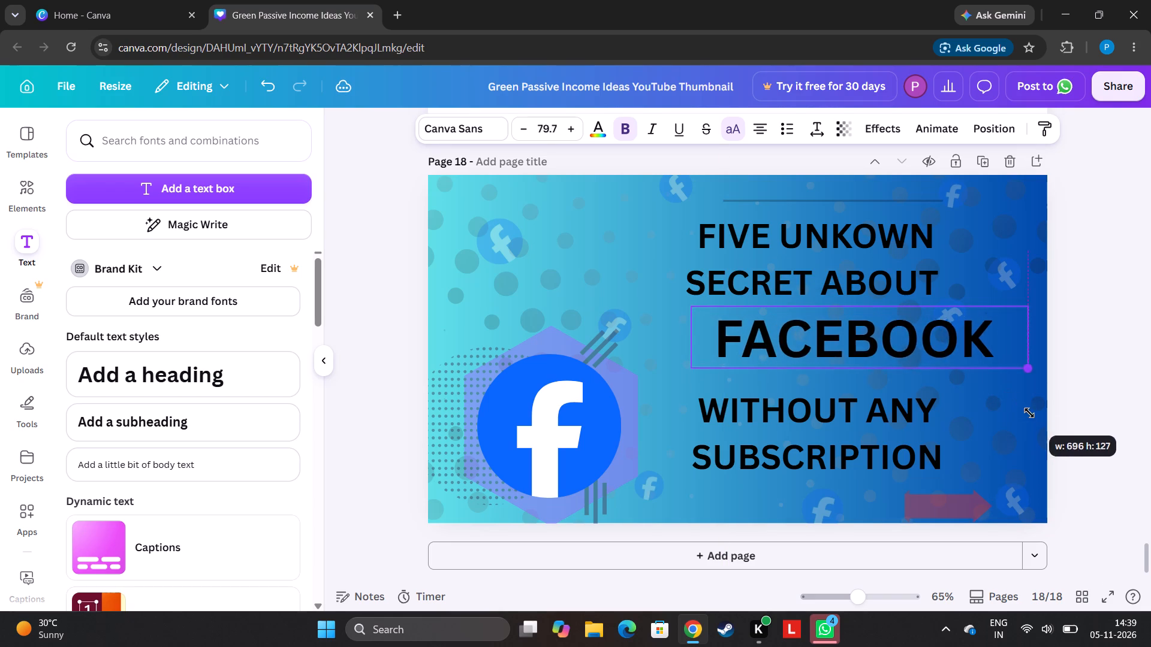
{"action": "left_click_drag", "start_coordinate": [1029, 413], "coordinate": [1053, 445]}
{"action": "left_click_drag", "start_coordinate": [959, 329], "coordinate": [933, 334]}
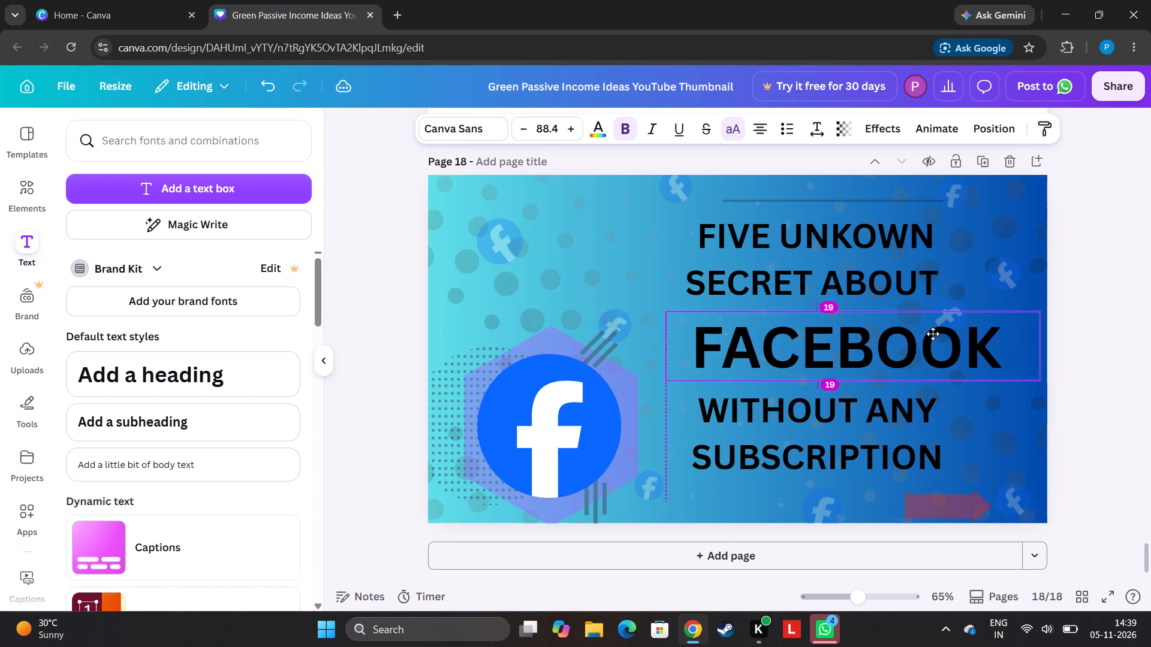
{"action": "left_click_drag", "start_coordinate": [933, 334], "coordinate": [925, 334]}
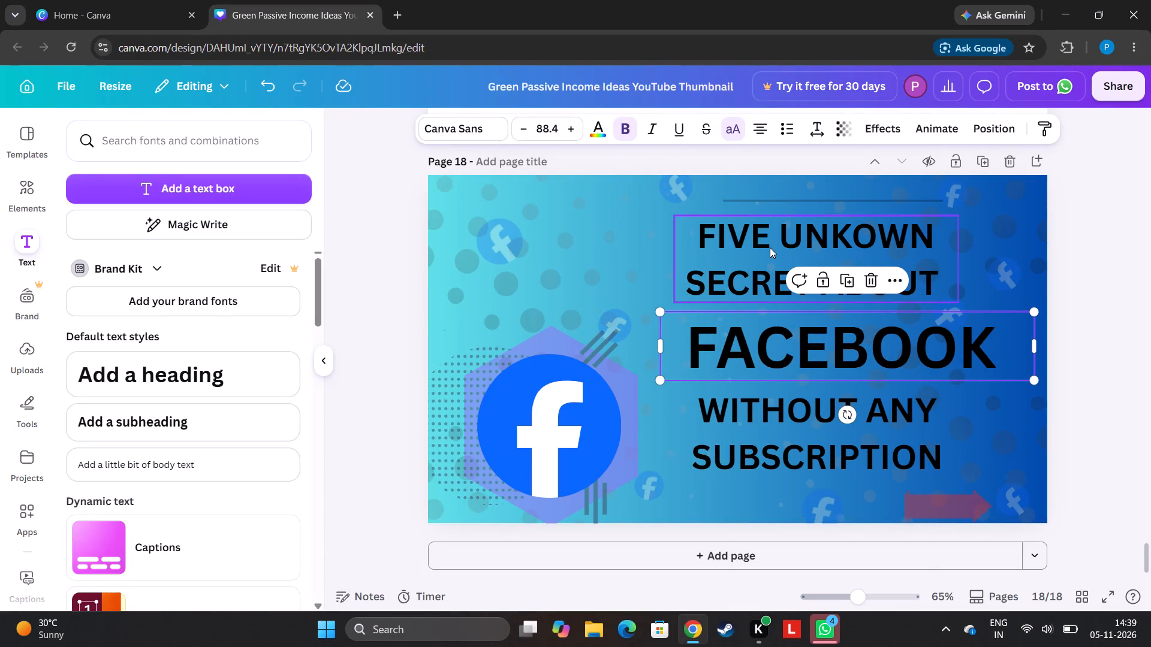
Change the FIVE UNKOWN SECRET ABOUT text colour to Aqua blue (#0cc0df).
{"action": "left_click", "coordinate": [730, 235]}
{"action": "left_click", "coordinate": [595, 137]}
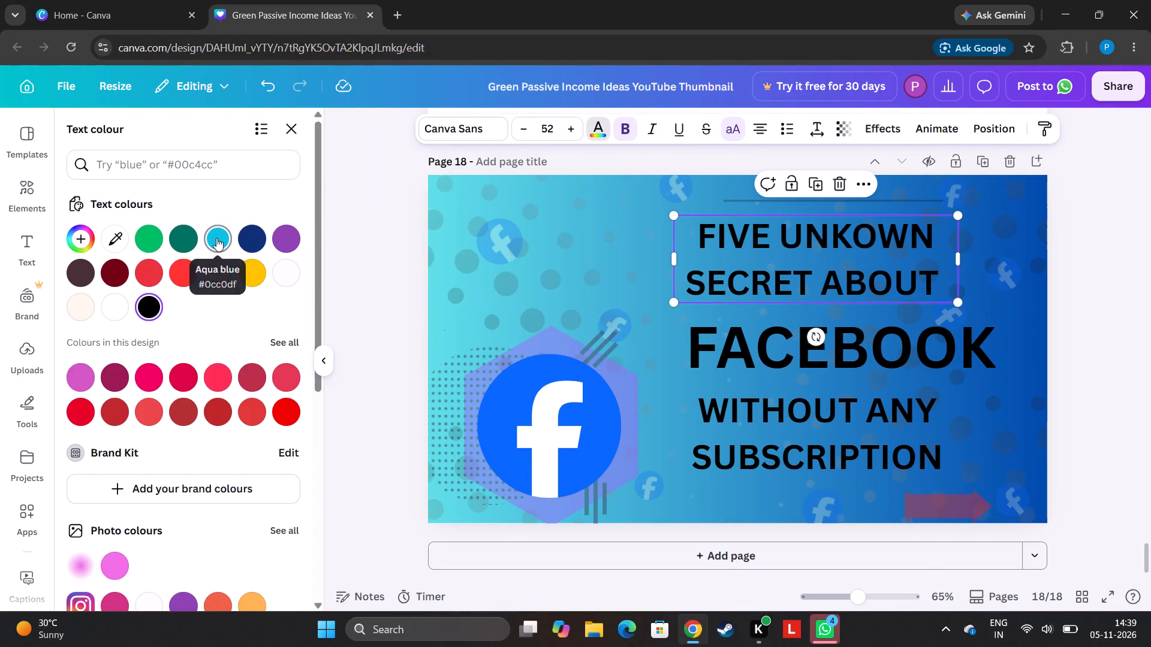
{"action": "left_click", "coordinate": [216, 238]}
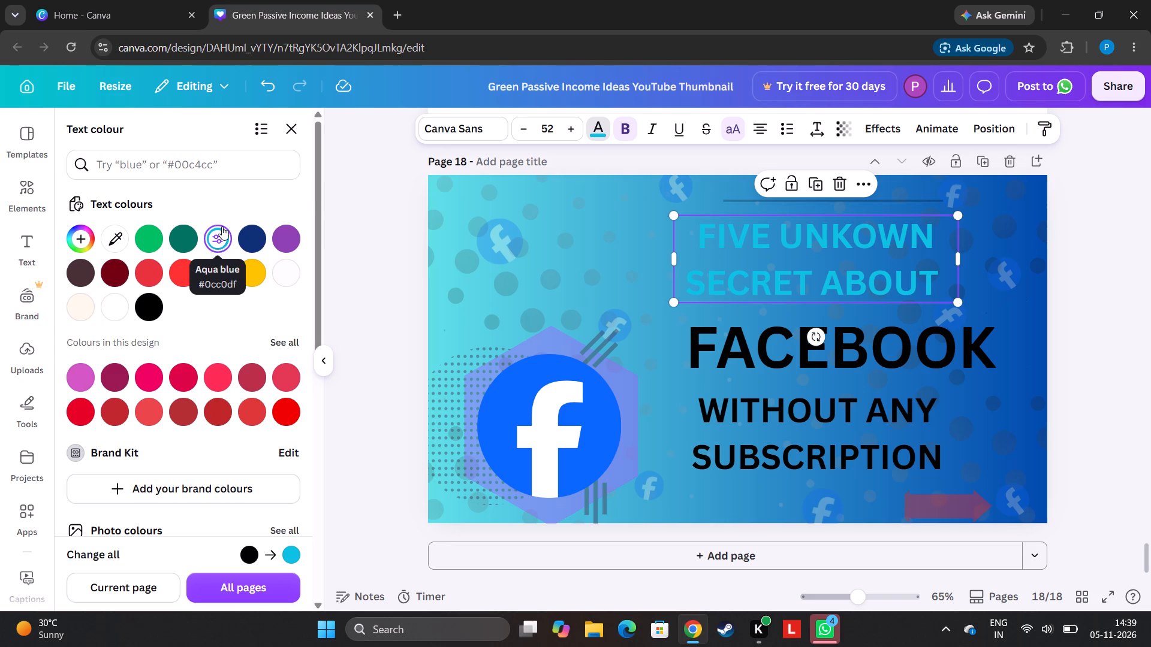
Change the text colour of the "FIVE UNKOWN SECRET ABOUT" heading to dark blue.
{"action": "left_click", "coordinate": [258, 229]}
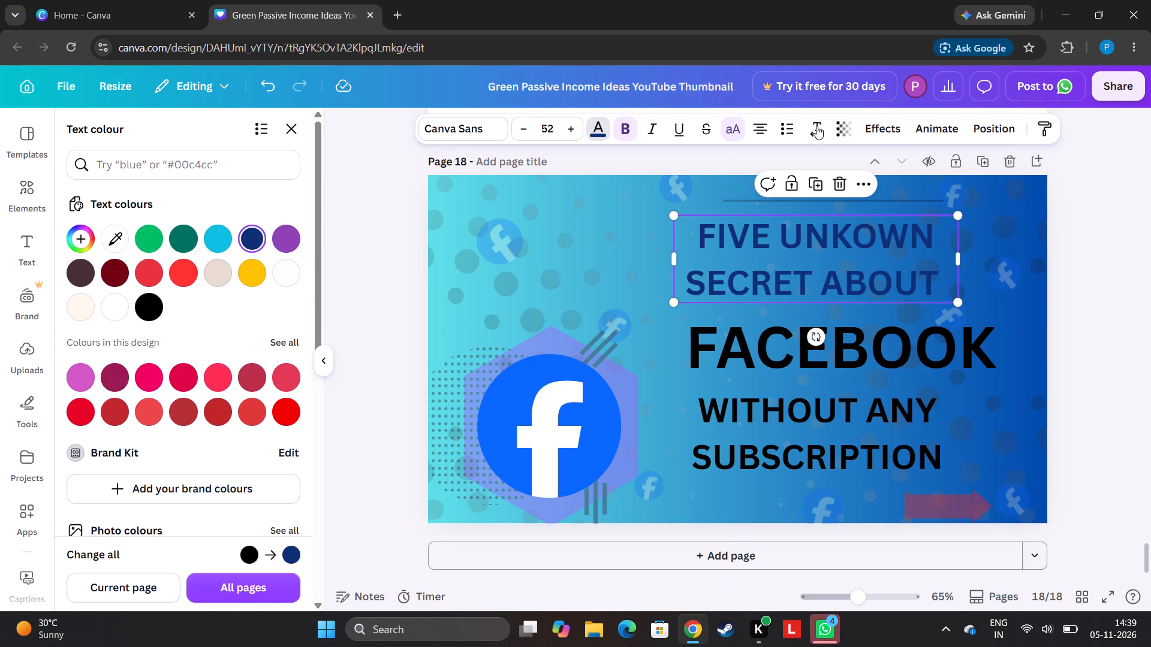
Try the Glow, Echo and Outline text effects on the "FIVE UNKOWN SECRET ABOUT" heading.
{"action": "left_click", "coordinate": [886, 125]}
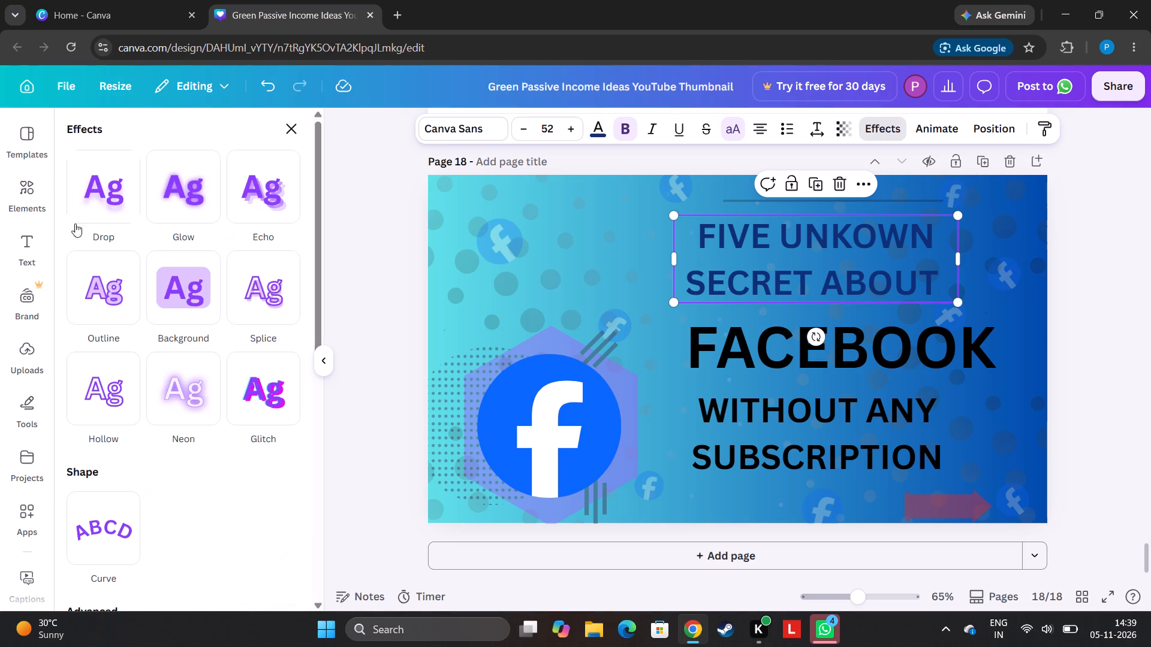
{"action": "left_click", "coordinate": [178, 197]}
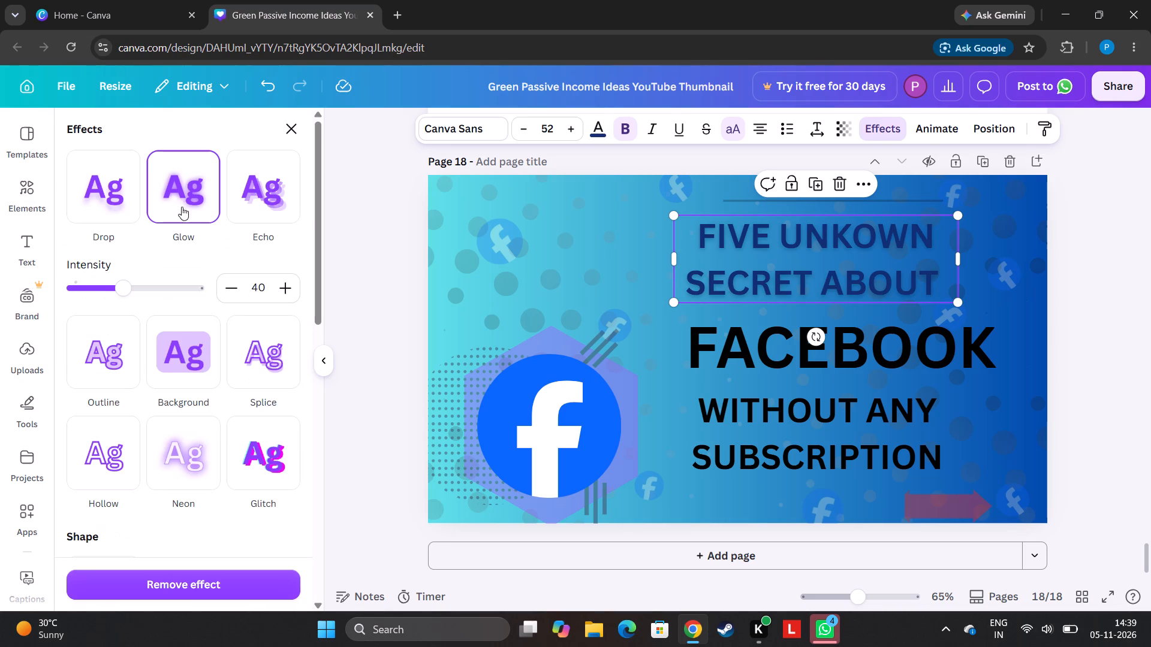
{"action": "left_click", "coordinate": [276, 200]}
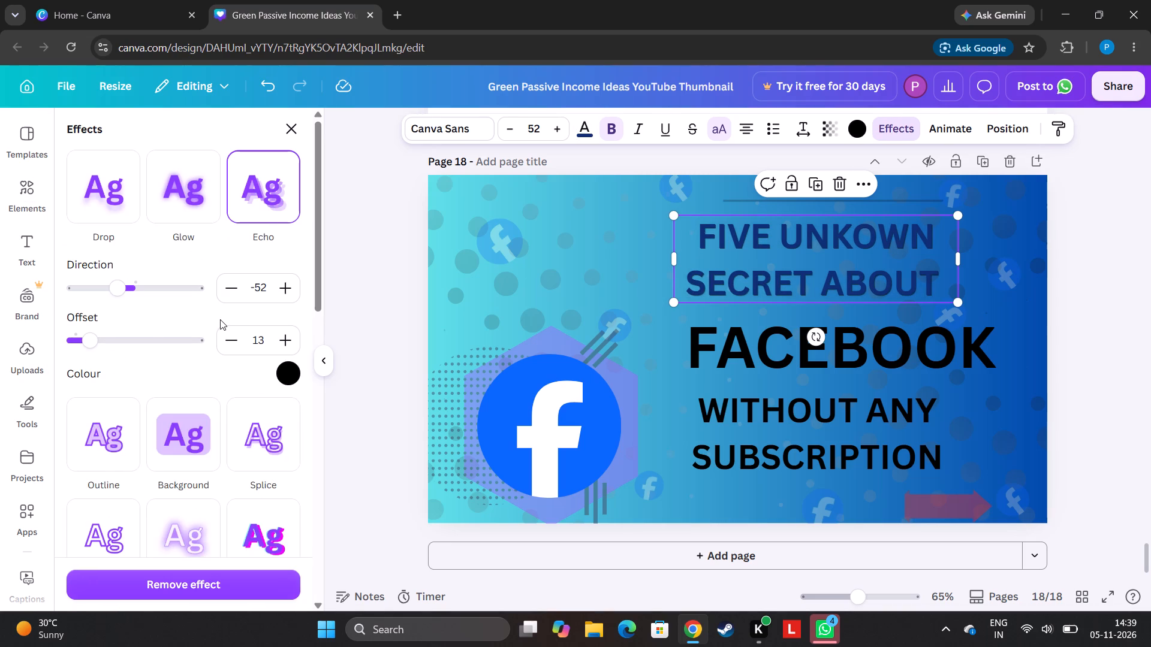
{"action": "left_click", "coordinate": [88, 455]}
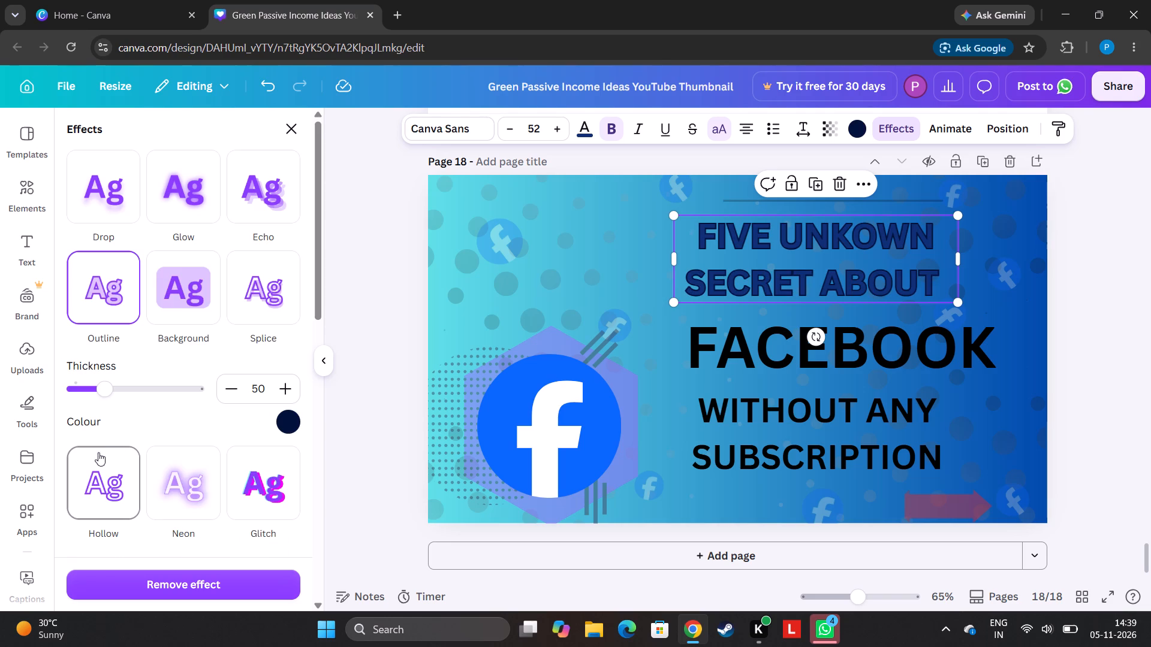
Try several text colours on the "FIVE UNKOWN SECRET ABOUT" heading and settle on the near-white Lightcrimson #fffcfd.
{"action": "left_click", "coordinate": [589, 124]}
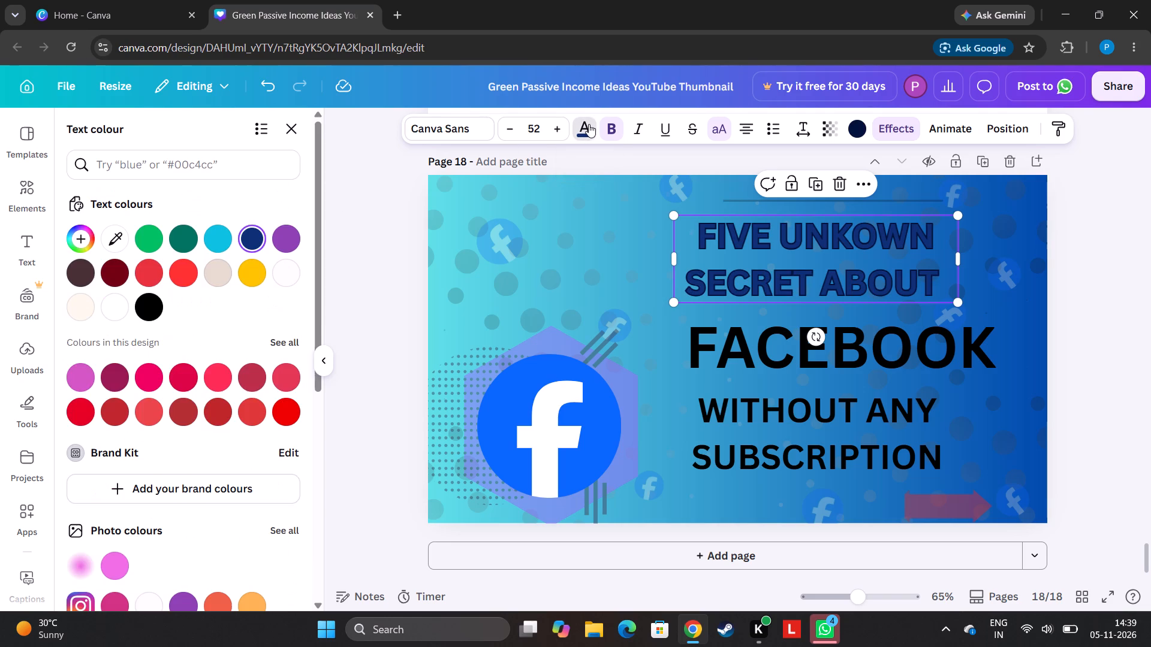
{"action": "left_click", "coordinate": [214, 237]}
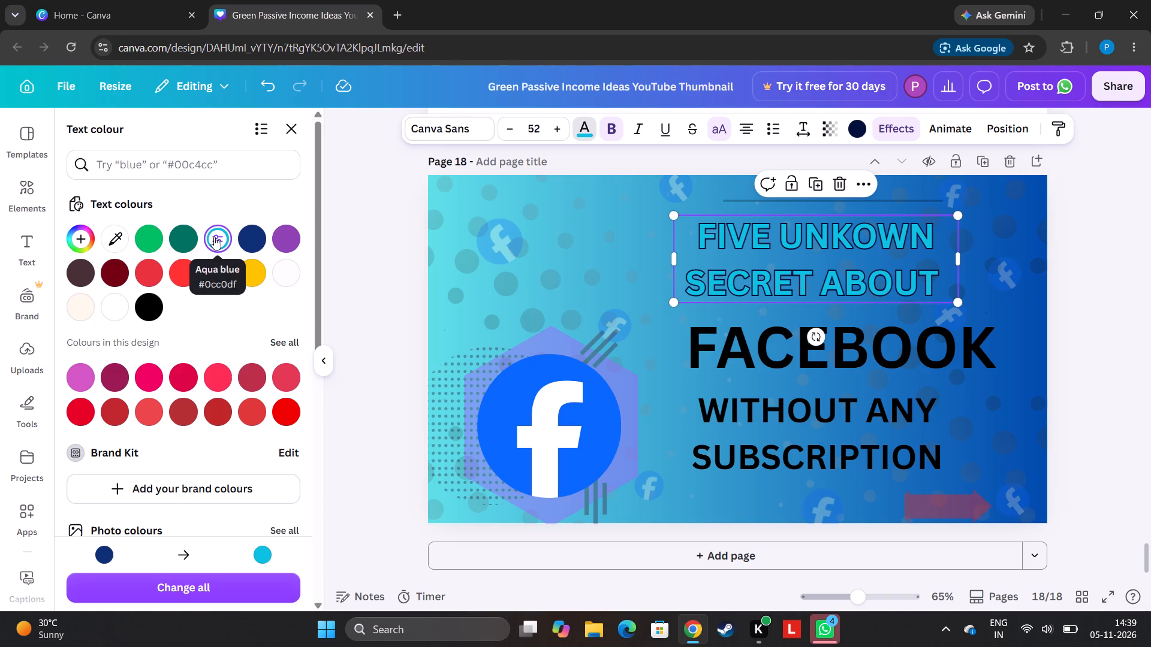
{"action": "left_click", "coordinate": [177, 239]}
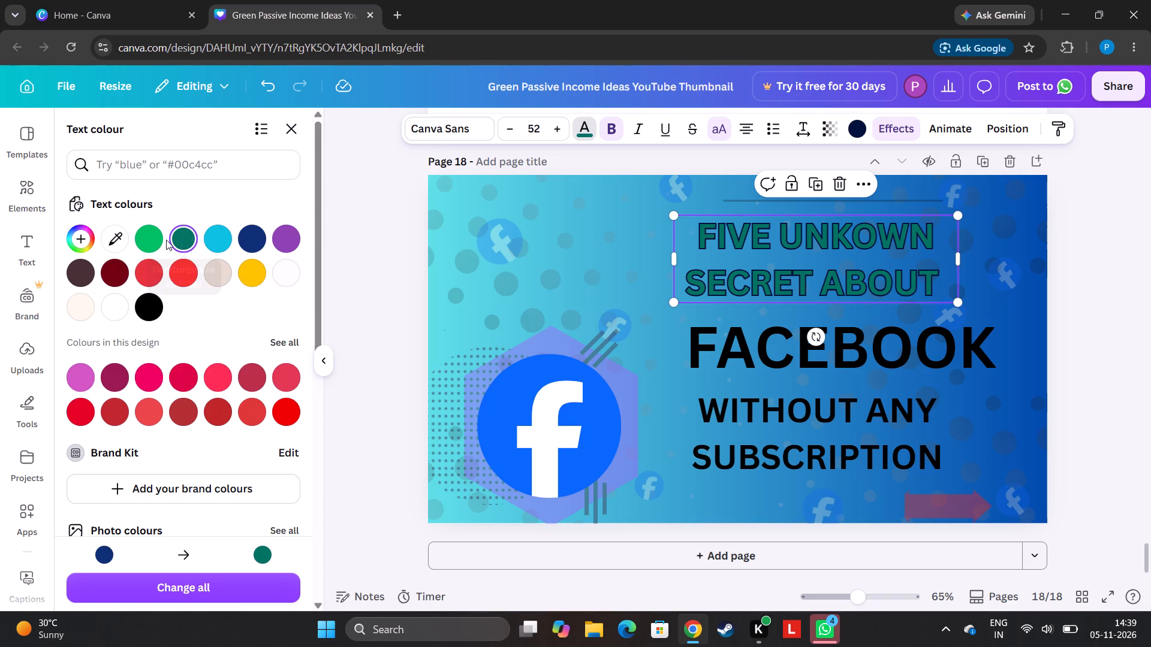
{"action": "left_click", "coordinate": [166, 240]}
{"action": "left_click", "coordinate": [142, 239]}
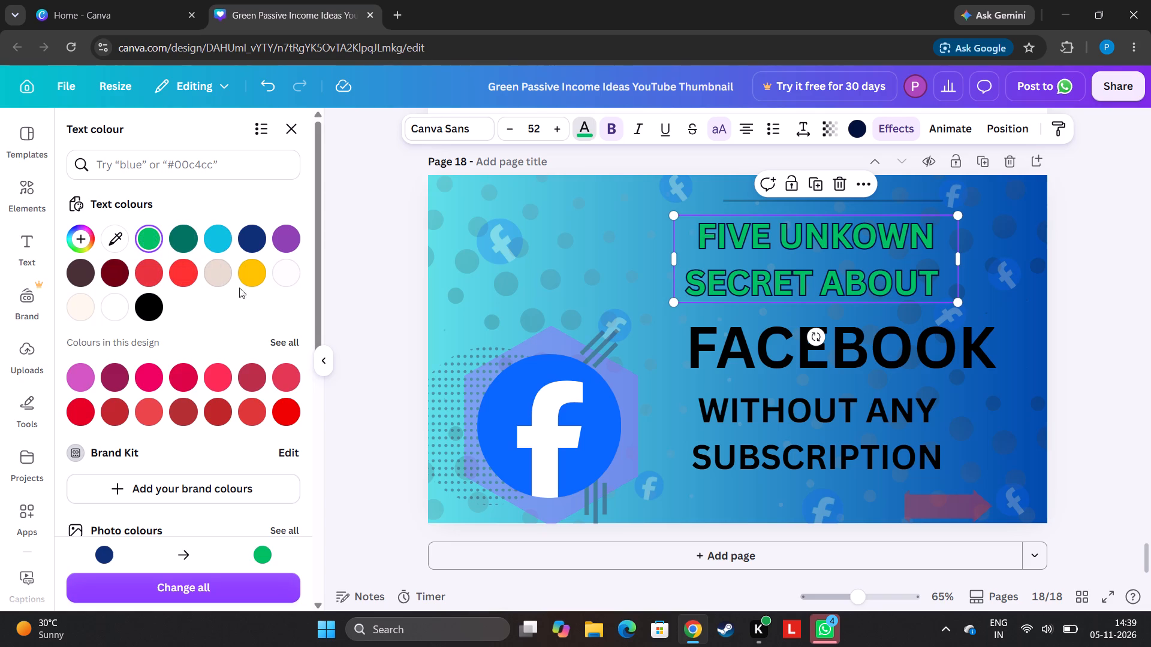
{"action": "left_click", "coordinate": [275, 246]}
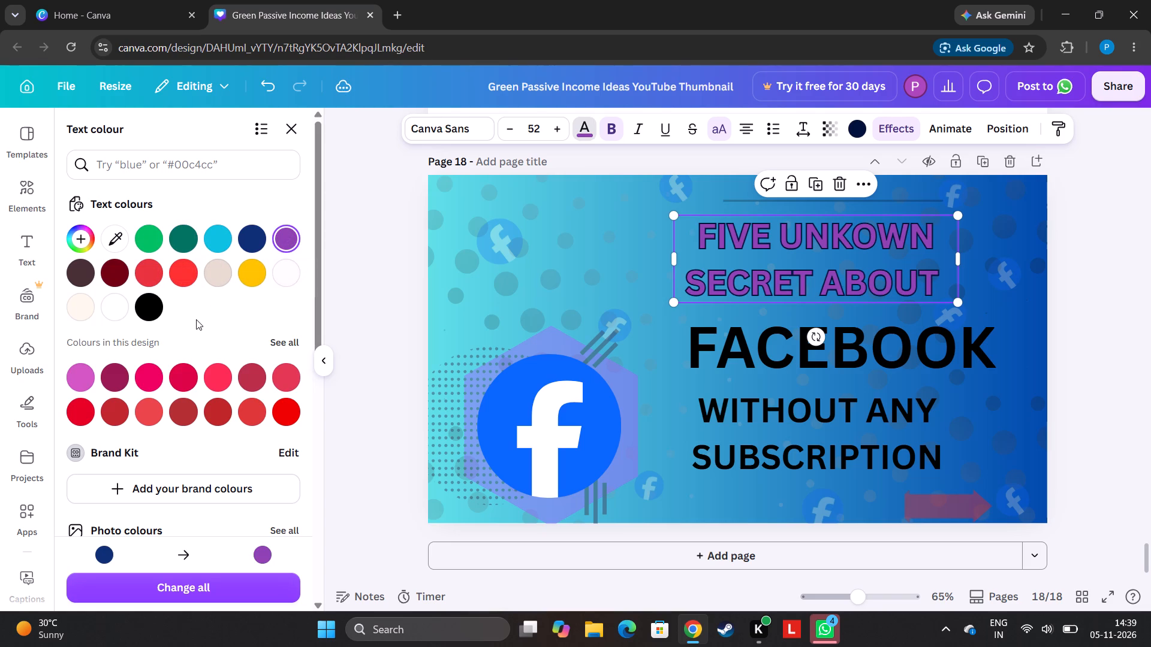
{"action": "left_click", "coordinate": [301, 274]}
{"action": "left_click", "coordinate": [273, 264]}
{"action": "left_click", "coordinate": [288, 278]}
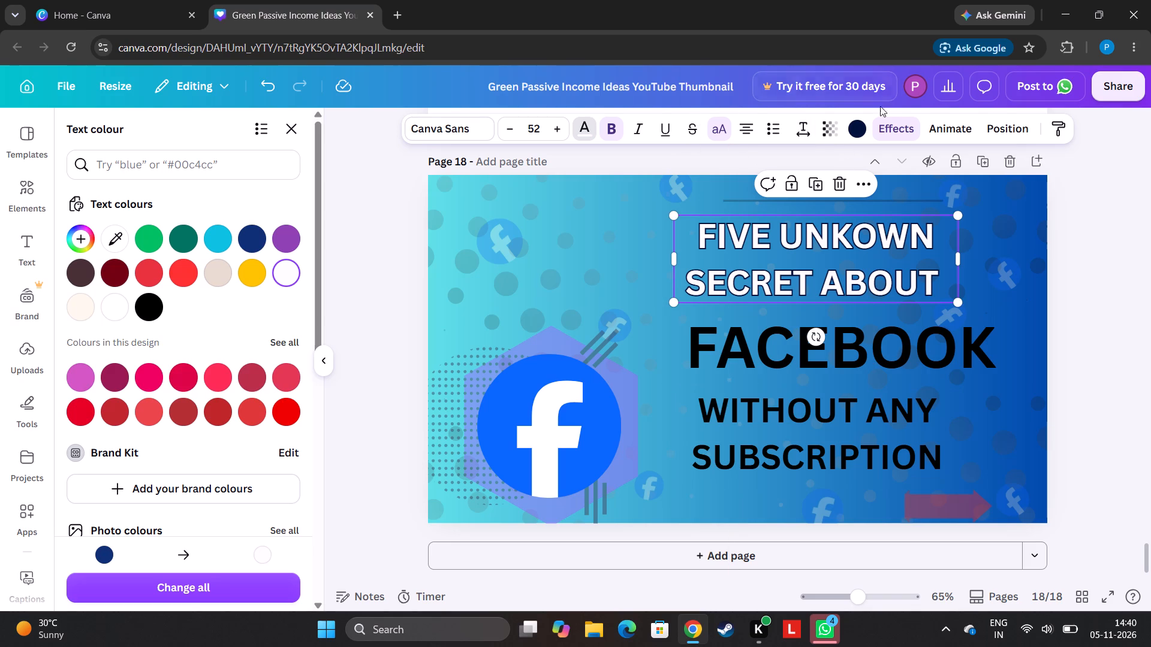
Replace the "FIVE UNKOWN SECRET ABOUT" heading's effect with Glow at intensity 100.
{"action": "left_click", "coordinate": [900, 124]}
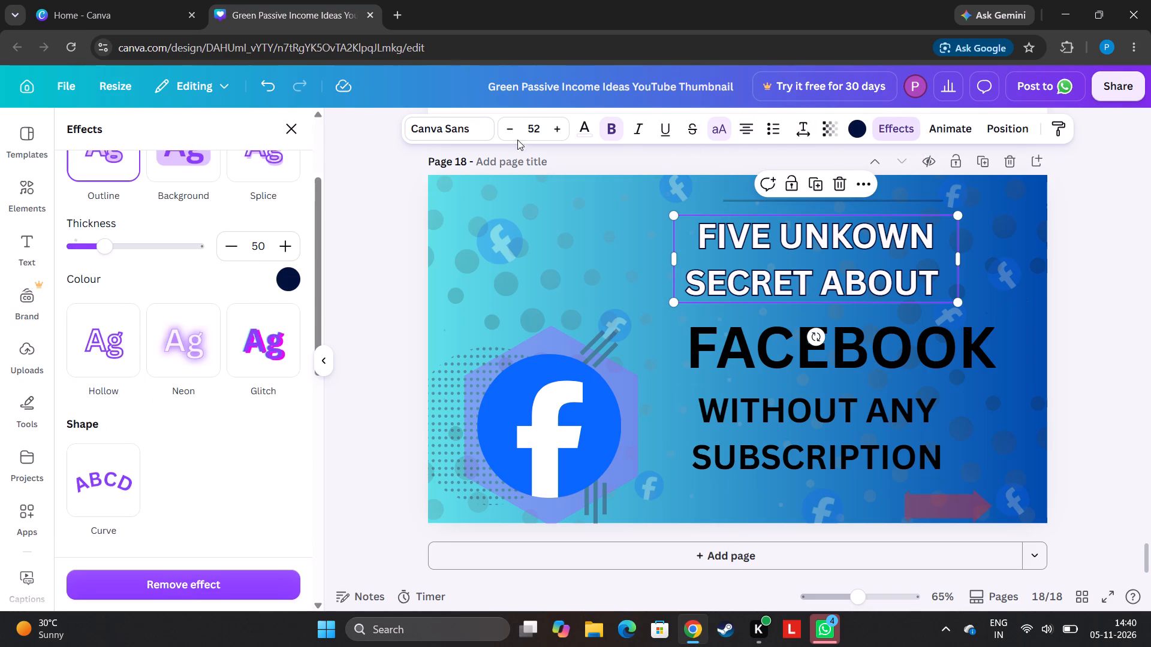
{"action": "left_click_drag", "start_coordinate": [320, 258], "coordinate": [320, 247]}
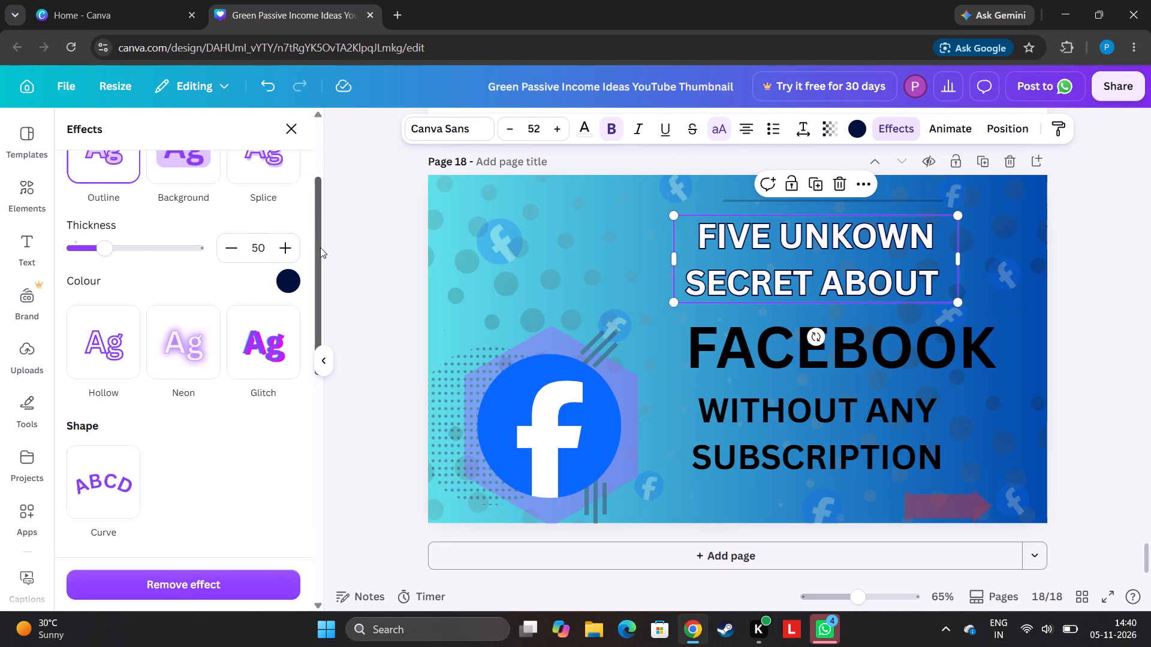
{"action": "left_click_drag", "start_coordinate": [320, 247], "coordinate": [321, 170]}
{"action": "left_click", "coordinate": [197, 205]}
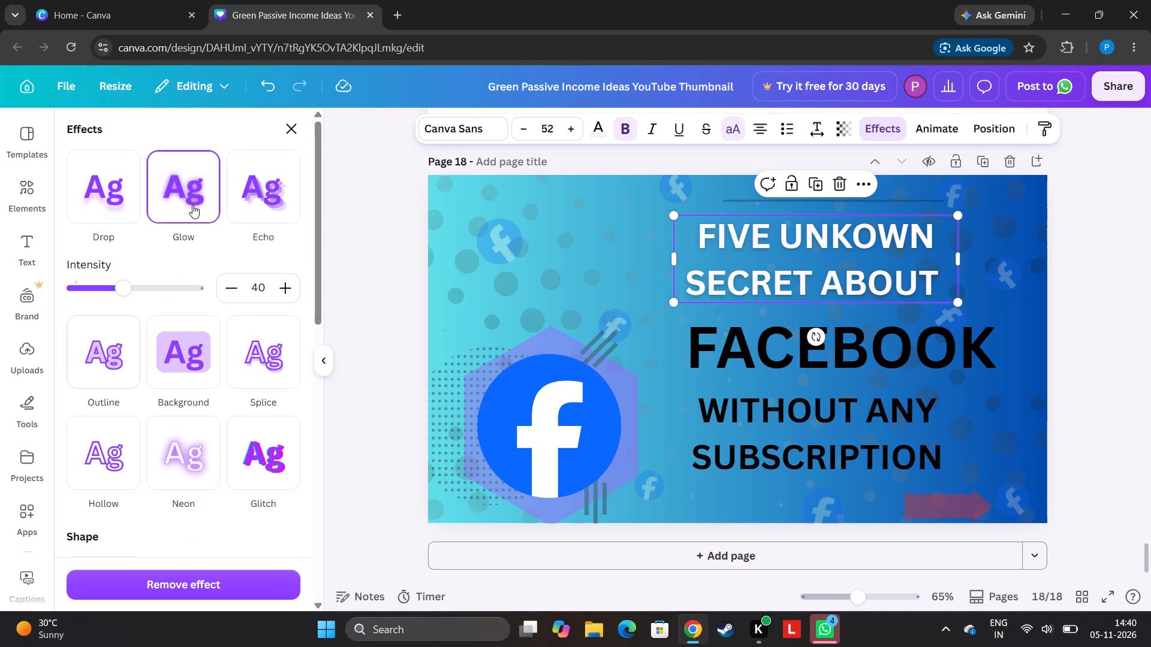
{"action": "left_click", "coordinate": [807, 424]}
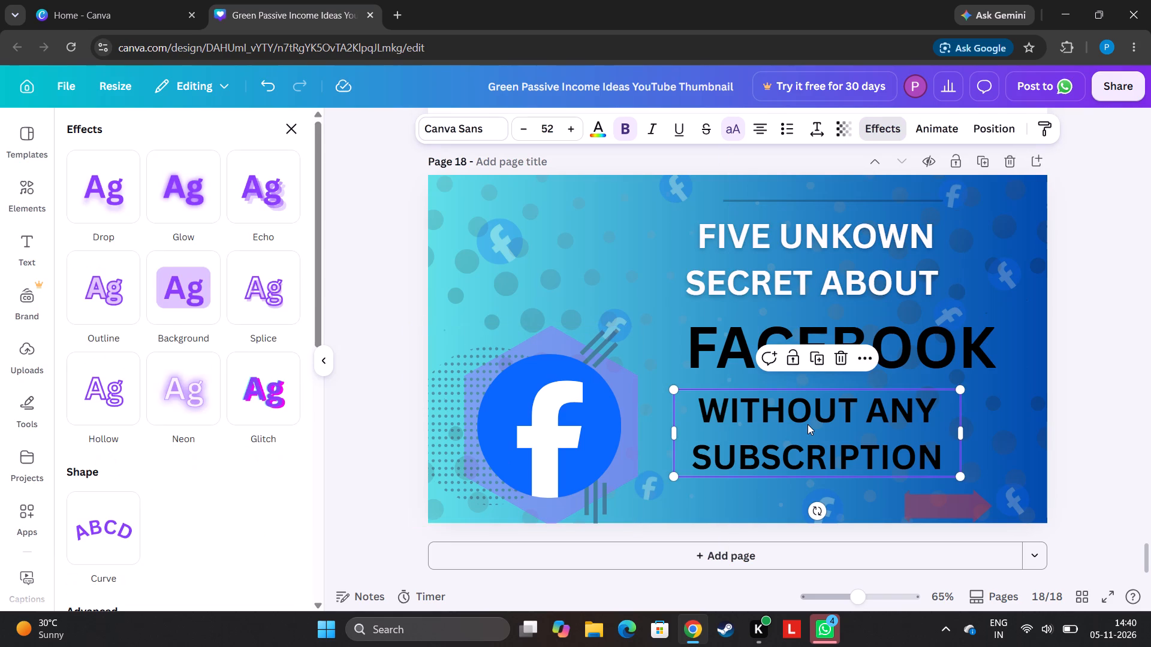
{"action": "left_click", "coordinate": [840, 264]}
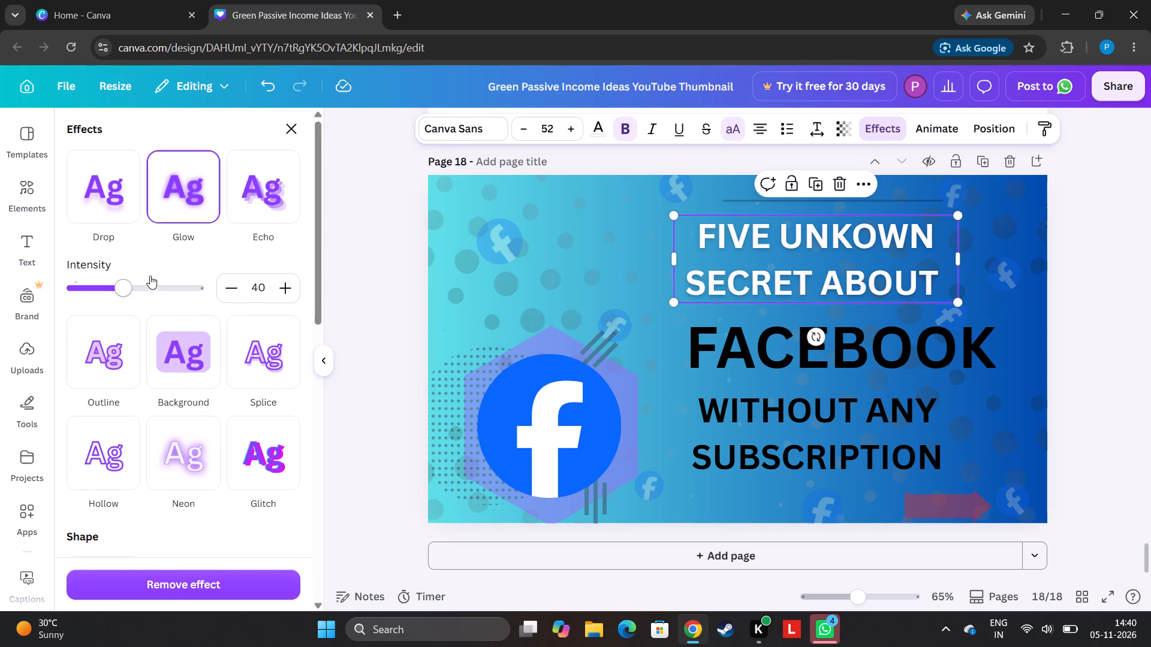
{"action": "left_click_drag", "start_coordinate": [134, 289], "coordinate": [332, 303]}
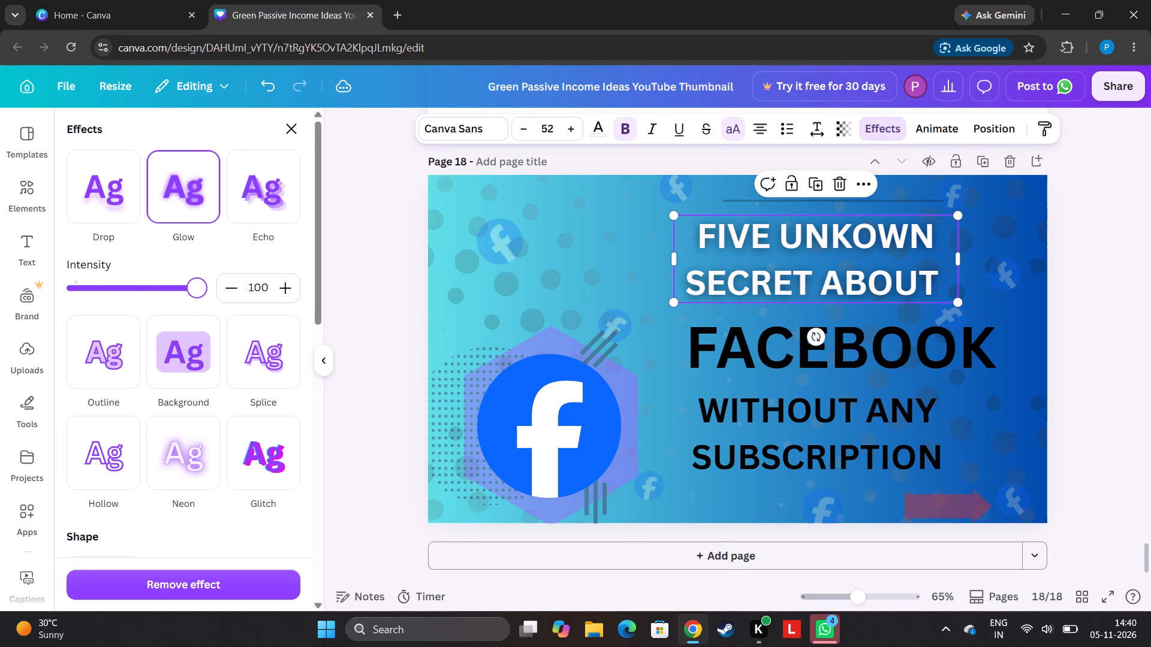
{"action": "left_click_drag", "start_coordinate": [332, 303], "coordinate": [333, 303]}
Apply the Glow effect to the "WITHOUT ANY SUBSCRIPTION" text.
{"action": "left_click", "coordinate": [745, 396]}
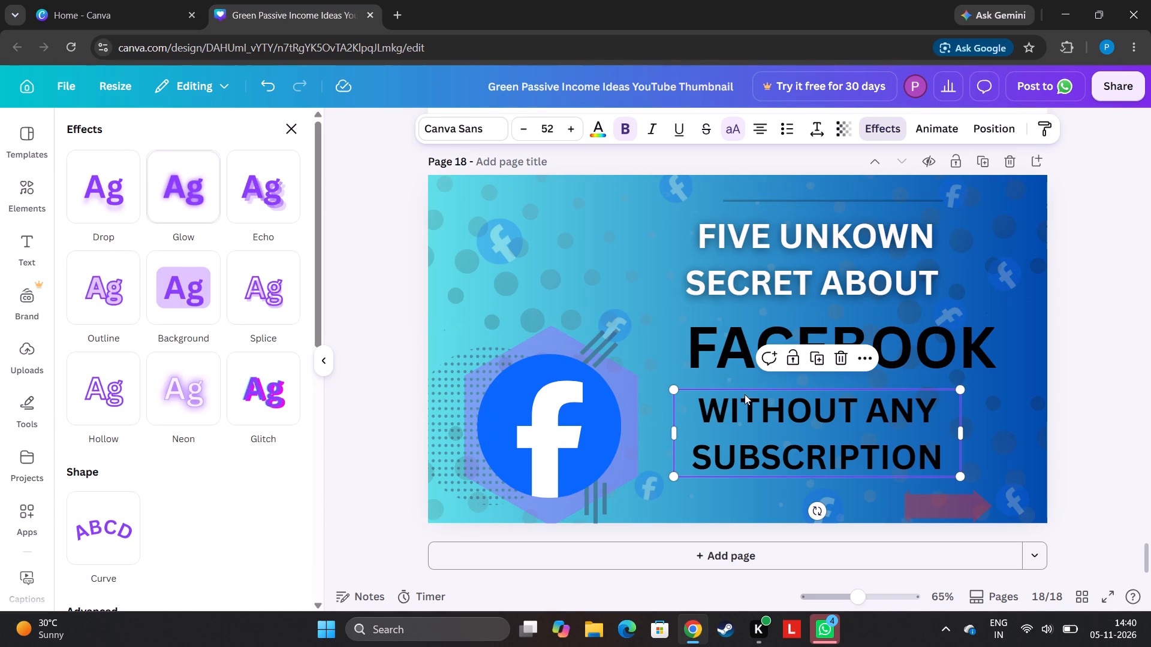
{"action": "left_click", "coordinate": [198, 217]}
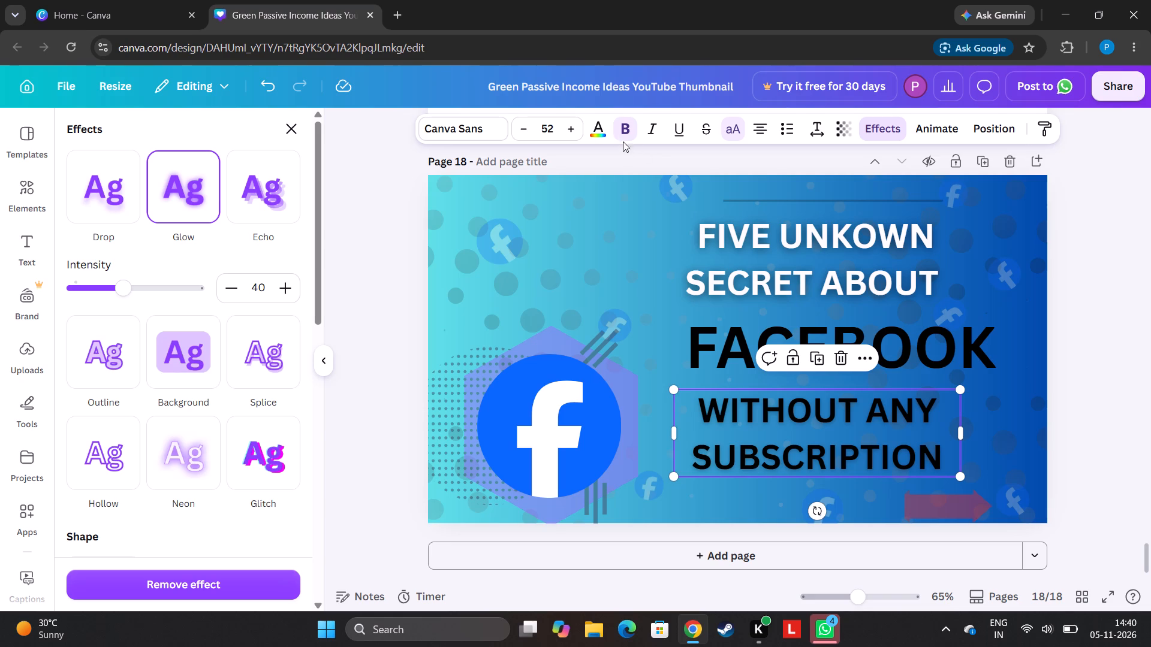
Try yellow, red and dark pink on the "WITHOUT ANY SUBSCRIPTION" text, settling on the near-white Lightcrimson #fffcfd.
{"action": "left_click", "coordinate": [593, 126]}
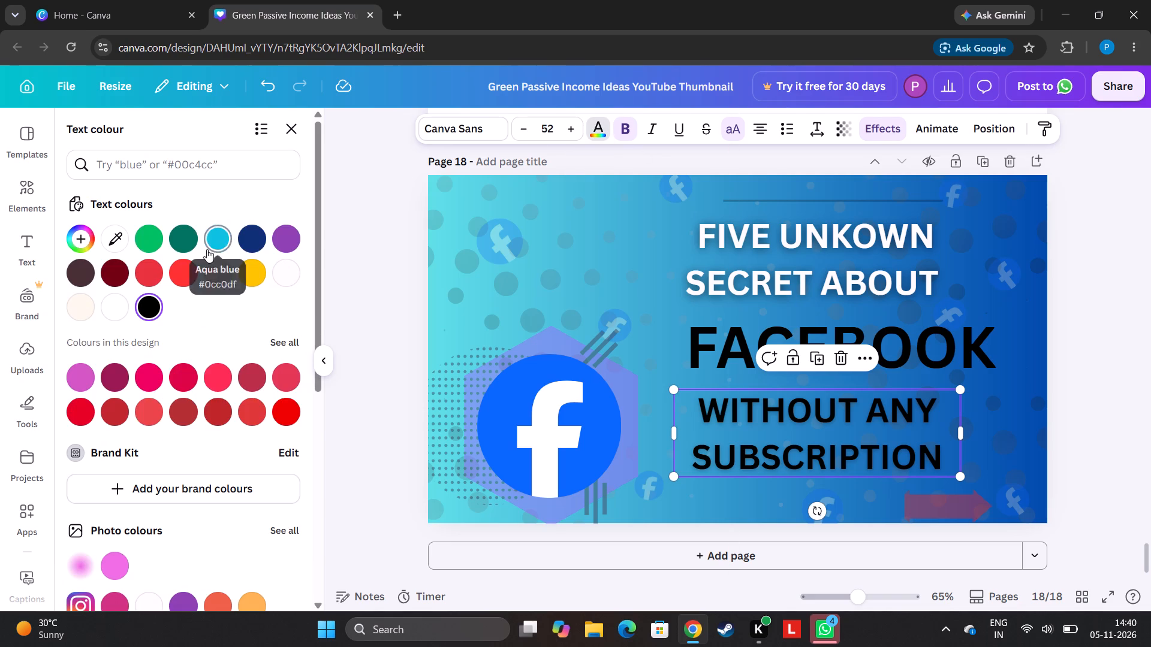
{"action": "left_click", "coordinate": [206, 250]}
{"action": "left_click", "coordinate": [258, 266]}
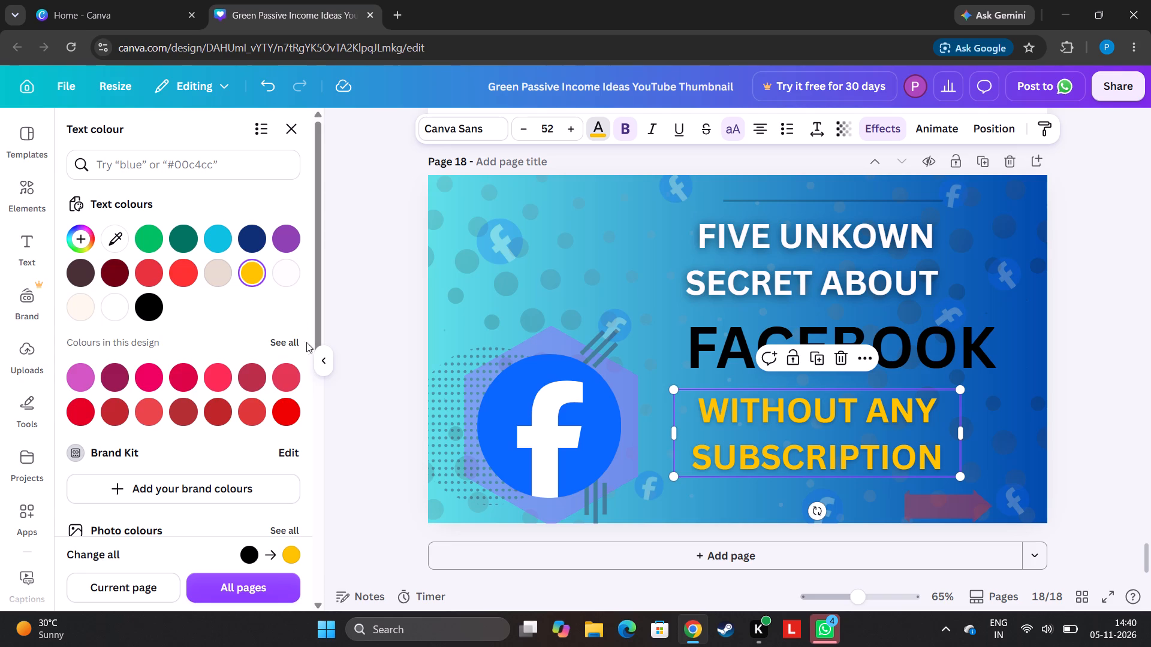
{"action": "left_click", "coordinate": [296, 373]}
{"action": "left_click", "coordinate": [244, 406]}
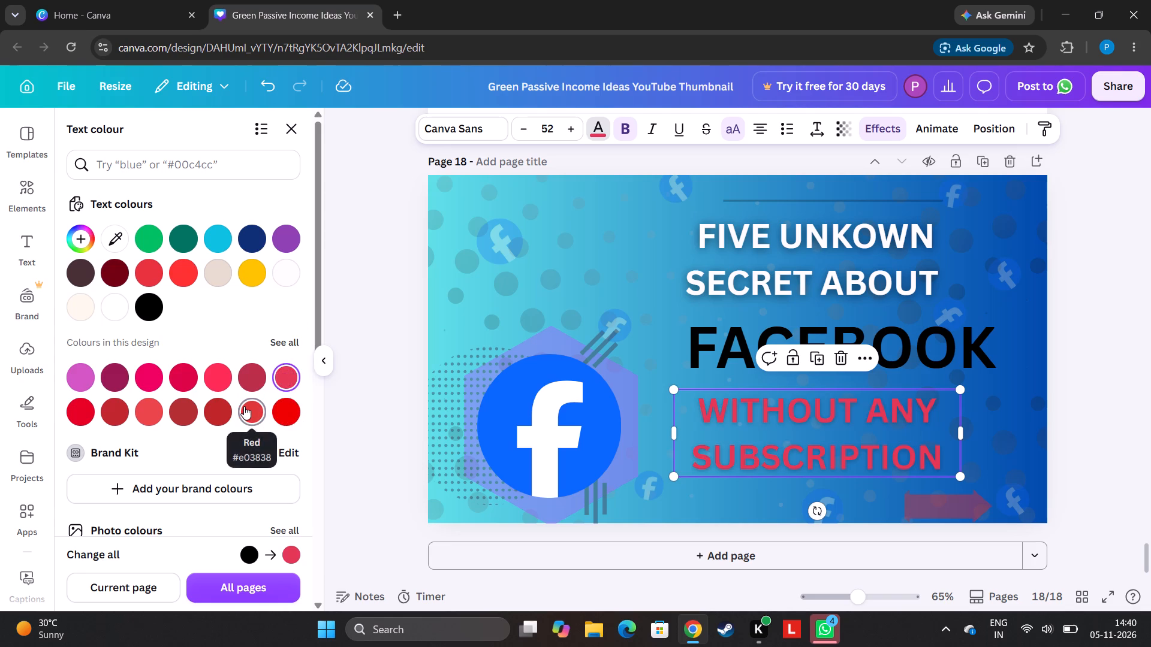
{"action": "left_click", "coordinate": [180, 370]}
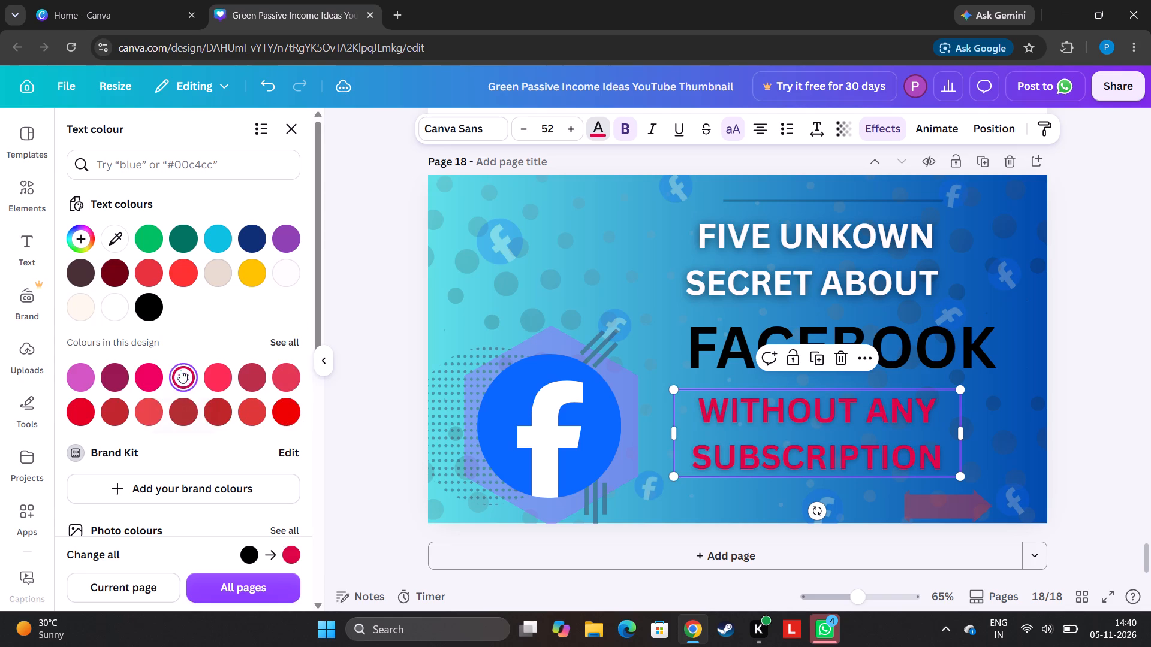
{"action": "left_click", "coordinate": [167, 371]}
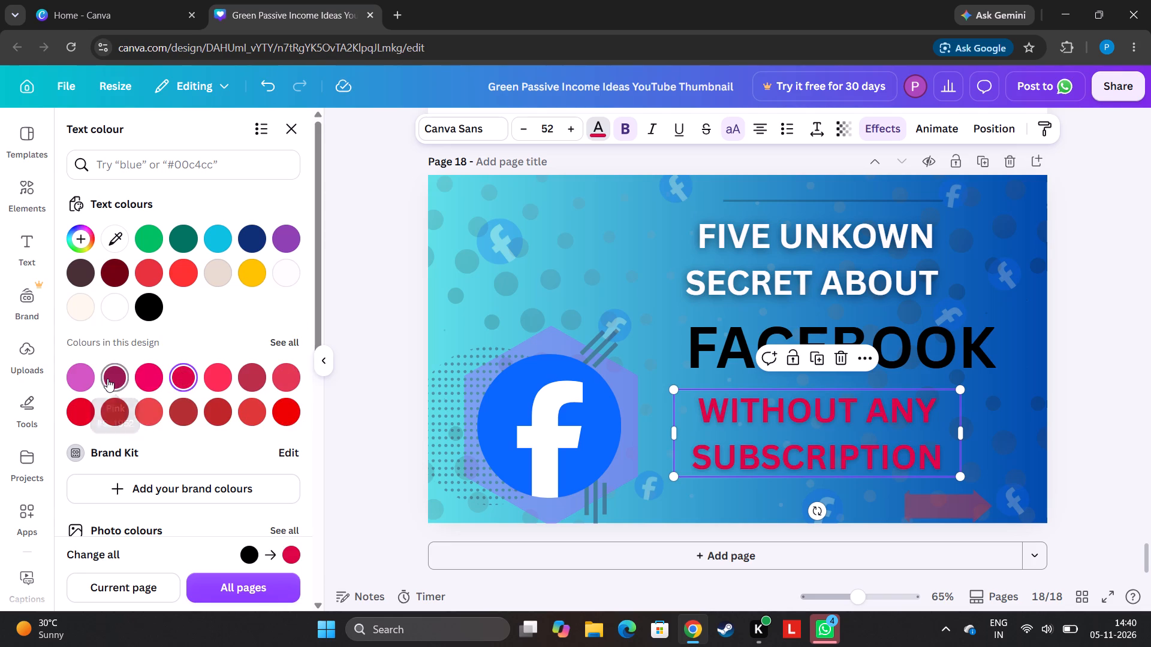
{"action": "left_click", "coordinate": [107, 379]}
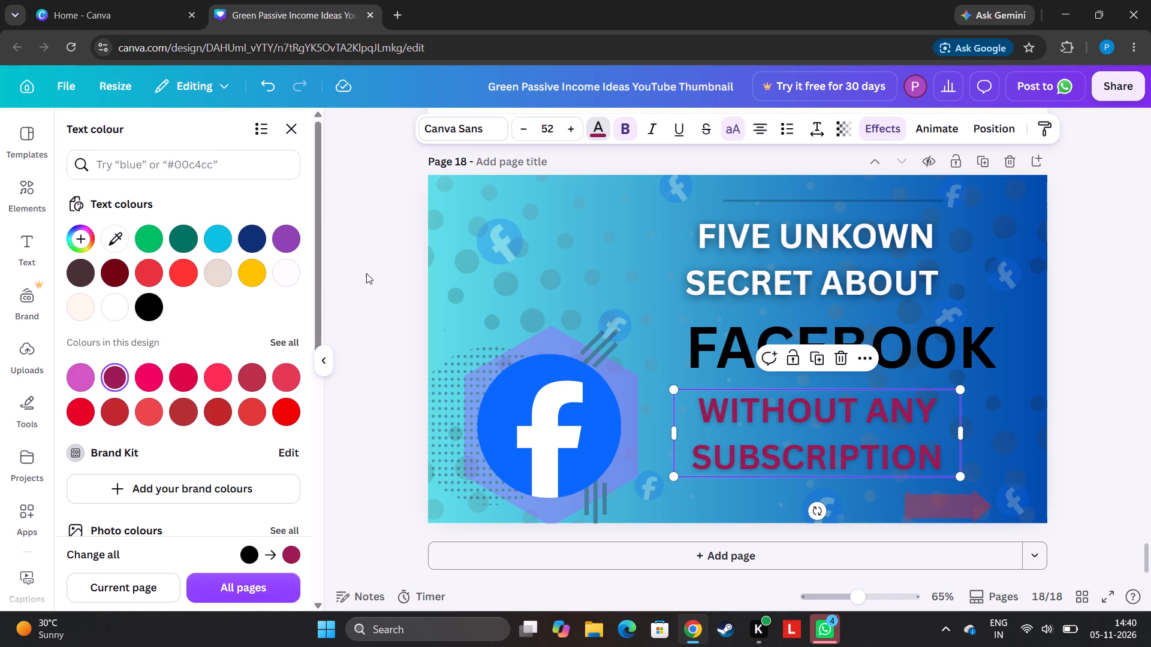
{"action": "left_click", "coordinate": [285, 274]}
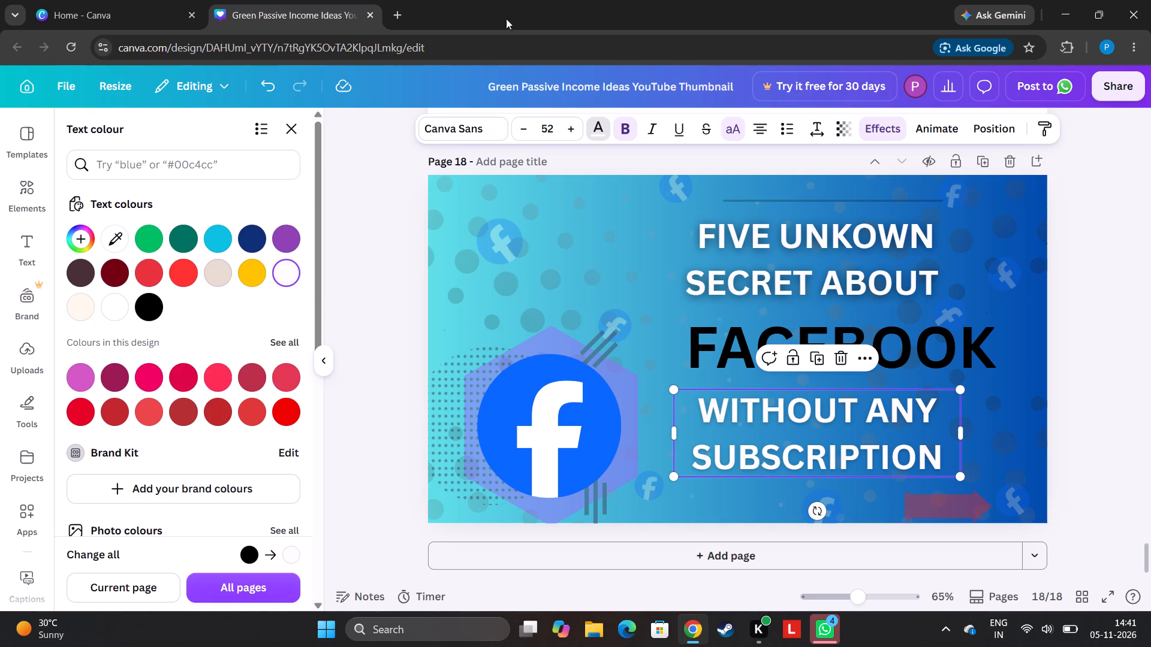
Switch the "WITHOUT ANY SUBSCRIPTION" text's effect to Echo with an offset of 50.
{"action": "left_click", "coordinate": [878, 122]}
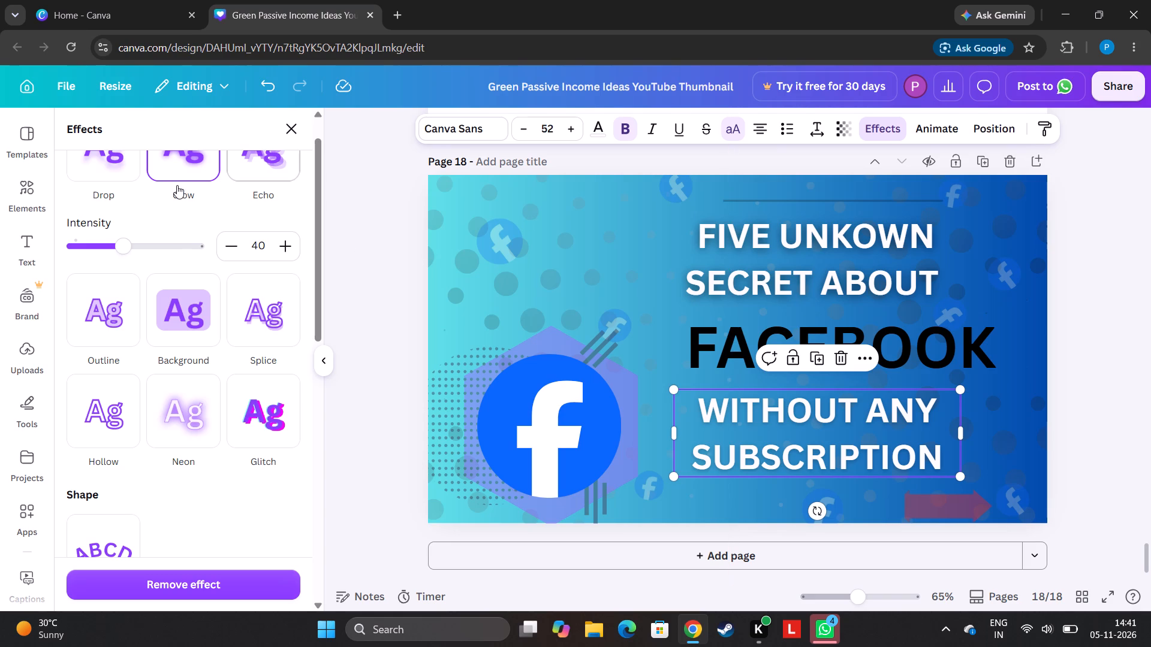
{"action": "left_click", "coordinate": [252, 177]}
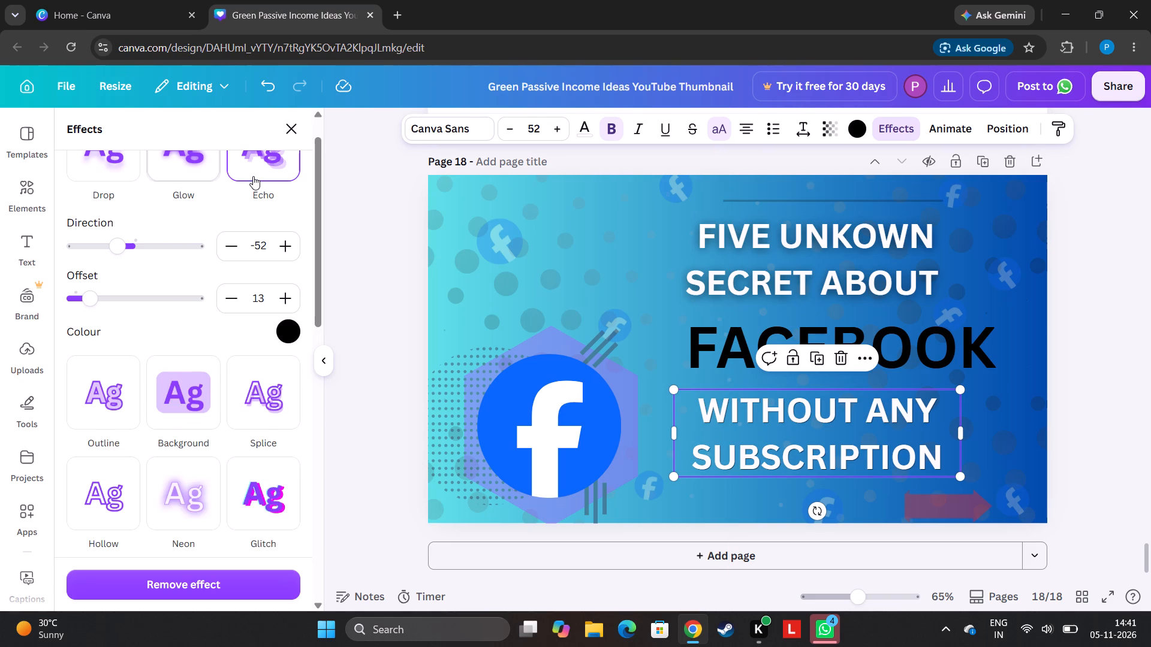
{"action": "left_click_drag", "start_coordinate": [113, 297], "coordinate": [206, 298]}
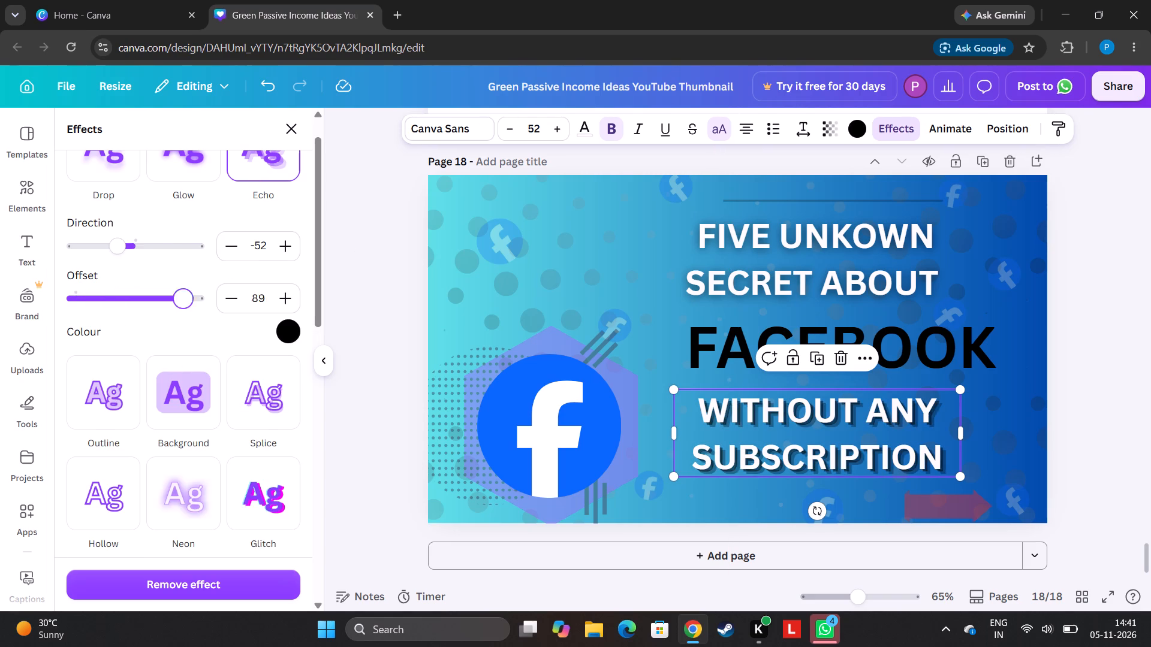
{"action": "left_click_drag", "start_coordinate": [206, 298], "coordinate": [239, 310]}
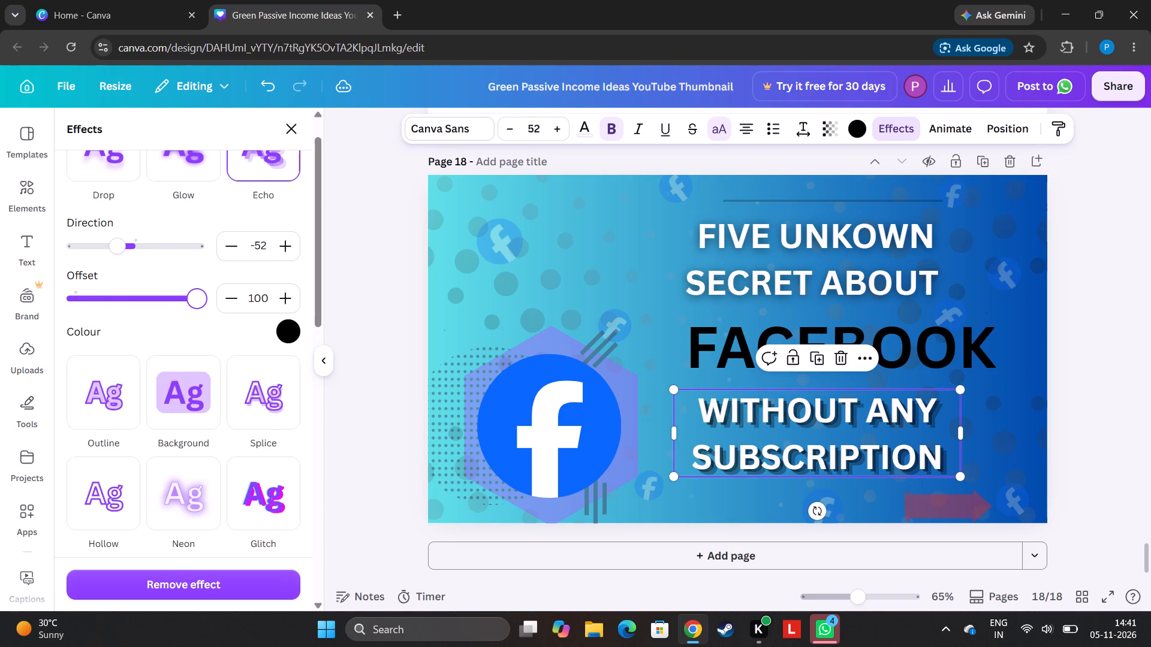
{"action": "left_click_drag", "start_coordinate": [239, 310], "coordinate": [201, 319]}
{"action": "left_click", "coordinate": [136, 300]}
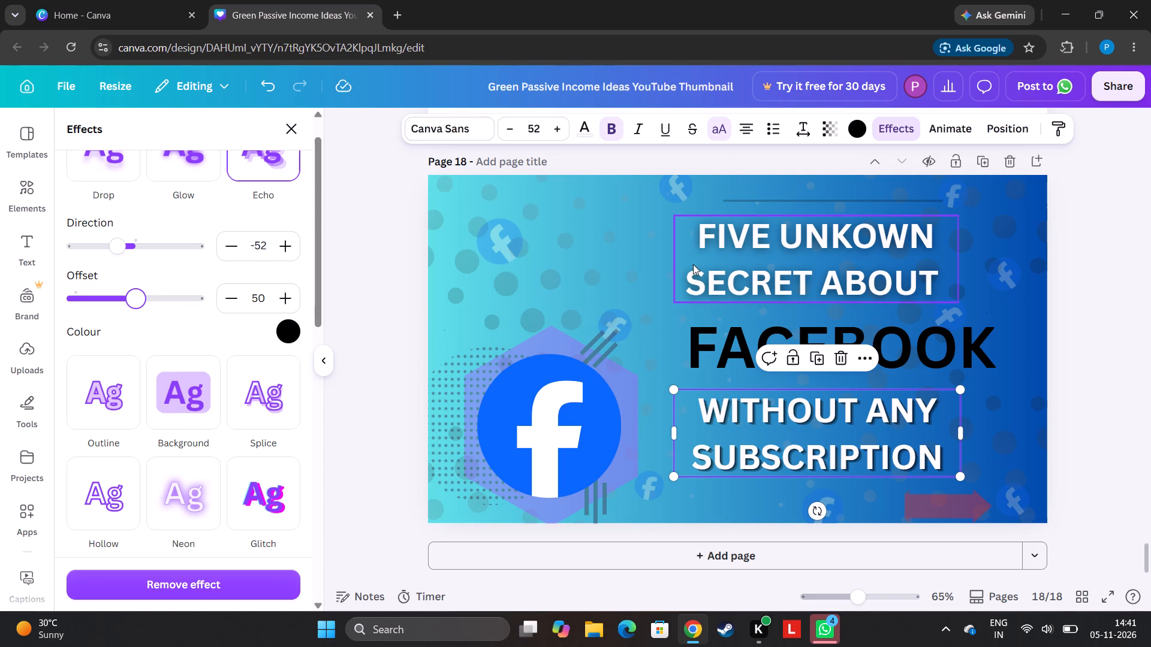
Switch the "FIVE UNKOWN SECRET ABOUT" heading's effect to Echo.
{"action": "left_click", "coordinate": [701, 277]}
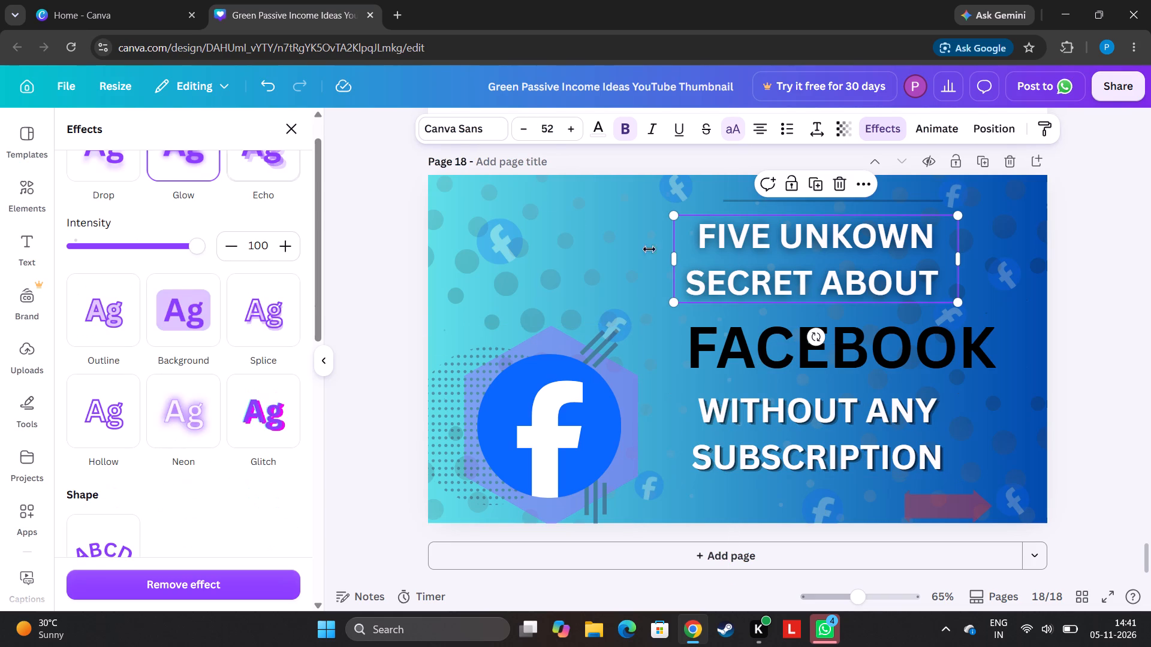
{"action": "left_click", "coordinate": [239, 187]}
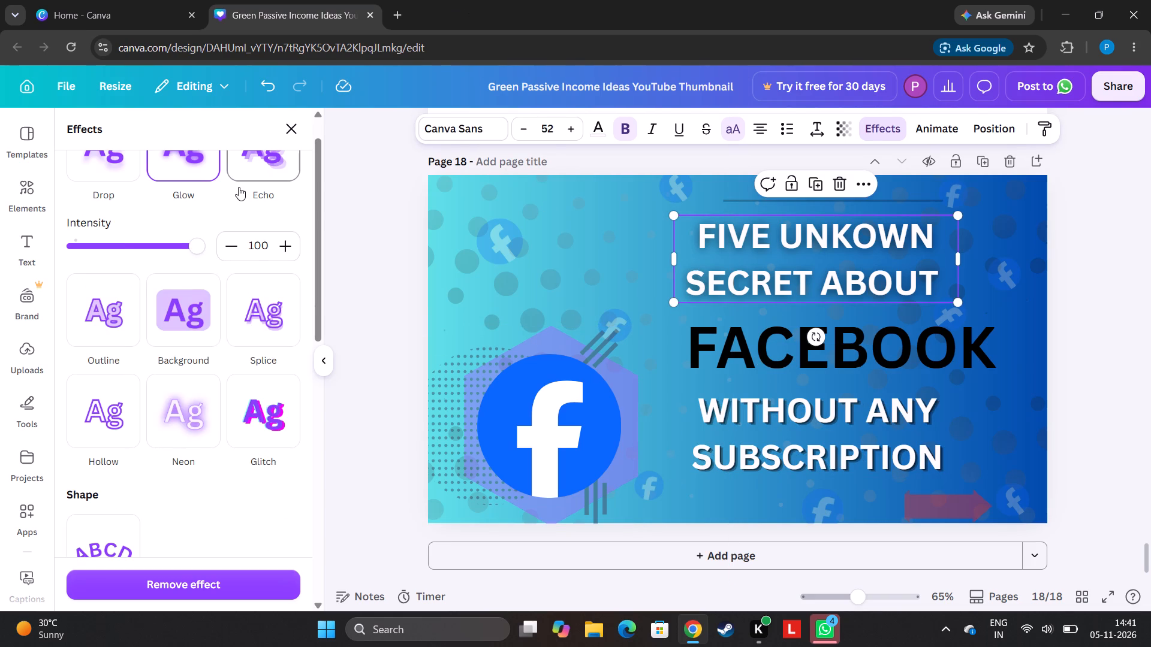
Increase the Echo offset on the "FIVE UNKOWN SECRET ABOUT" heading to a little above 68.
{"action": "left_click_drag", "start_coordinate": [96, 300], "coordinate": [100, 301]}
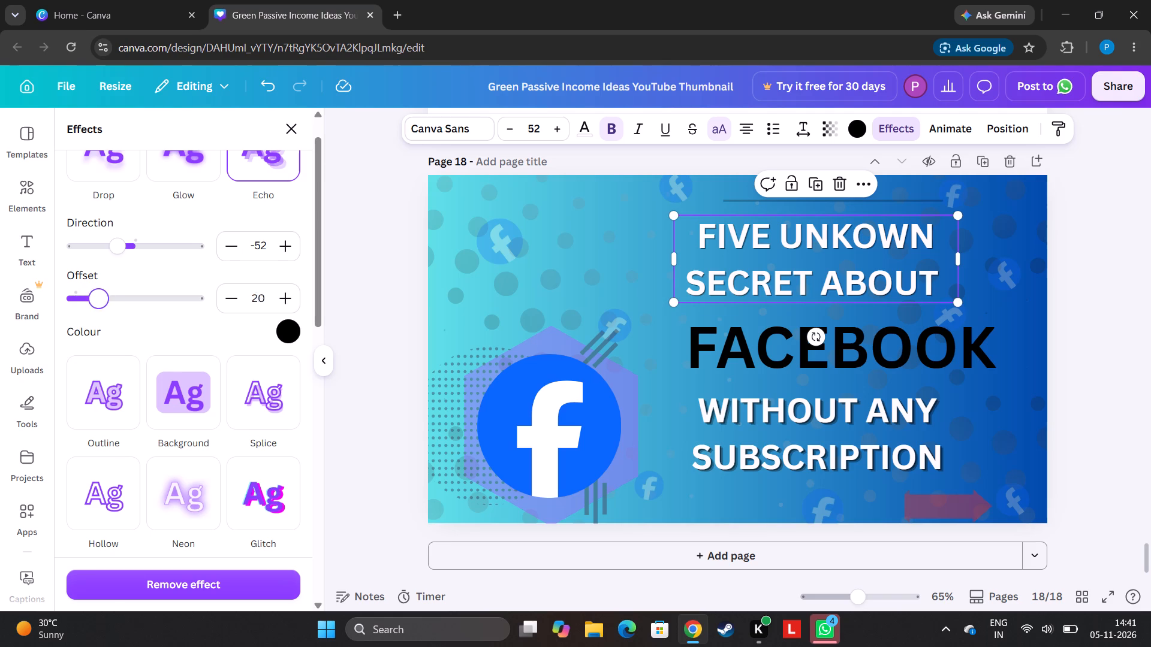
{"action": "left_click_drag", "start_coordinate": [100, 301], "coordinate": [132, 296]}
{"action": "left_click_drag", "start_coordinate": [135, 295], "coordinate": [161, 294]}
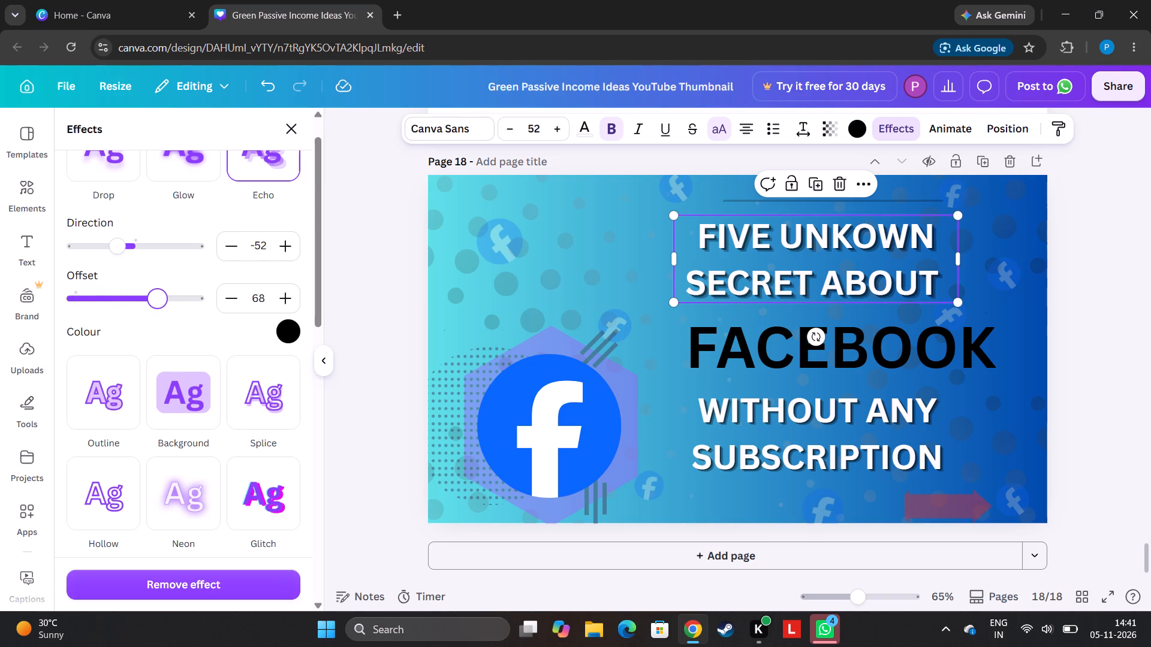
{"action": "left_click_drag", "start_coordinate": [161, 294], "coordinate": [169, 294]}
Set the Echo offset of the "WITHOUT ANY SUBSCRIPTION" text to 76.
{"action": "left_click", "coordinate": [845, 452]}
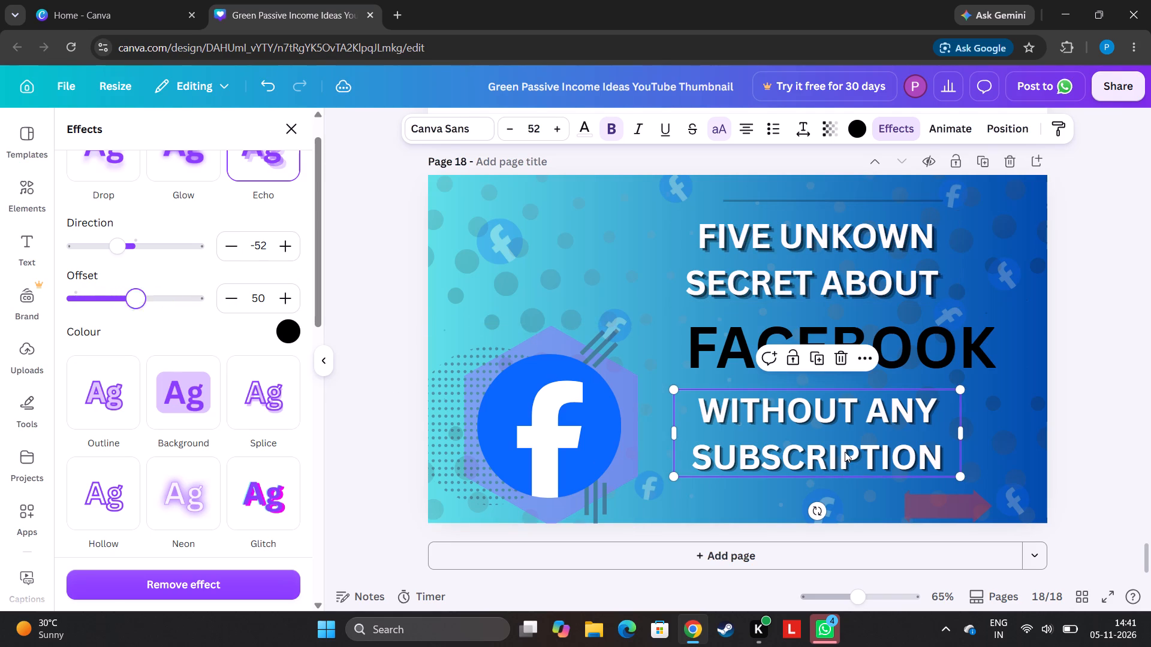
{"action": "left_click_drag", "start_coordinate": [160, 303], "coordinate": [161, 303]}
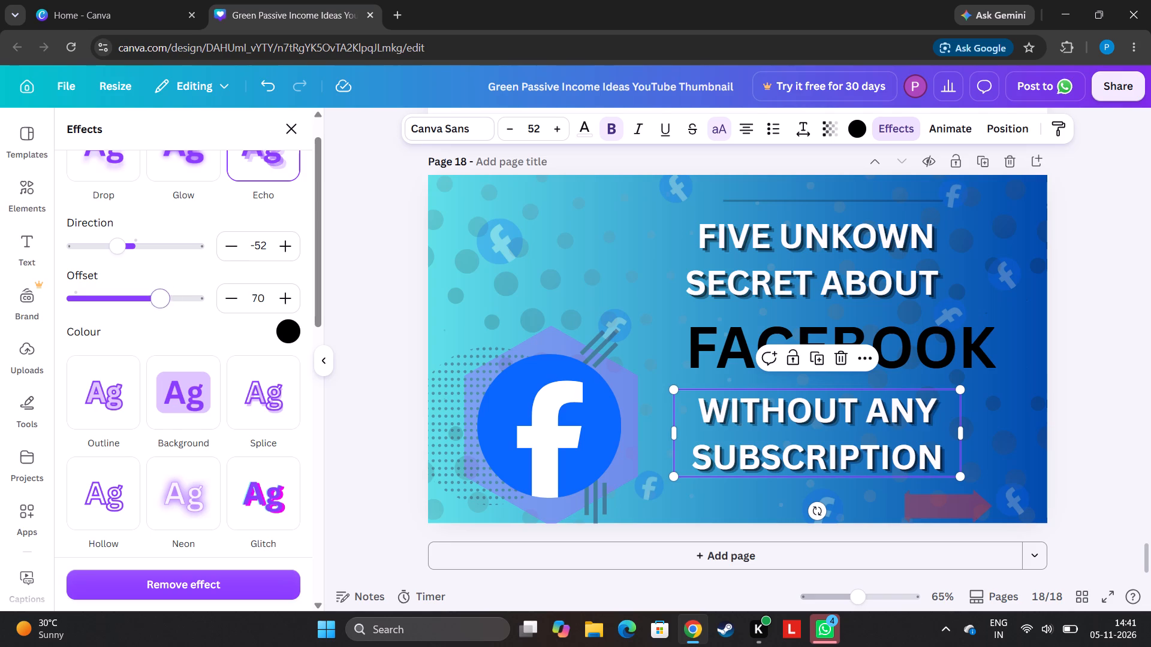
{"action": "left_click_drag", "start_coordinate": [161, 303], "coordinate": [168, 303]}
{"action": "left_click", "coordinate": [353, 359]}
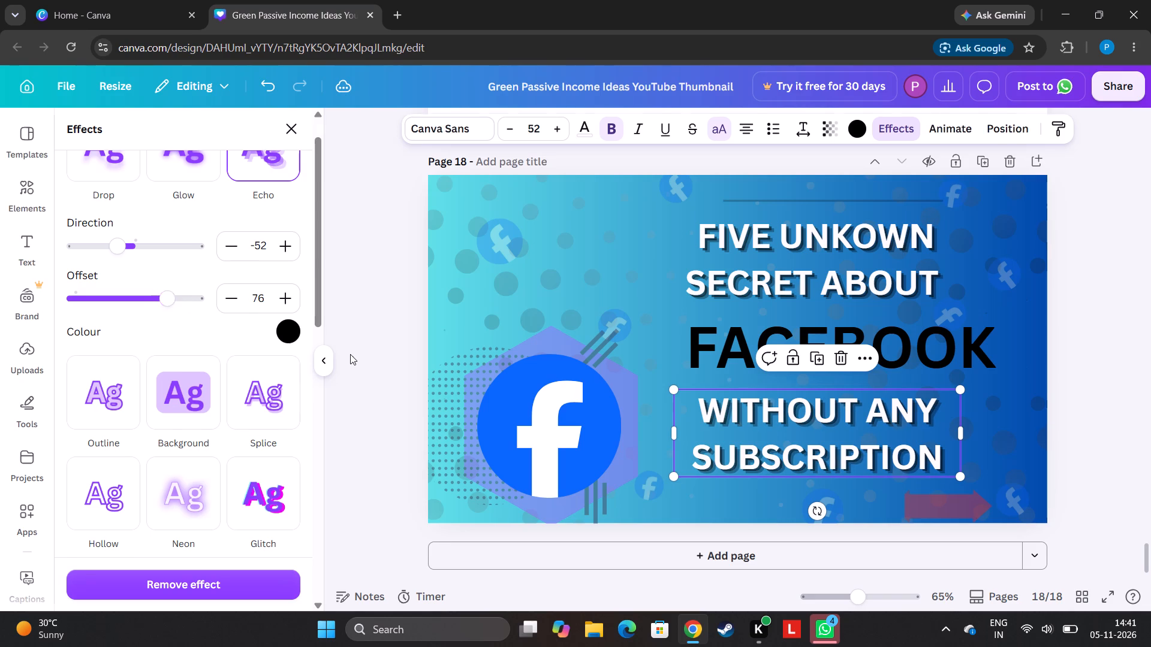
Move the "FACEBOOK" text out of the headline, partly off the page's left edge, leaving the space between the two white lines empty.
{"action": "left_click", "coordinate": [858, 371]}
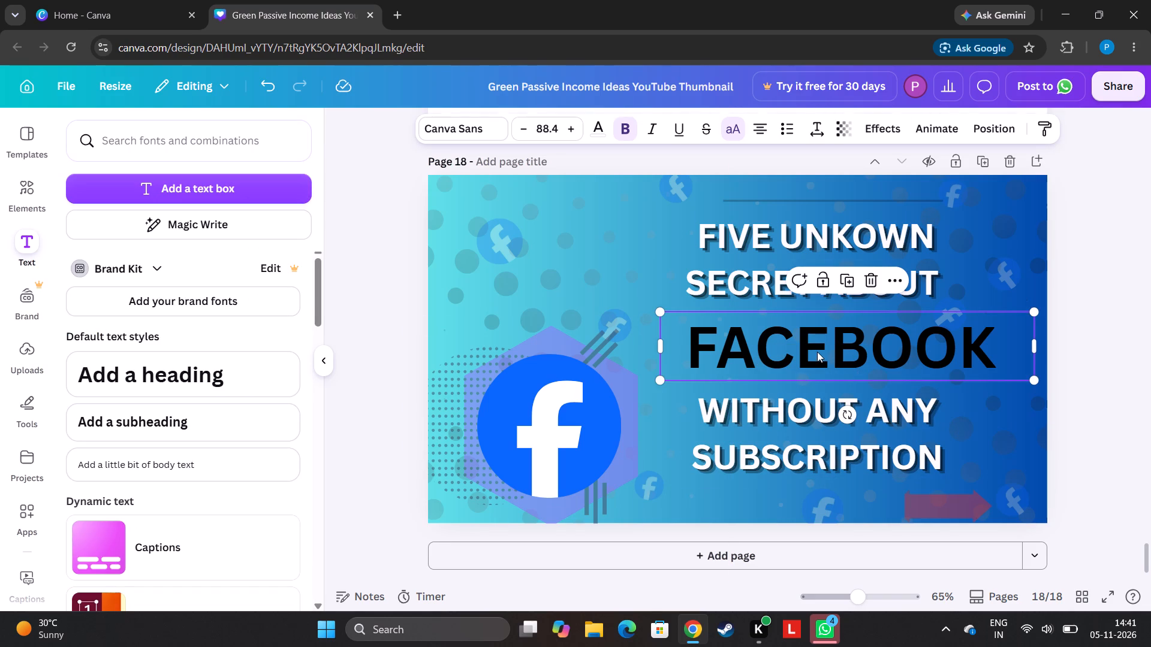
{"action": "left_click_drag", "start_coordinate": [817, 352], "coordinate": [801, 367]}
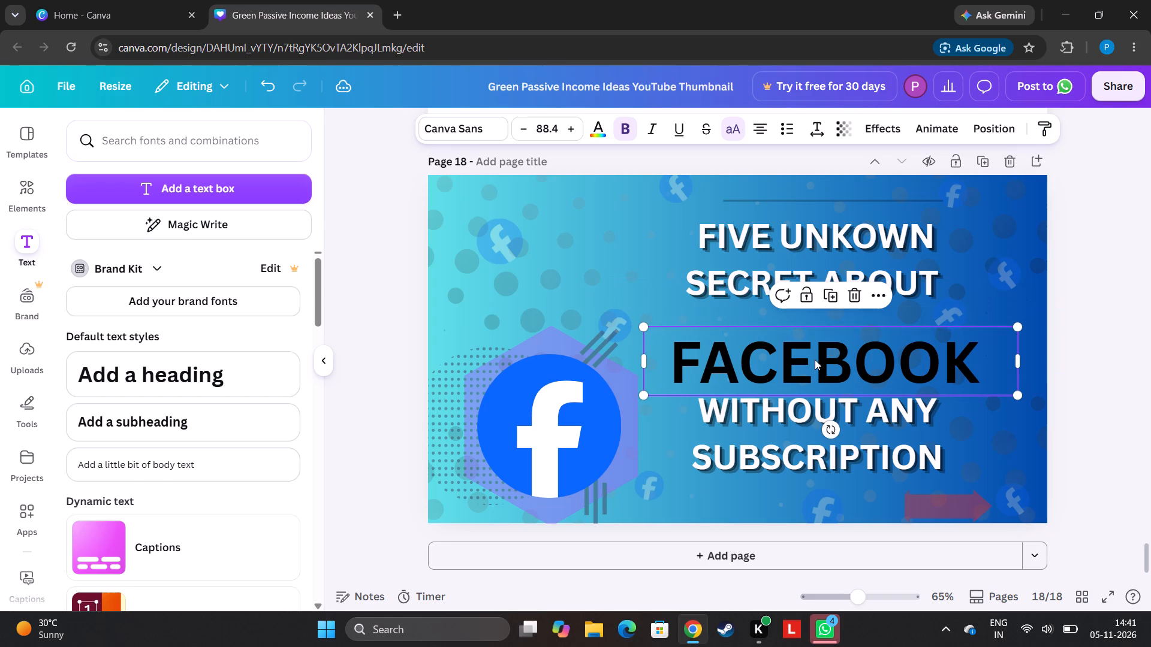
{"action": "left_click_drag", "start_coordinate": [815, 359], "coordinate": [366, 346]}
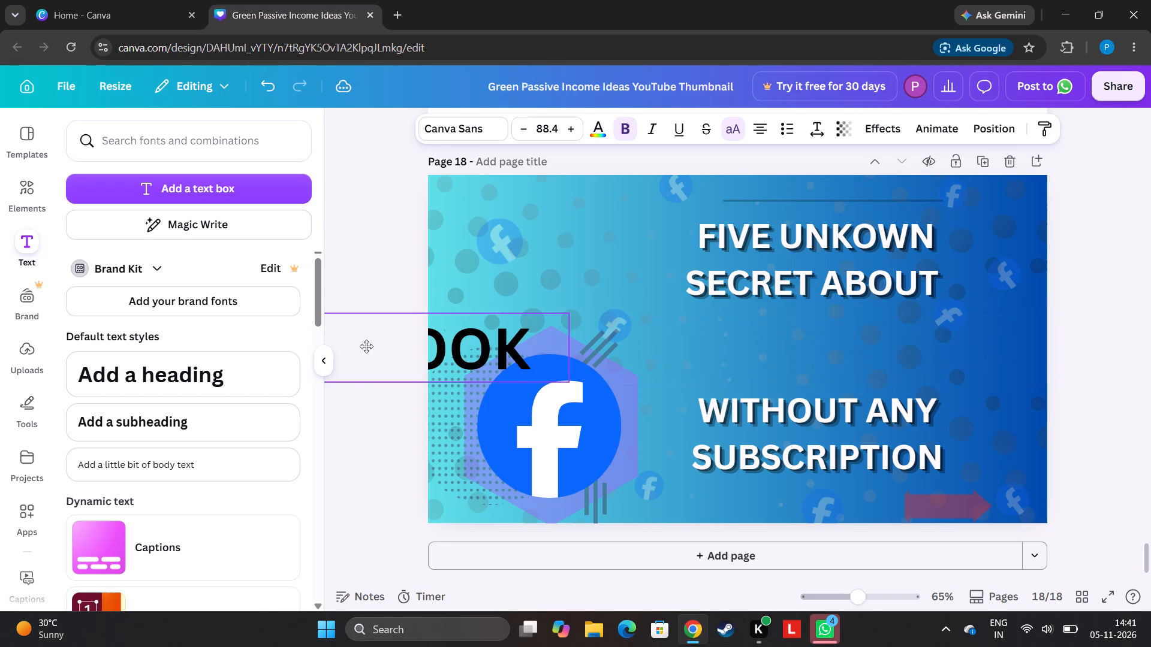
{"action": "left_click_drag", "start_coordinate": [366, 346], "coordinate": [364, 346]}
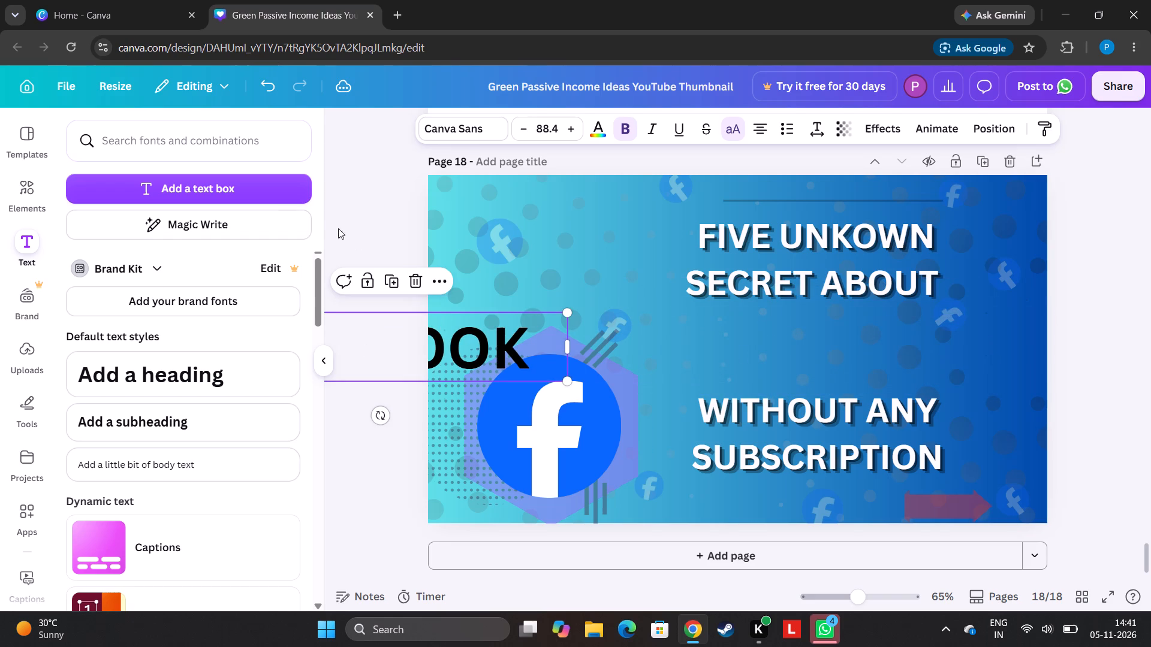
Open the elements library.
{"action": "left_click", "coordinate": [20, 194]}
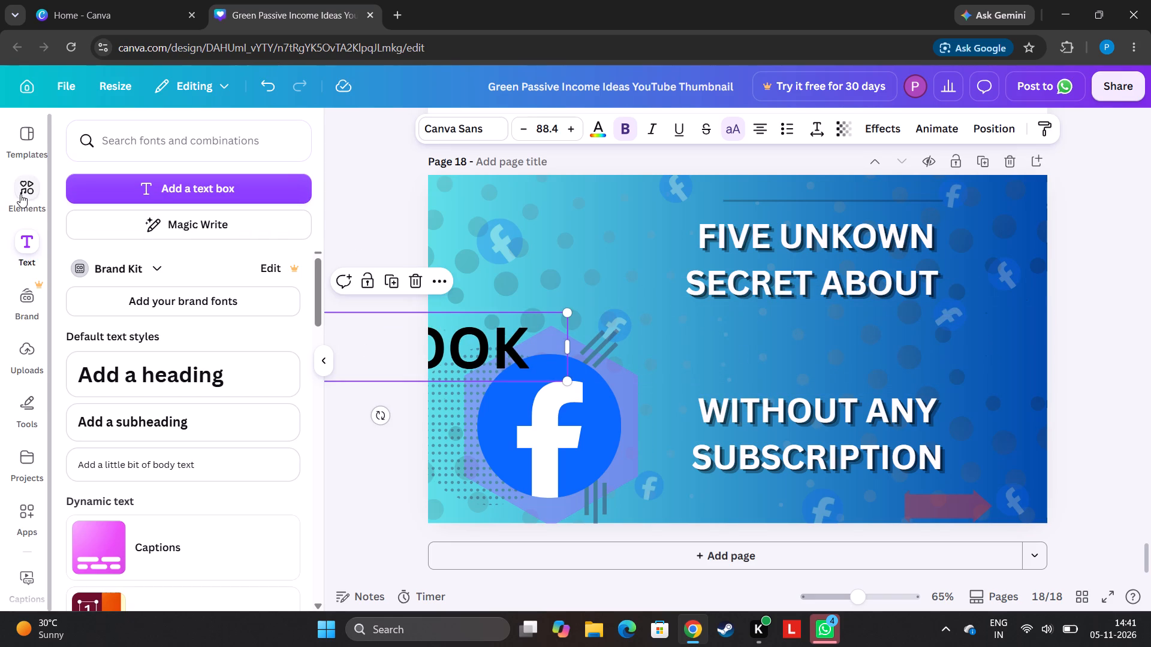
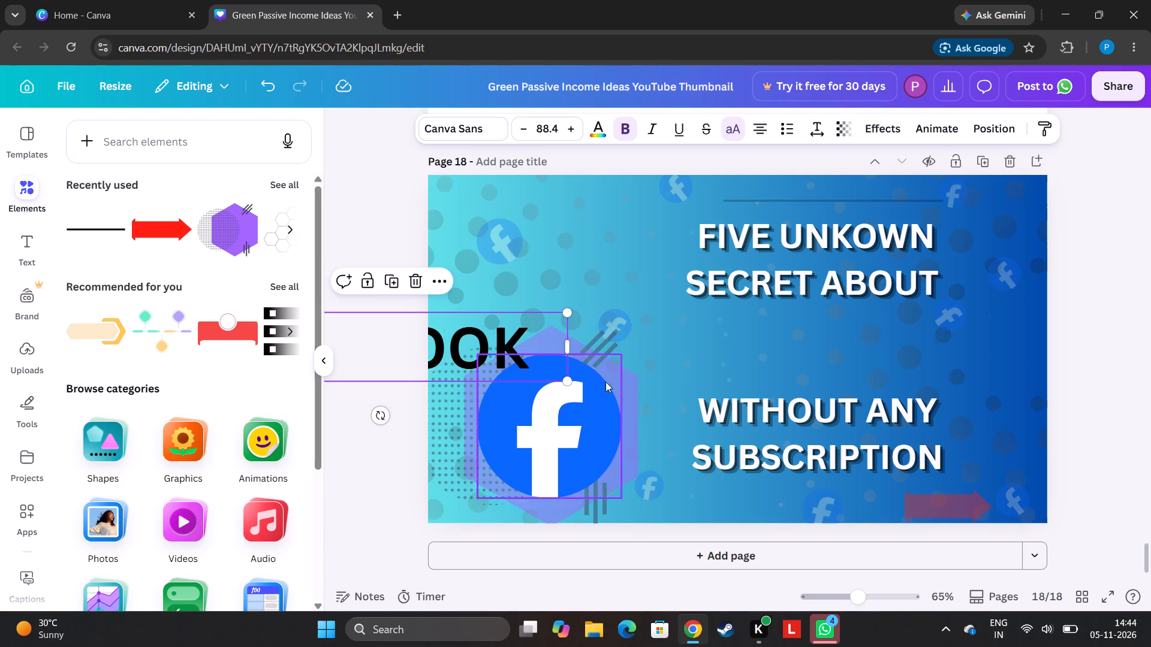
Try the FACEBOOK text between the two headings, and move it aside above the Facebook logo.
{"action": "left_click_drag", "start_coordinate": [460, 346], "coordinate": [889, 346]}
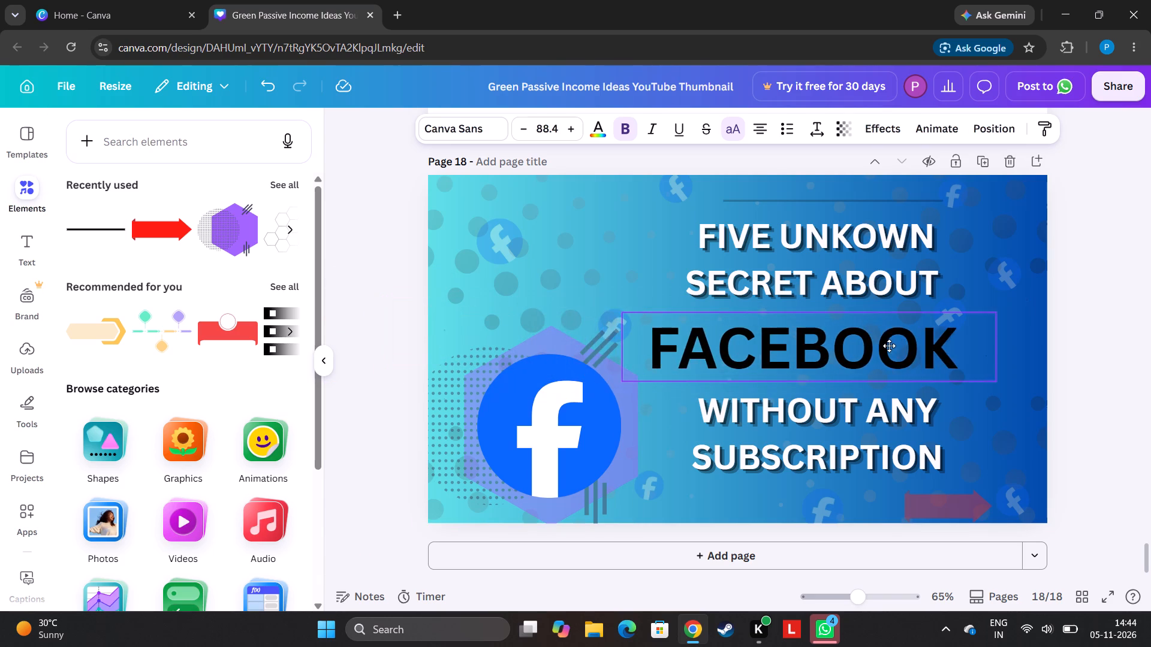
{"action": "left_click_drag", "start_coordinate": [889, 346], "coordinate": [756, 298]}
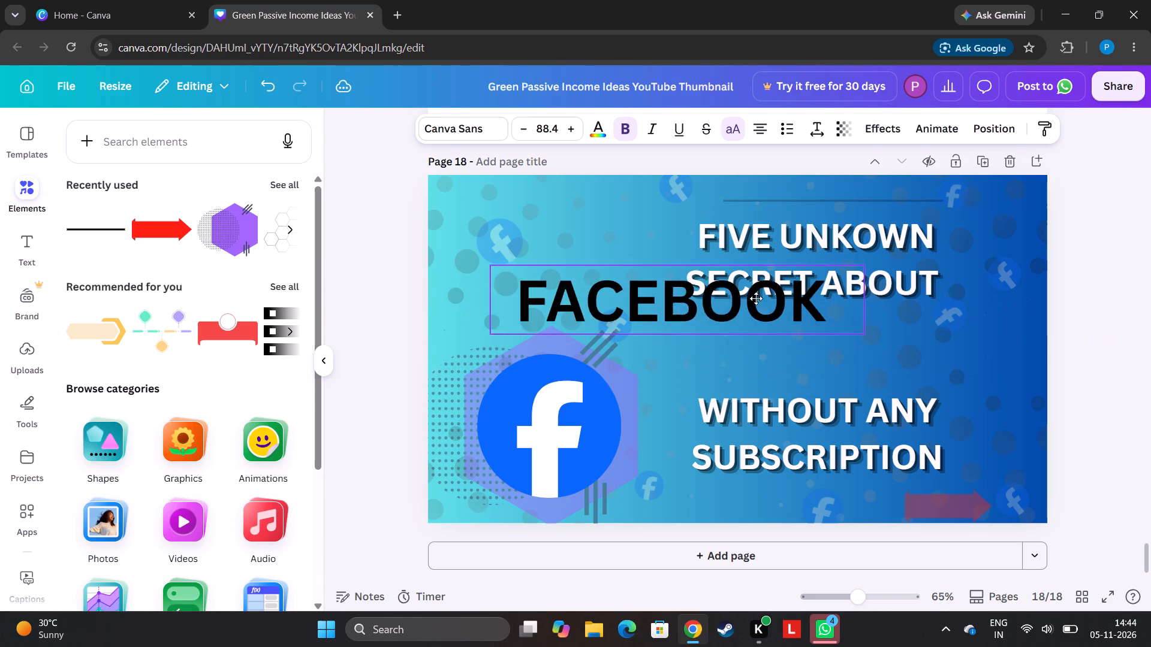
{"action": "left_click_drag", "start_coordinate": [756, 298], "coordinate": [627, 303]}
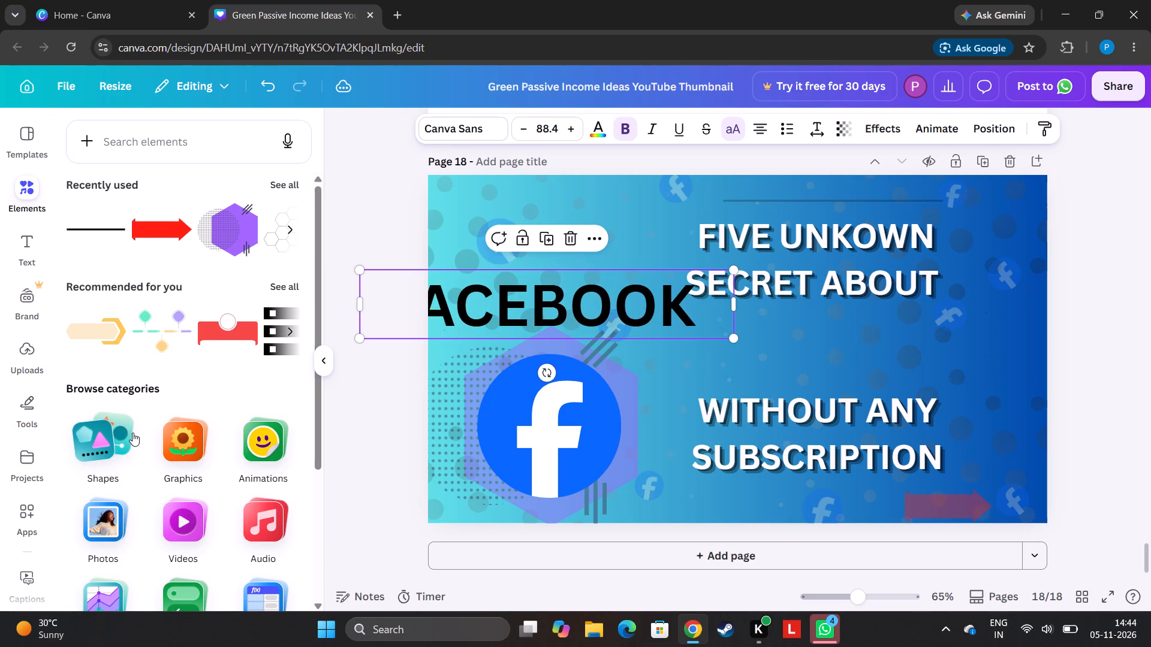
Add a rounded square shape between the two headings and stretch it into a panel about 688 wide and 139 high.
{"action": "left_click", "coordinate": [132, 433]}
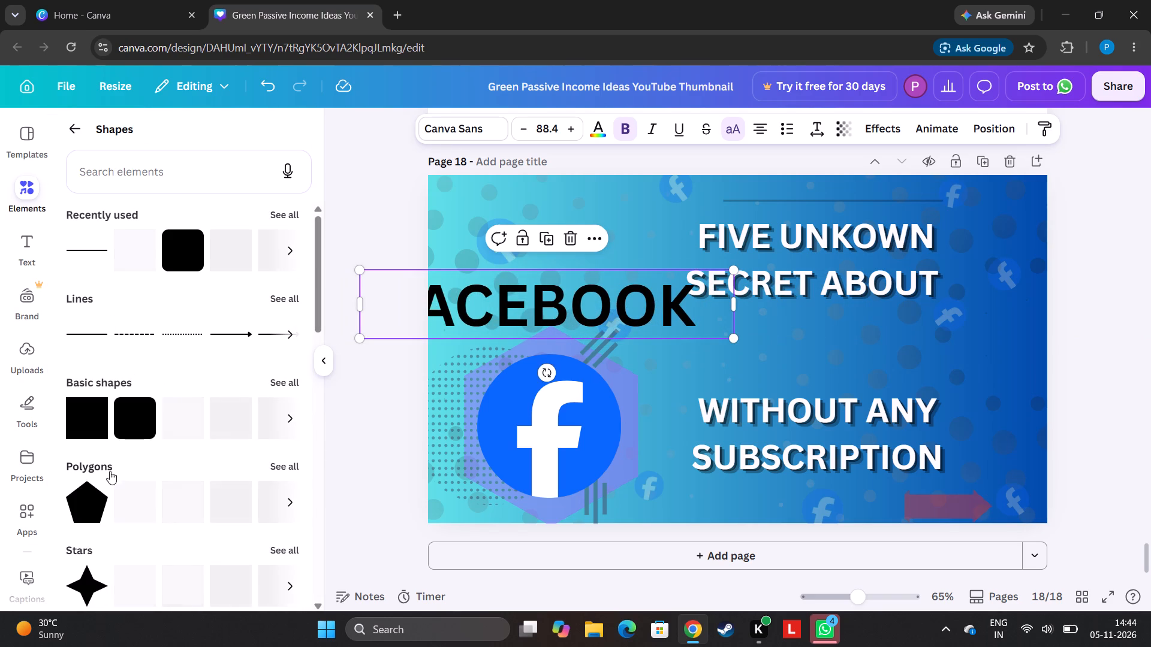
{"action": "left_click", "coordinate": [131, 410]}
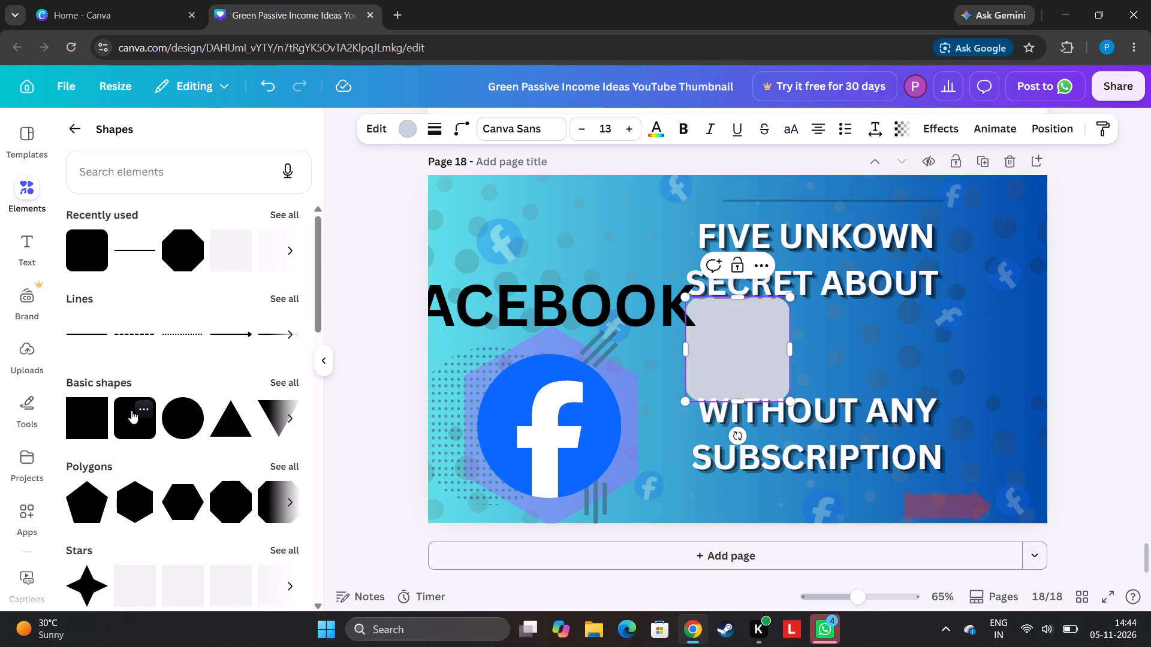
{"action": "left_click_drag", "start_coordinate": [789, 355], "coordinate": [810, 355]}
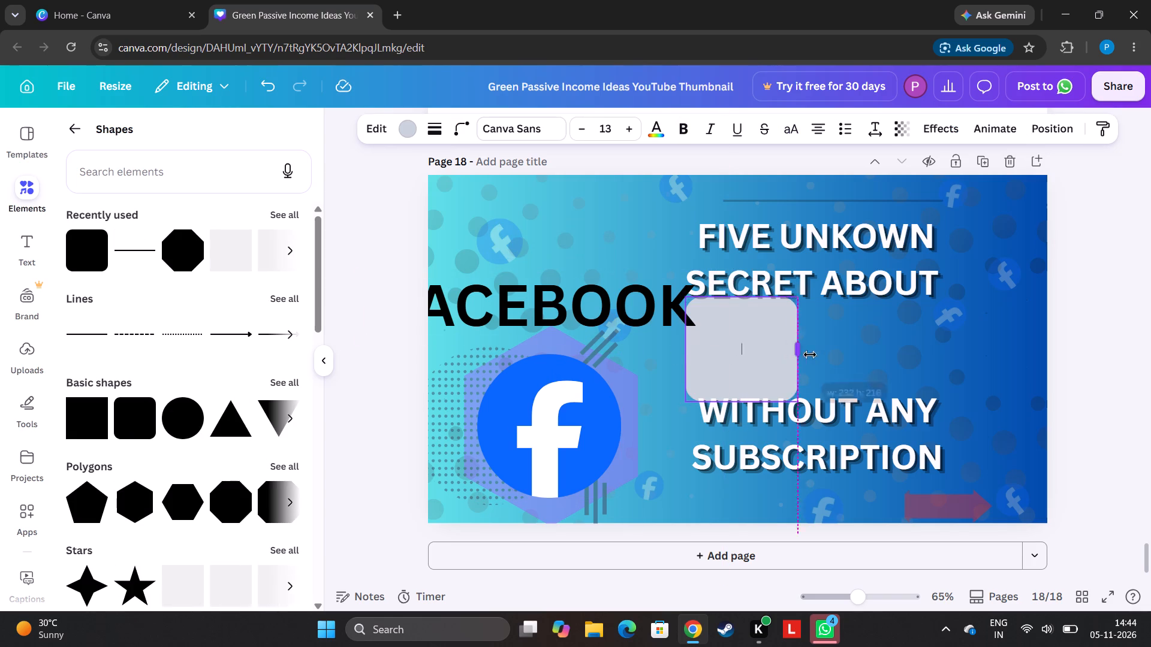
{"action": "left_click_drag", "start_coordinate": [810, 355], "coordinate": [960, 362]}
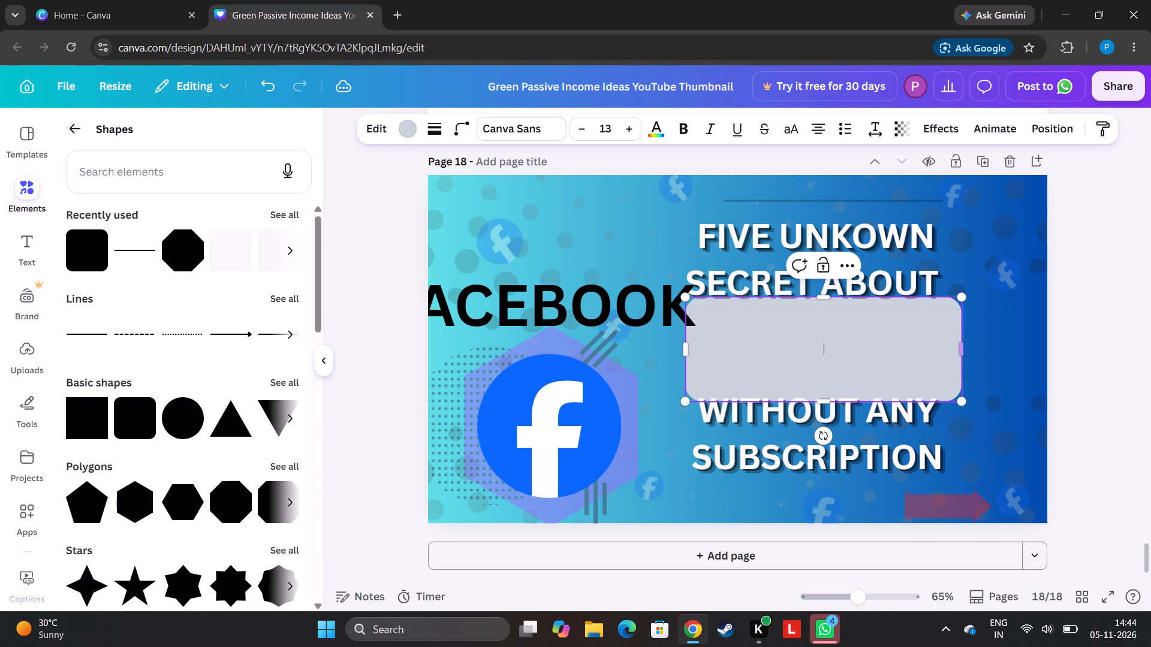
{"action": "left_click_drag", "start_coordinate": [963, 350], "coordinate": [1015, 353]}
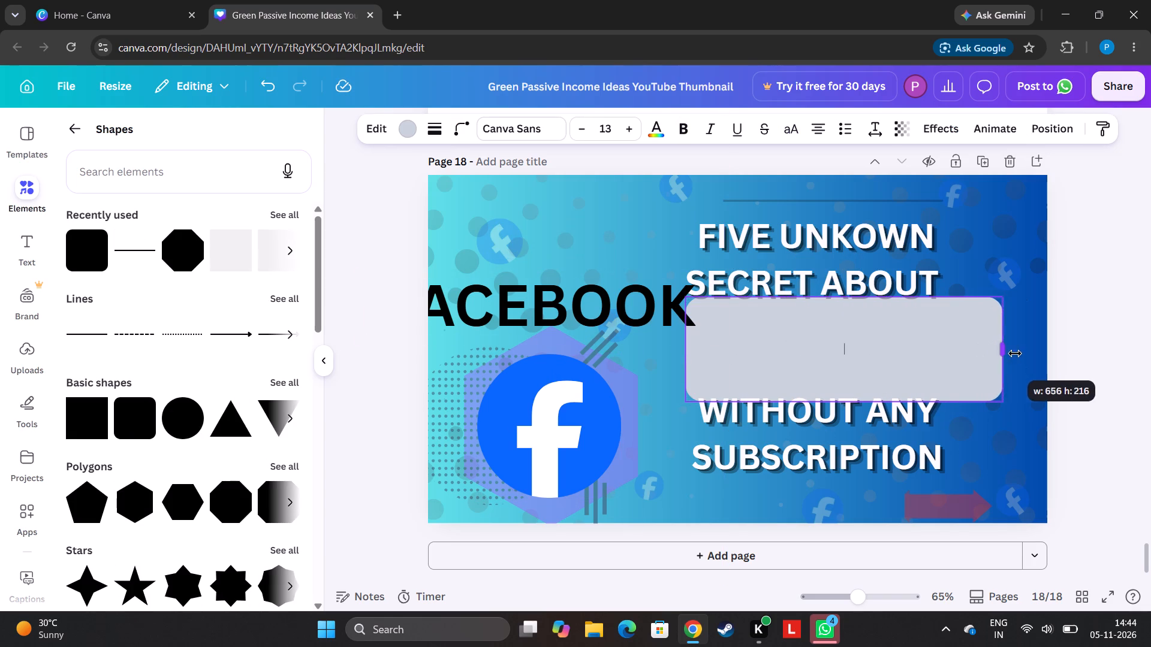
{"action": "left_click_drag", "start_coordinate": [1015, 353], "coordinate": [1019, 354]}
{"action": "left_click_drag", "start_coordinate": [856, 296], "coordinate": [861, 310]}
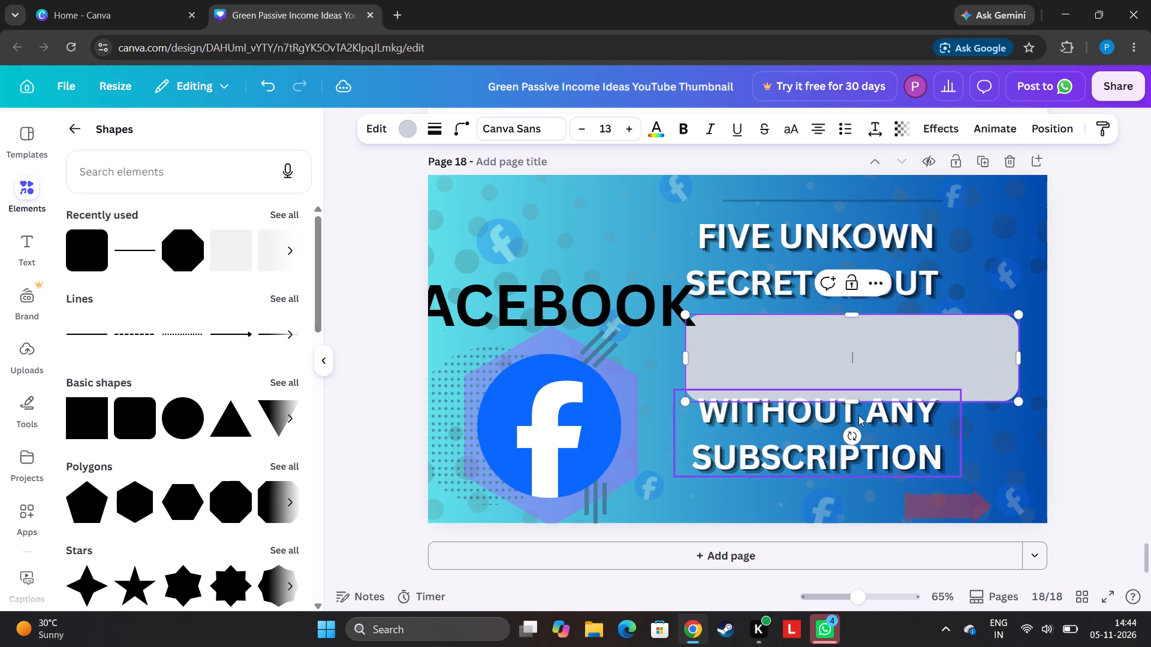
{"action": "left_click_drag", "start_coordinate": [854, 402], "coordinate": [862, 390]}
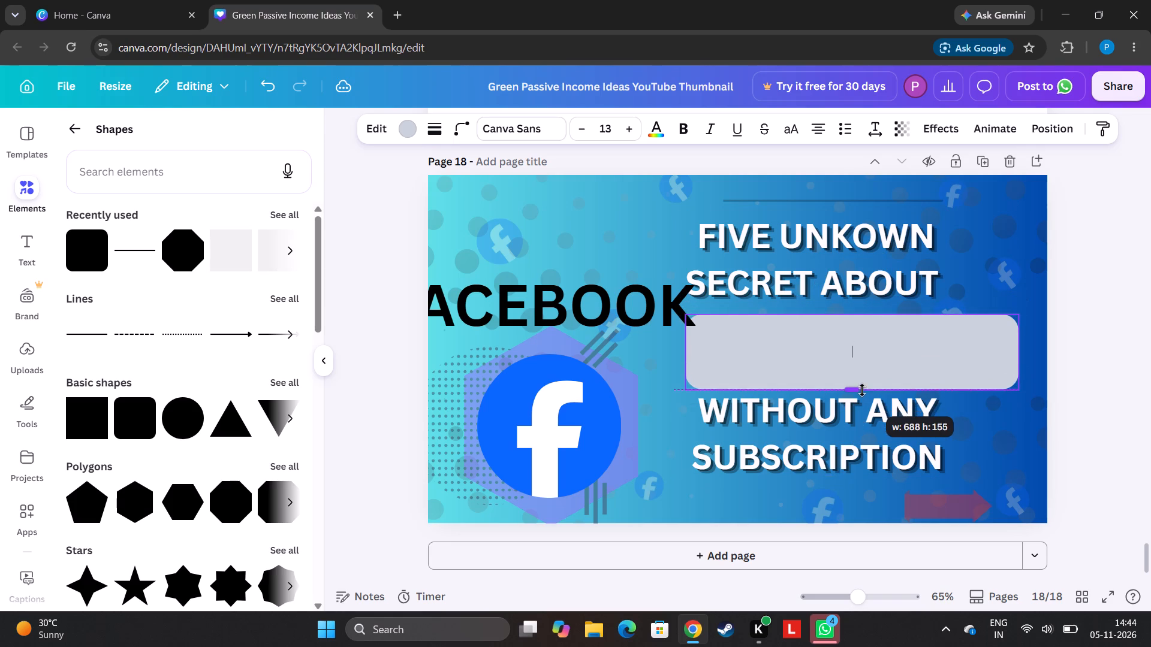
{"action": "left_click_drag", "start_coordinate": [862, 390], "coordinate": [866, 380]}
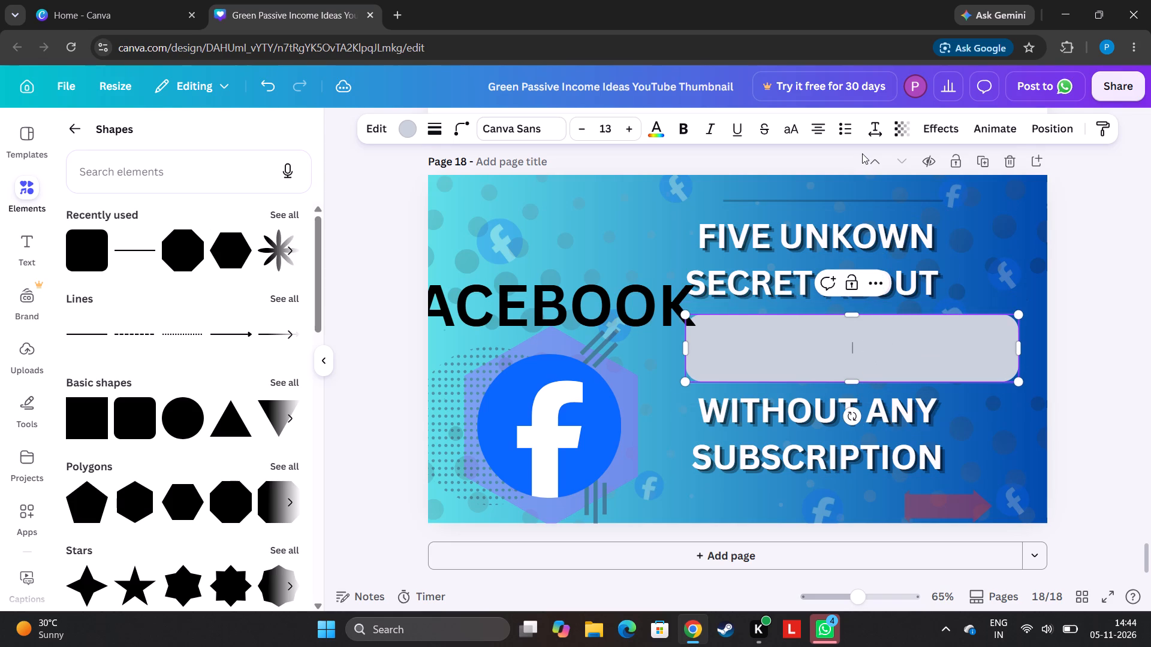
Set the rounded panel's transparency to 34.
{"action": "left_click", "coordinate": [903, 138]}
{"action": "left_click", "coordinate": [863, 194]}
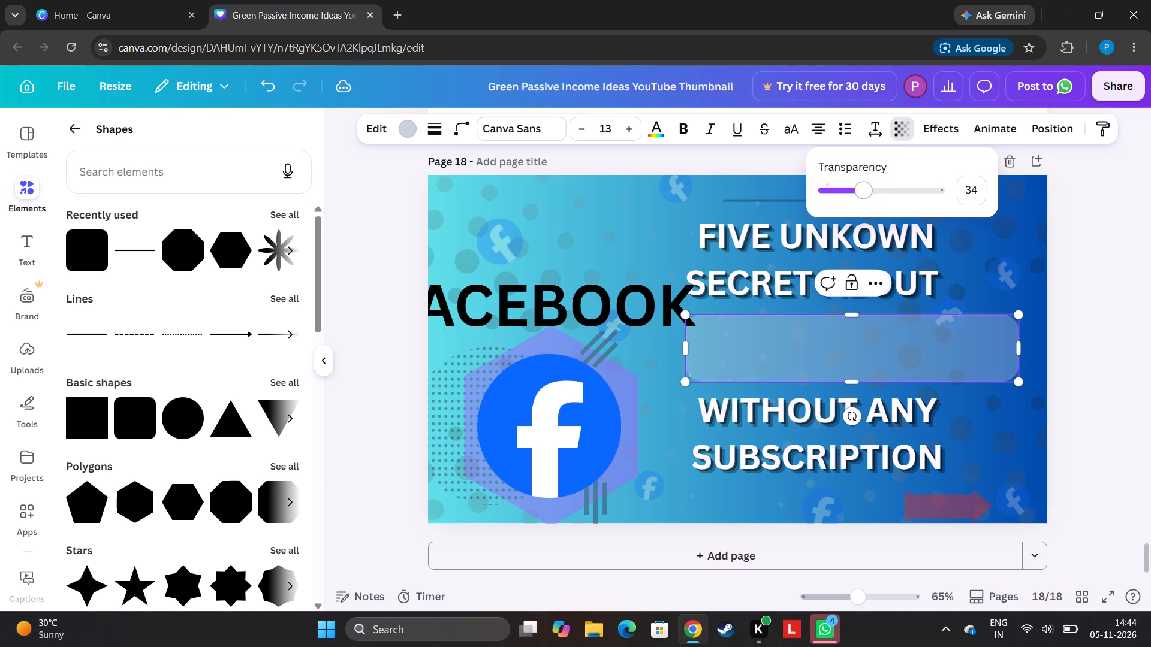
{"action": "left_click", "coordinate": [1017, 347]}
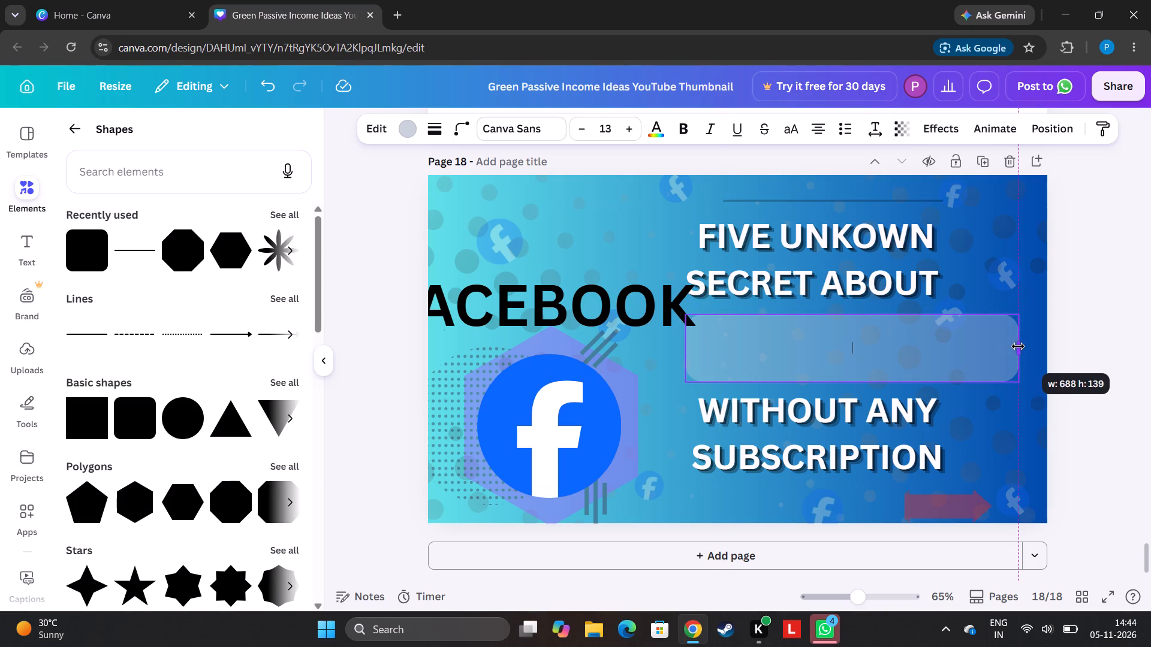
Place the FACEBOOK text over the translucent rounded panel between the two headings.
{"action": "left_click_drag", "start_coordinate": [613, 313], "coordinate": [873, 391]}
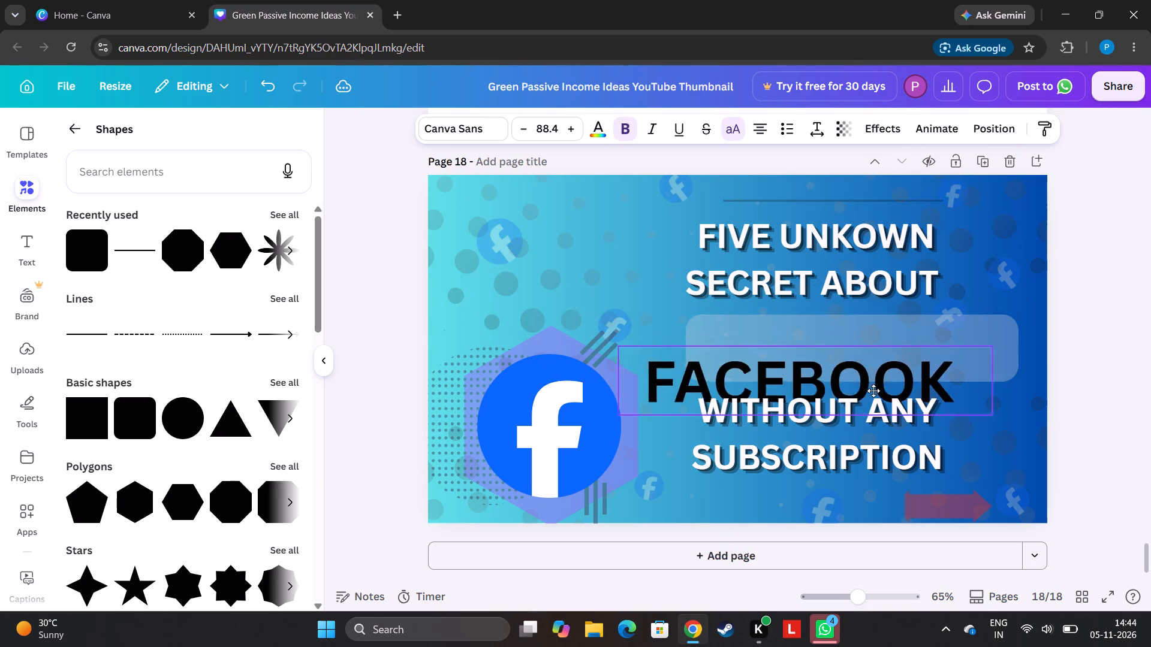
{"action": "left_click_drag", "start_coordinate": [873, 391], "coordinate": [927, 350]}
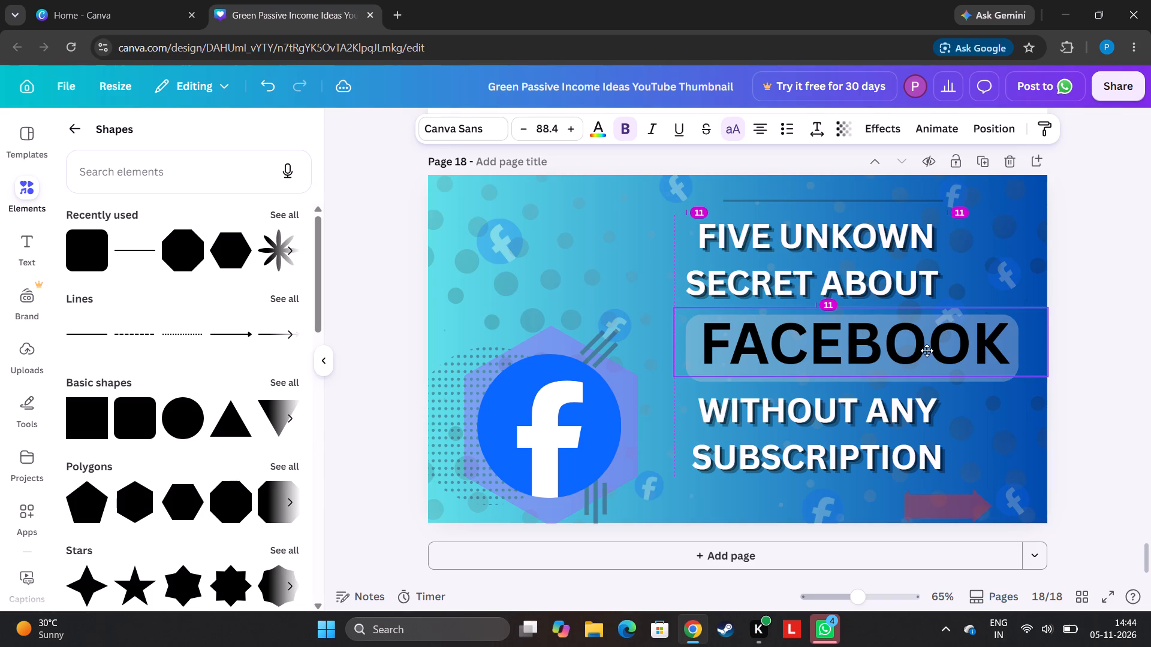
{"action": "left_click_drag", "start_coordinate": [927, 350], "coordinate": [924, 355]}
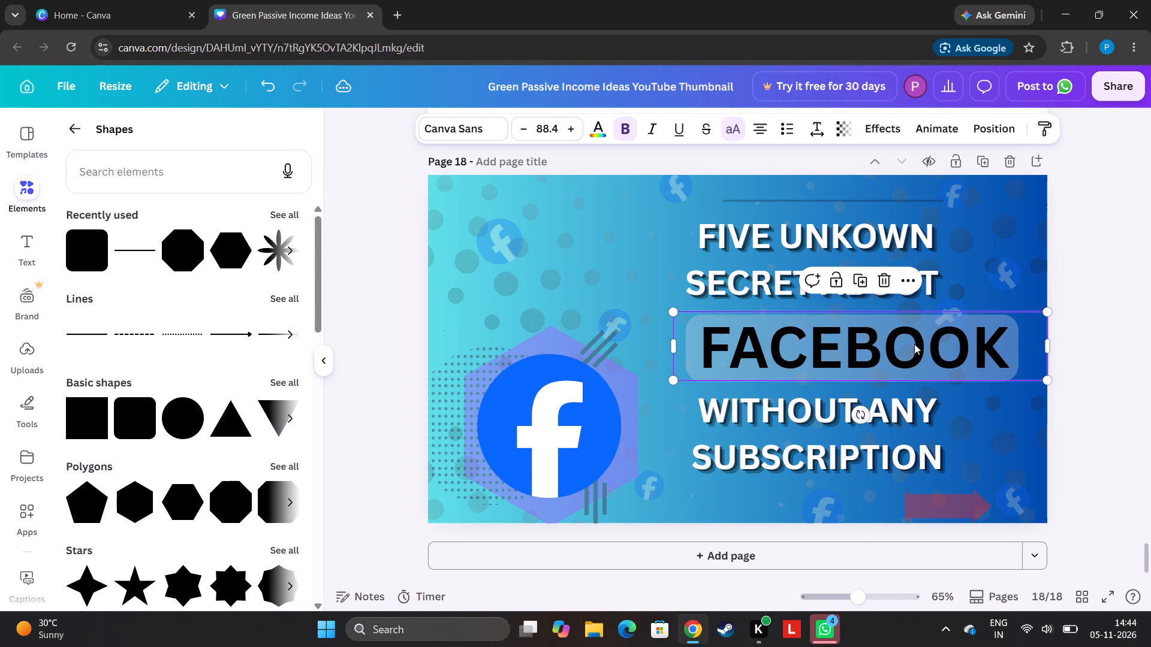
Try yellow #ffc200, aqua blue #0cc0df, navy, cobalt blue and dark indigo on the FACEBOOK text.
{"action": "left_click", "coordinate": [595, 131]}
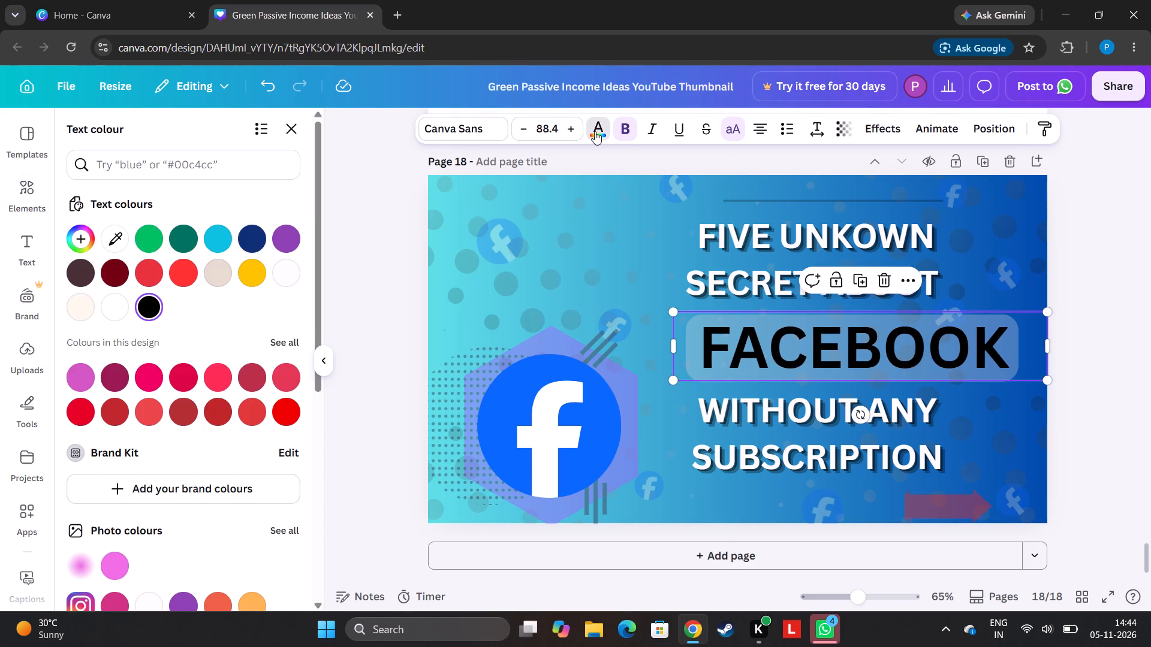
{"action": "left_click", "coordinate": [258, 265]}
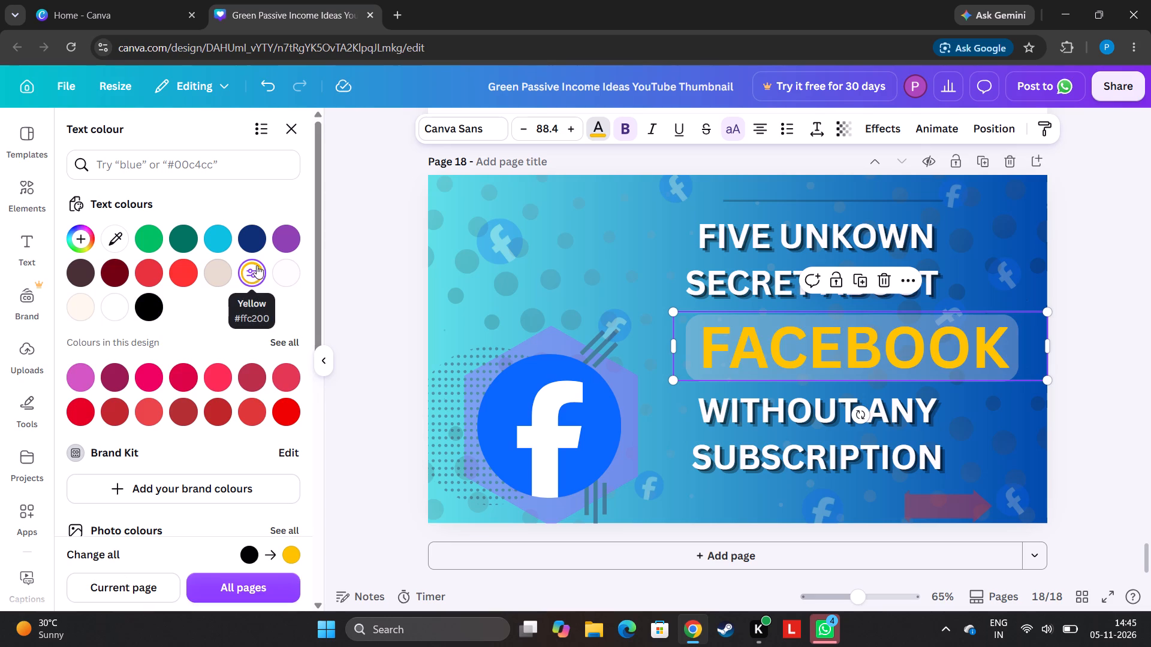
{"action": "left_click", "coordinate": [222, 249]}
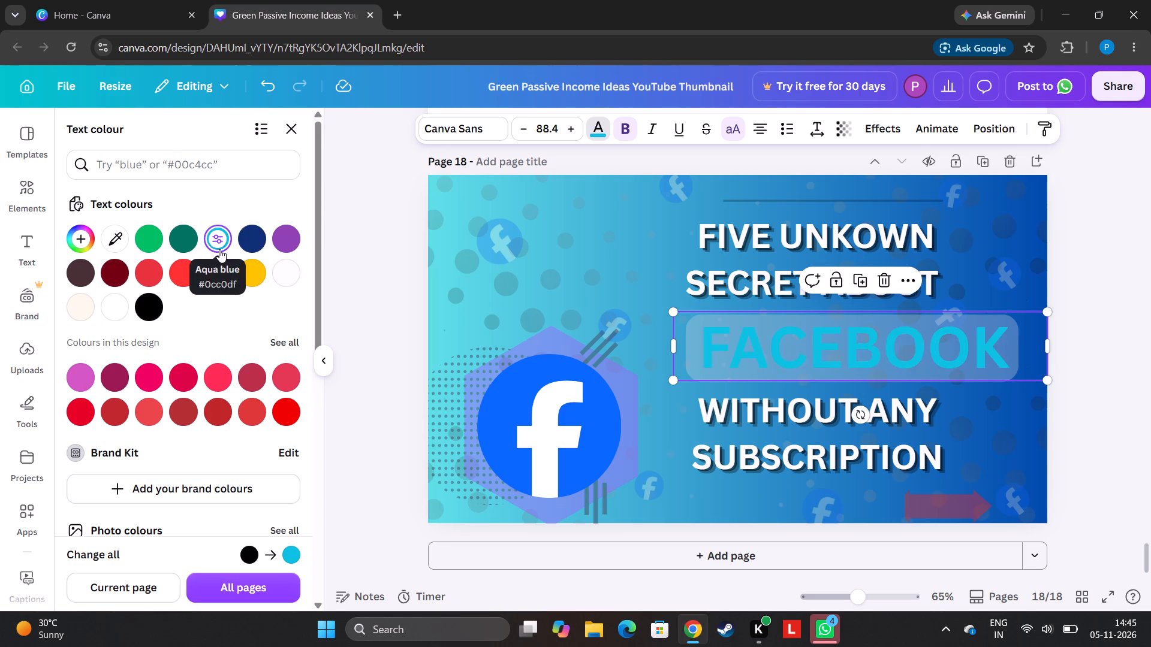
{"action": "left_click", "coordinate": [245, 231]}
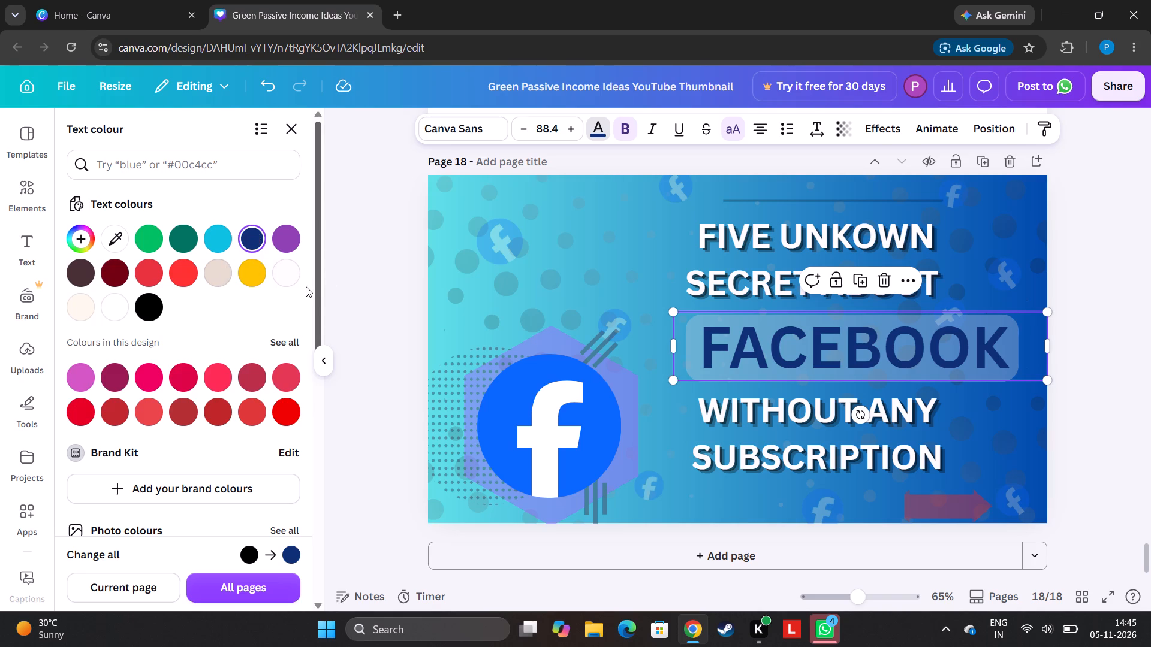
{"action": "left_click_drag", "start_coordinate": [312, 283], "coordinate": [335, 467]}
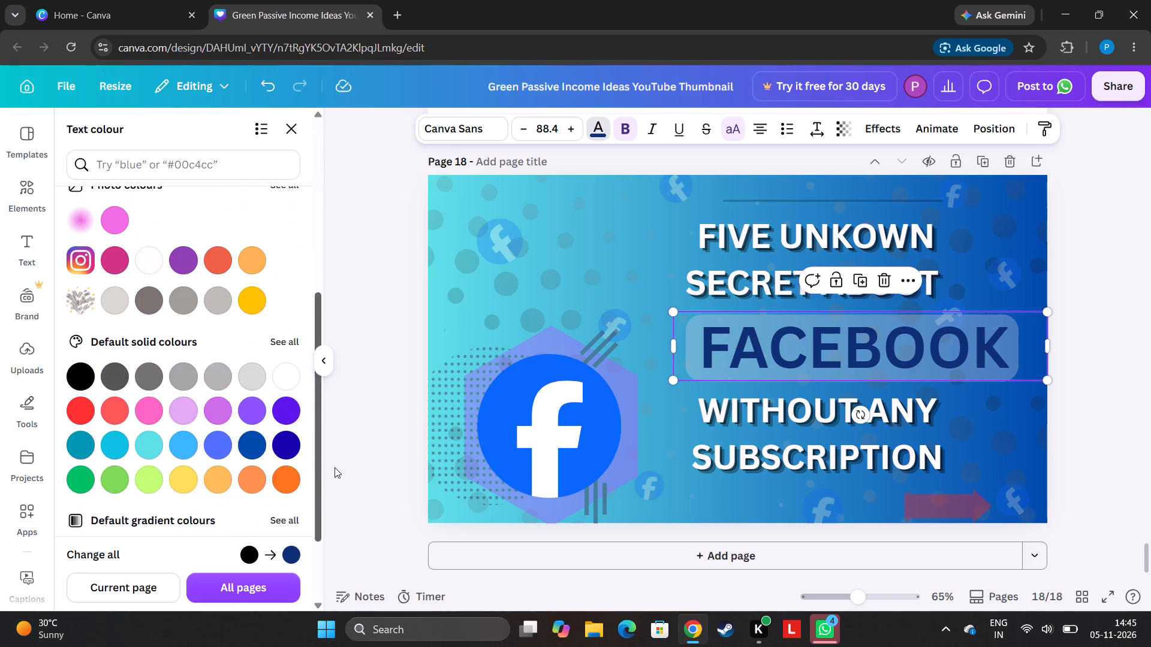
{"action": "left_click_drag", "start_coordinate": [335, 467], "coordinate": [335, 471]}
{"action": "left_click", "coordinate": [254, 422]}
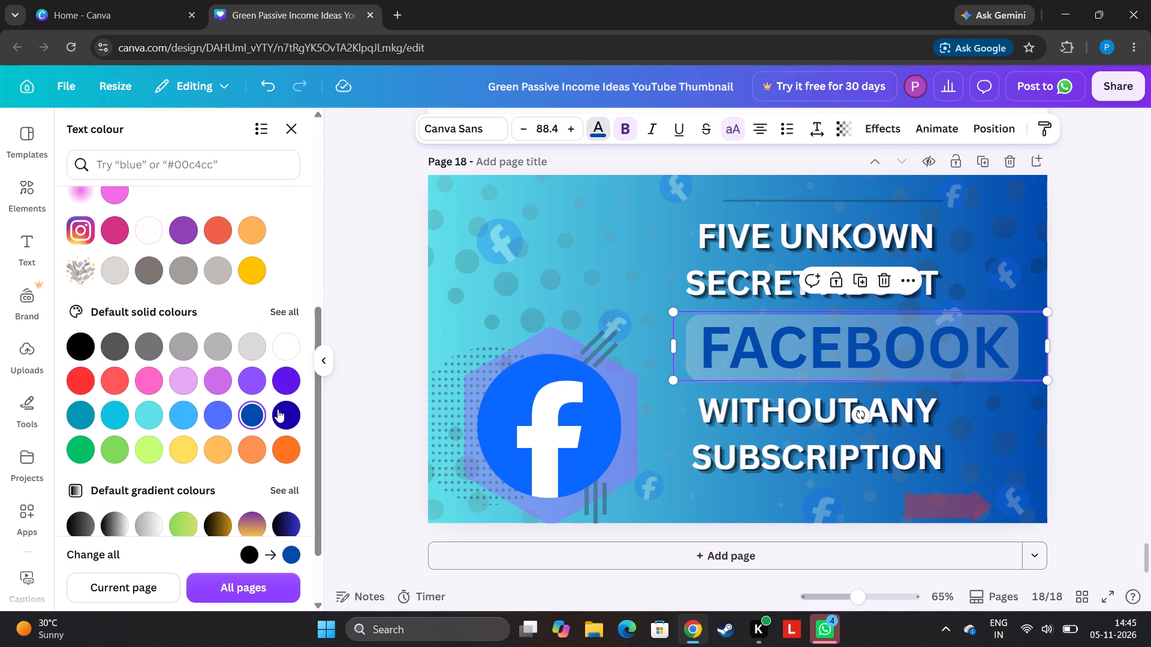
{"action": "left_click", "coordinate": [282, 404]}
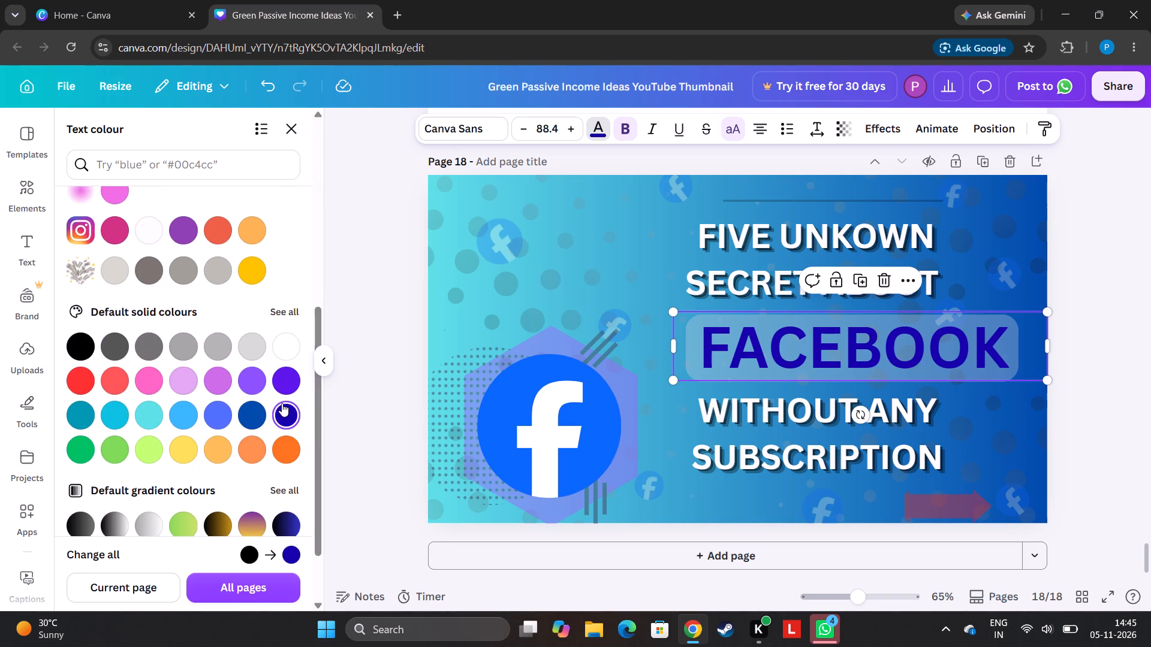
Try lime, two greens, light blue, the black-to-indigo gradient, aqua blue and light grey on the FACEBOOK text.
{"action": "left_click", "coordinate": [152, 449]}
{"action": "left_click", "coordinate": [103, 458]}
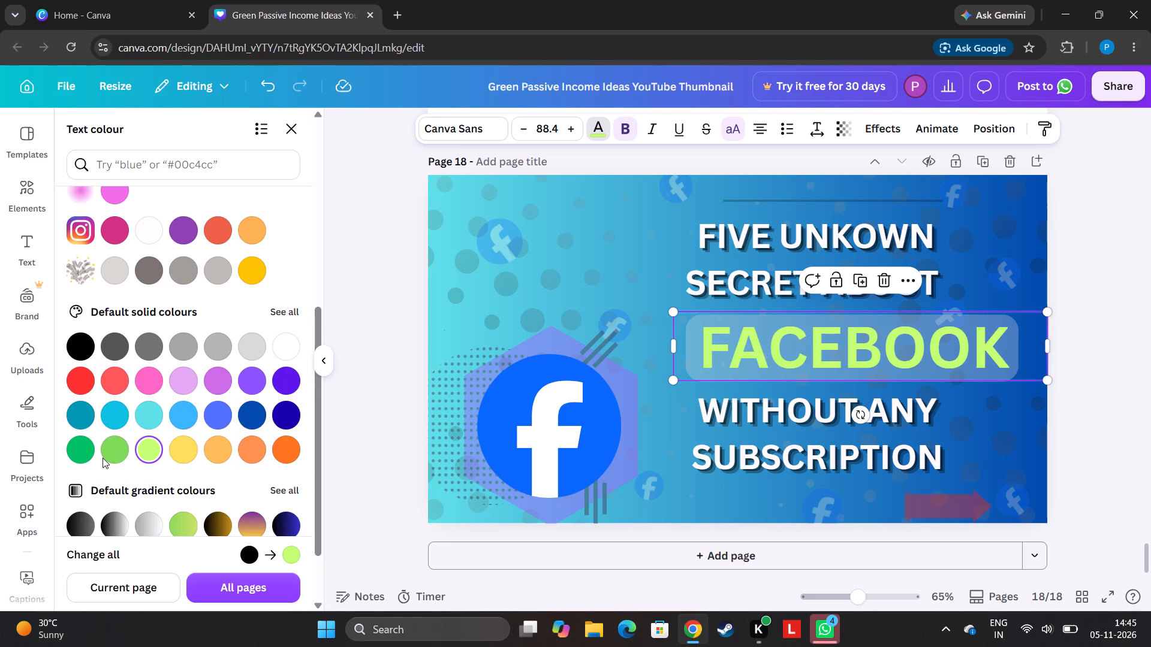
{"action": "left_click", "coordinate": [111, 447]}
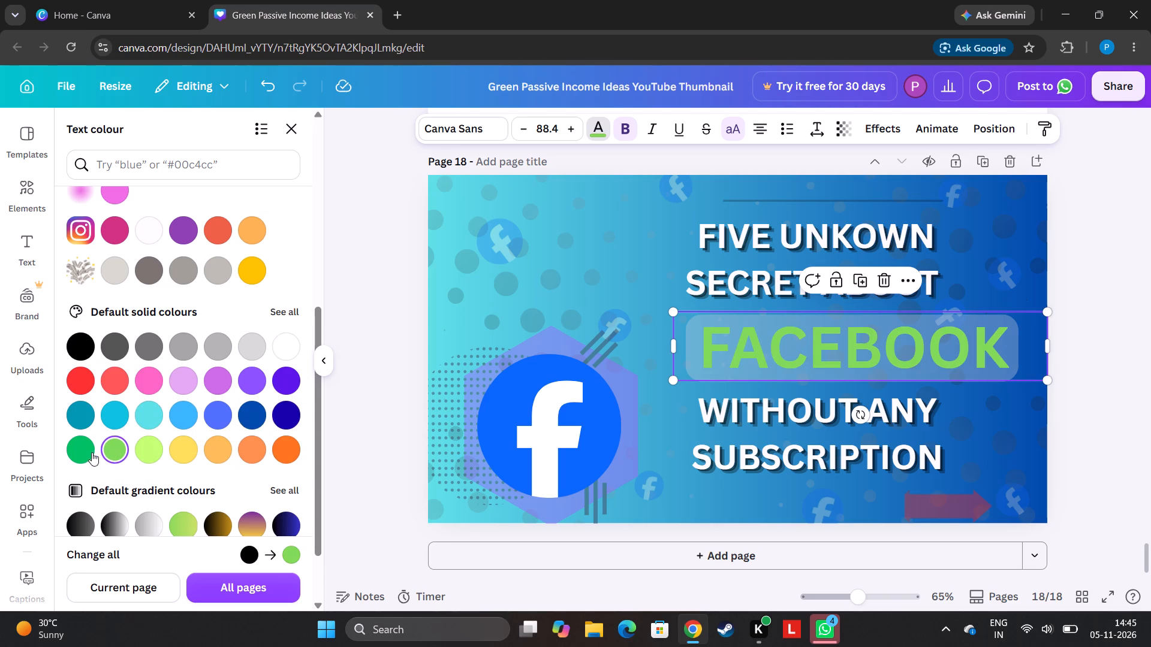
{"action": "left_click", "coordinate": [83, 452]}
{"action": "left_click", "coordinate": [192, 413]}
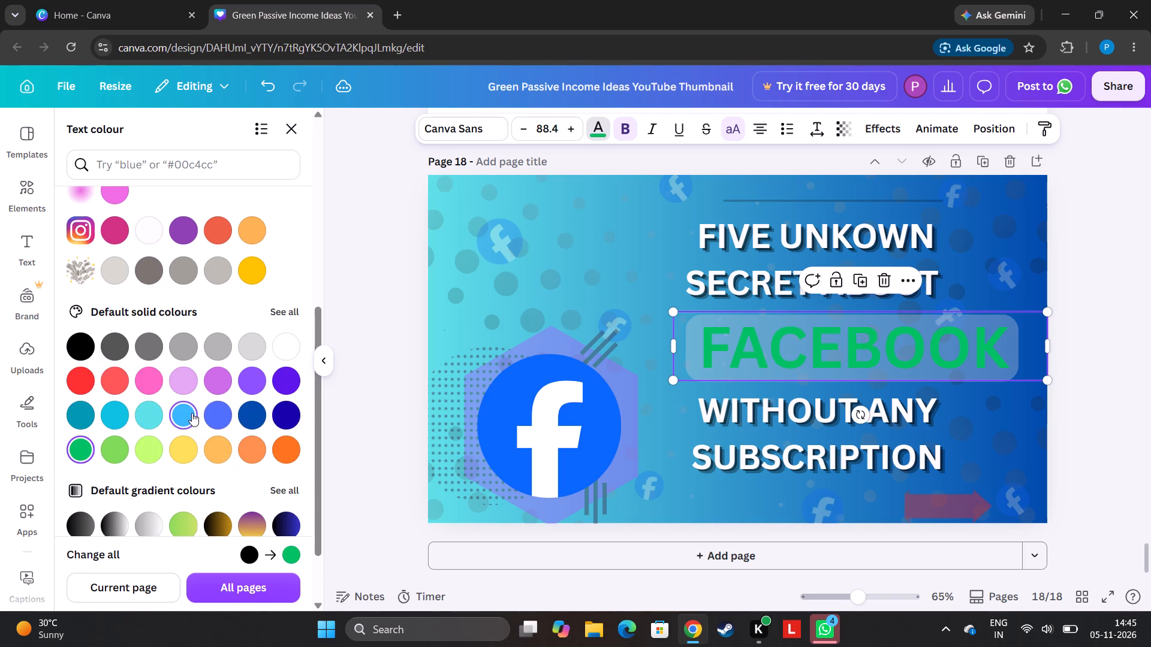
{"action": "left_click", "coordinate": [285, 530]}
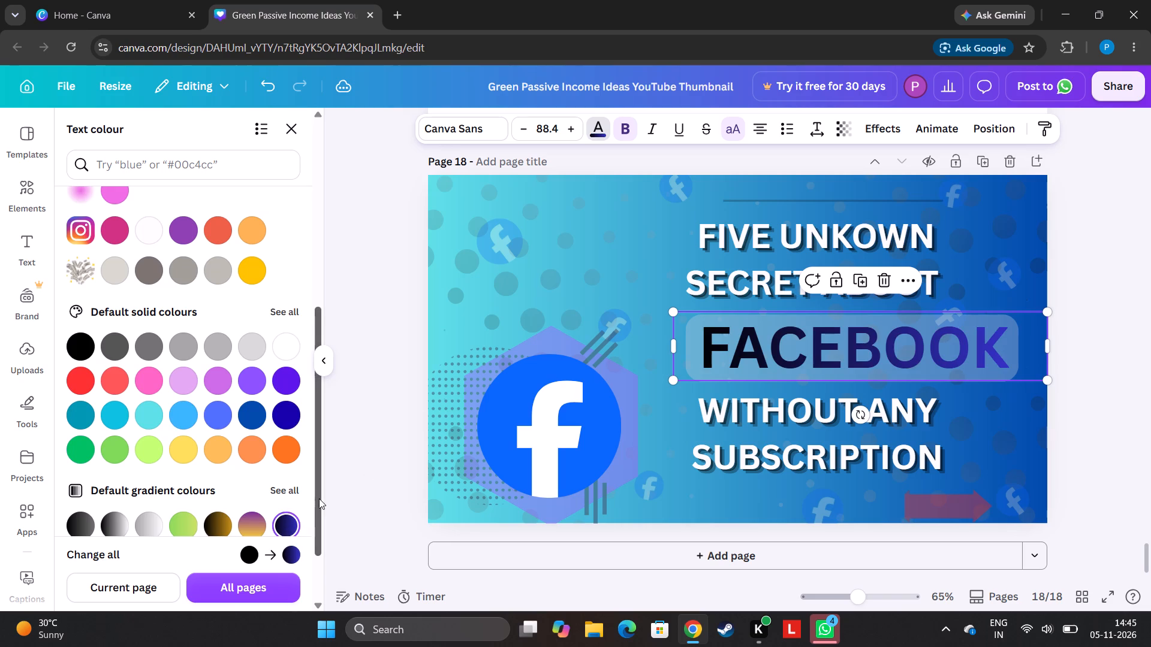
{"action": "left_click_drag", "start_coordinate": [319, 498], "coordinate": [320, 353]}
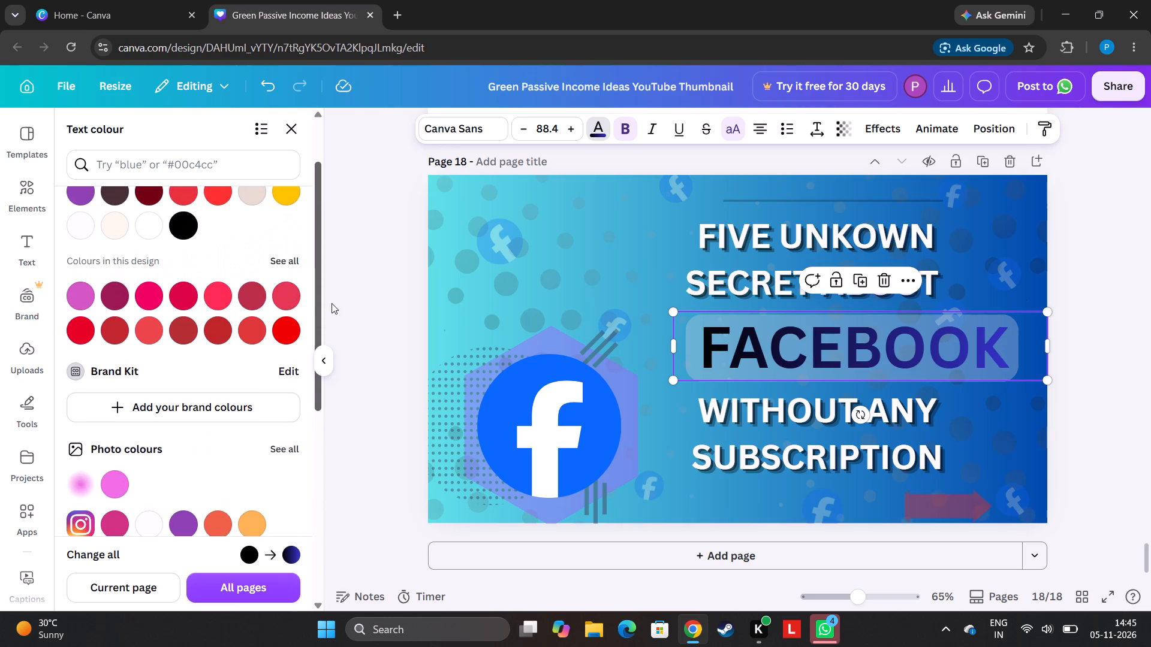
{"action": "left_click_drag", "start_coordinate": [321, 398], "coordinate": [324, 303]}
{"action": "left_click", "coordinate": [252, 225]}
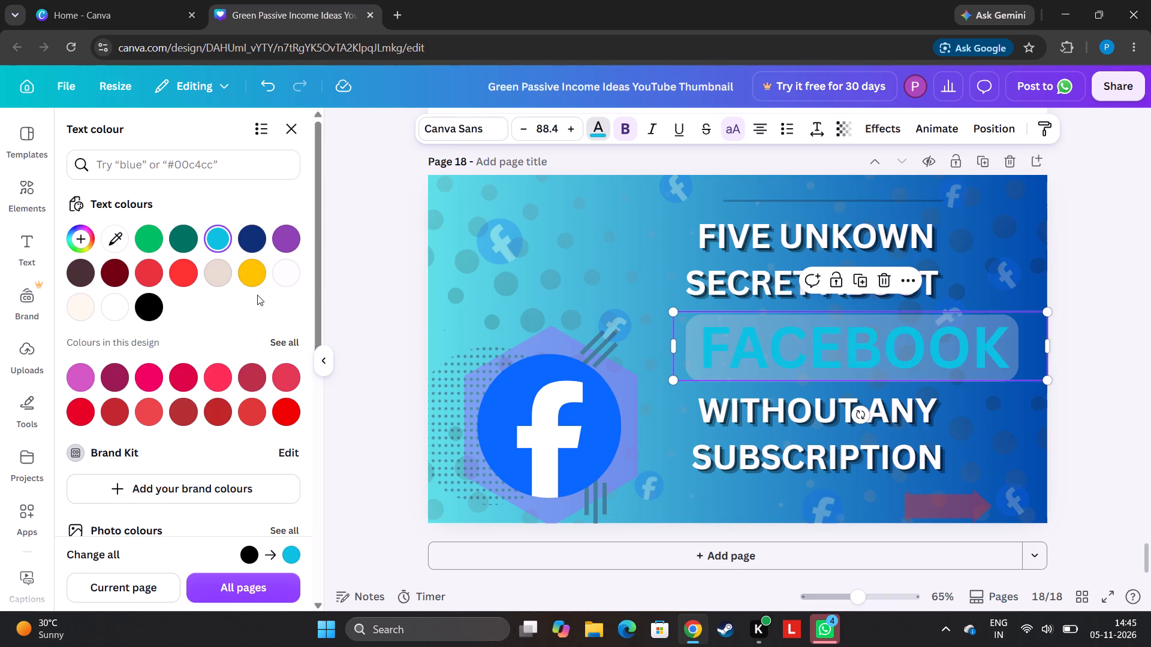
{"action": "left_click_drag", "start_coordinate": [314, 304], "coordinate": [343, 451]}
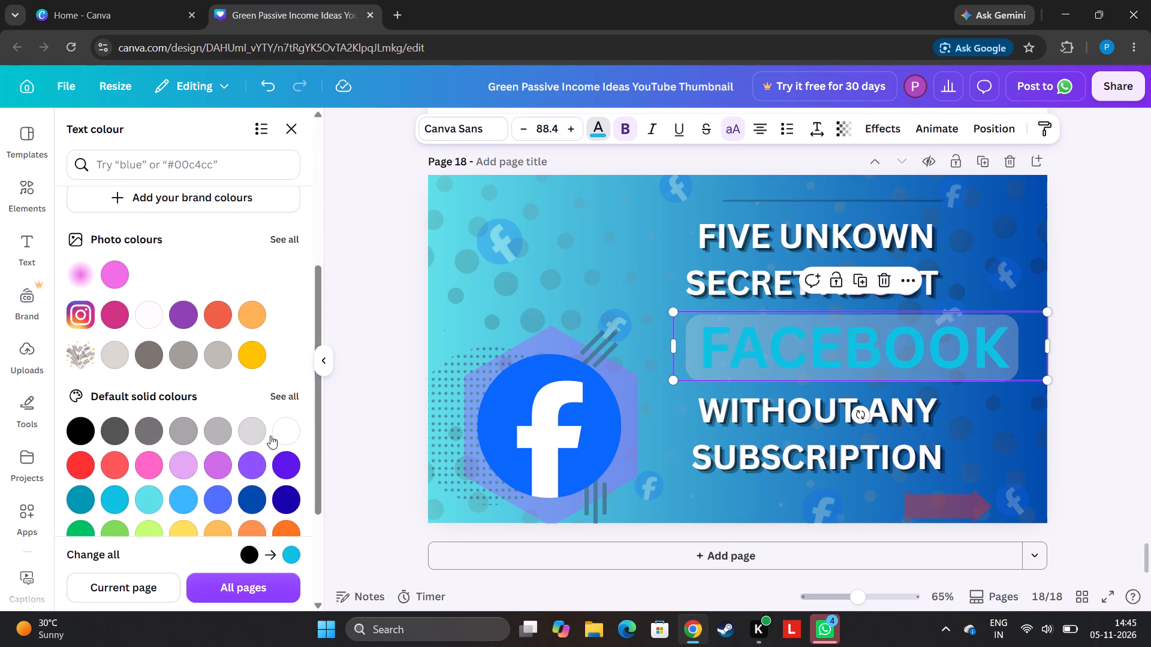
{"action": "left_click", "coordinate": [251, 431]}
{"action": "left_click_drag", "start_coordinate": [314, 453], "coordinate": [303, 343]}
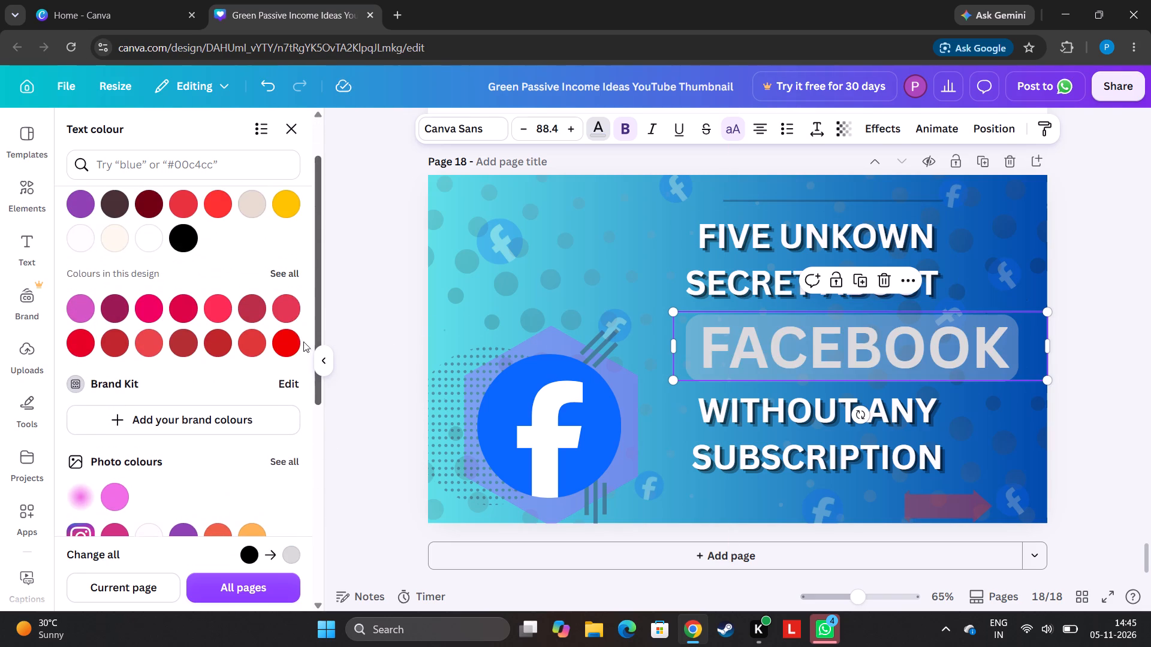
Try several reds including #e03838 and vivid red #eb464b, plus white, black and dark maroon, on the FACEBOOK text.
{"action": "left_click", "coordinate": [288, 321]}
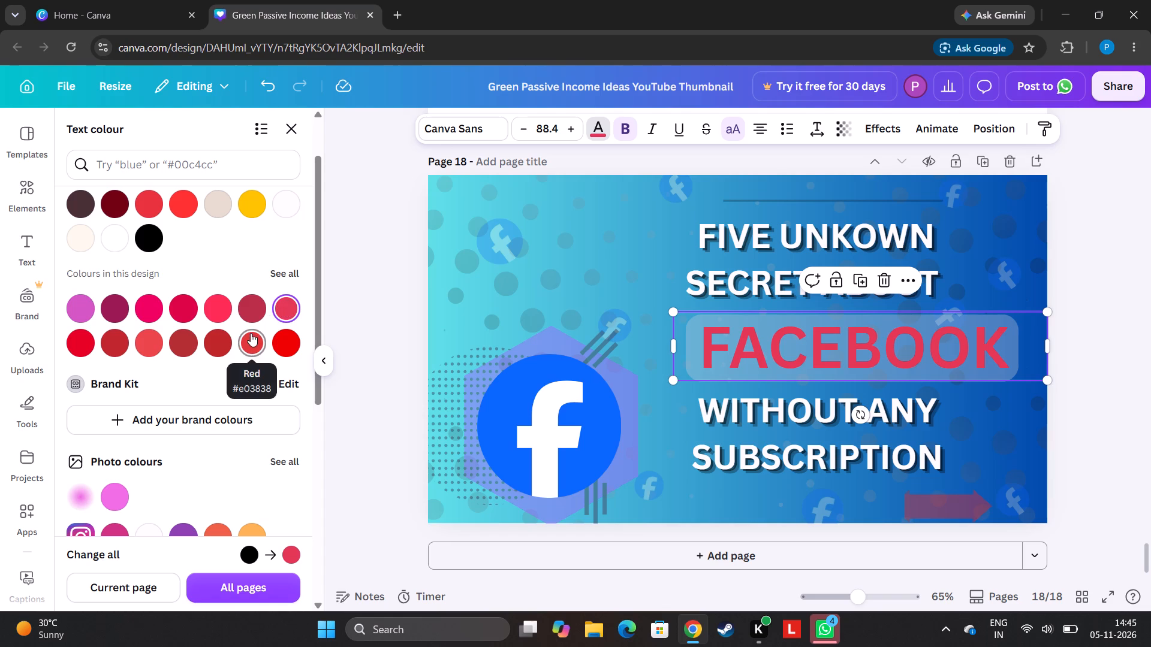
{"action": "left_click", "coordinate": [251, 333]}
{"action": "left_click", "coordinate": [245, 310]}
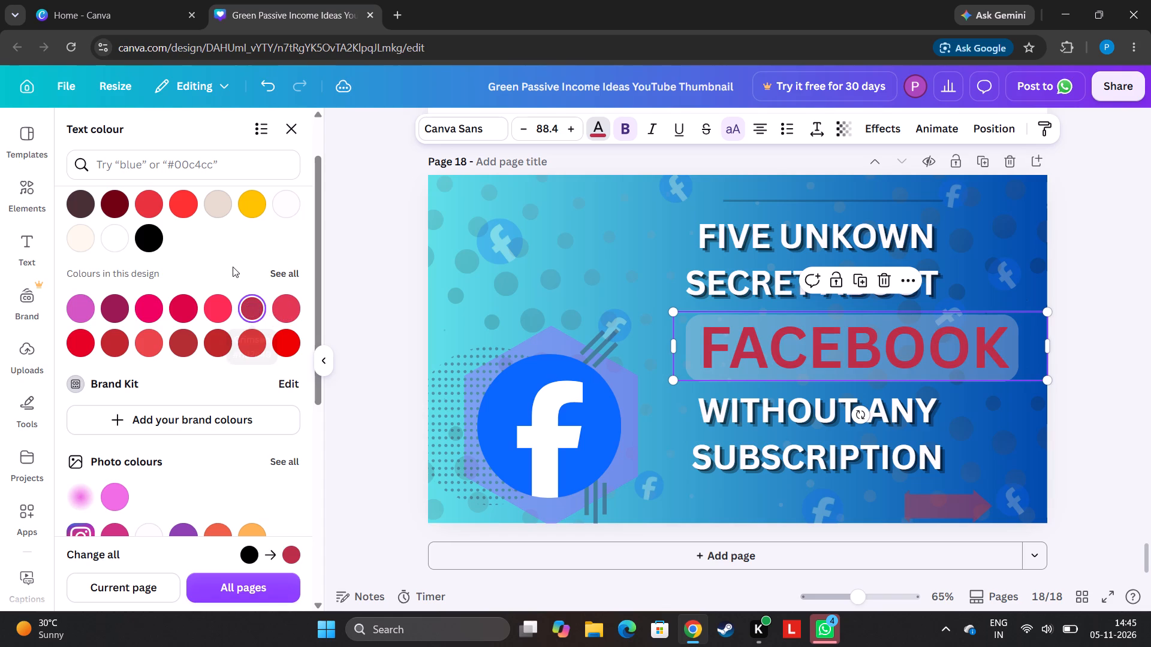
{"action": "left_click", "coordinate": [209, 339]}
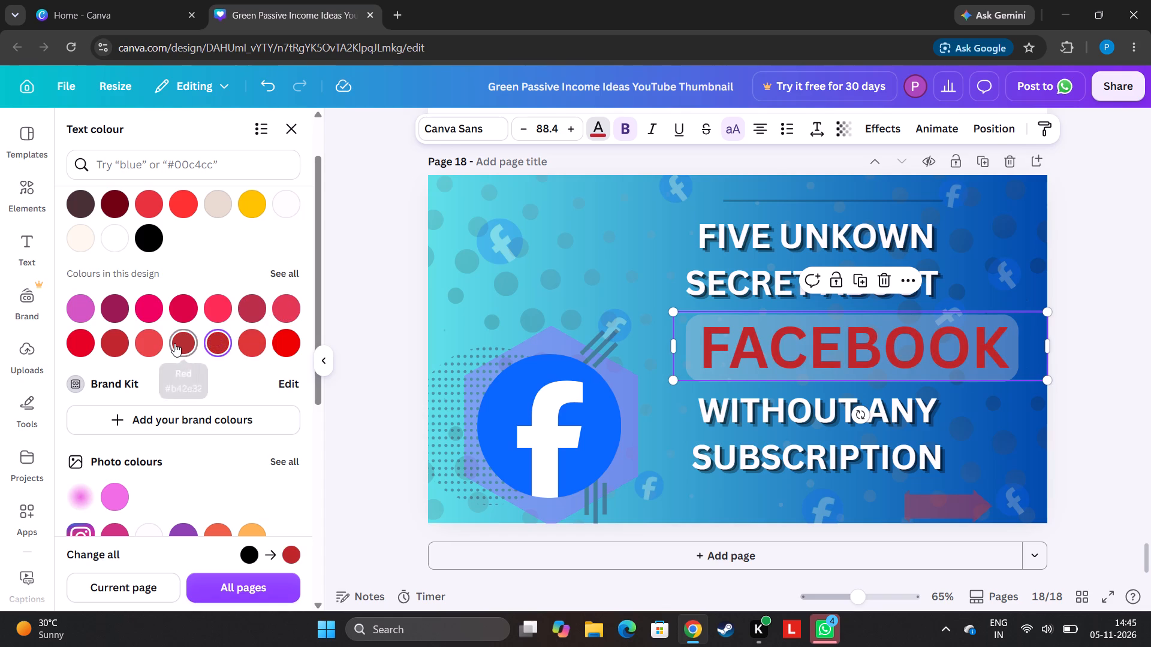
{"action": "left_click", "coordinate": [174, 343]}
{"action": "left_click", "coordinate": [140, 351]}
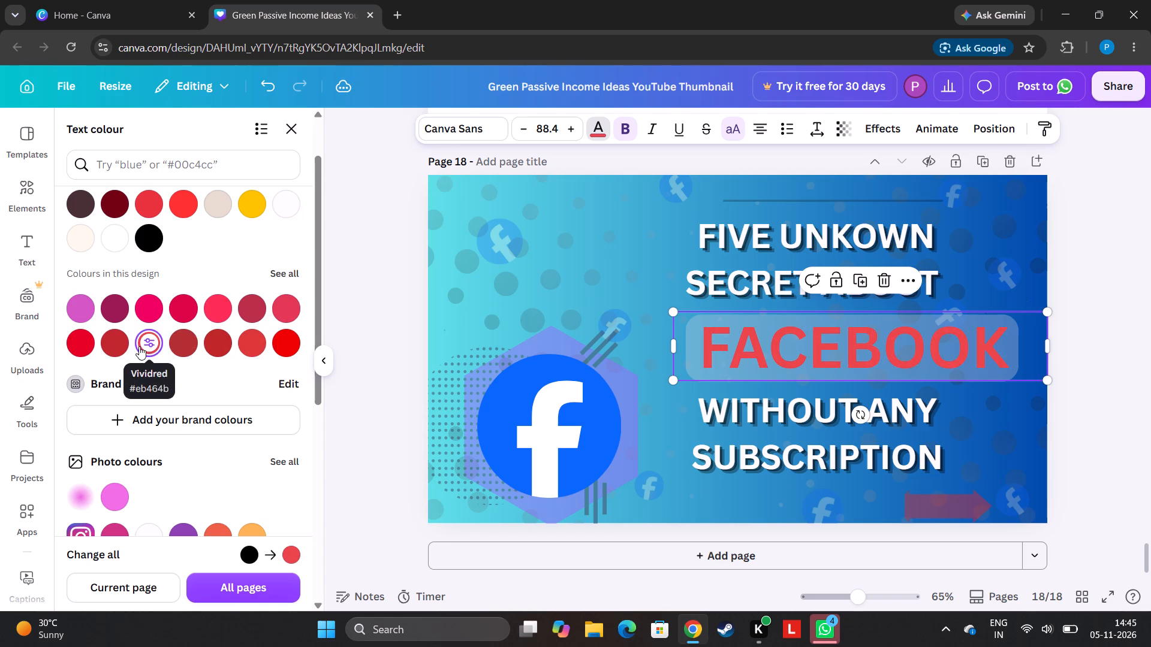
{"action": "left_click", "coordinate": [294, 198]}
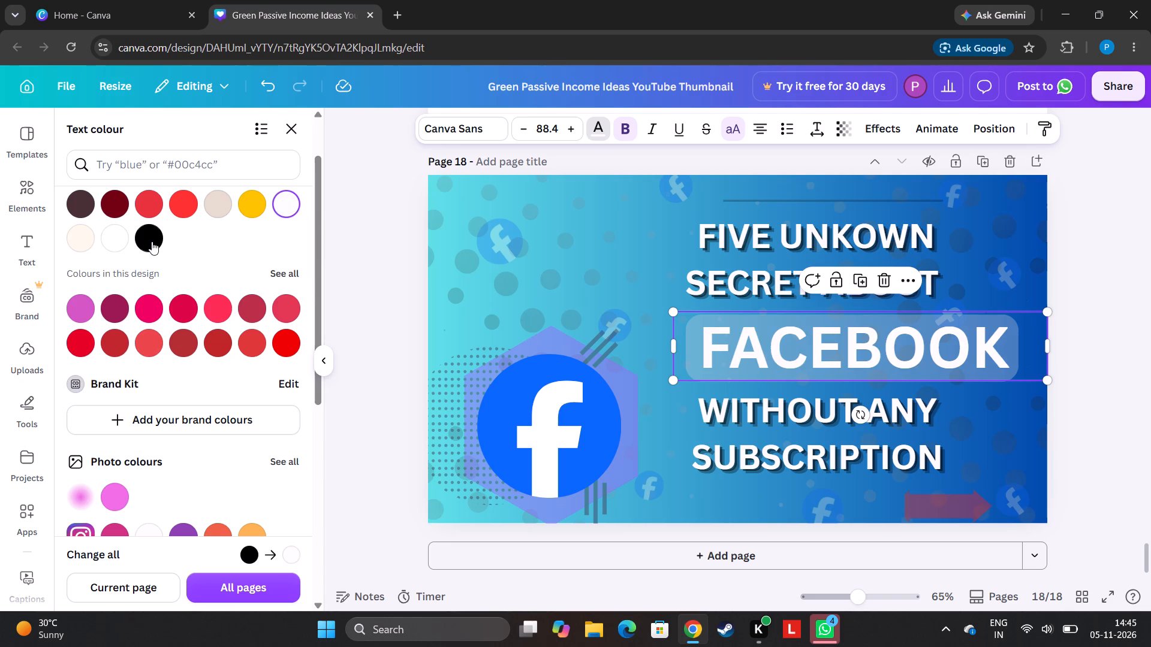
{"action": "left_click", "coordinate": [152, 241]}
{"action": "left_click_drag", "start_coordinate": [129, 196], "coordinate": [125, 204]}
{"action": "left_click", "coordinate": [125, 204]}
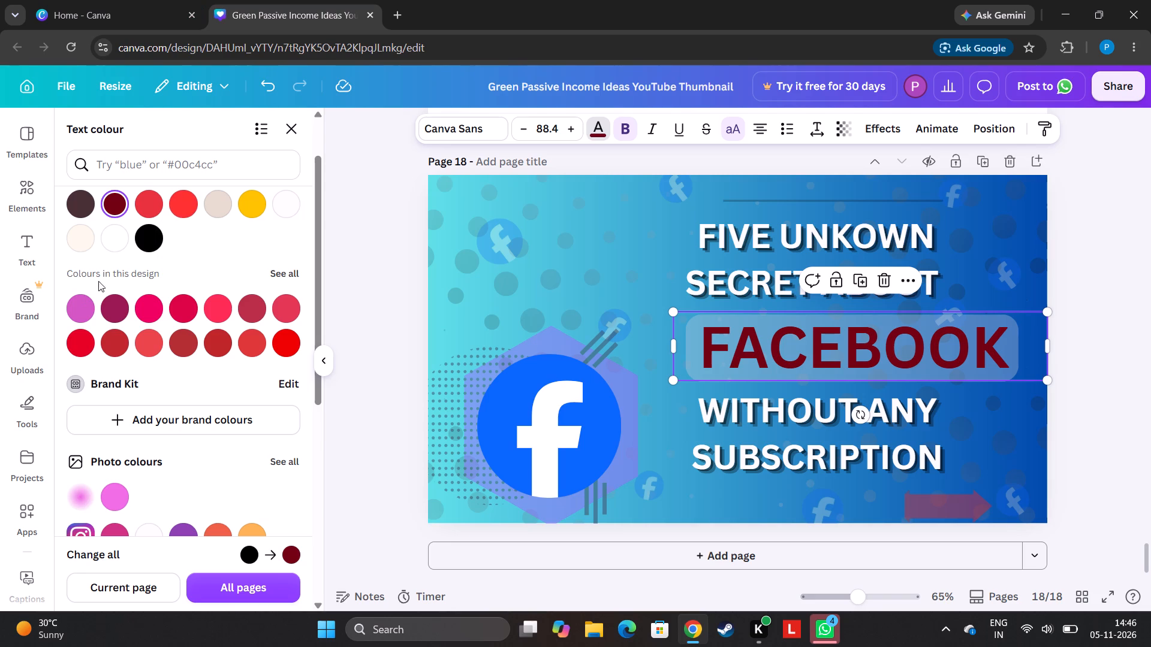
Set the FACEBOOK text colour to black #000000.
{"action": "left_click", "coordinate": [150, 235]}
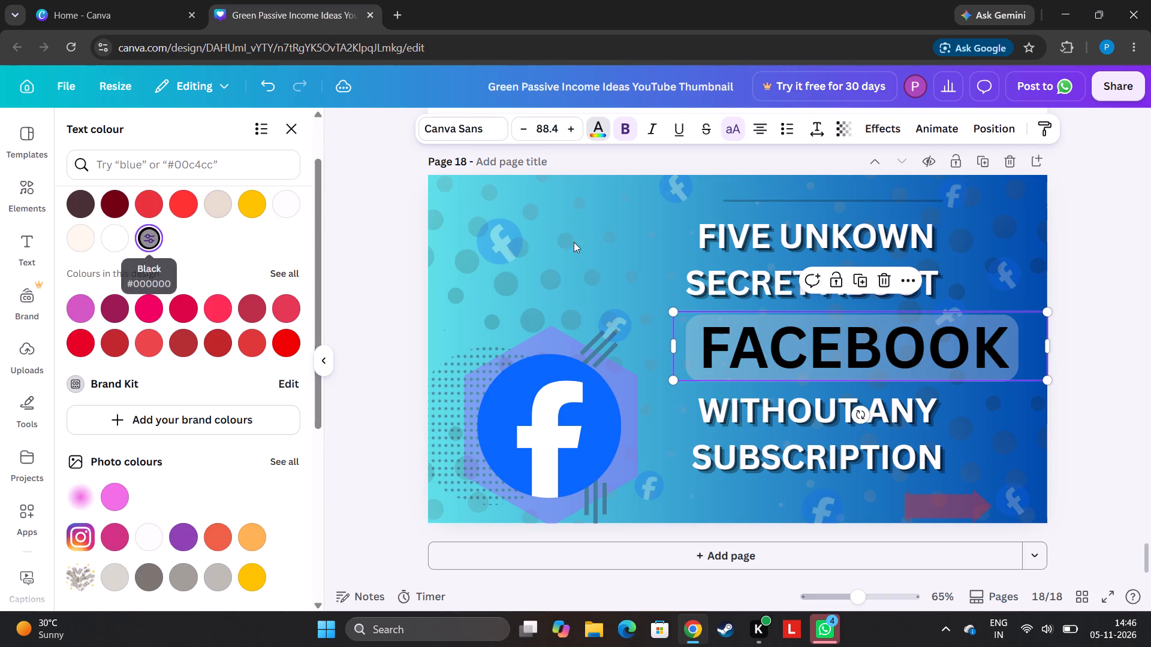
Apply the Echo effect to the FACEBOOK text and set its offset to 14.
{"action": "left_click", "coordinate": [900, 124]}
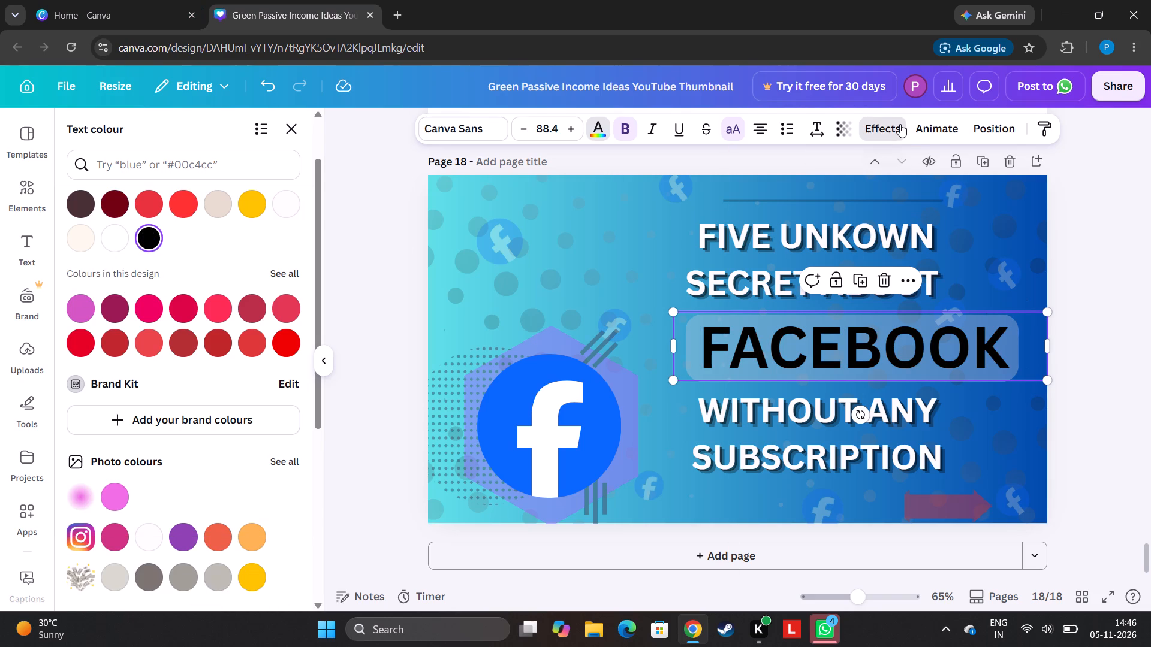
{"action": "left_click", "coordinate": [250, 198]}
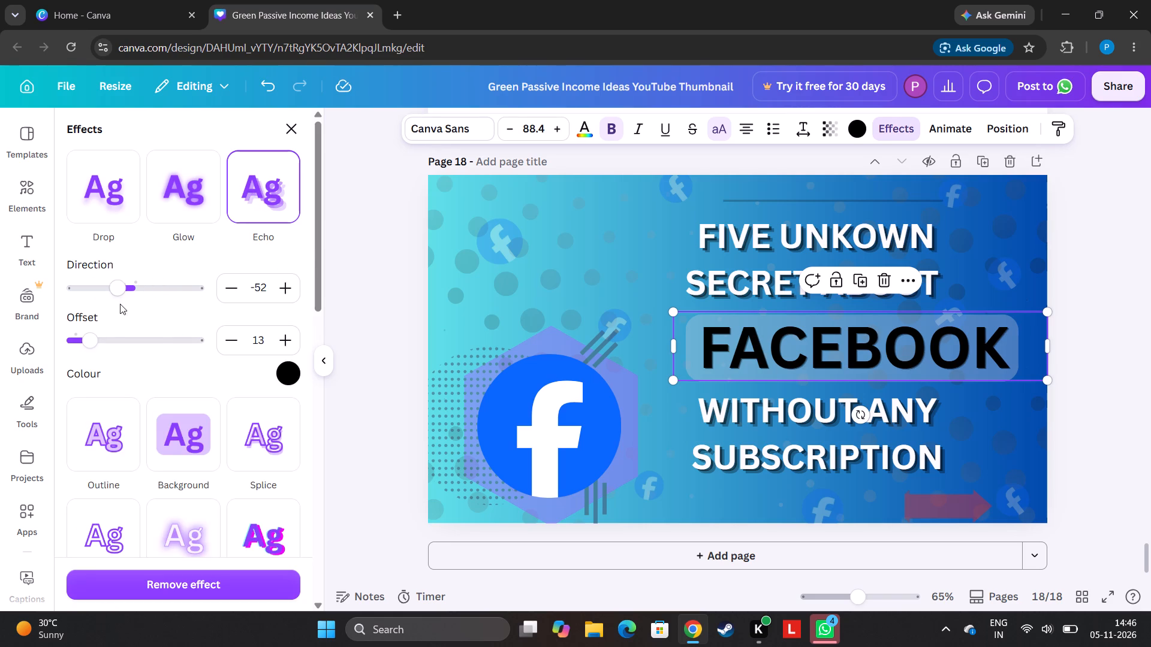
{"action": "left_click_drag", "start_coordinate": [95, 336], "coordinate": [142, 335]}
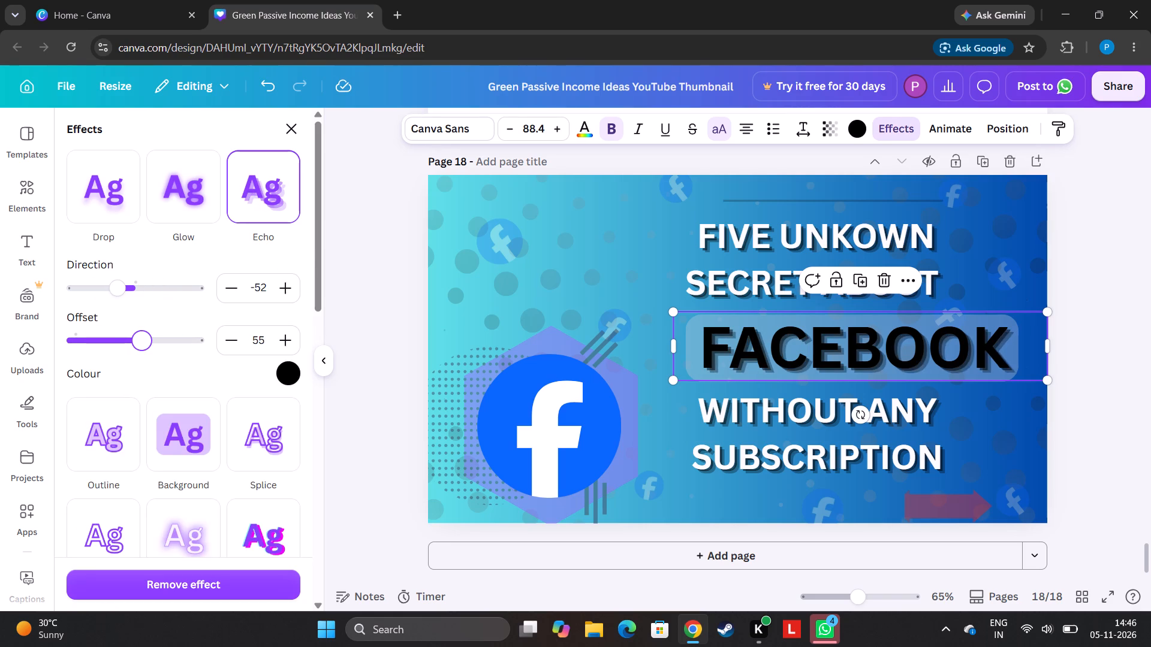
{"action": "left_click_drag", "start_coordinate": [142, 335], "coordinate": [165, 357]}
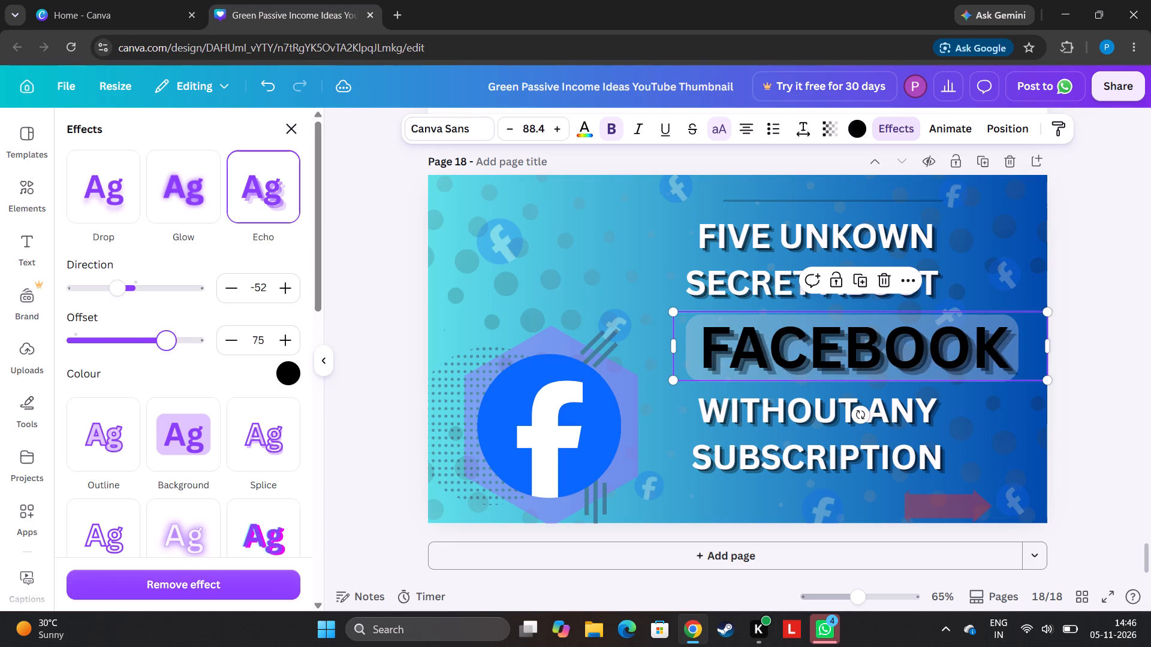
{"action": "left_click_drag", "start_coordinate": [165, 357], "coordinate": [106, 377]}
{"action": "left_click_drag", "start_coordinate": [103, 378], "coordinate": [59, 385]}
{"action": "left_click_drag", "start_coordinate": [113, 342], "coordinate": [91, 349]}
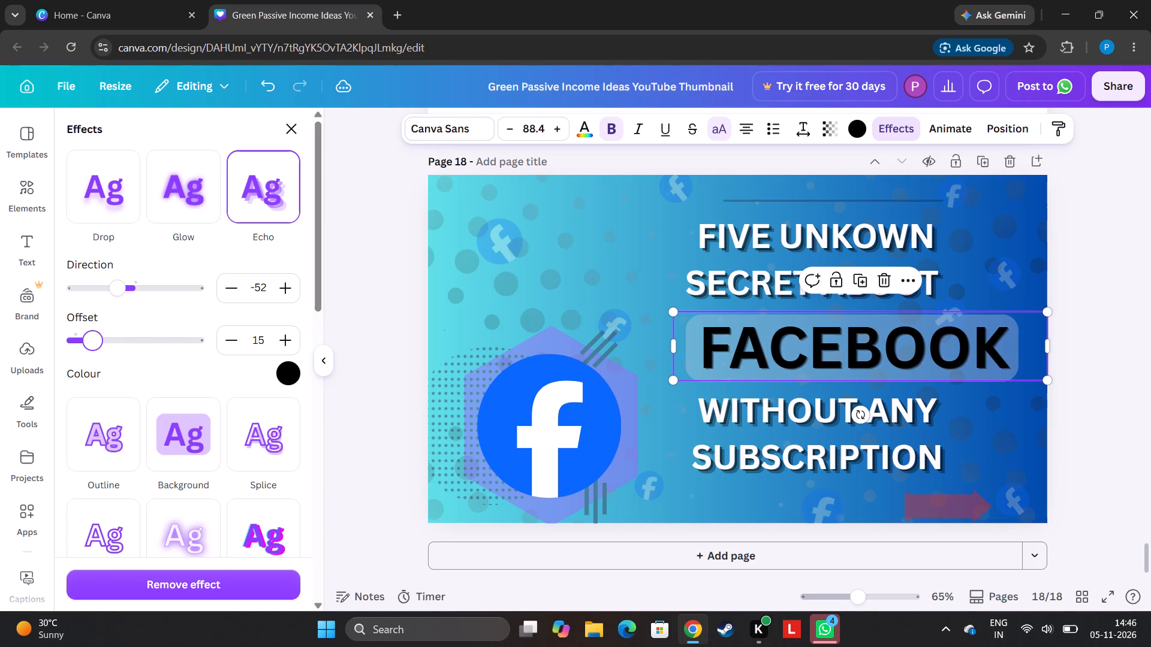
{"action": "left_click_drag", "start_coordinate": [91, 349], "coordinate": [91, 350]}
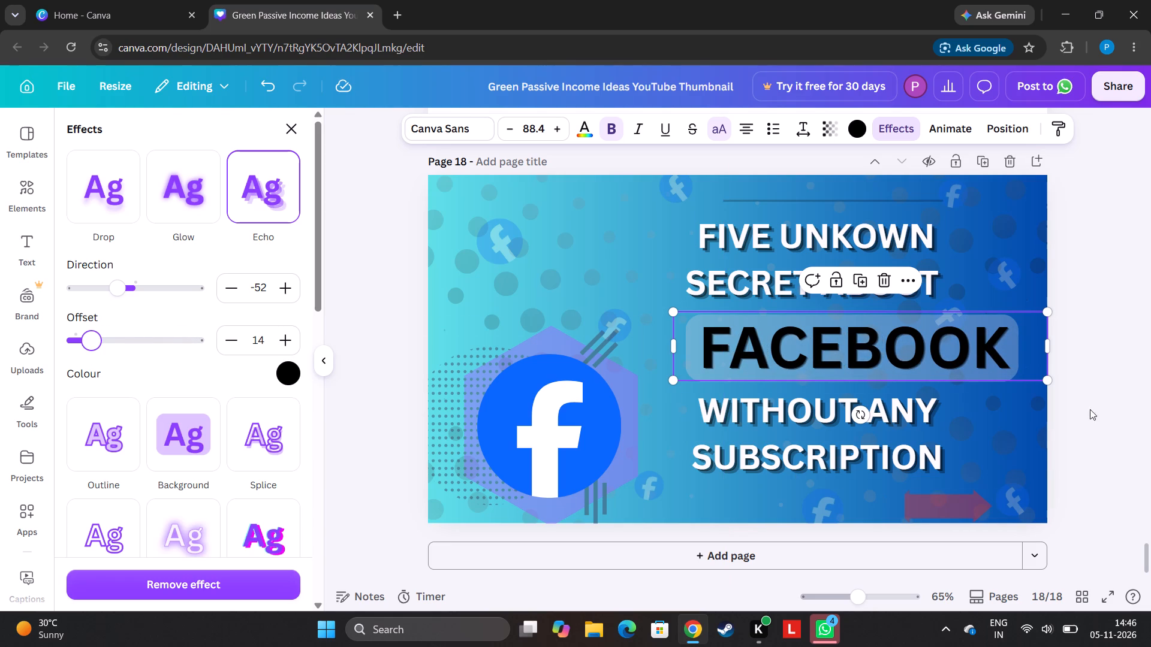
{"action": "left_click", "coordinate": [1095, 411]}
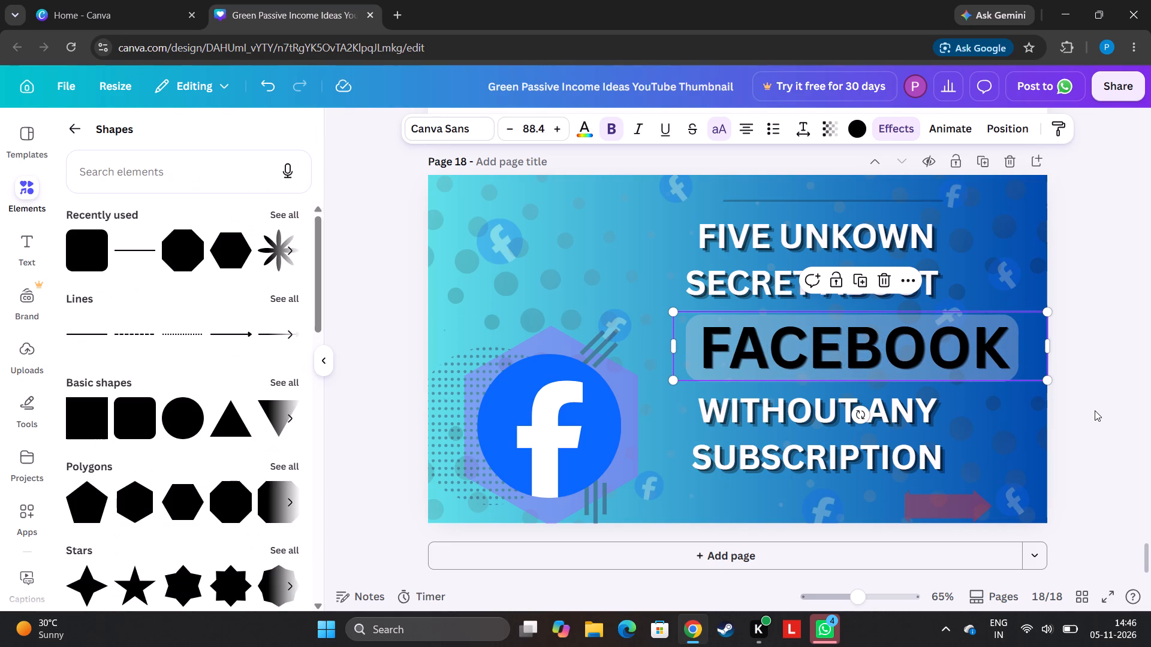
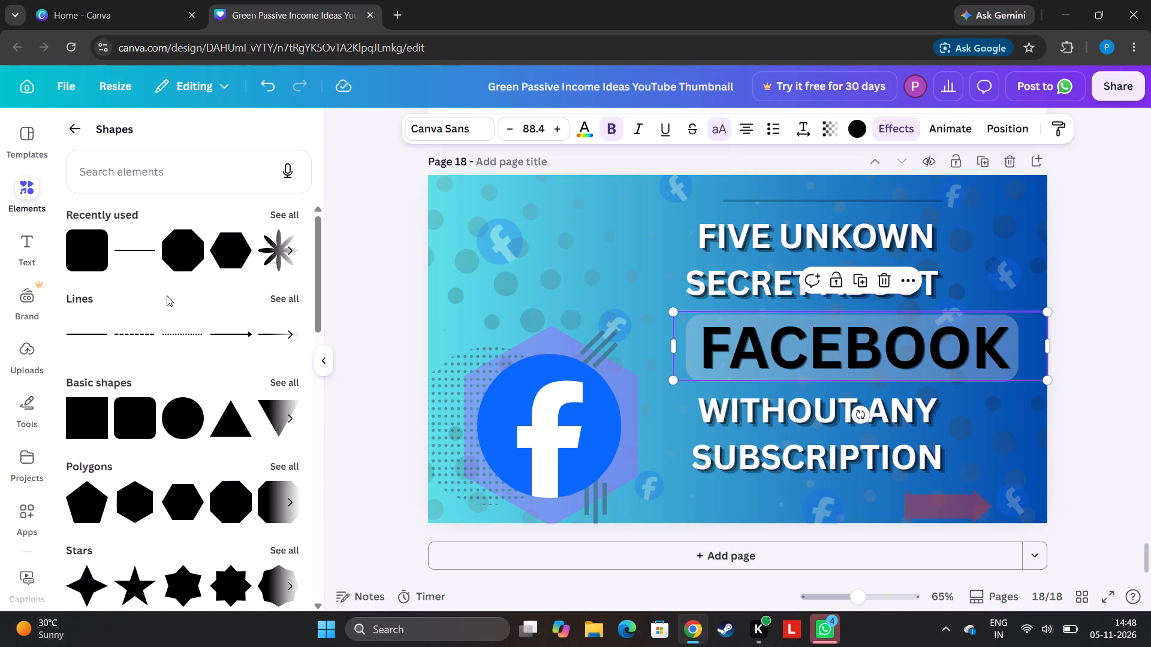
Add a dotted line beneath the "WITHOUT ANY SUBSCRIPTION" text and place a duplicate of it directly below, aligned with the first.
{"action": "left_click", "coordinate": [189, 332]}
{"action": "left_click_drag", "start_coordinate": [682, 347], "coordinate": [769, 483]}
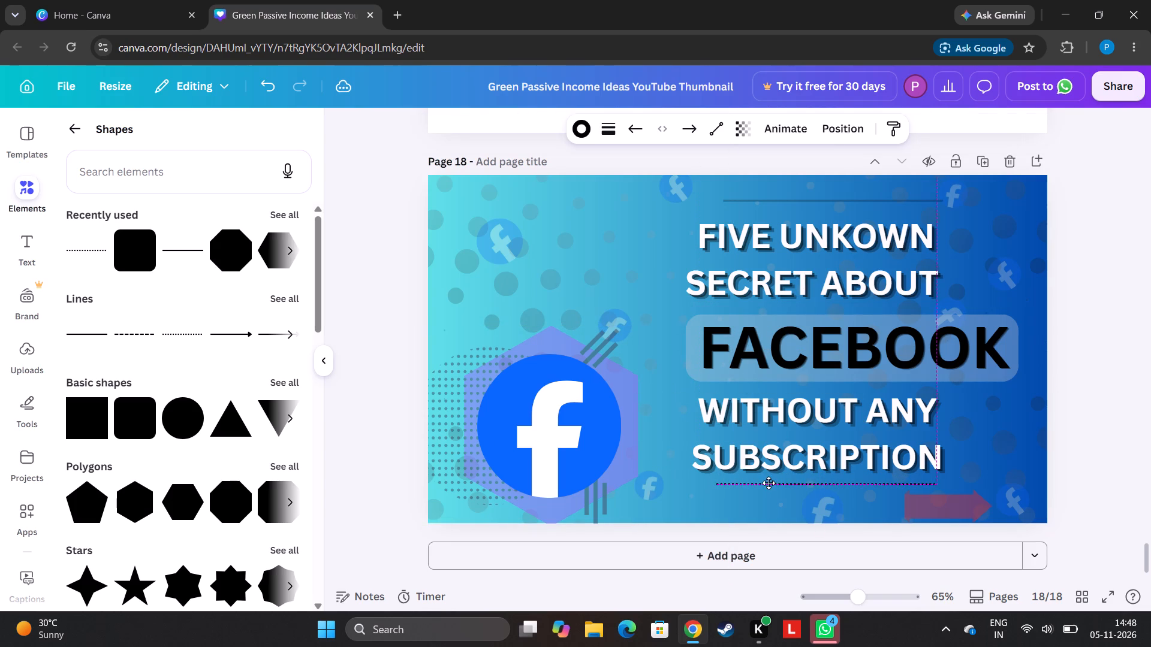
{"action": "left_click_drag", "start_coordinate": [769, 483], "coordinate": [771, 480]}
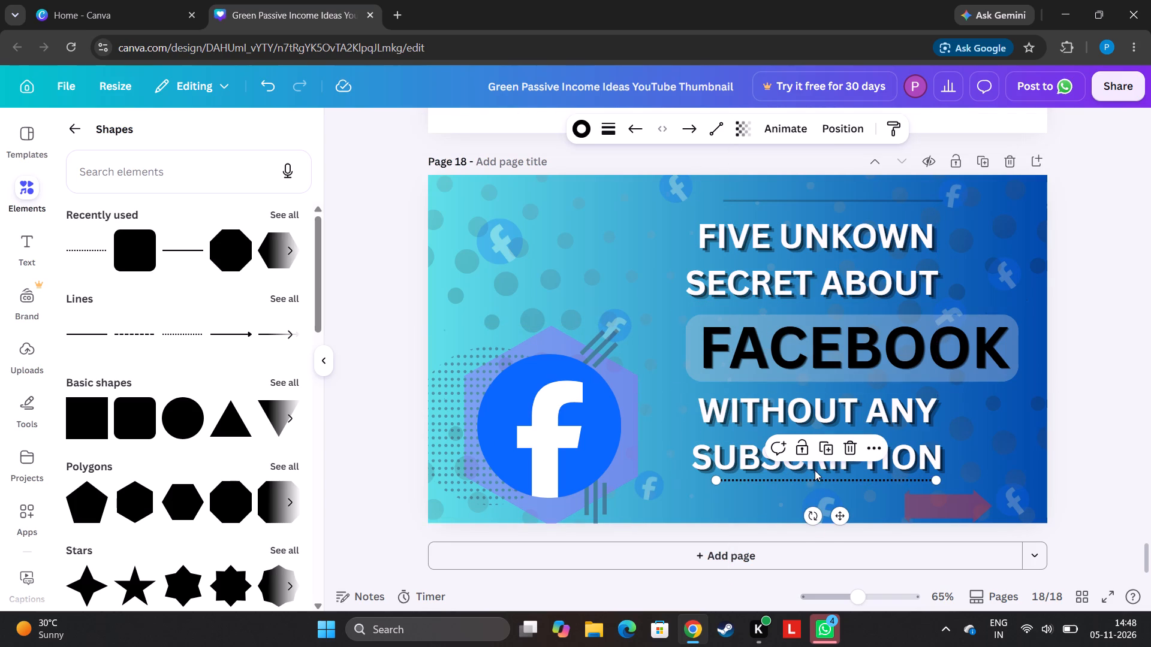
{"action": "left_click", "coordinate": [824, 446]}
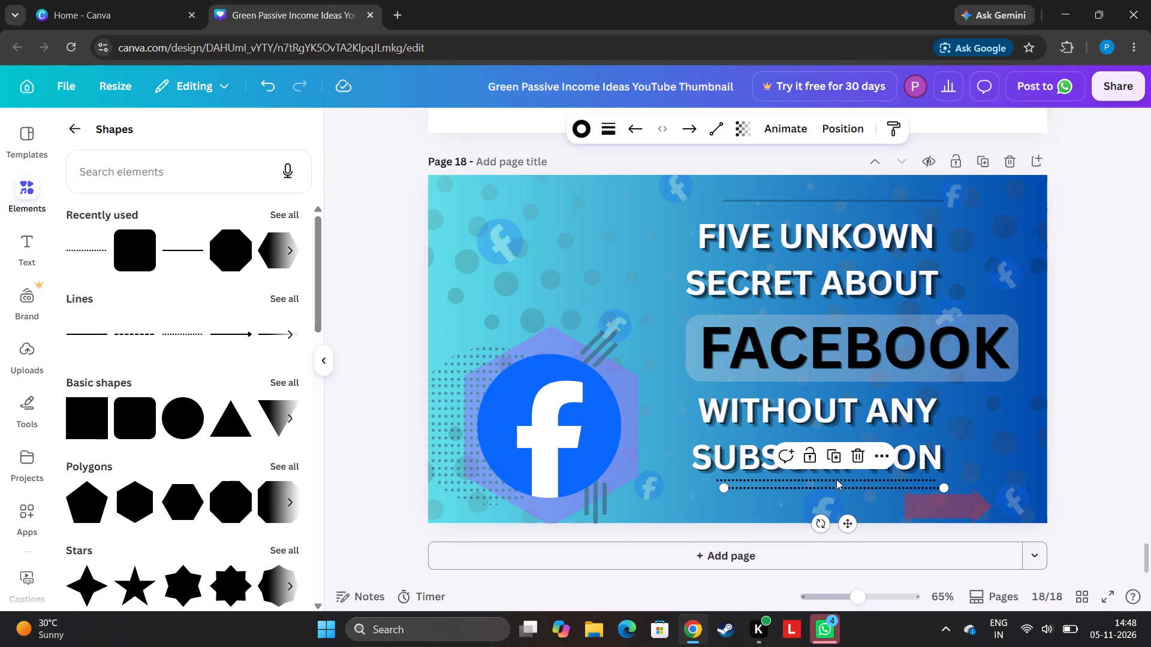
{"action": "left_click", "coordinate": [835, 484]}
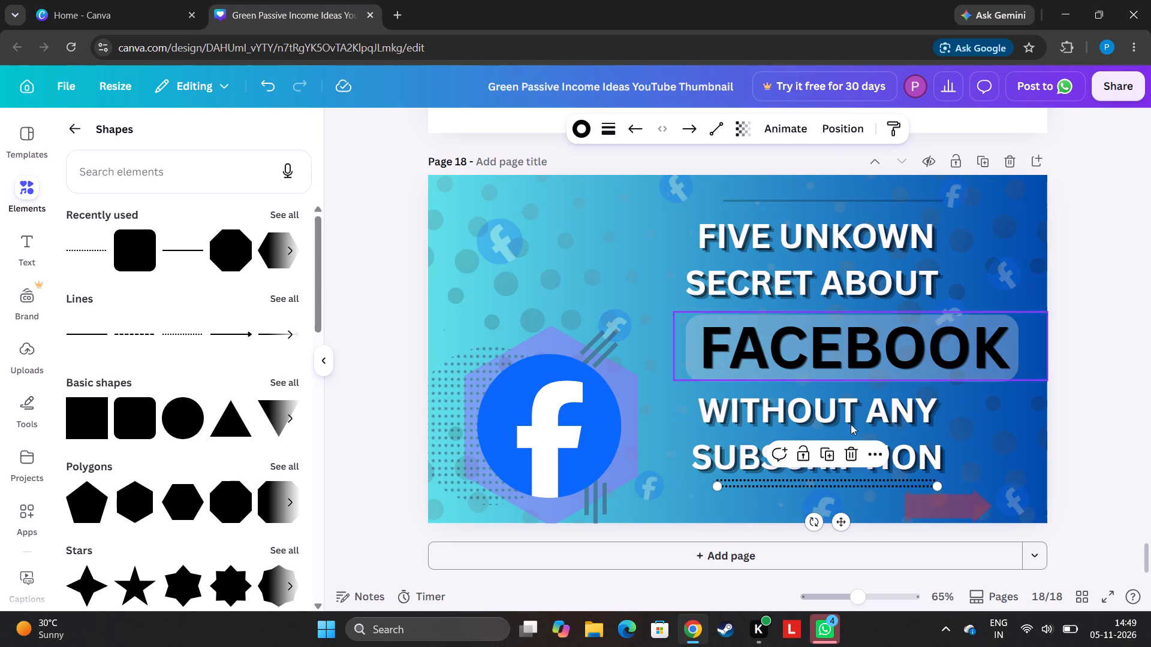
Add page 19 and try greybrown #908a33 and a teal-to-yellow gradient as its background, settling on the red-to-purple gradient.
{"action": "left_click", "coordinate": [779, 563]}
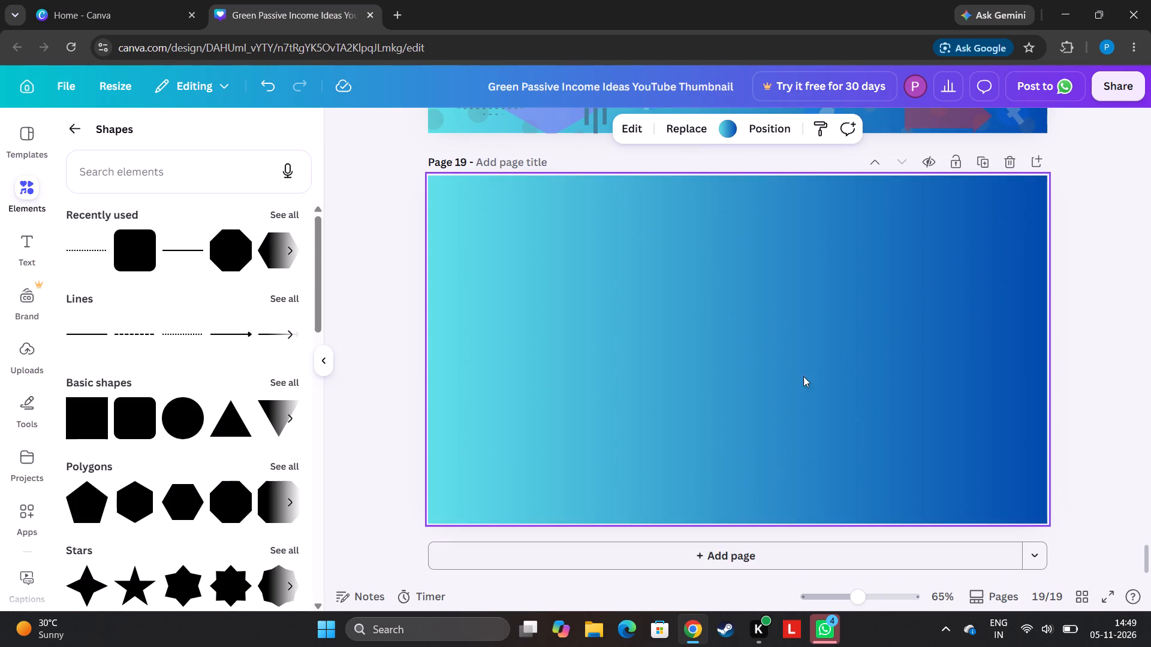
{"action": "left_click", "coordinate": [738, 128]}
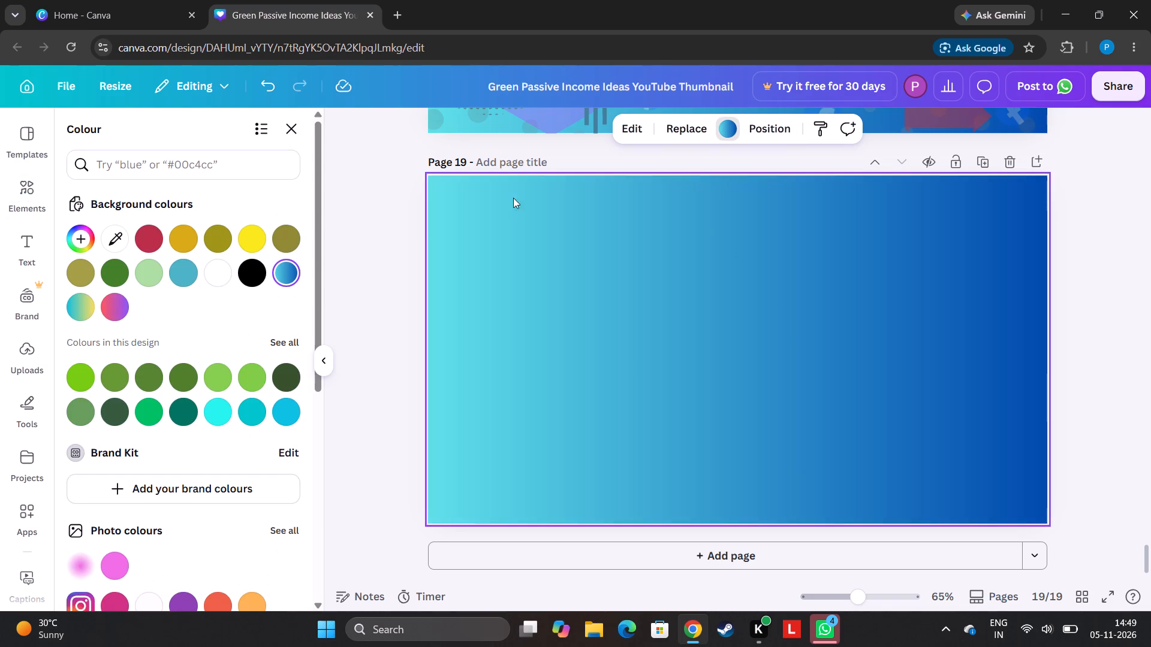
{"action": "left_click", "coordinate": [297, 243]}
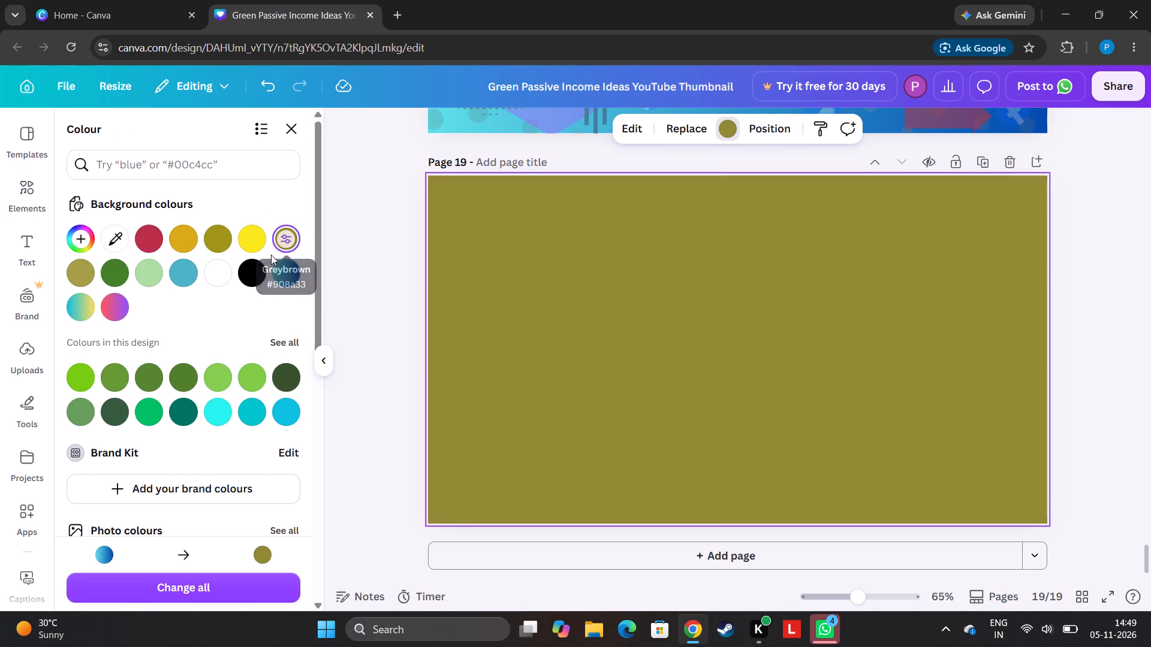
{"action": "left_click", "coordinate": [84, 312]}
{"action": "left_click", "coordinate": [119, 307]}
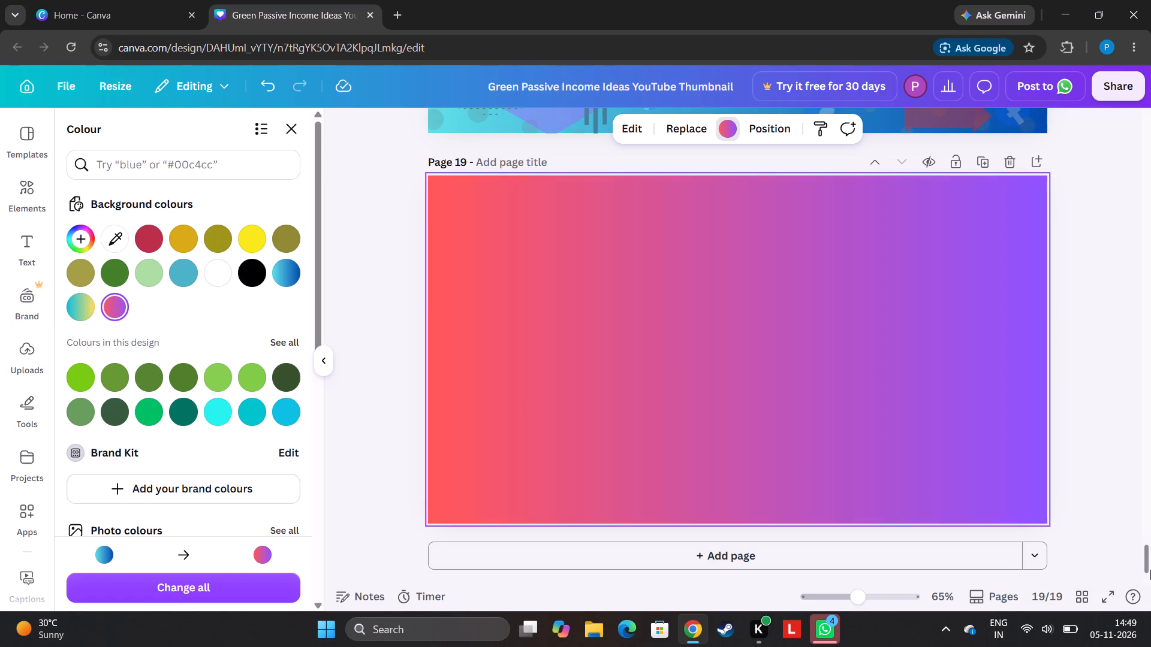
Look through the finished thumbnails on the earlier pages, from page 18 back to pages 6 and 7.
{"action": "left_click_drag", "start_coordinate": [1144, 563], "coordinate": [1144, 483]}
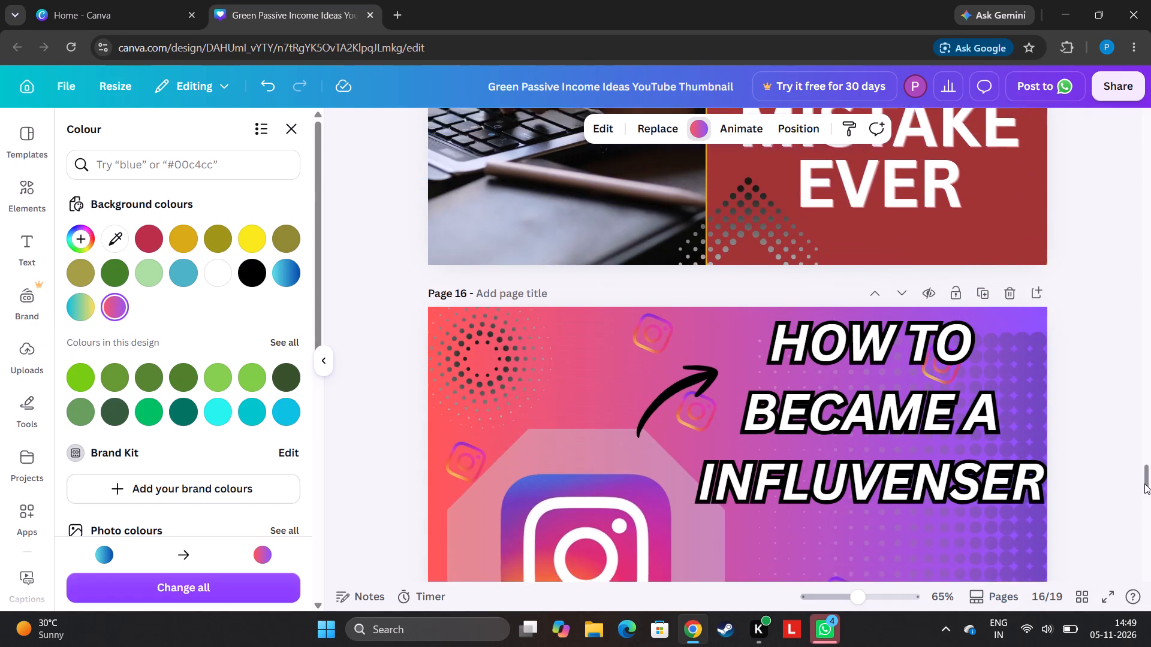
{"action": "left_click_drag", "start_coordinate": [1144, 483], "coordinate": [1145, 498]}
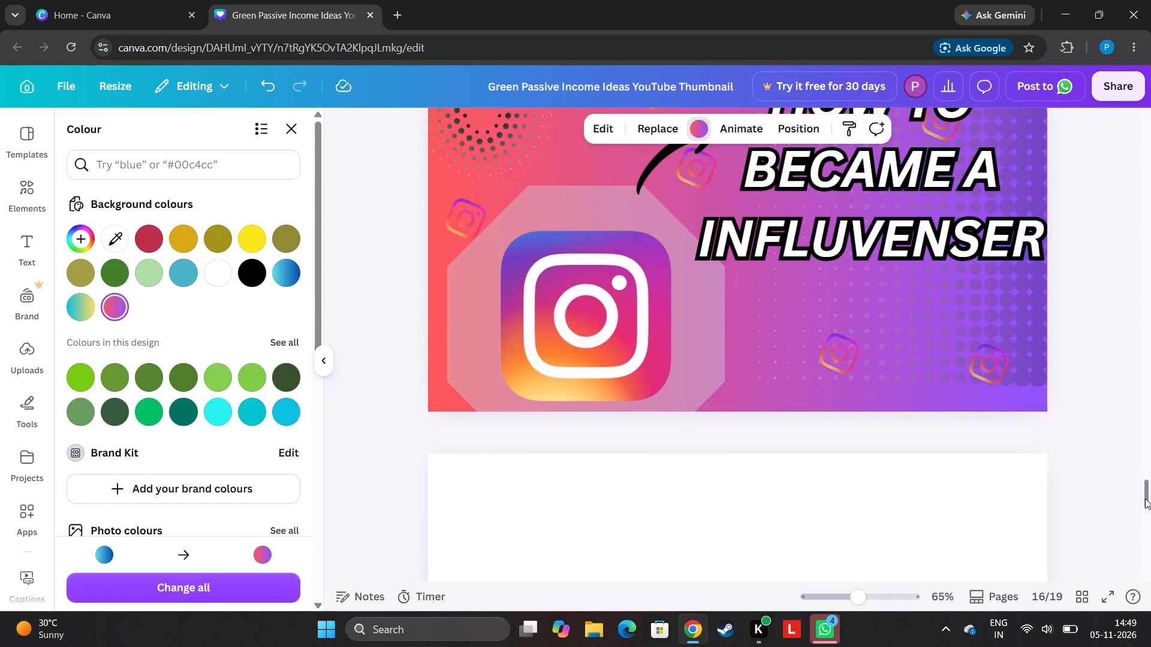
{"action": "left_click_drag", "start_coordinate": [1145, 498], "coordinate": [1125, 539]}
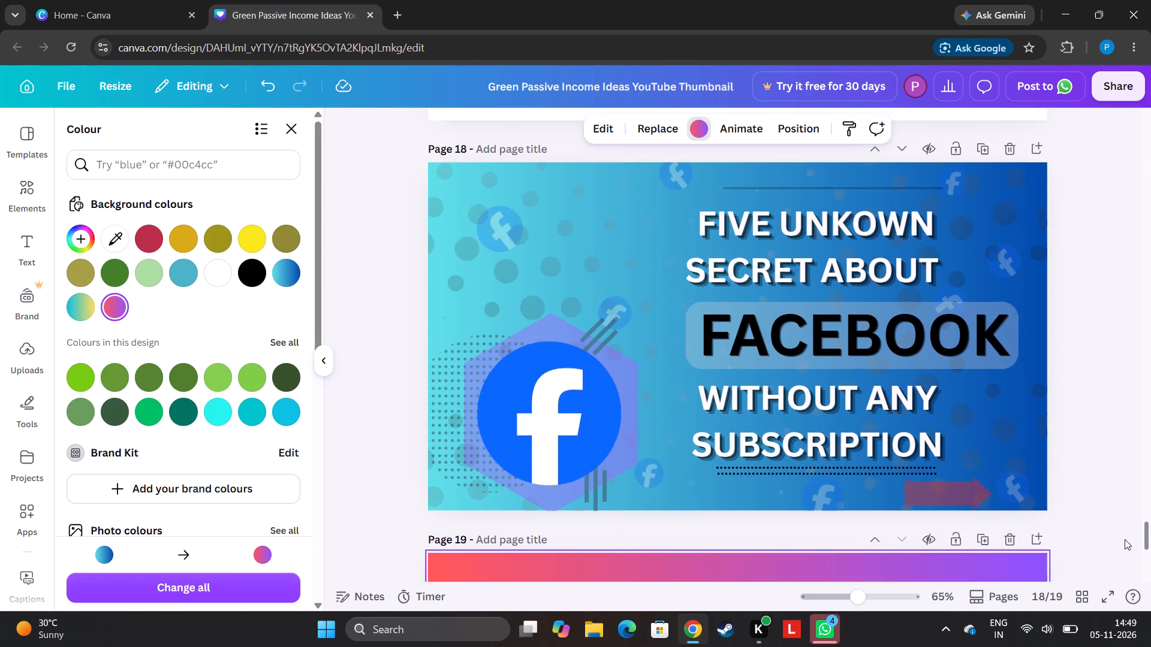
{"action": "left_click_drag", "start_coordinate": [1125, 539], "coordinate": [1129, 409]}
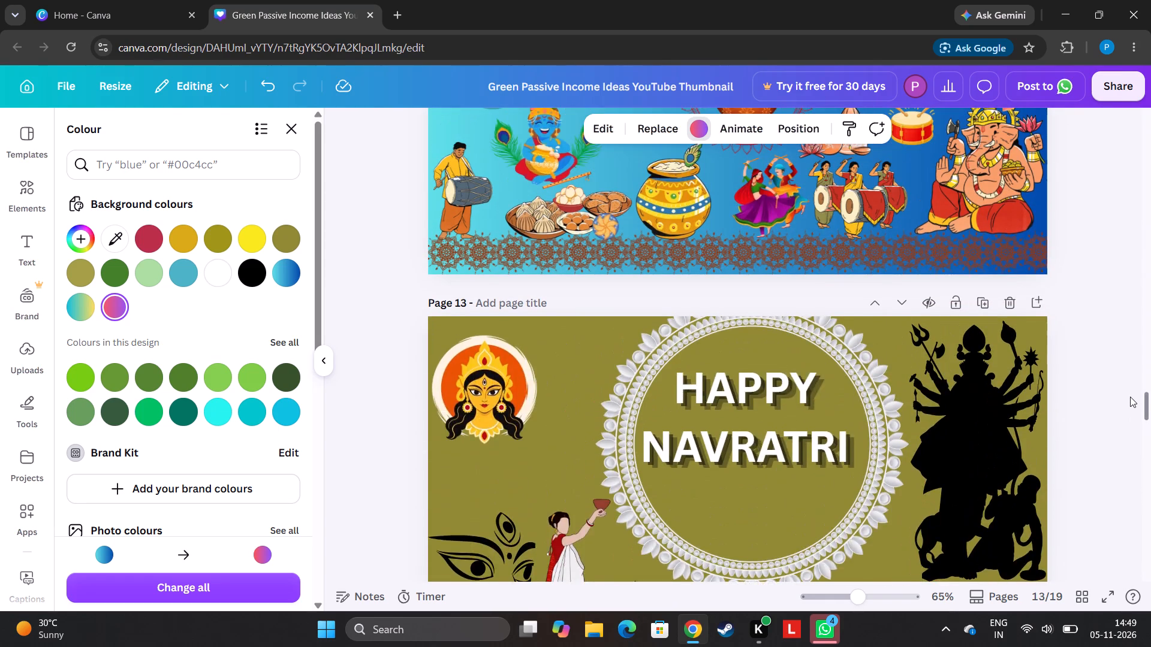
{"action": "left_click_drag", "start_coordinate": [1141, 409], "coordinate": [1150, 386]}
{"action": "left_click_drag", "start_coordinate": [1143, 404], "coordinate": [1150, 388]}
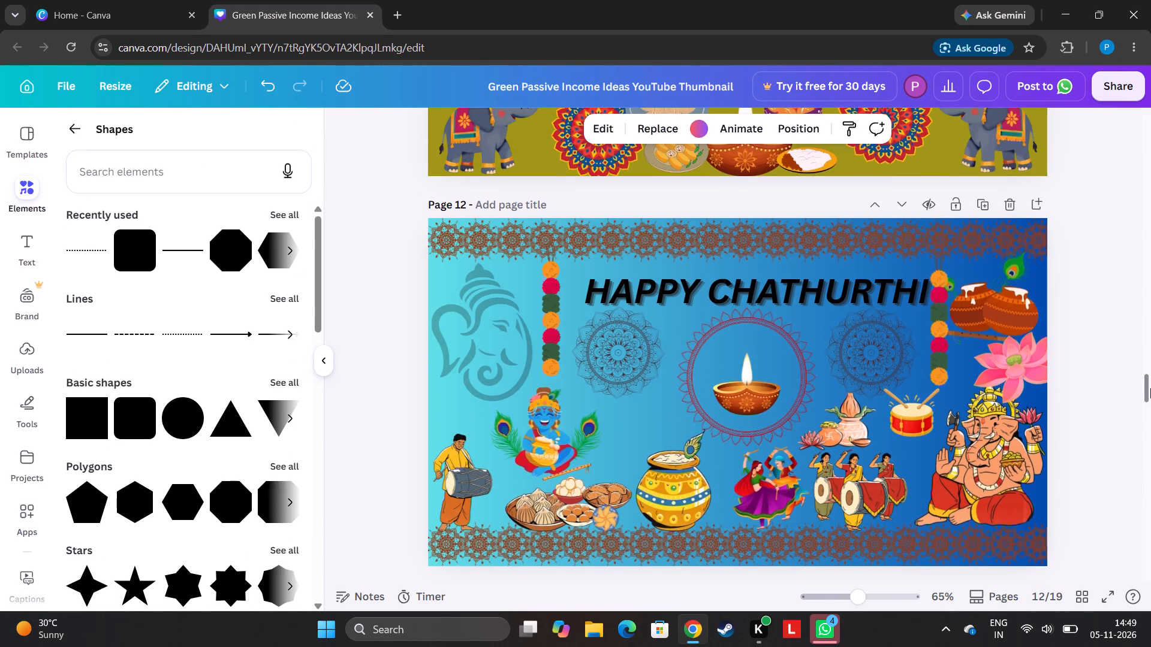
{"action": "left_click_drag", "start_coordinate": [1150, 388], "coordinate": [1139, 391]}
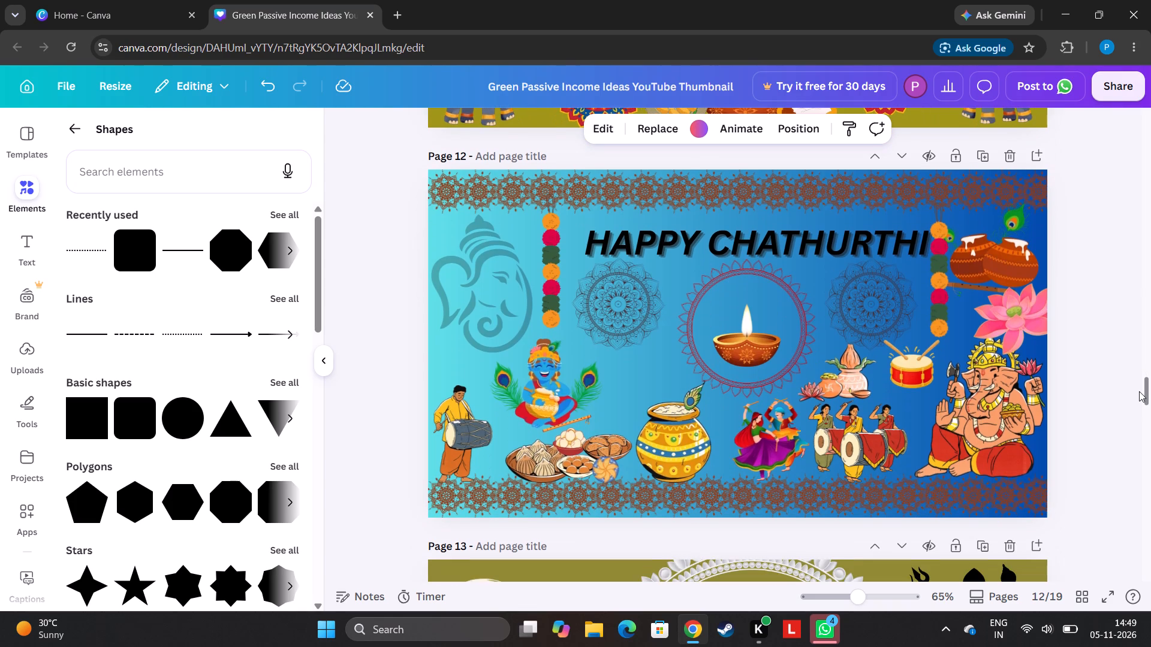
{"action": "left_click_drag", "start_coordinate": [1139, 391], "coordinate": [1150, 323]}
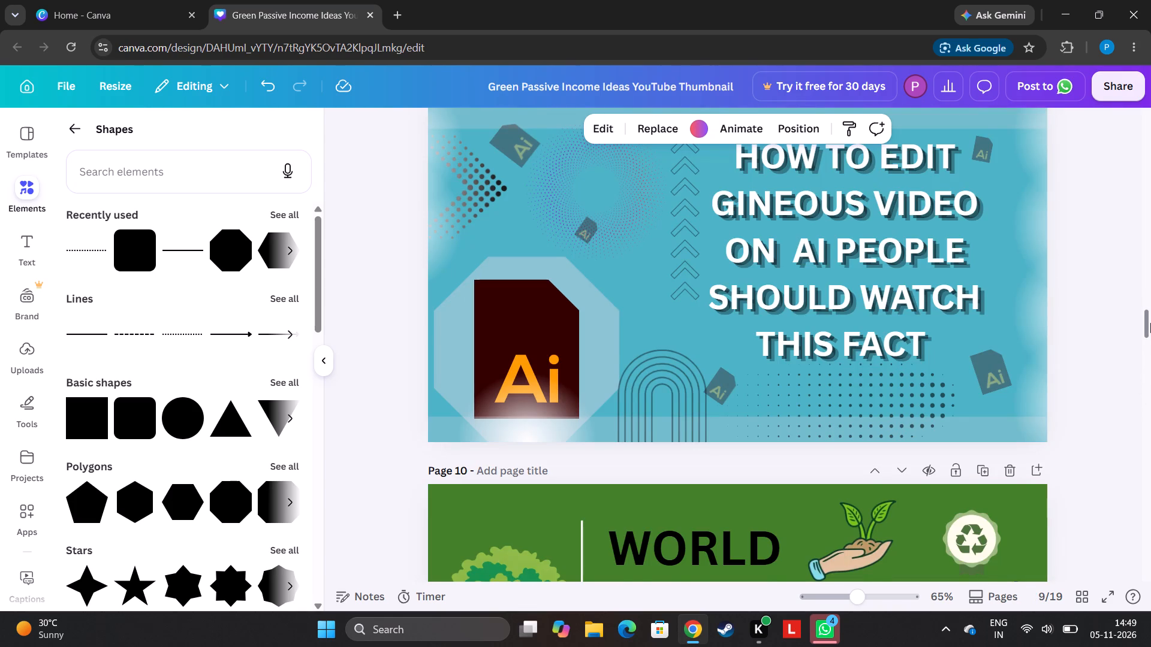
{"action": "left_click_drag", "start_coordinate": [1150, 323], "coordinate": [1150, 319]}
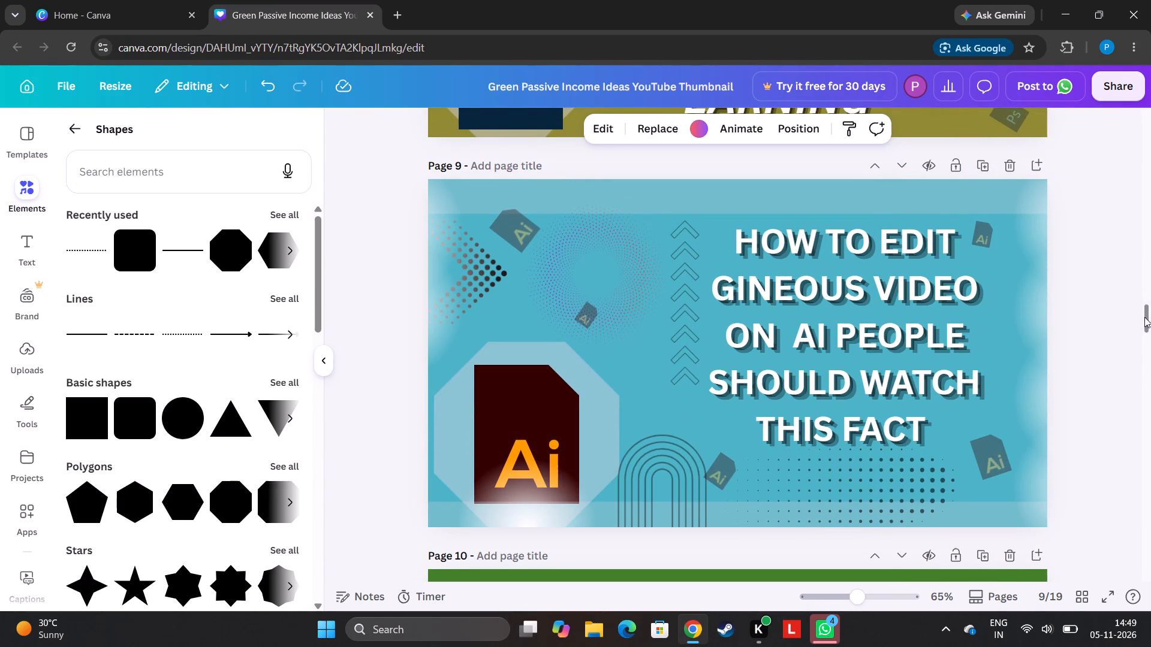
{"action": "left_click_drag", "start_coordinate": [1150, 315], "coordinate": [1150, 240]}
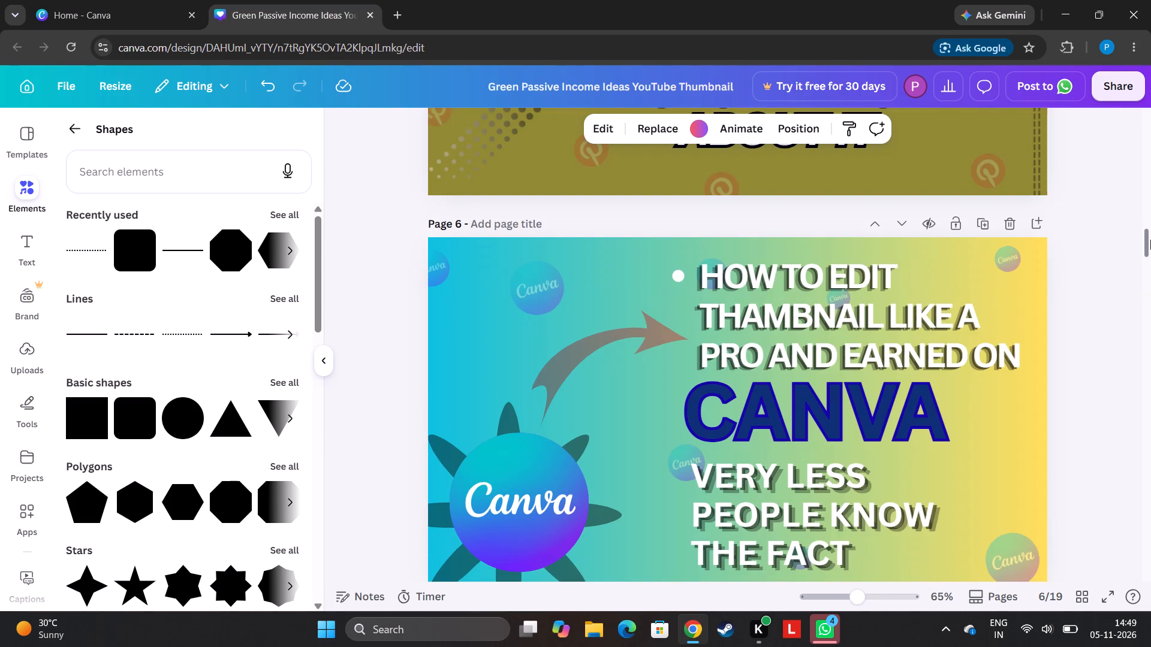
{"action": "left_click_drag", "start_coordinate": [1150, 240], "coordinate": [1147, 268]}
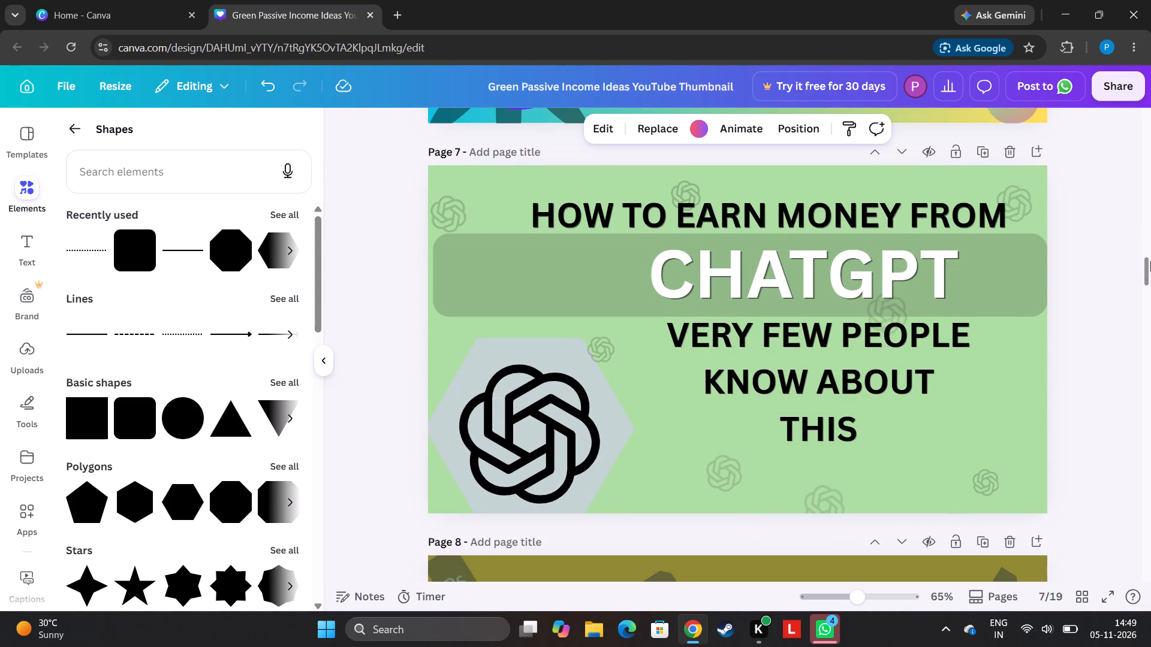
{"action": "left_click", "coordinate": [1024, 211]}
{"action": "left_click", "coordinate": [1008, 250]}
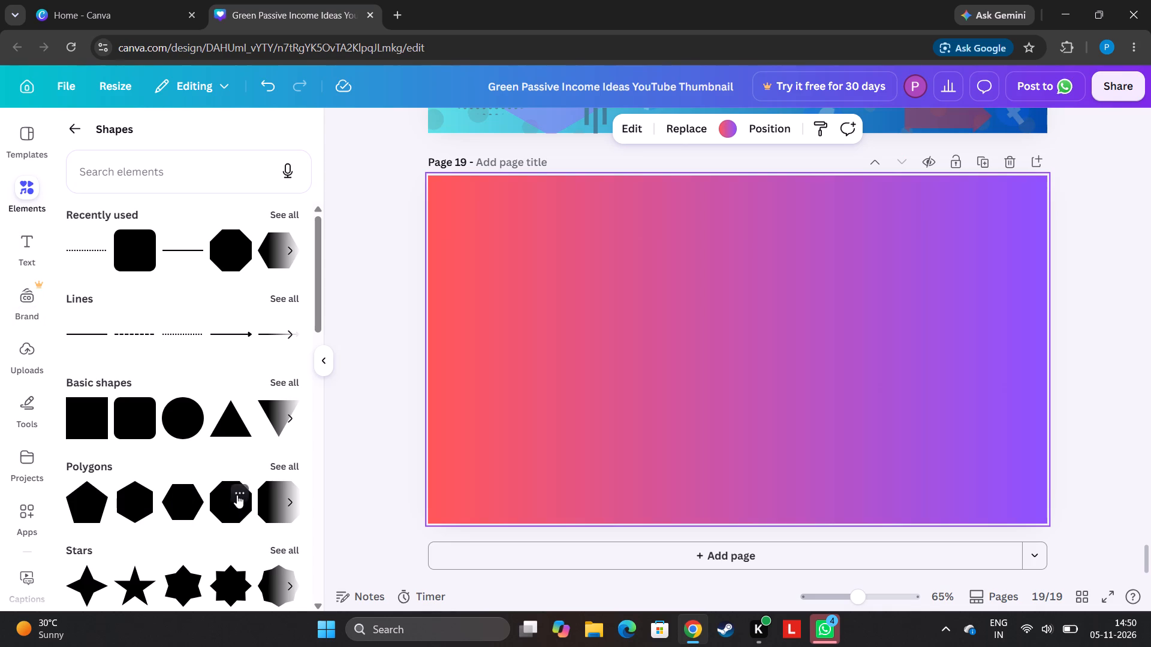
{"action": "left_click", "coordinate": [288, 465]}
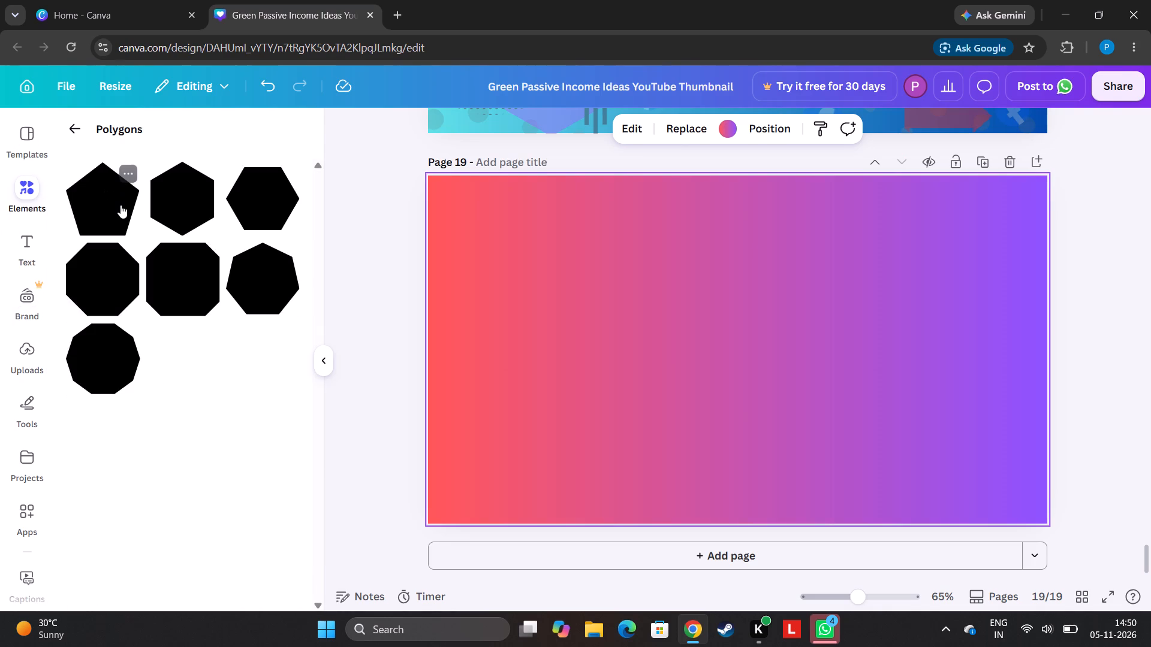
{"action": "left_click", "coordinate": [120, 205]}
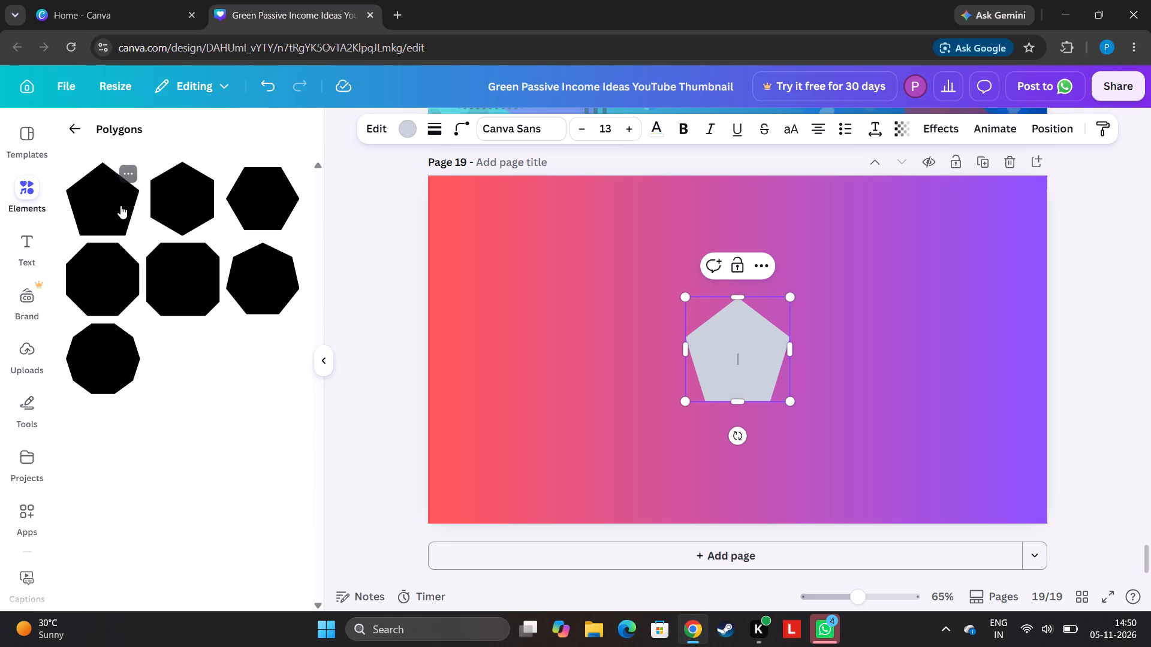
{"action": "left_click", "coordinate": [82, 125]}
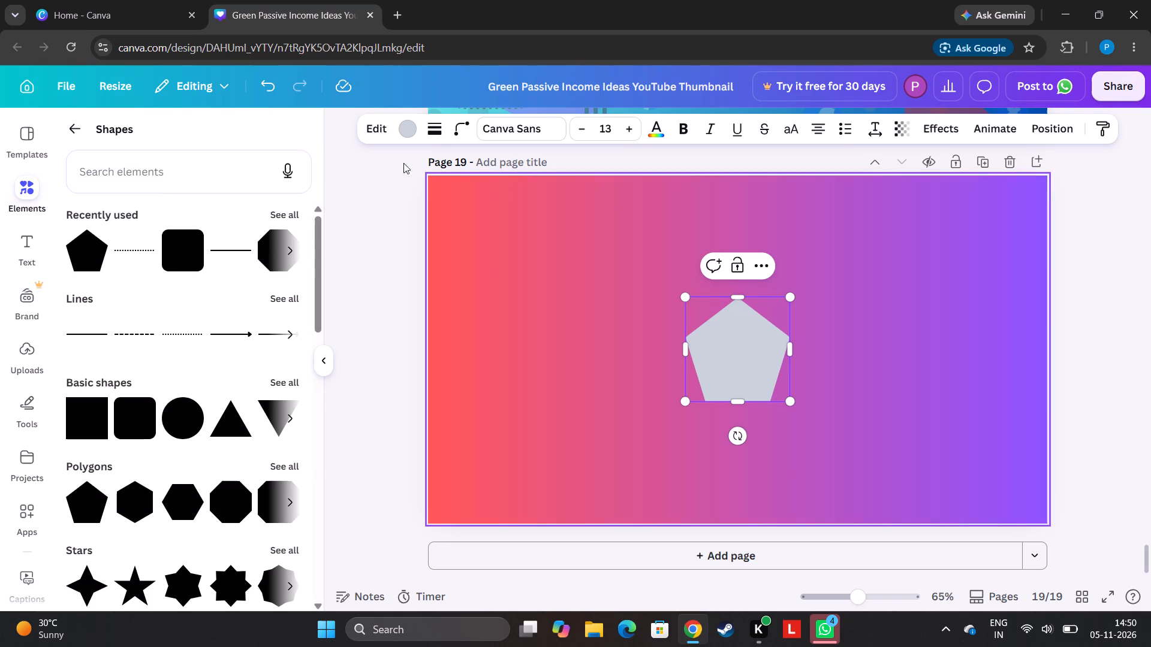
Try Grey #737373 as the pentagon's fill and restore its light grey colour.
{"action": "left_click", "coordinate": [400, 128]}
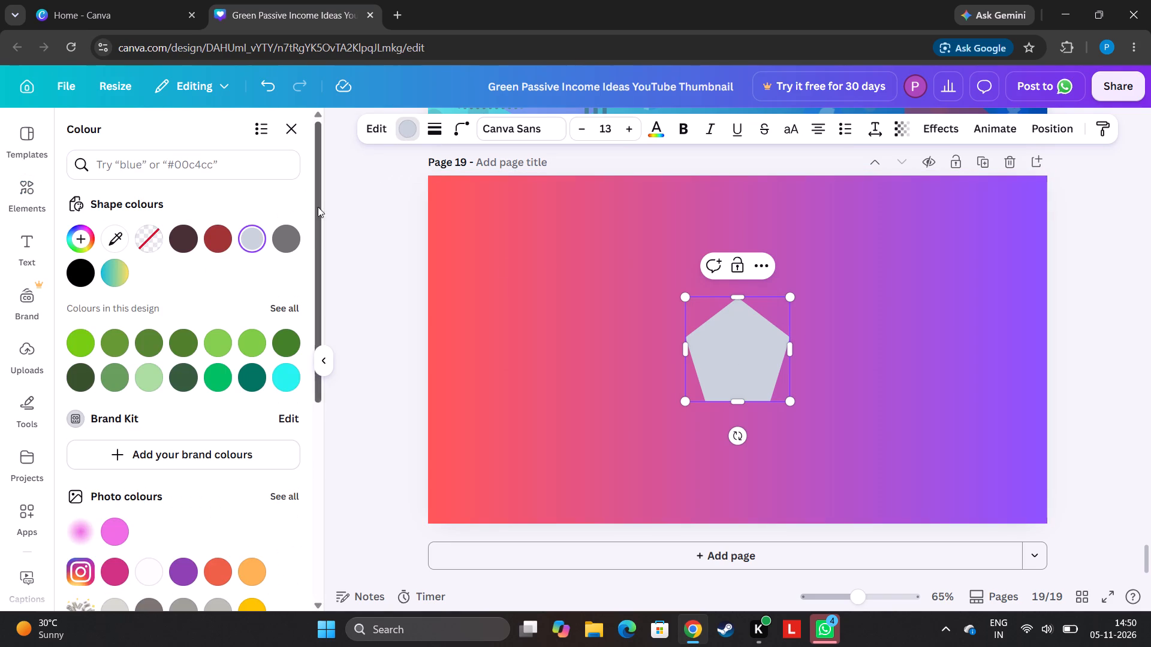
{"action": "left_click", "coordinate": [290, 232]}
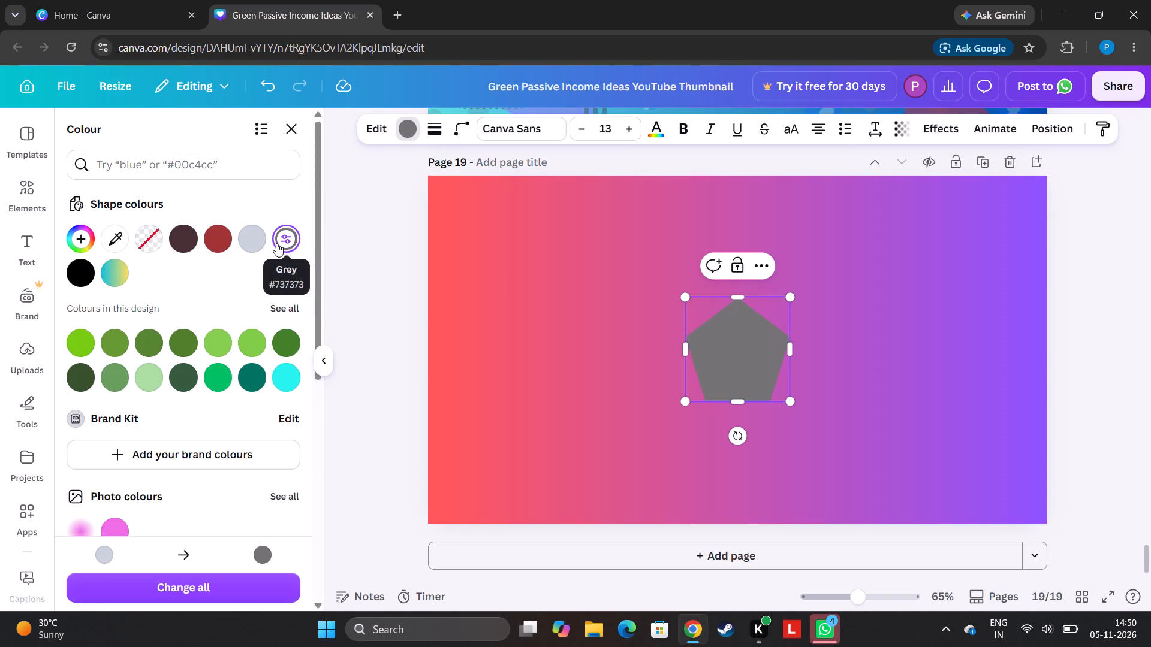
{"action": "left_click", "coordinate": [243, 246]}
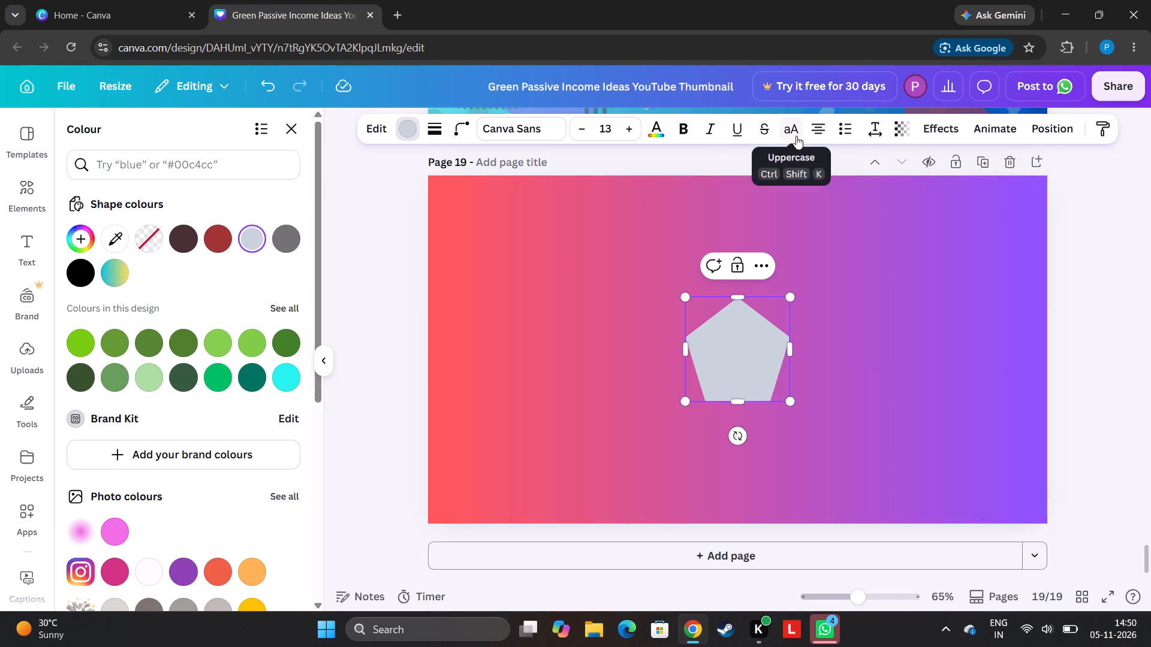
Set the pentagon's transparency to 36.
{"action": "left_click", "coordinate": [908, 129]}
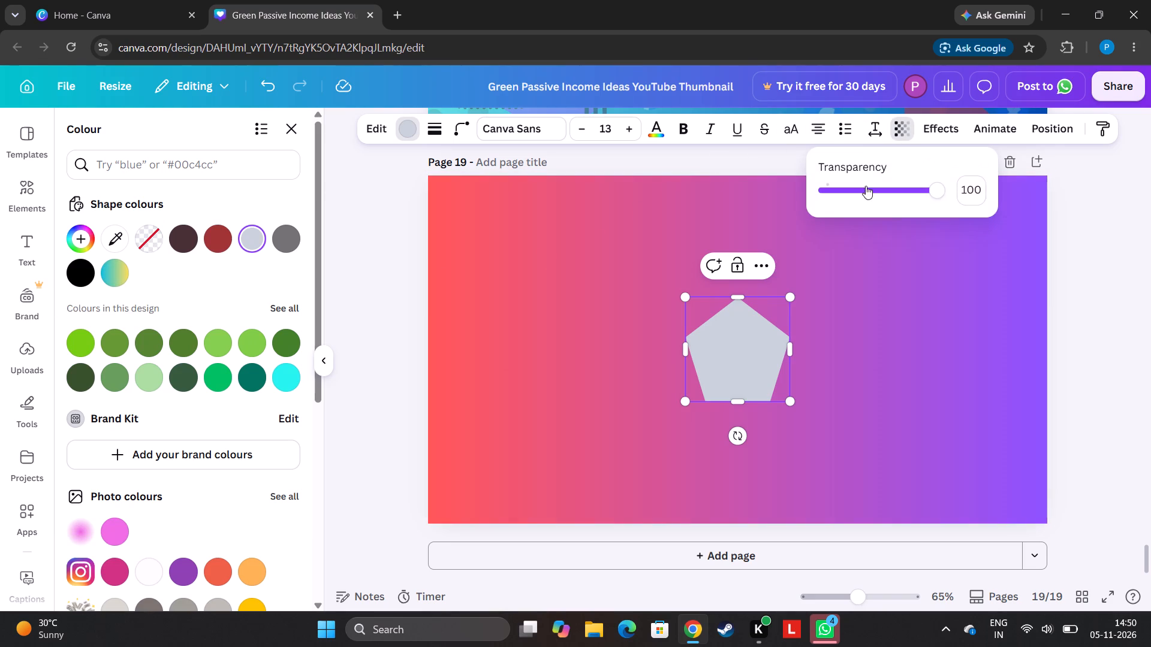
{"action": "left_click", "coordinate": [865, 188]}
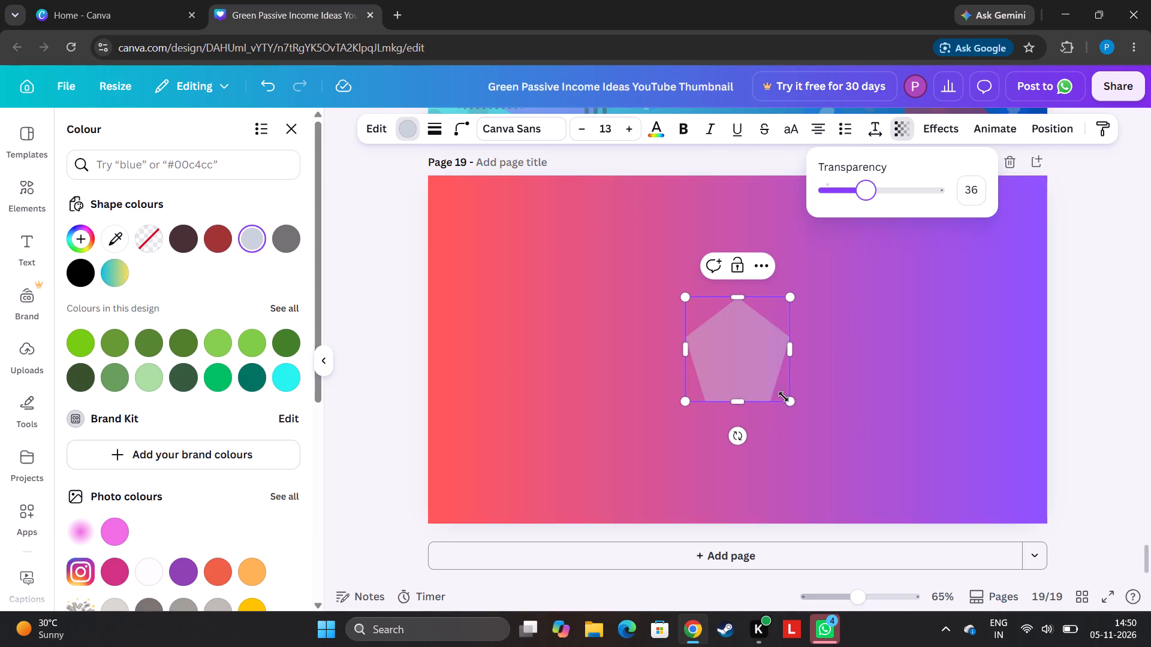
Enlarge the pentagon and move it into the lower left corner of page 19, slightly overlapping the bottom edge.
{"action": "left_click_drag", "start_coordinate": [786, 397], "coordinate": [954, 463]}
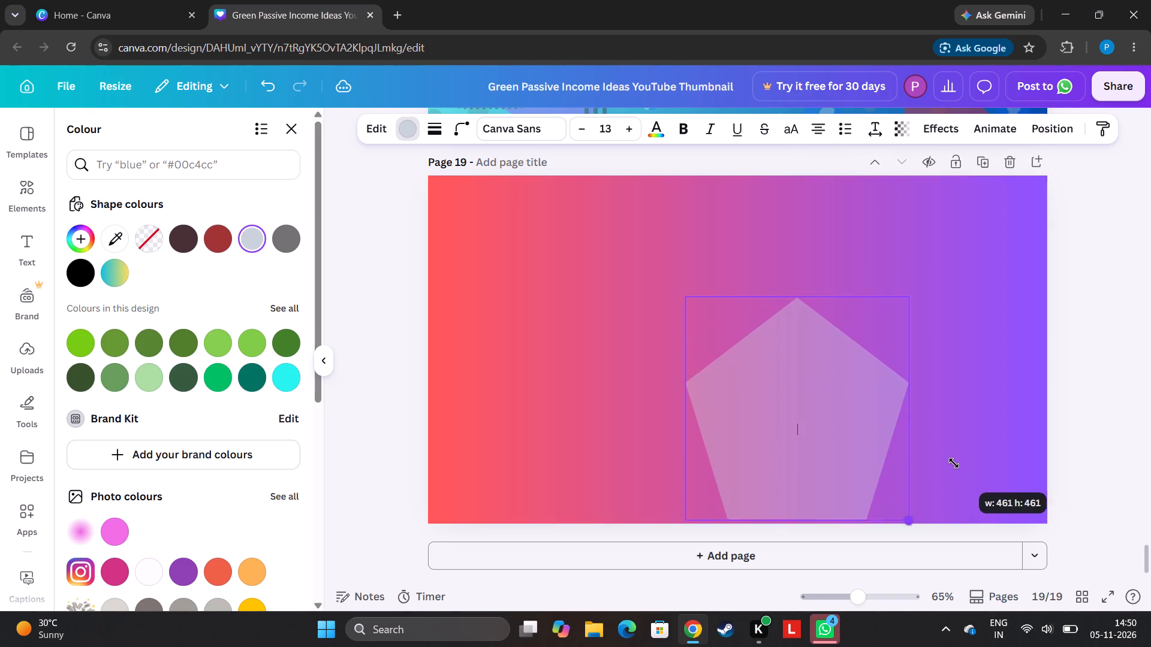
{"action": "left_click_drag", "start_coordinate": [954, 463], "coordinate": [931, 449]}
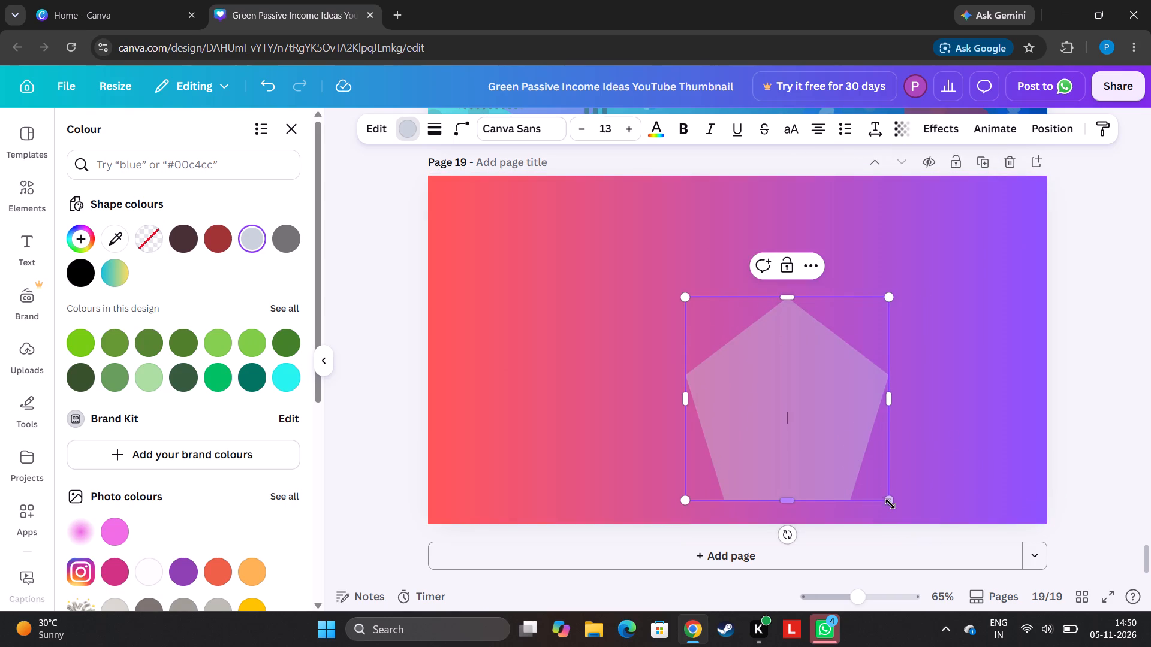
{"action": "left_click_drag", "start_coordinate": [890, 504], "coordinate": [926, 515]}
{"action": "left_click_drag", "start_coordinate": [836, 468], "coordinate": [647, 483]}
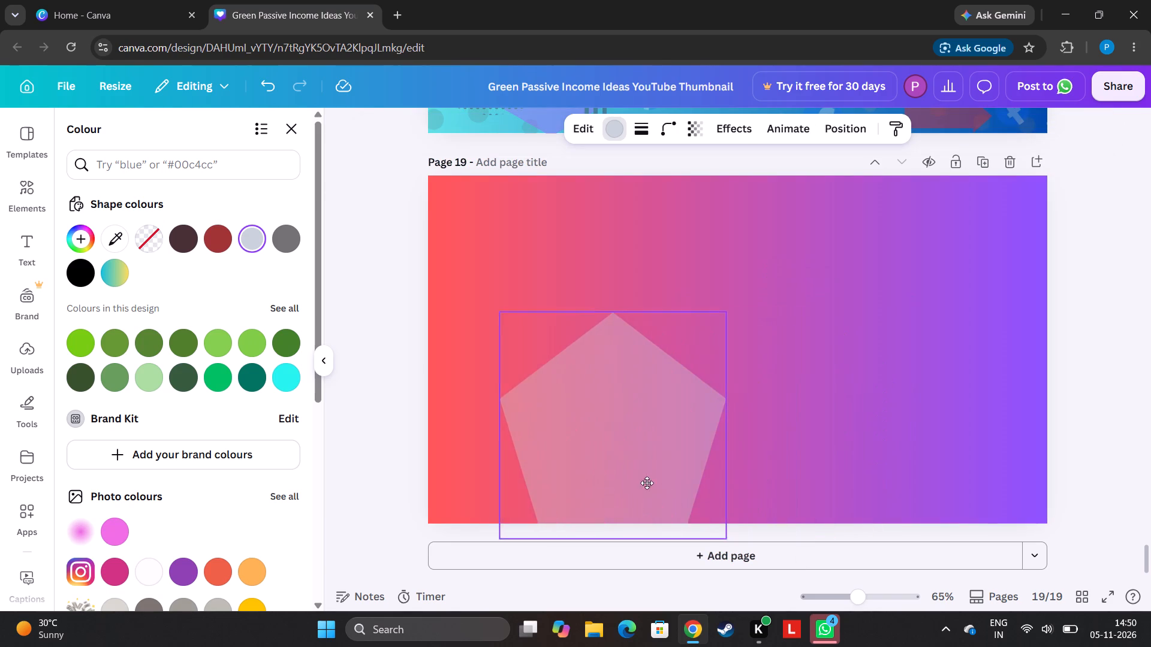
{"action": "left_click_drag", "start_coordinate": [647, 483], "coordinate": [579, 475]}
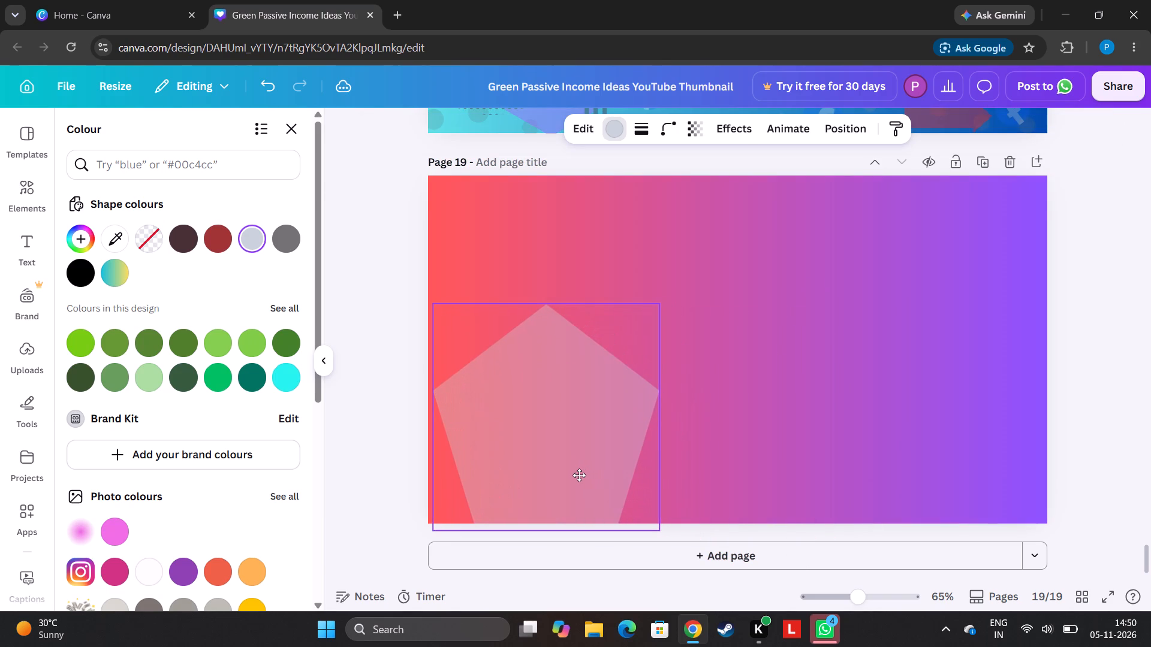
{"action": "left_click_drag", "start_coordinate": [579, 475], "coordinate": [593, 475]}
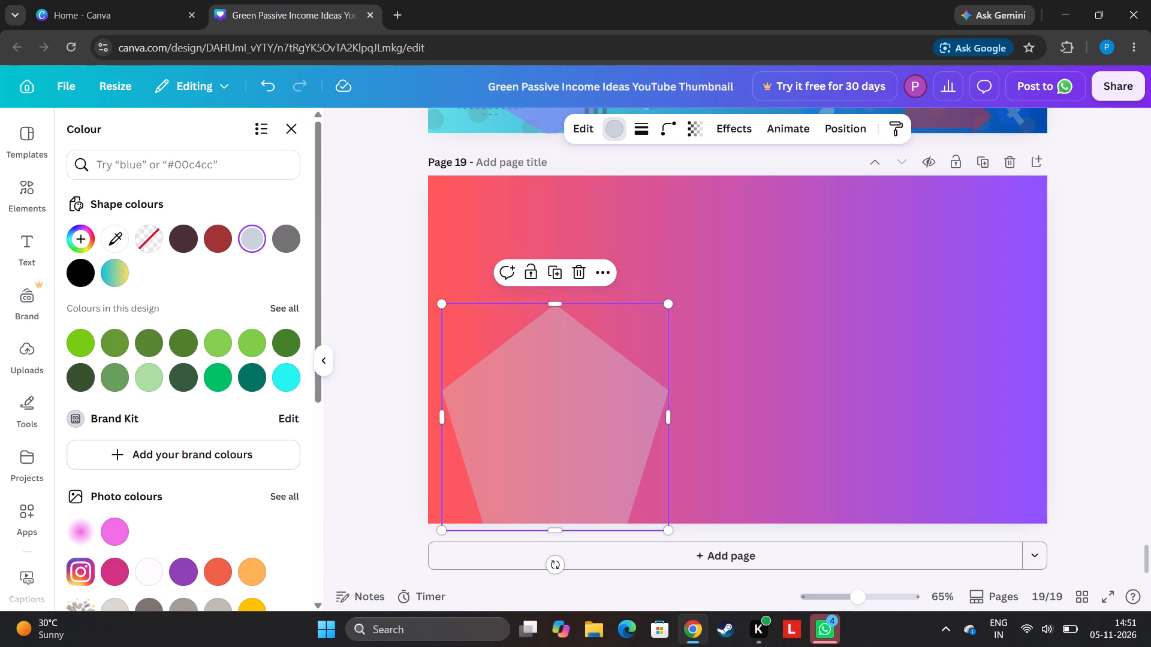
{"action": "left_click", "coordinate": [300, 137]}
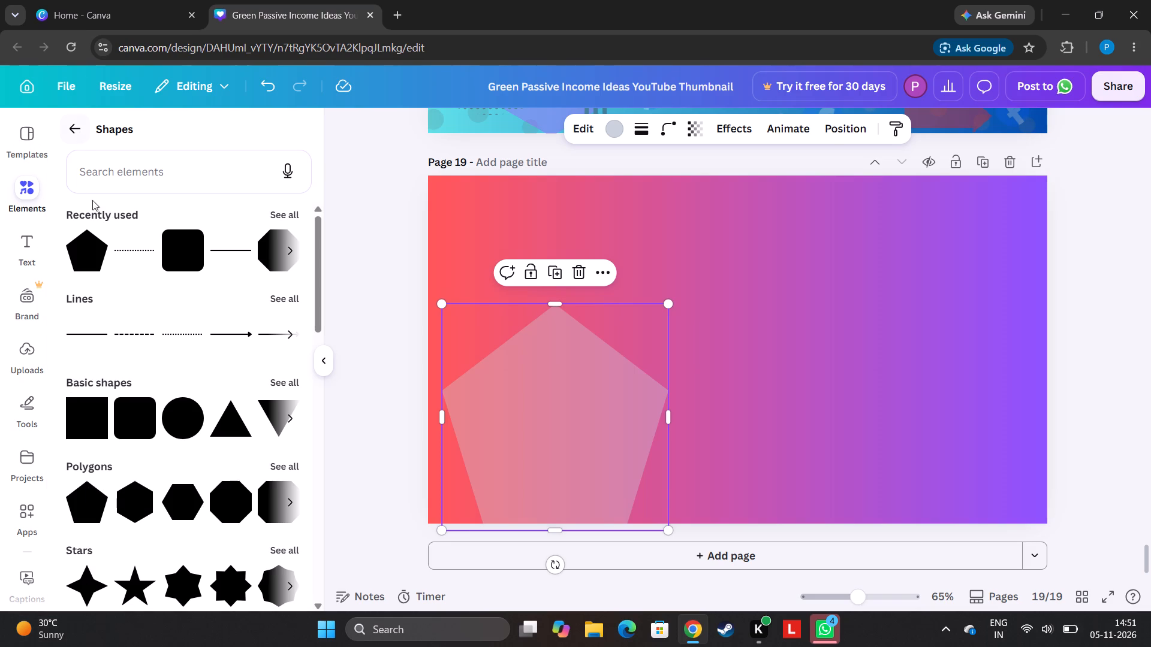
Add a rounded square to page 19 and set its transparency to 48.
{"action": "left_click", "coordinate": [186, 262]}
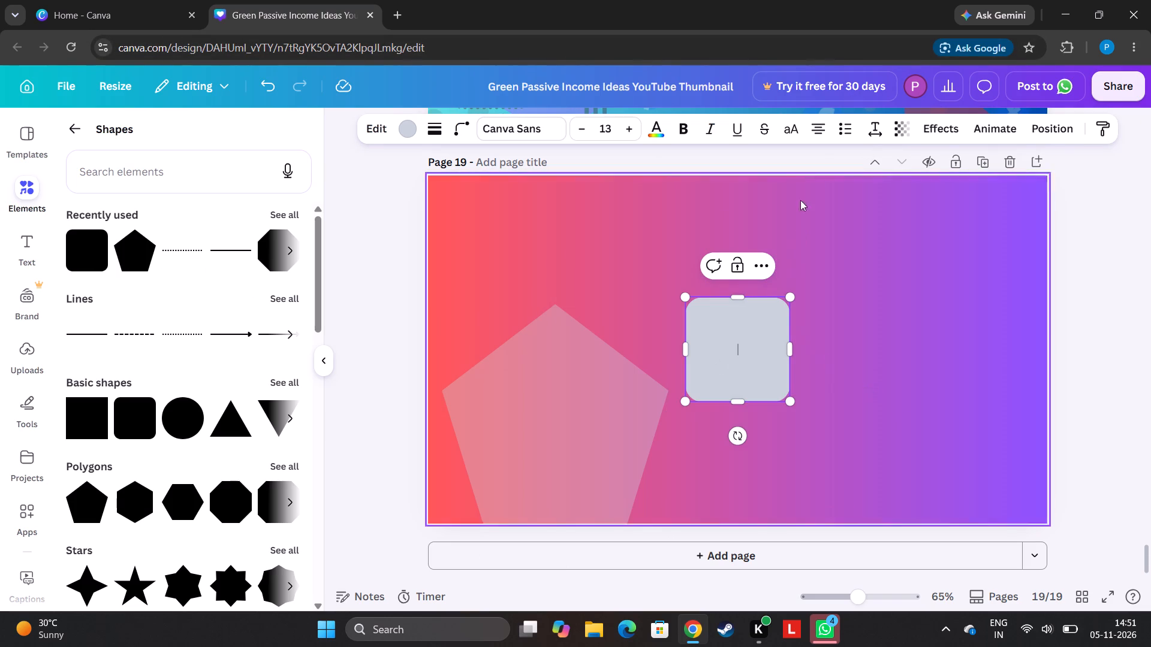
{"action": "left_click", "coordinate": [899, 134]}
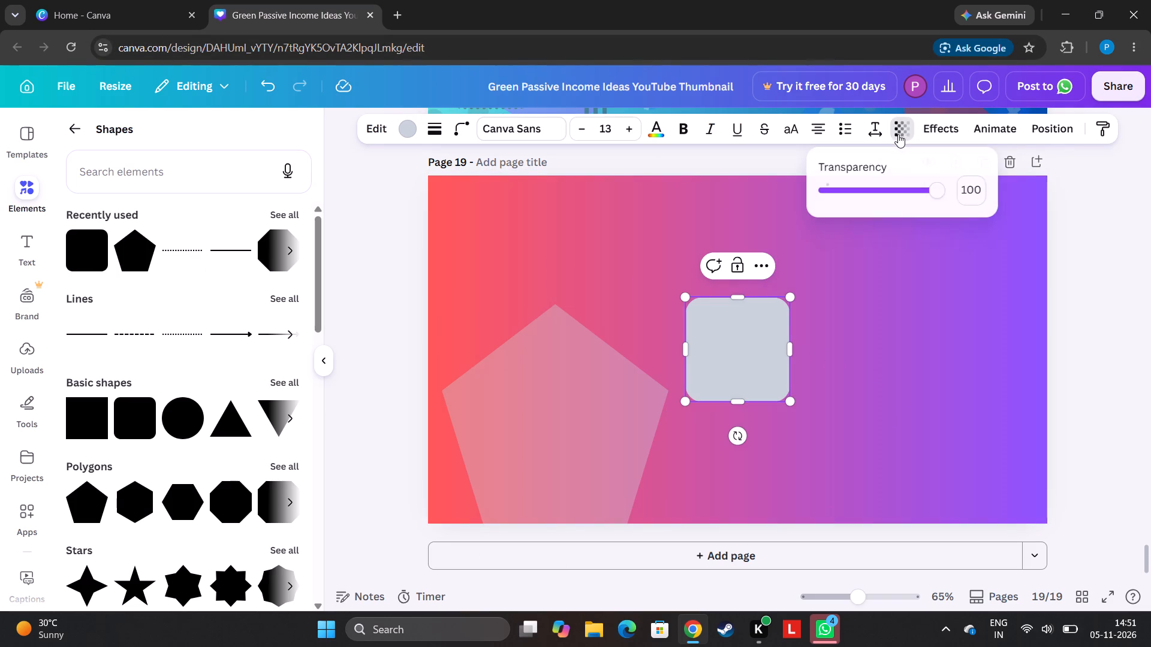
{"action": "left_click", "coordinate": [854, 189]}
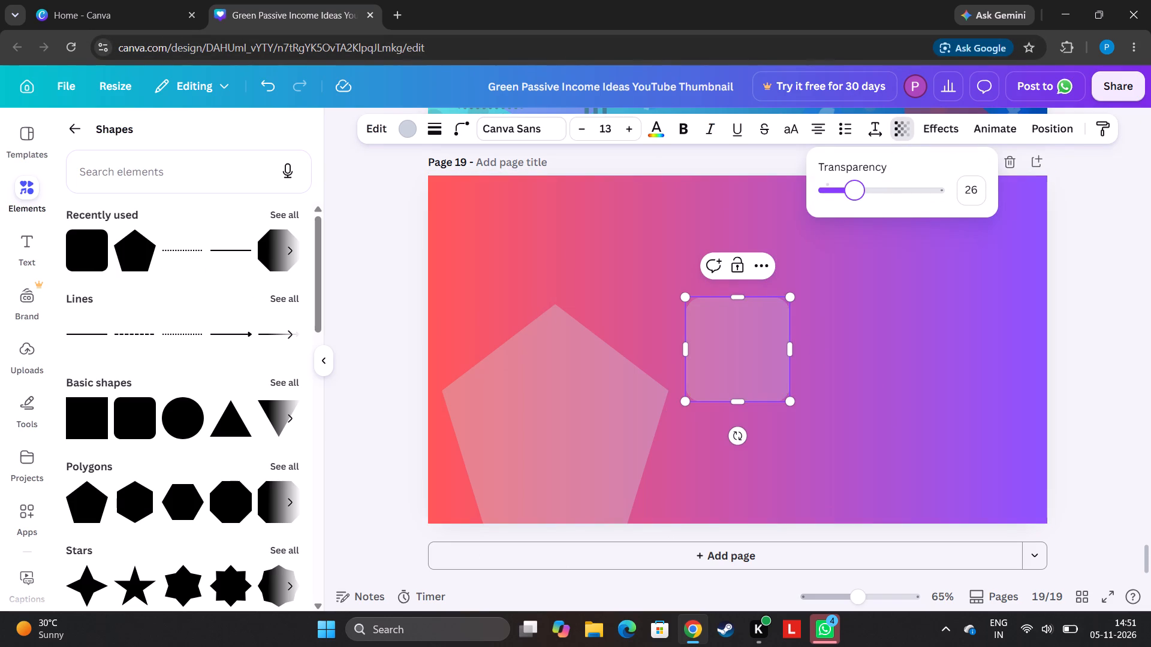
{"action": "left_click", "coordinate": [879, 188]}
{"action": "left_click", "coordinate": [859, 192]}
{"action": "left_click", "coordinate": [879, 191]}
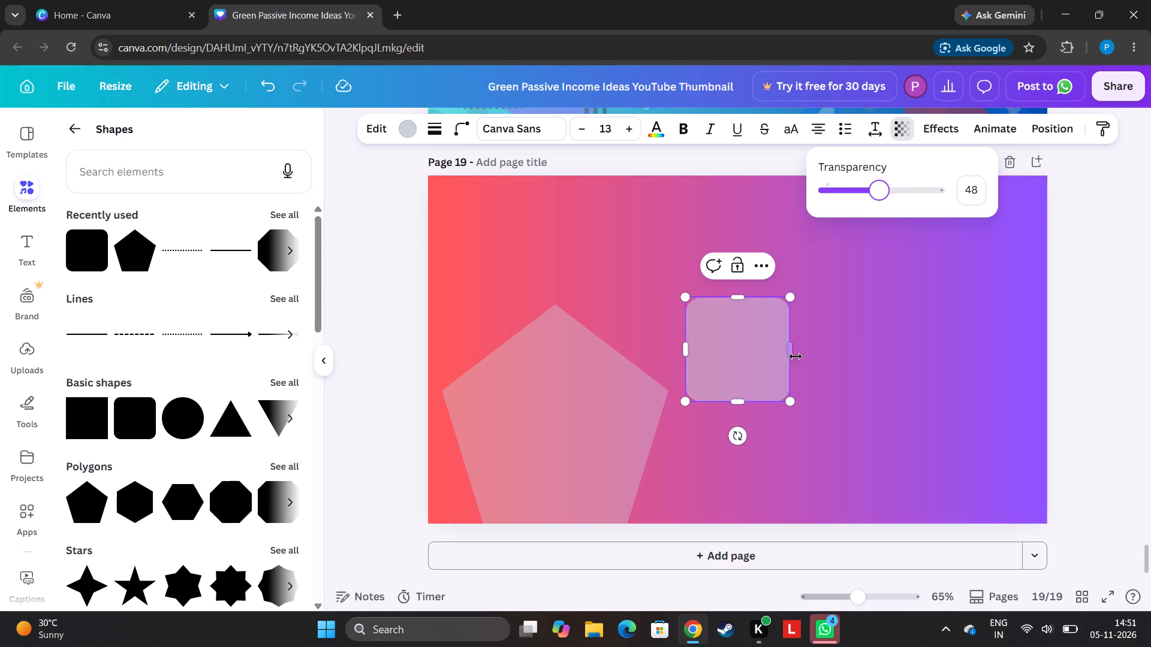
Stretch the rounded square into a wide bar reaching past the page's right edge and lower its transparency to about 37.
{"action": "left_click_drag", "start_coordinate": [794, 349], "coordinate": [1096, 266]}
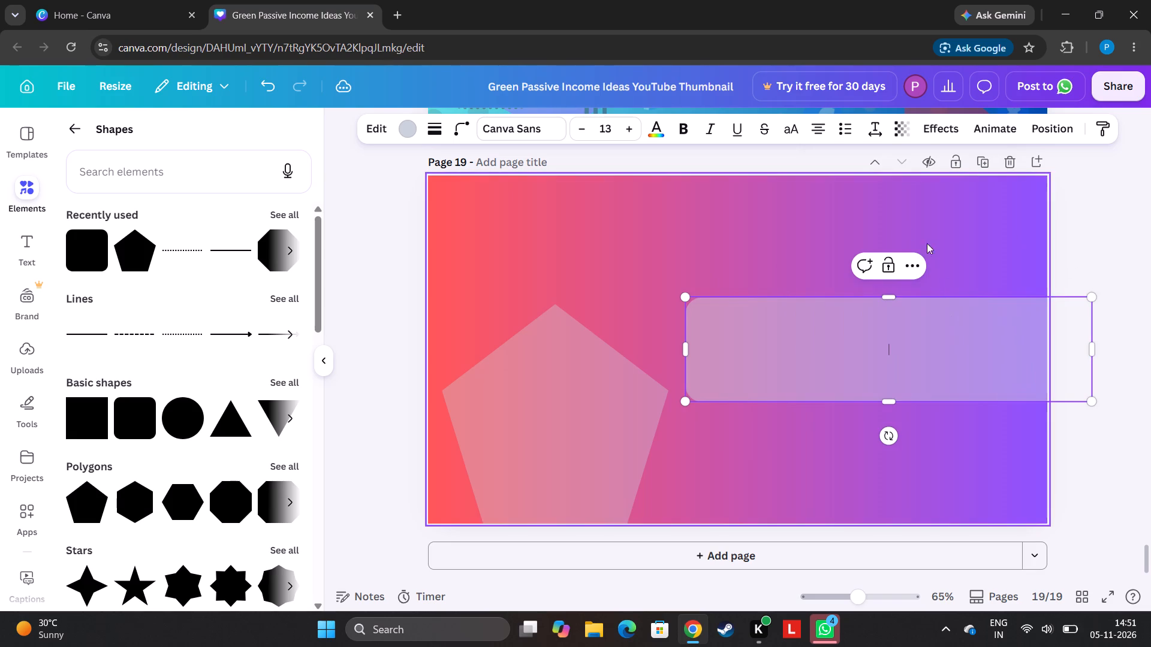
{"action": "left_click", "coordinate": [906, 129]}
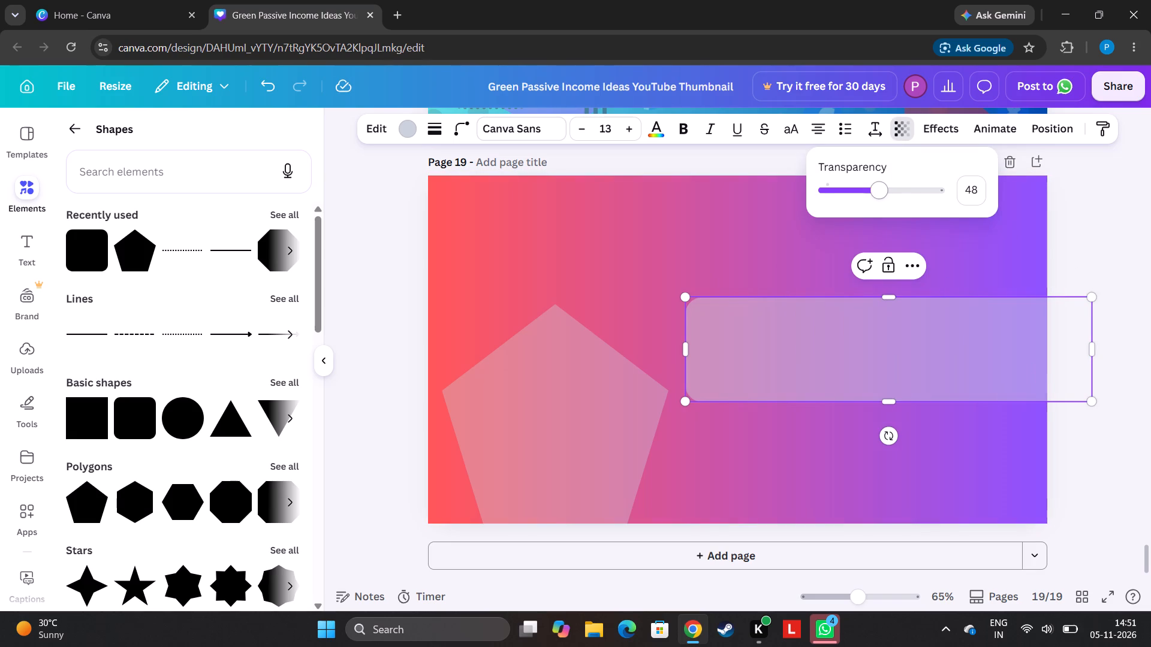
{"action": "left_click_drag", "start_coordinate": [885, 196], "coordinate": [866, 212]}
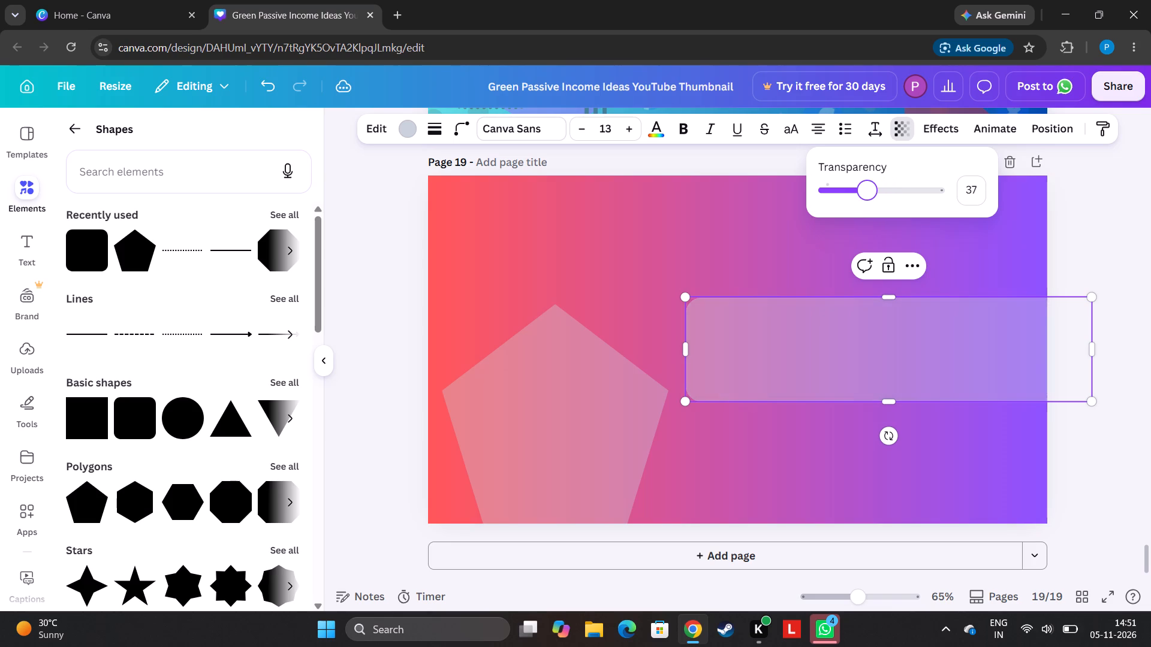
{"action": "left_click_drag", "start_coordinate": [866, 212], "coordinate": [866, 213]}
Move the translucent bar over the upper right corner of page 19 and reduce its height to a slim strip.
{"action": "left_click_drag", "start_coordinate": [926, 389], "coordinate": [850, 306]}
{"action": "left_click_drag", "start_coordinate": [835, 292], "coordinate": [837, 288]}
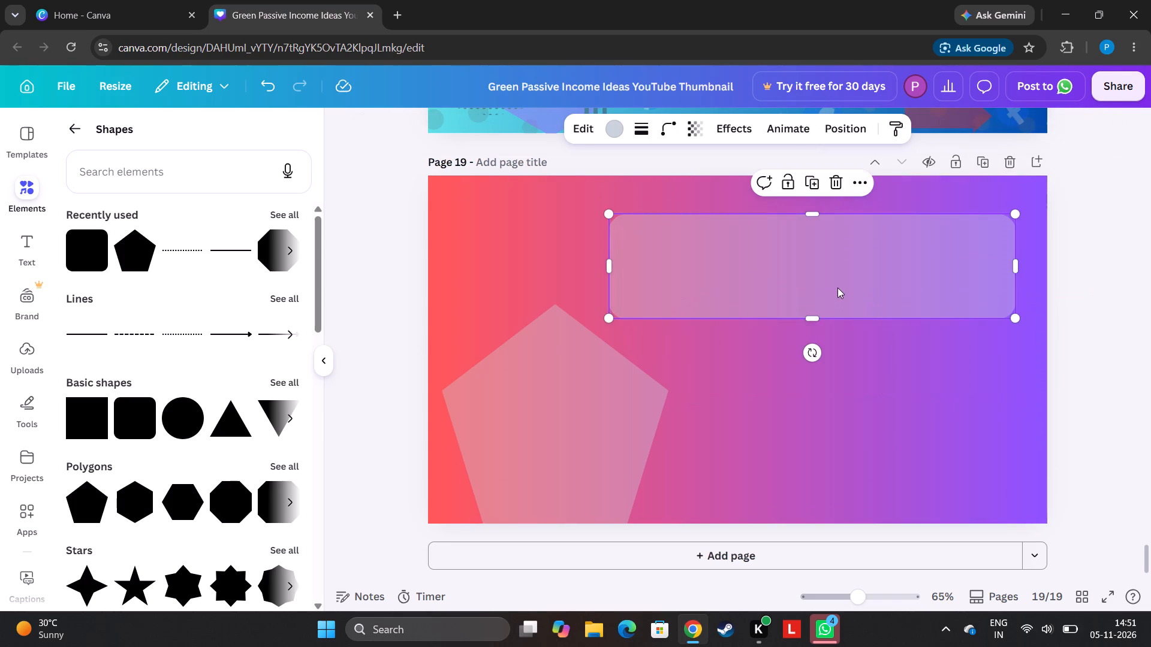
{"action": "left_click_drag", "start_coordinate": [837, 288], "coordinate": [884, 241]}
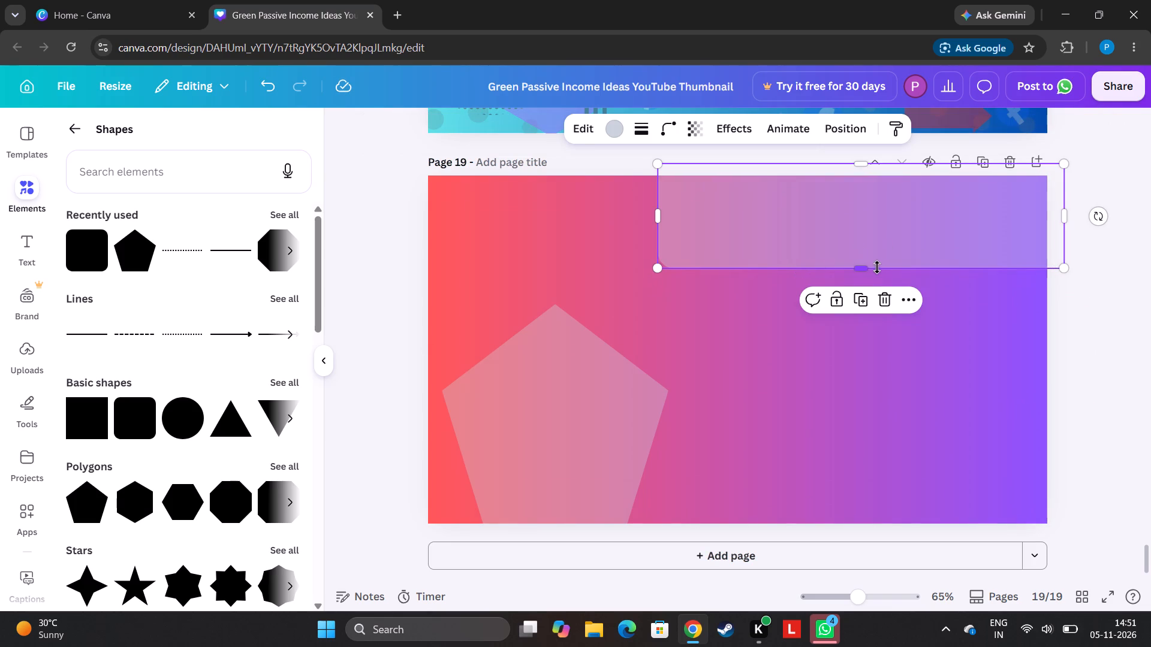
{"action": "left_click_drag", "start_coordinate": [850, 276], "coordinate": [853, 247]}
{"action": "left_click_drag", "start_coordinate": [853, 247], "coordinate": [902, 185]}
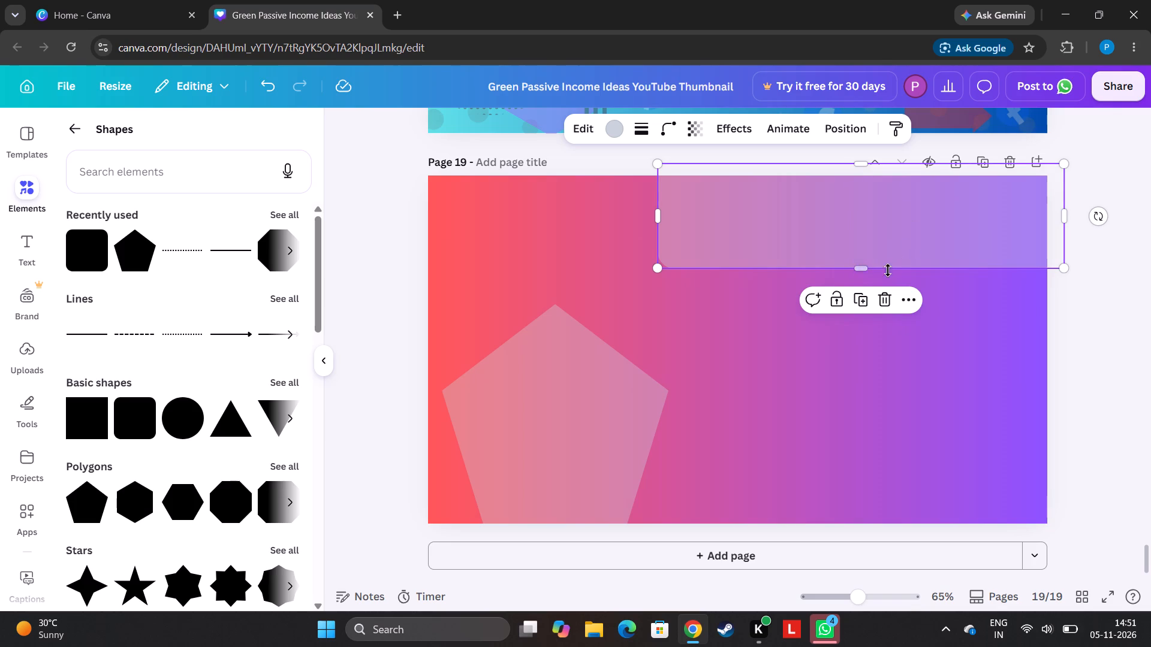
{"action": "left_click", "coordinate": [858, 261]}
{"action": "left_click_drag", "start_coordinate": [859, 264], "coordinate": [864, 212]}
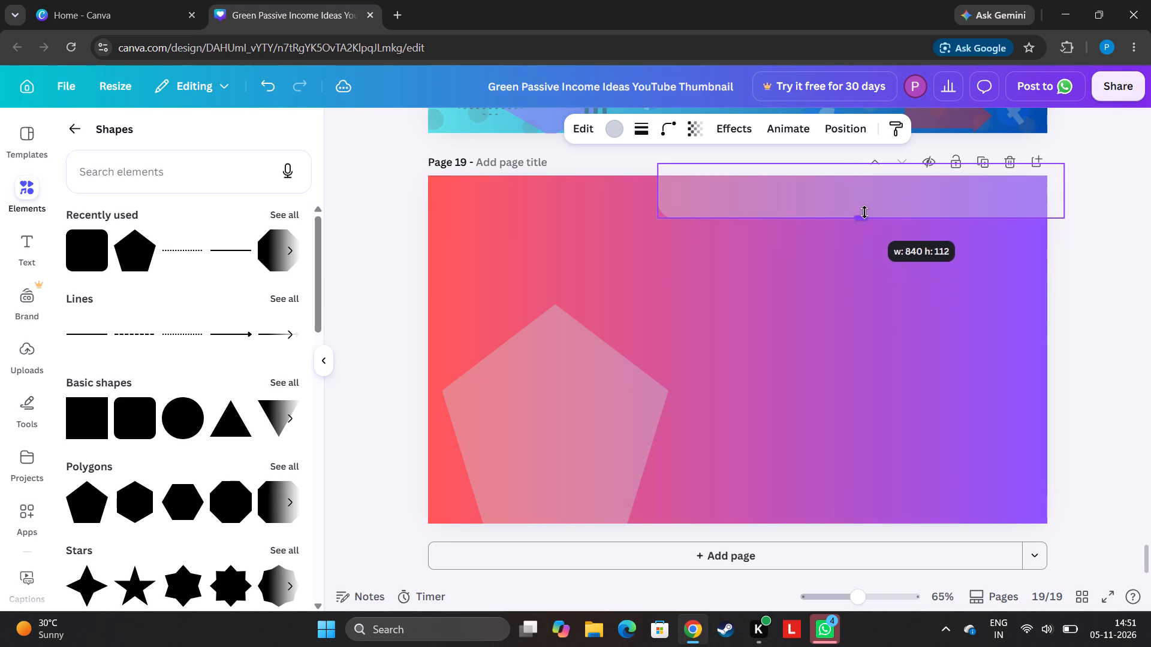
{"action": "left_click_drag", "start_coordinate": [864, 212], "coordinate": [860, 222]}
Move the slim bar to the page's lower right corner, partly below the bottom edge, and extend its left end toward the pentagon.
{"action": "left_click_drag", "start_coordinate": [864, 200], "coordinate": [864, 531]}
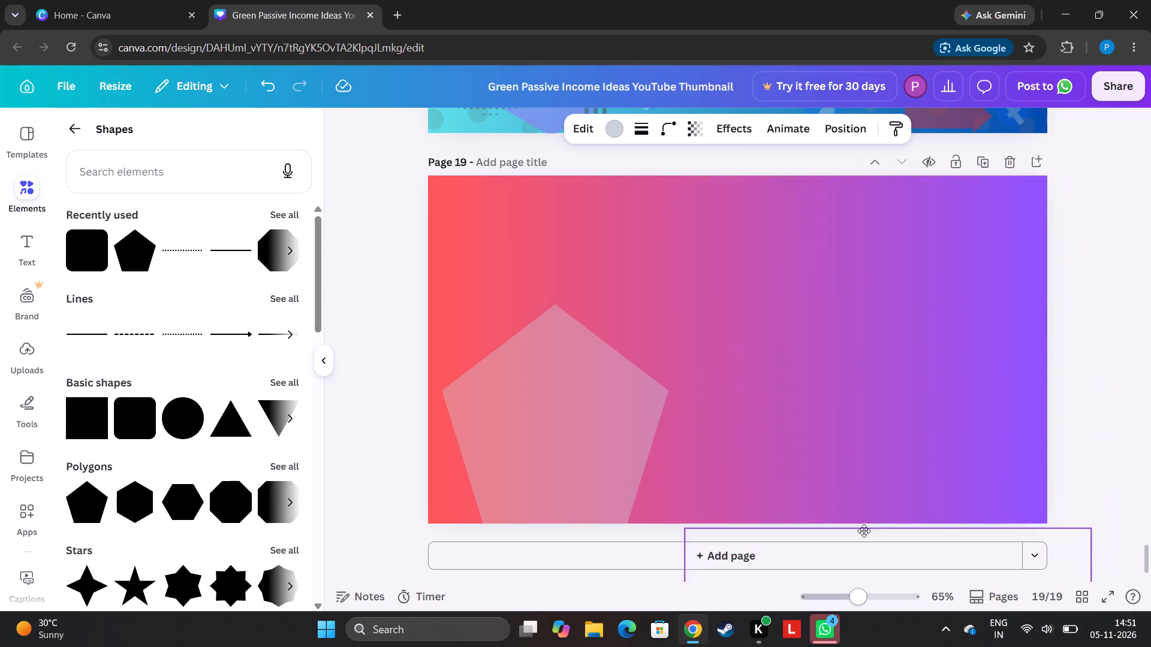
{"action": "left_click_drag", "start_coordinate": [864, 531], "coordinate": [839, 528]}
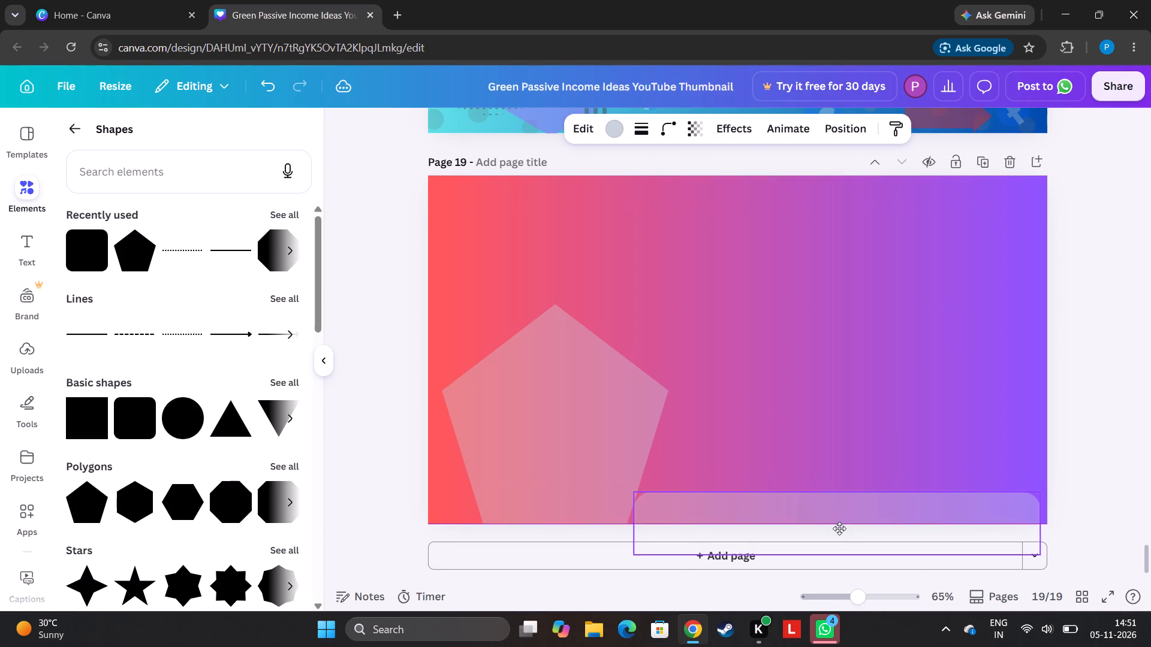
{"action": "left_click_drag", "start_coordinate": [839, 528], "coordinate": [844, 536]}
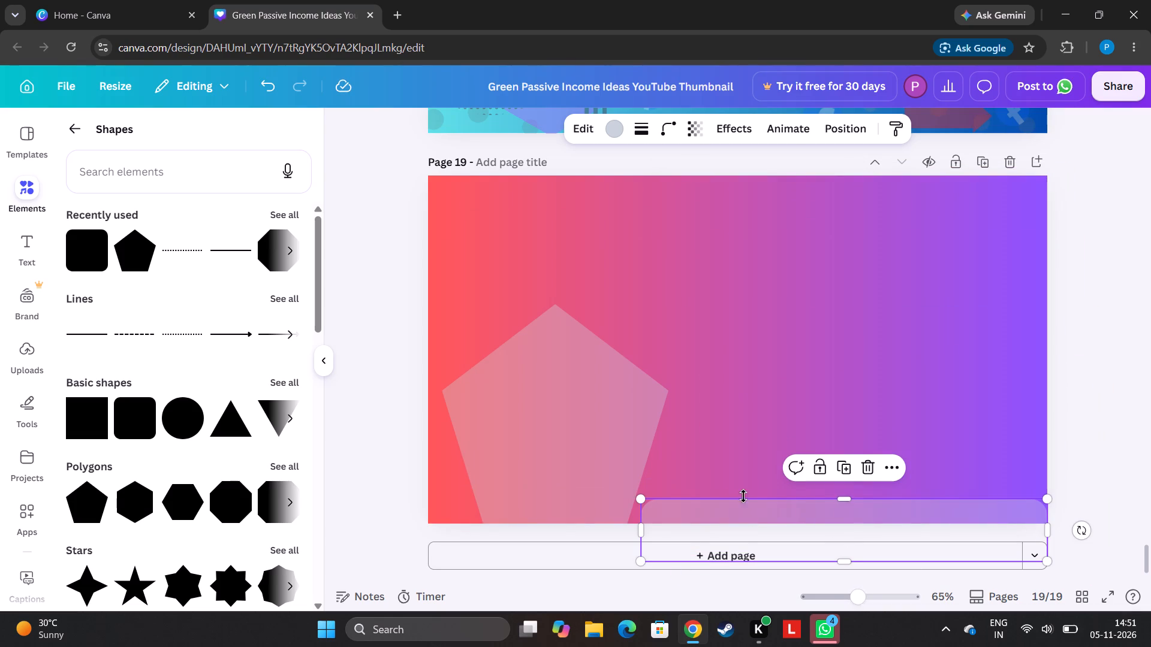
{"action": "left_click_drag", "start_coordinate": [644, 535], "coordinate": [641, 535]}
{"action": "left_click_drag", "start_coordinate": [641, 535], "coordinate": [635, 537]}
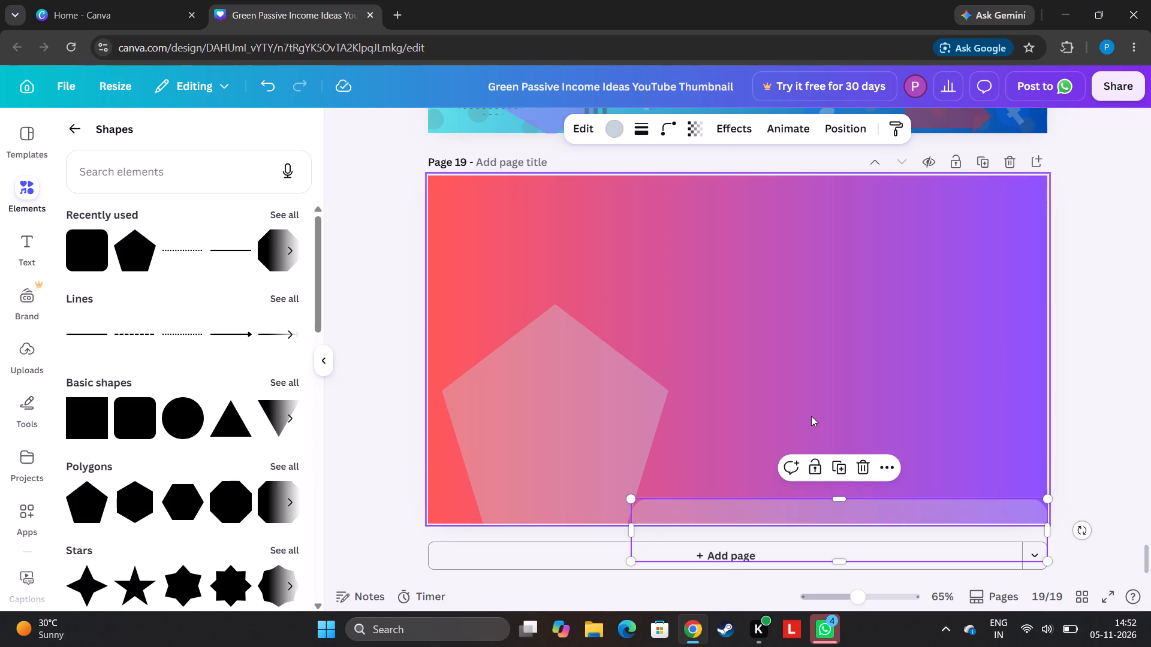
Duplicate the bottom bar and place the copy in the upper left corner of page 19, partly above the top edge.
{"action": "left_click", "coordinate": [845, 469]}
{"action": "left_click_drag", "start_coordinate": [863, 544], "coordinate": [861, 545]}
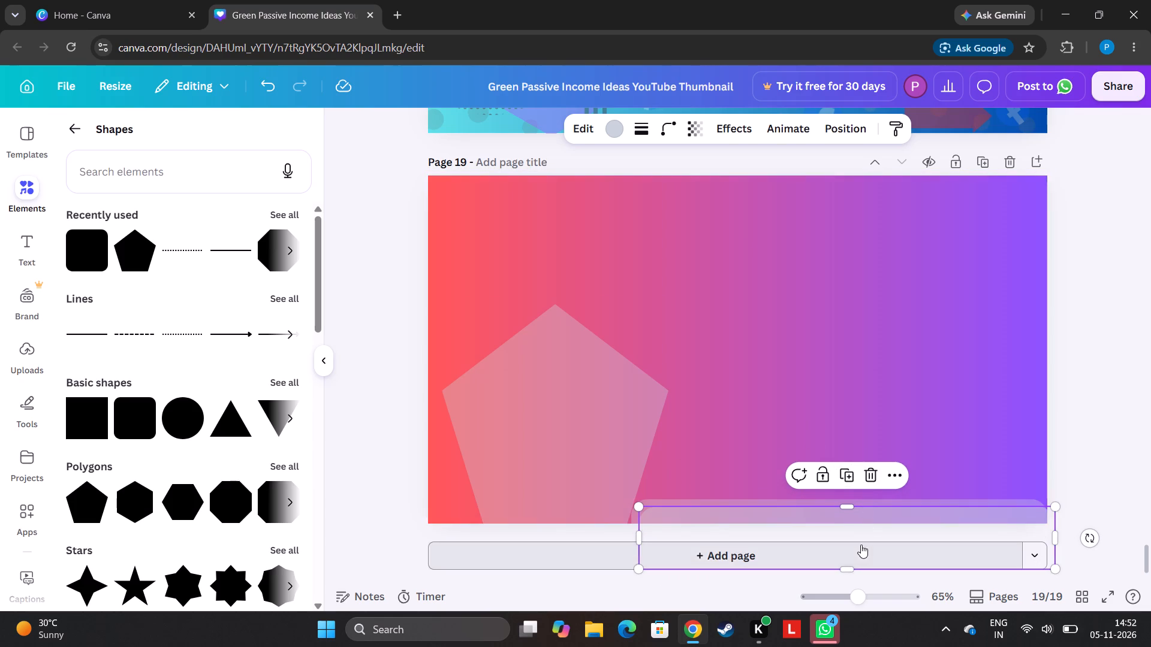
{"action": "left_click_drag", "start_coordinate": [861, 545], "coordinate": [660, 241]}
{"action": "left_click_drag", "start_coordinate": [895, 526], "coordinate": [895, 525]}
{"action": "left_click_drag", "start_coordinate": [895, 525], "coordinate": [685, 152]}
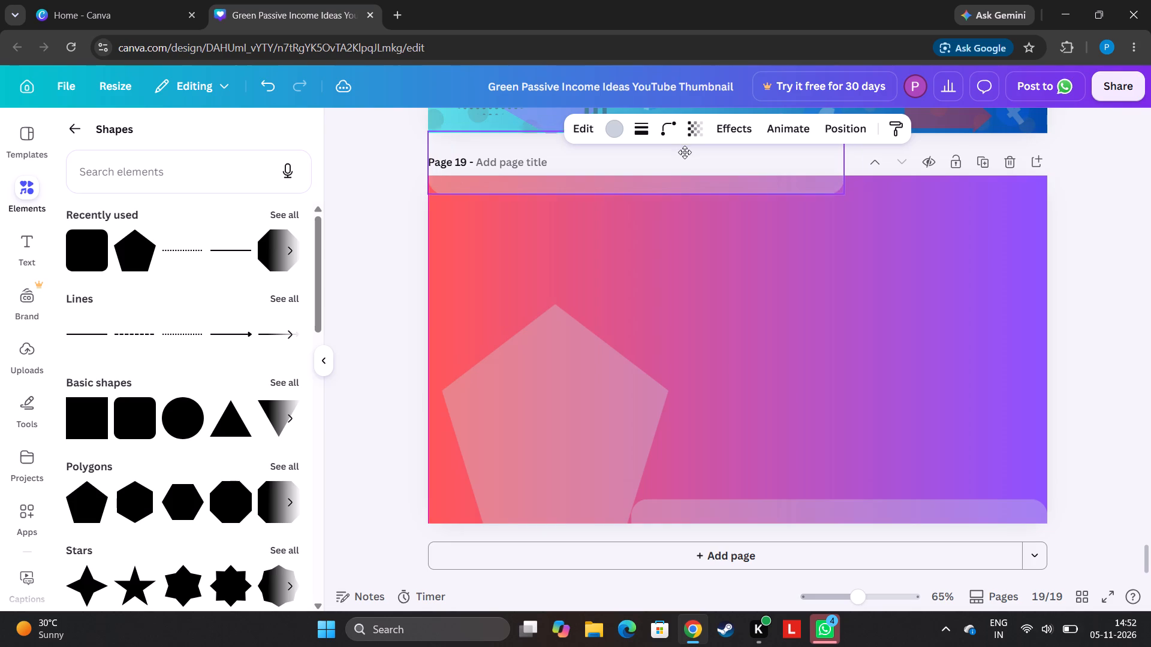
{"action": "left_click_drag", "start_coordinate": [685, 152], "coordinate": [684, 158]}
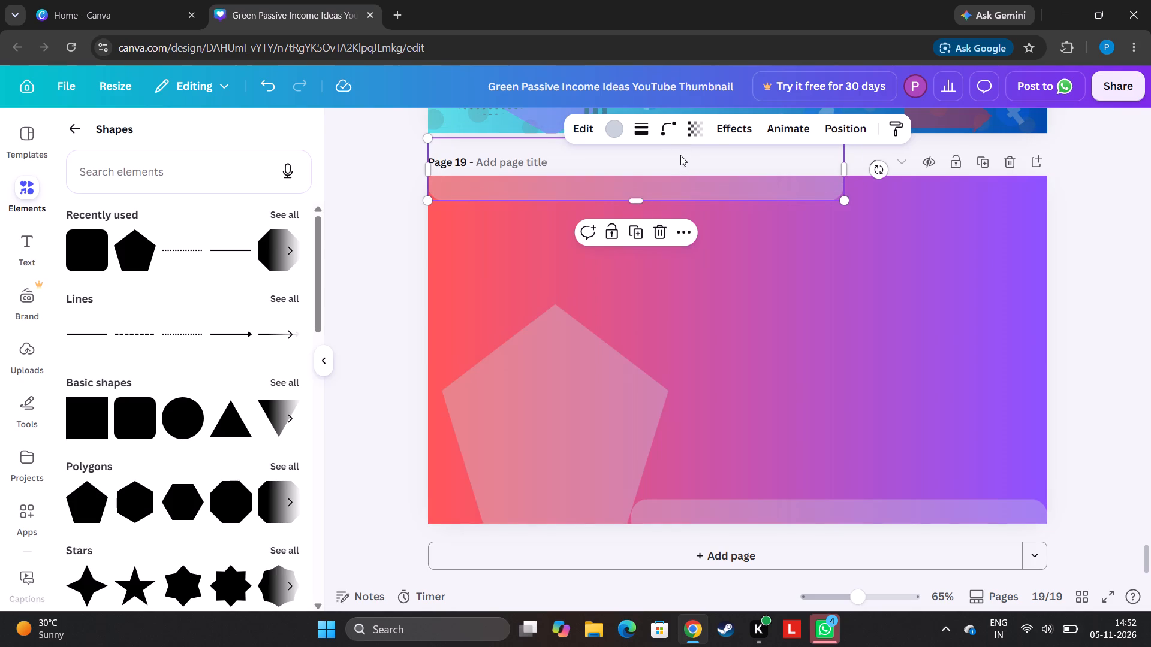
Duplicate the top bar and align the copy beside it, slightly overlapping, so the strip spans the page's full top edge.
{"action": "left_click", "coordinate": [635, 230]}
{"action": "left_click_drag", "start_coordinate": [658, 187], "coordinate": [677, 189]}
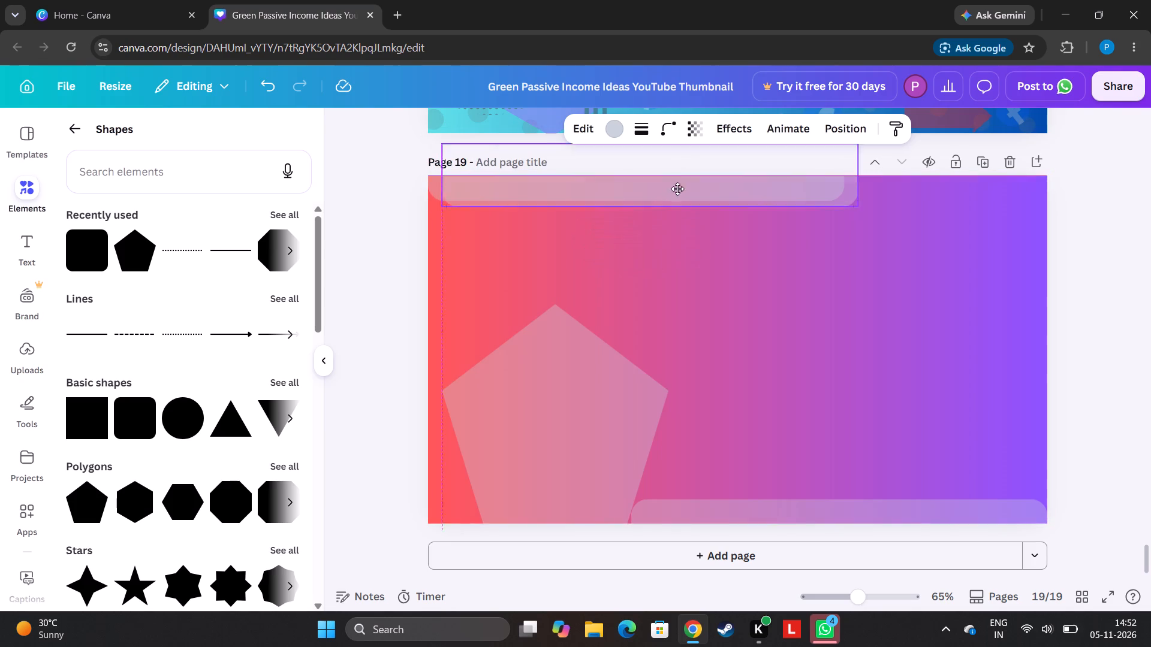
{"action": "left_click_drag", "start_coordinate": [677, 189], "coordinate": [1063, 192]}
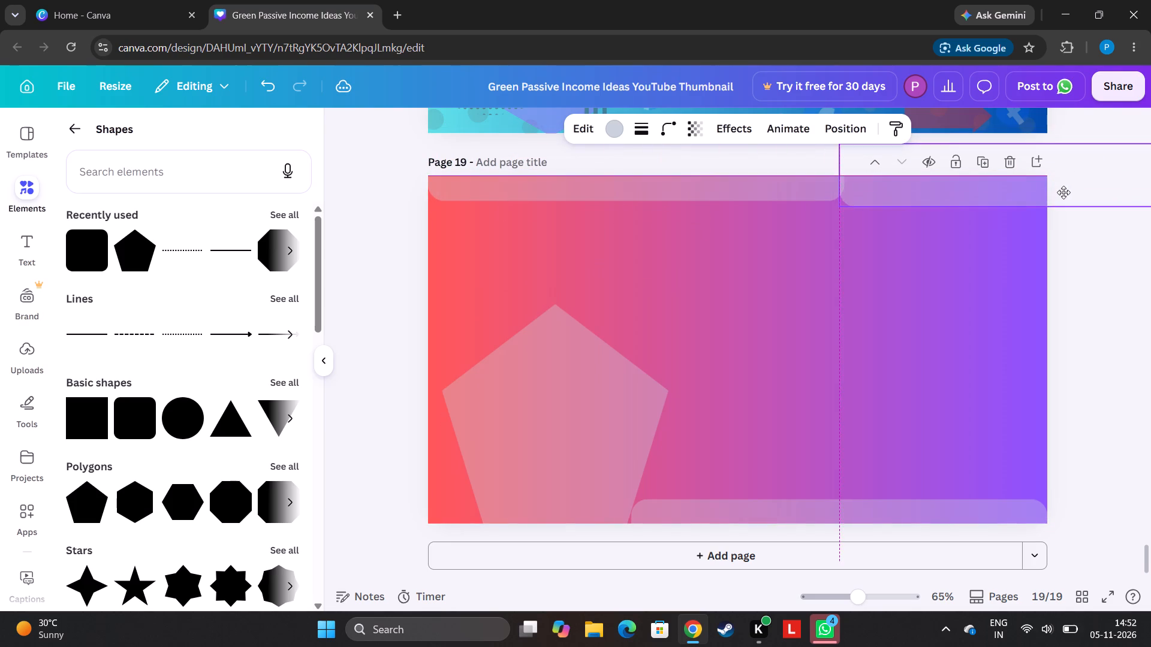
{"action": "left_click_drag", "start_coordinate": [1063, 192], "coordinate": [1068, 181]}
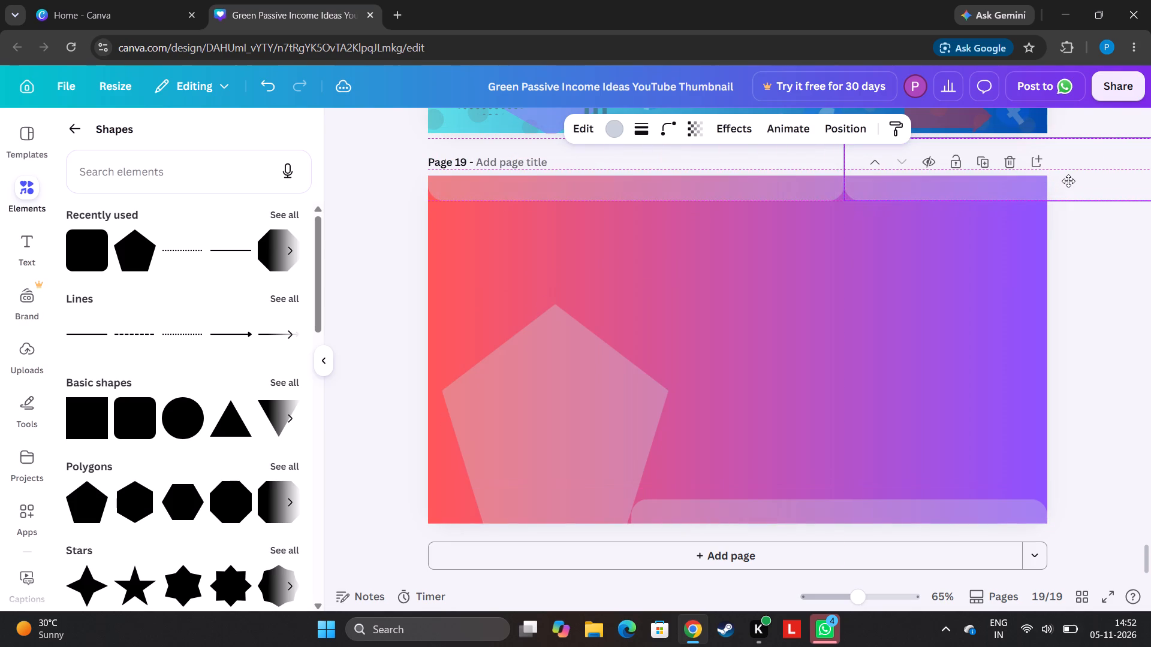
{"action": "left_click_drag", "start_coordinate": [1068, 181], "coordinate": [1024, 180]}
{"action": "left_click", "coordinate": [1113, 256]}
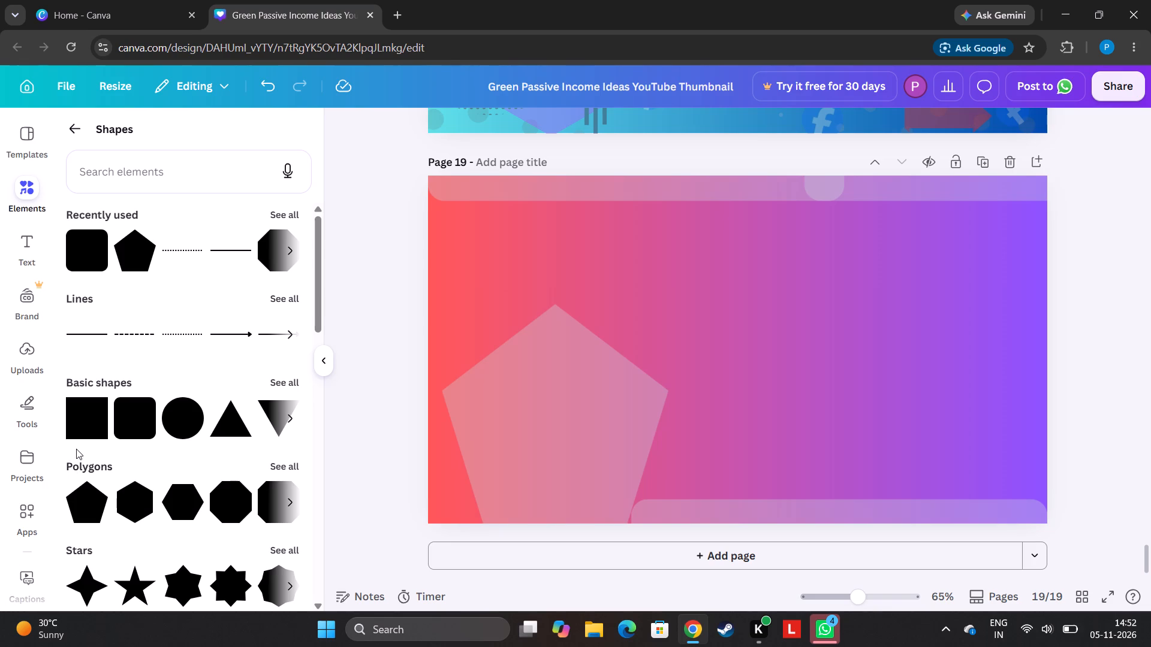
Extend the bottom bar's left end slightly further so it meets the pentagon's lower right side.
{"action": "left_click", "coordinate": [739, 515]}
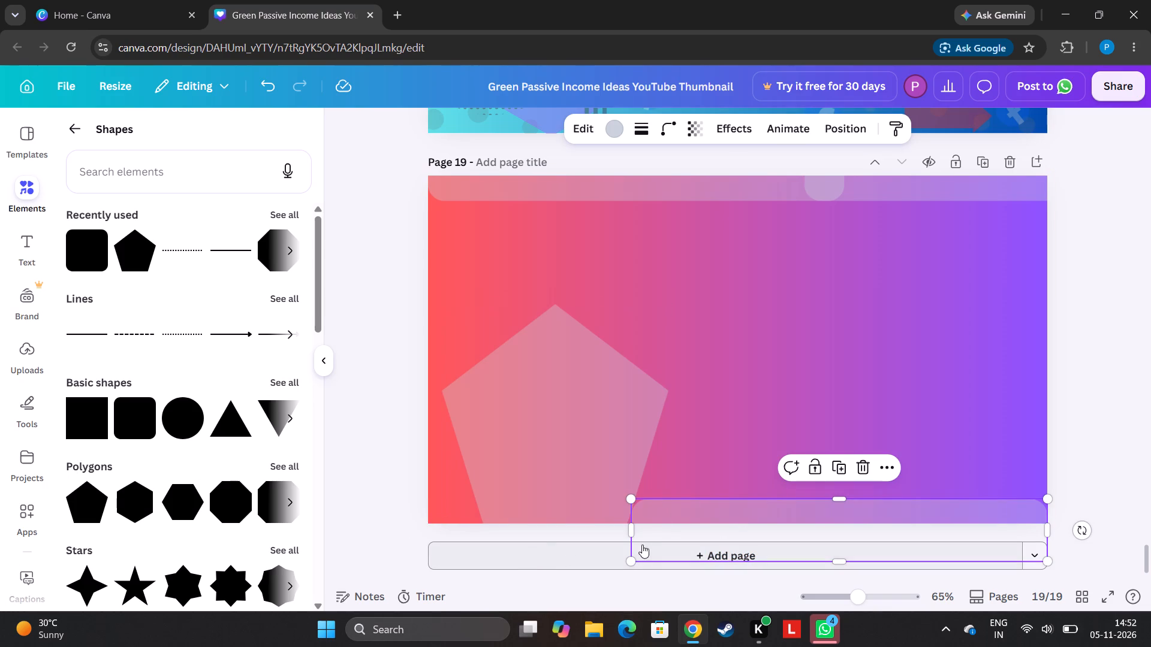
{"action": "left_click", "coordinate": [632, 531]}
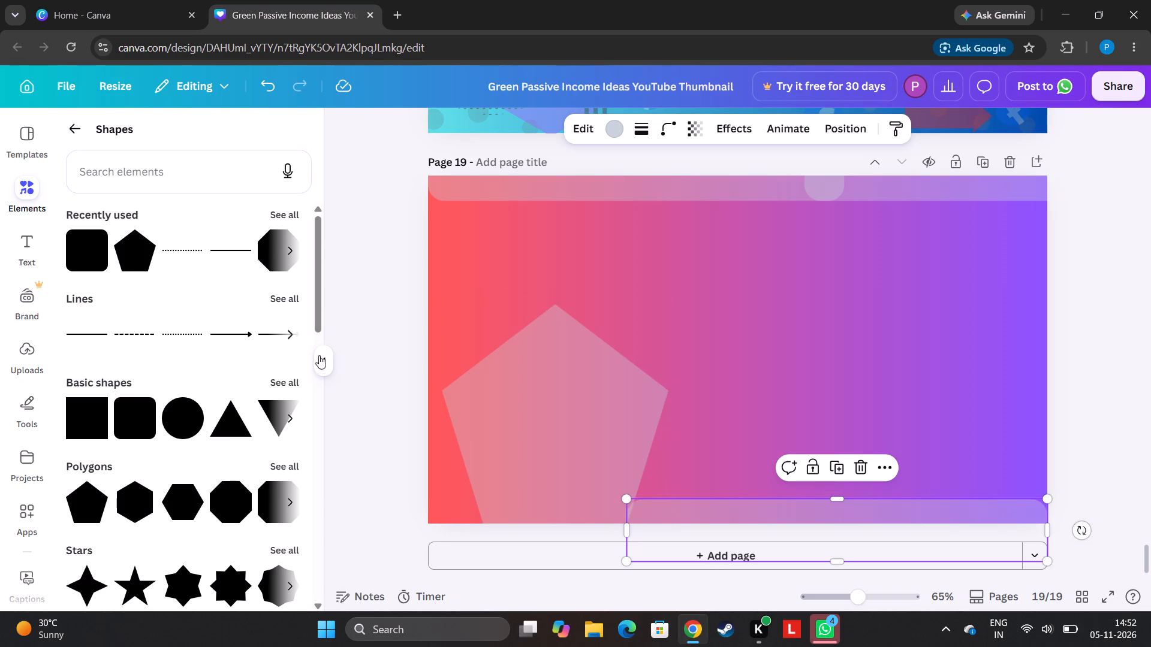
Add the recently used gradient Instagram logo with the white camera outline to page 19, enlarge it and centre it inside the pentagon.
{"action": "left_click", "coordinate": [289, 300]}
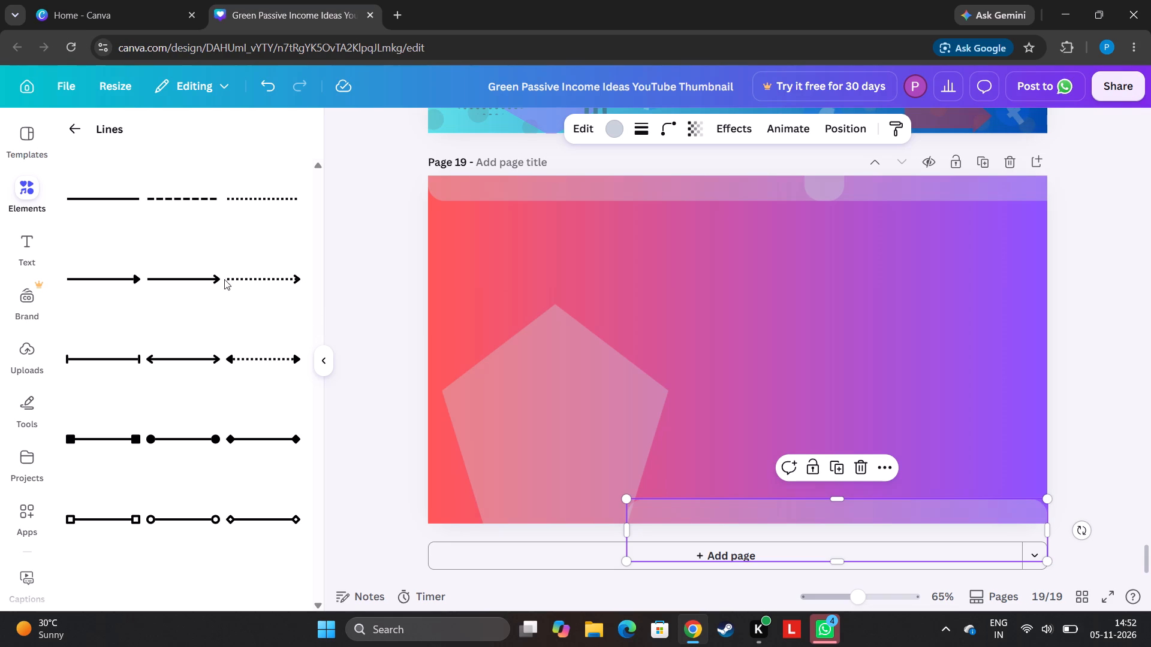
{"action": "left_click_drag", "start_coordinate": [319, 167], "coordinate": [337, 297]}
{"action": "left_click", "coordinate": [82, 134]}
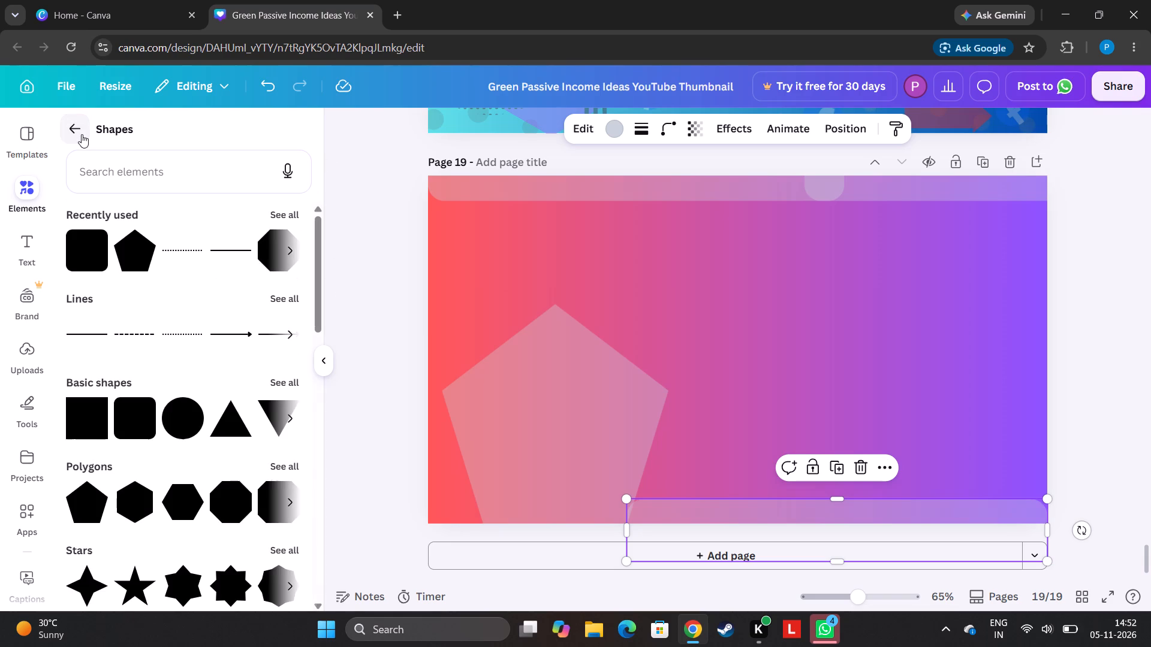
{"action": "left_click", "coordinate": [82, 134]}
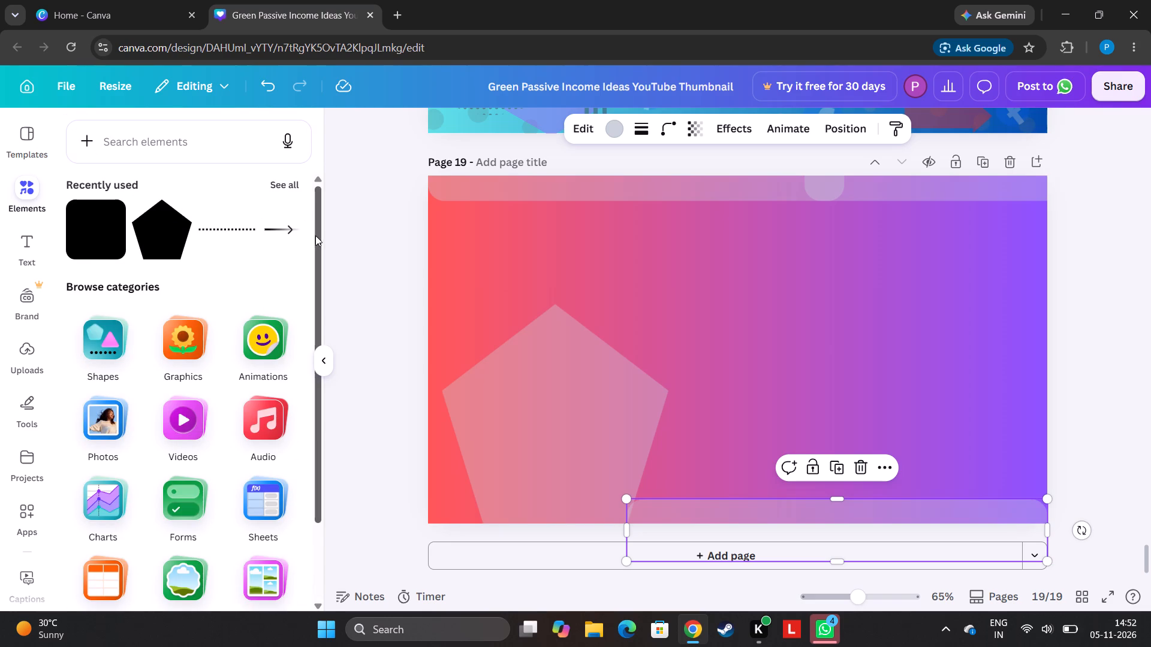
{"action": "left_click_drag", "start_coordinate": [316, 232], "coordinate": [316, 193]}
{"action": "left_click", "coordinate": [279, 182]}
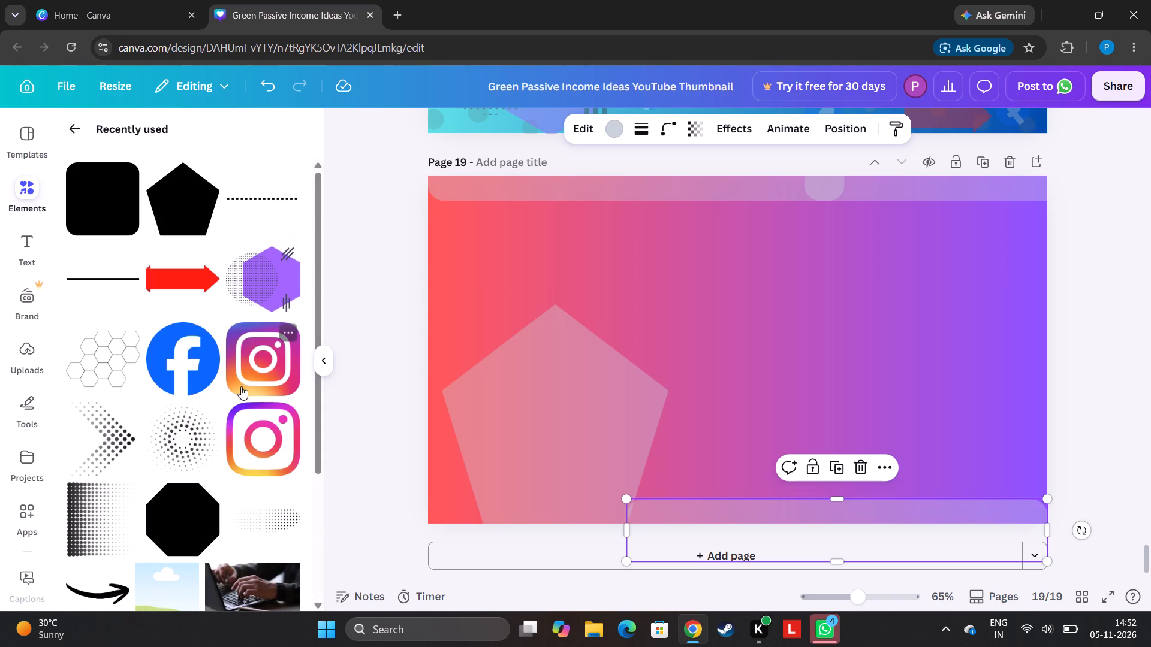
{"action": "left_click", "coordinate": [270, 344]}
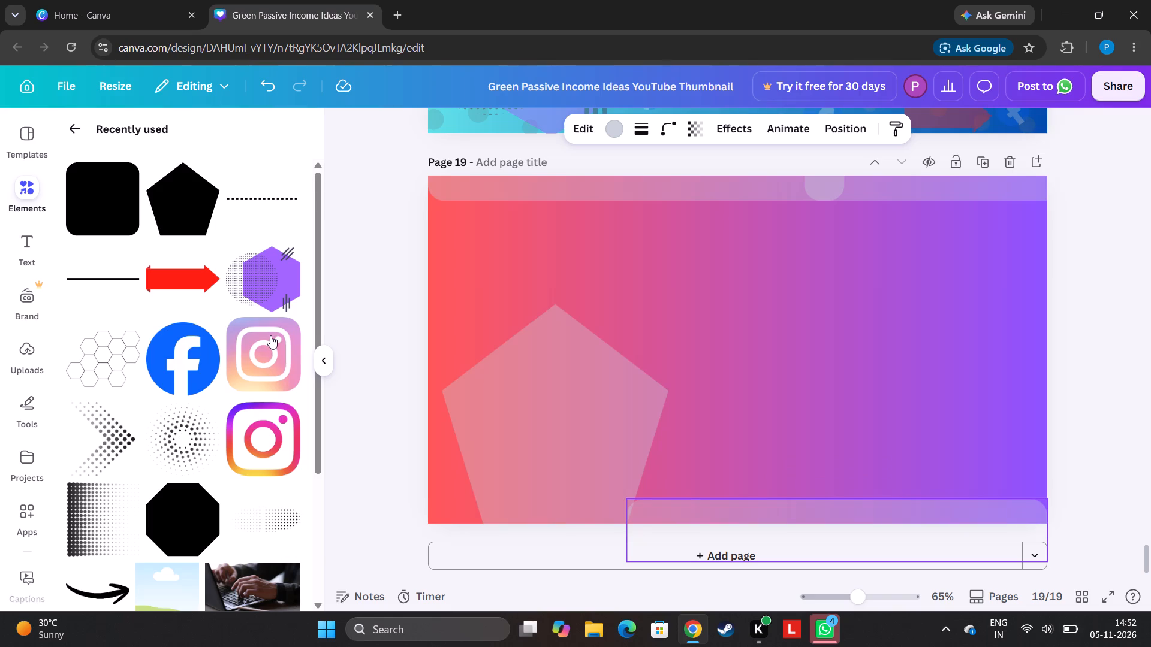
{"action": "left_click", "coordinate": [264, 354]}
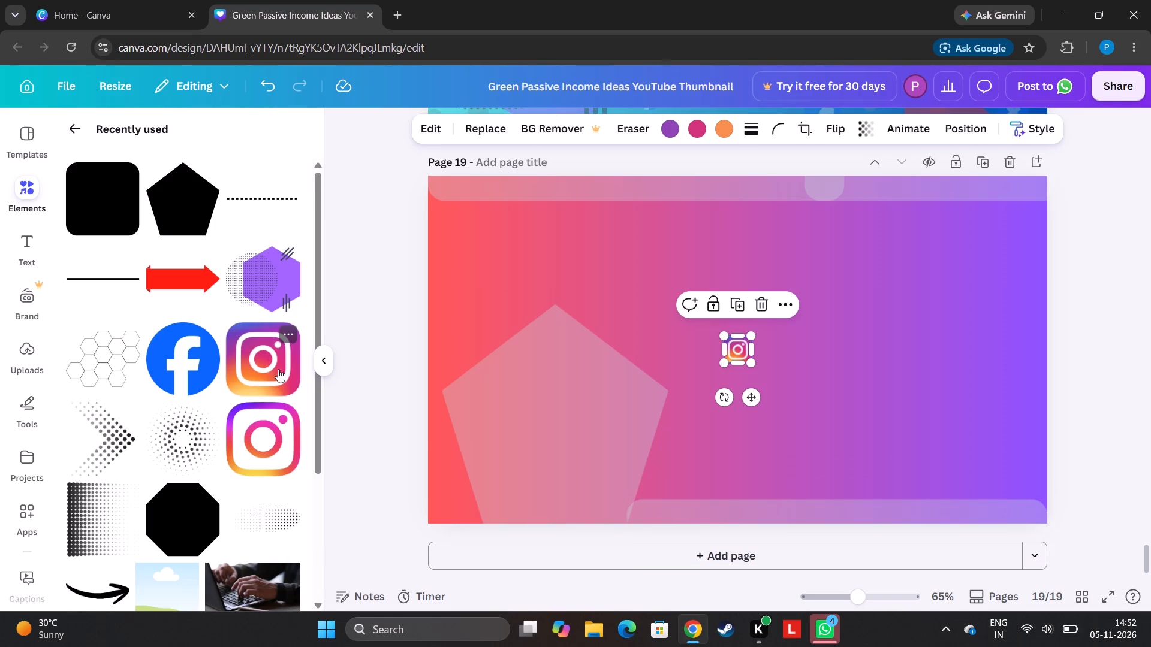
{"action": "left_click_drag", "start_coordinate": [755, 360], "coordinate": [757, 362]}
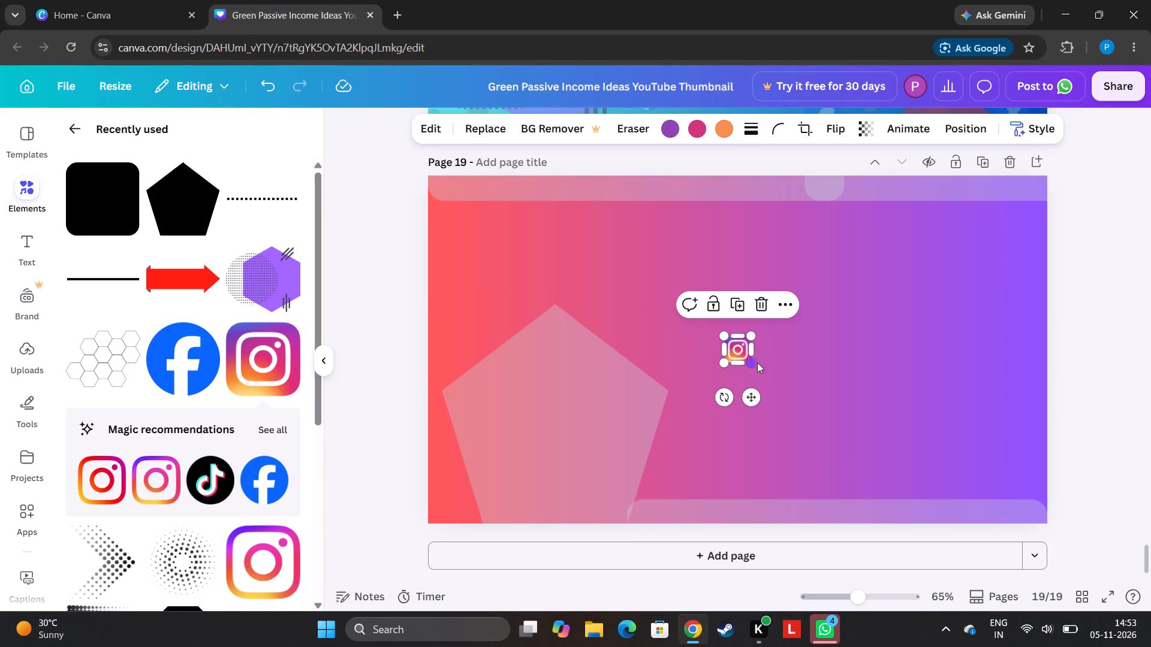
{"action": "left_click_drag", "start_coordinate": [757, 362], "coordinate": [909, 431]}
{"action": "left_click_drag", "start_coordinate": [802, 411], "coordinate": [682, 470]}
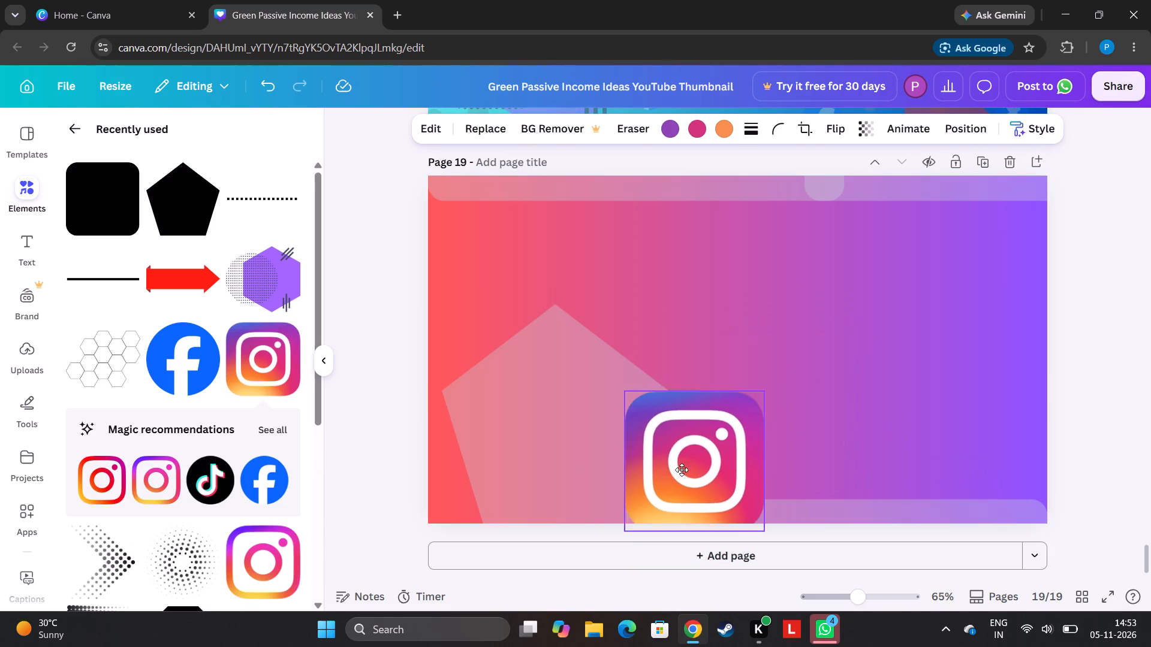
{"action": "left_click_drag", "start_coordinate": [682, 470], "coordinate": [561, 443]}
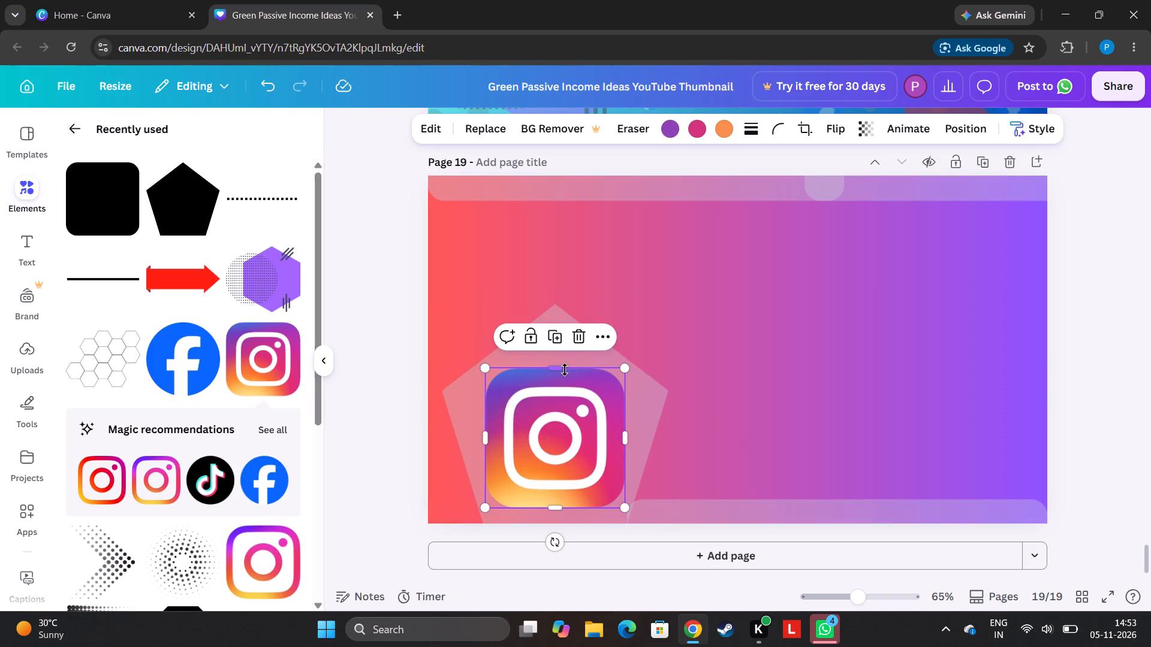
Duplicate the Instagram logo, move the copy to the upper right area of page 19 and shrink it to a small icon.
{"action": "left_click", "coordinate": [558, 337]}
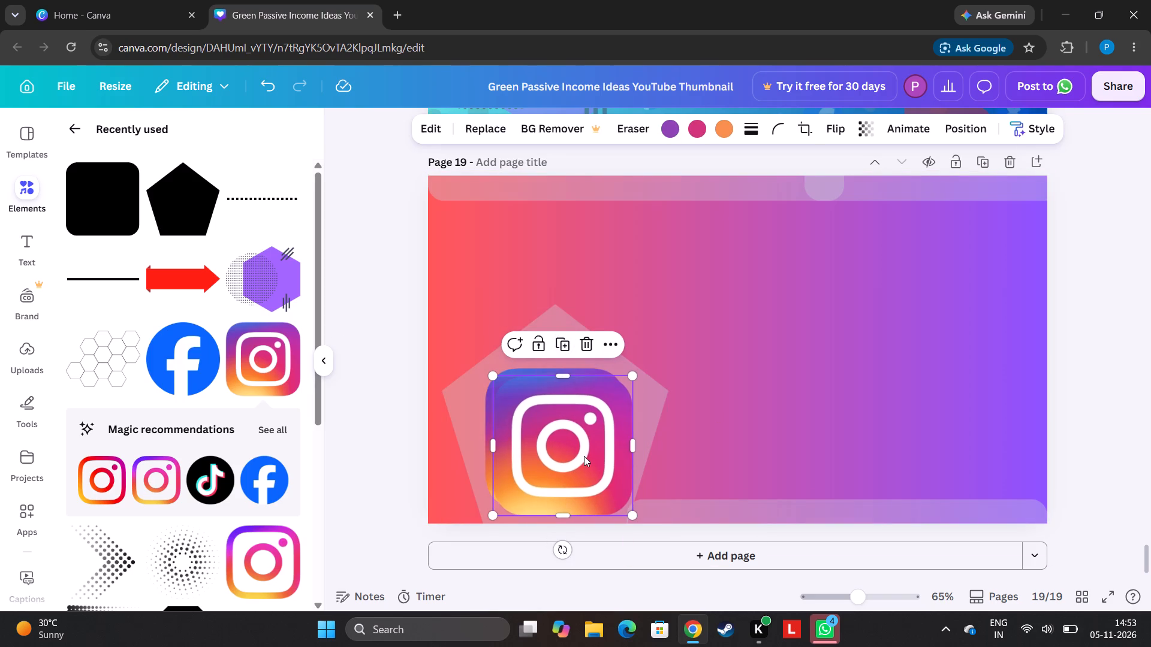
{"action": "left_click_drag", "start_coordinate": [584, 456], "coordinate": [935, 271]}
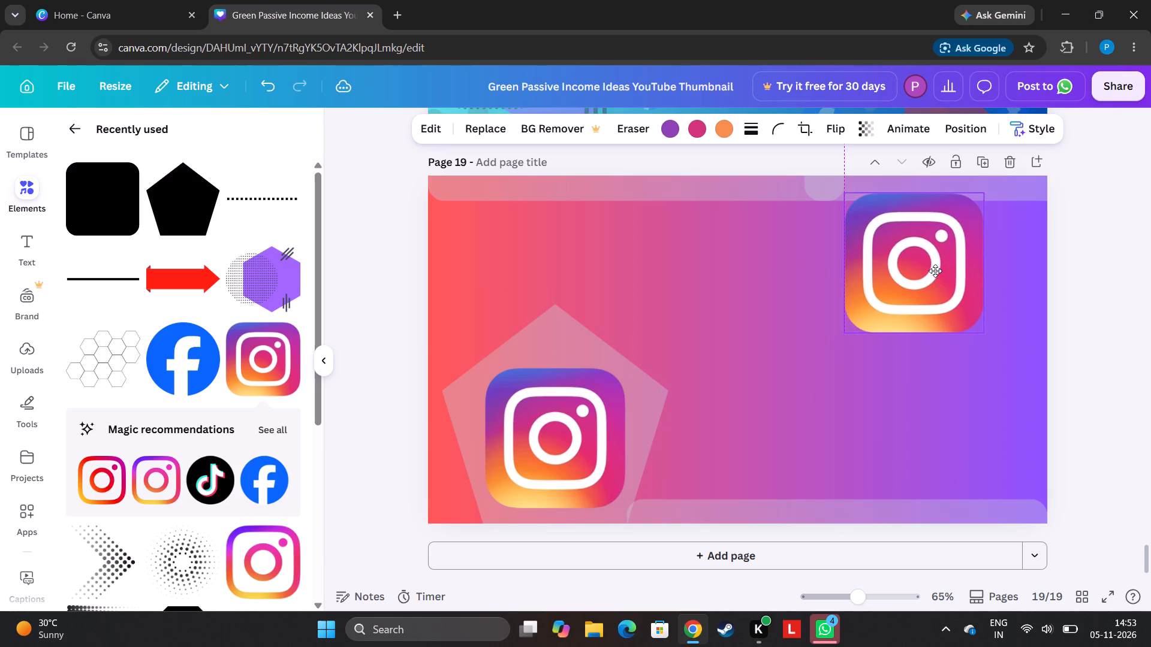
{"action": "left_click_drag", "start_coordinate": [935, 271], "coordinate": [937, 269]}
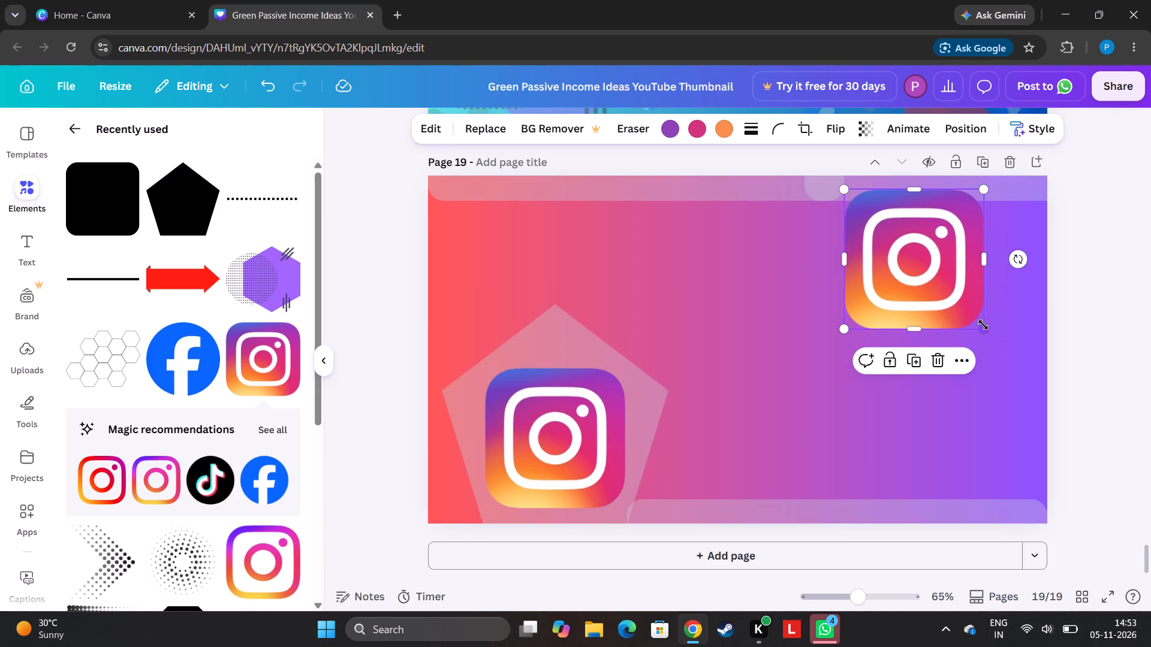
{"action": "left_click_drag", "start_coordinate": [983, 325], "coordinate": [875, 232]}
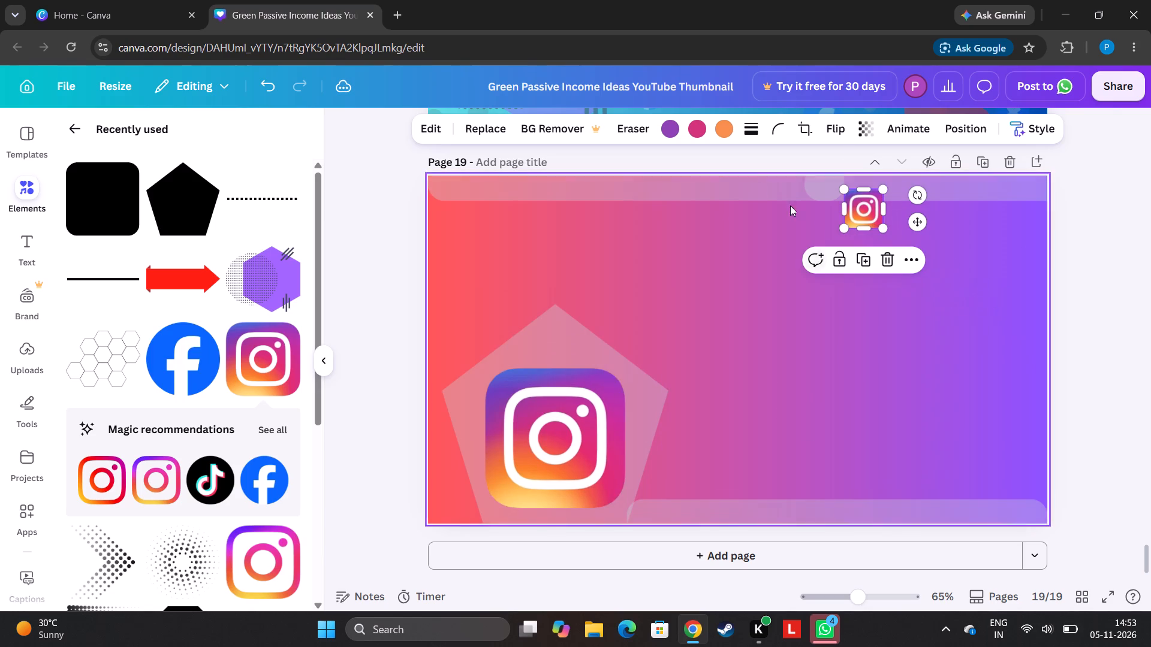
Set the small Instagram icon's transparency to 21.
{"action": "left_click", "coordinate": [858, 135]}
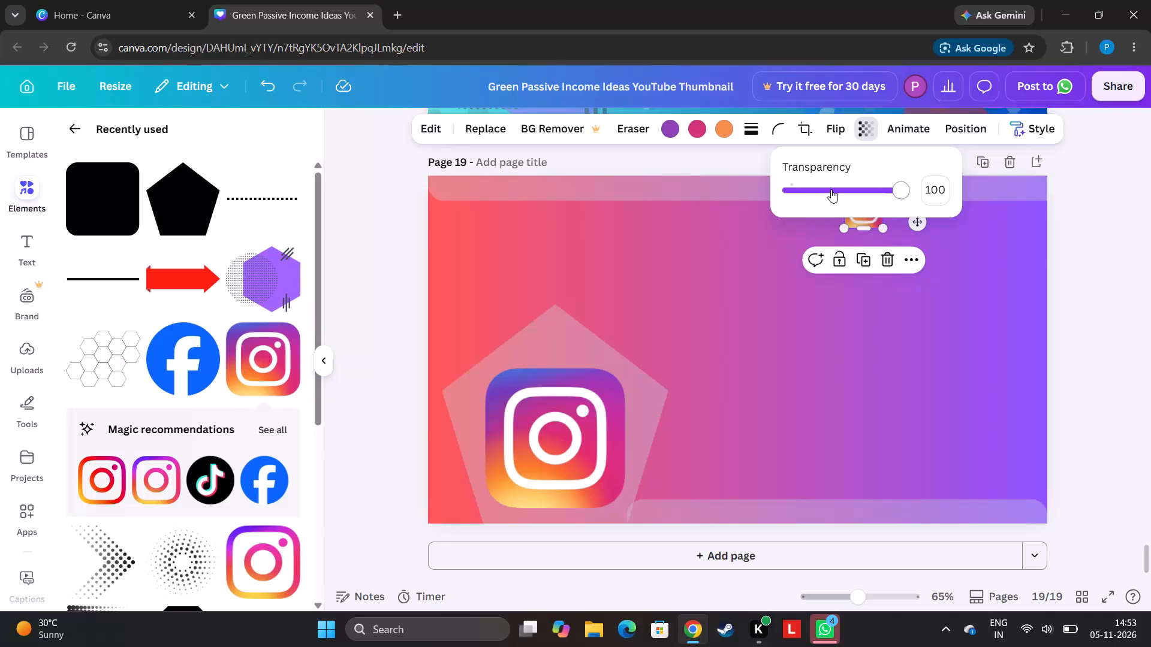
{"action": "left_click", "coordinate": [831, 189]}
{"action": "left_click", "coordinate": [812, 193]}
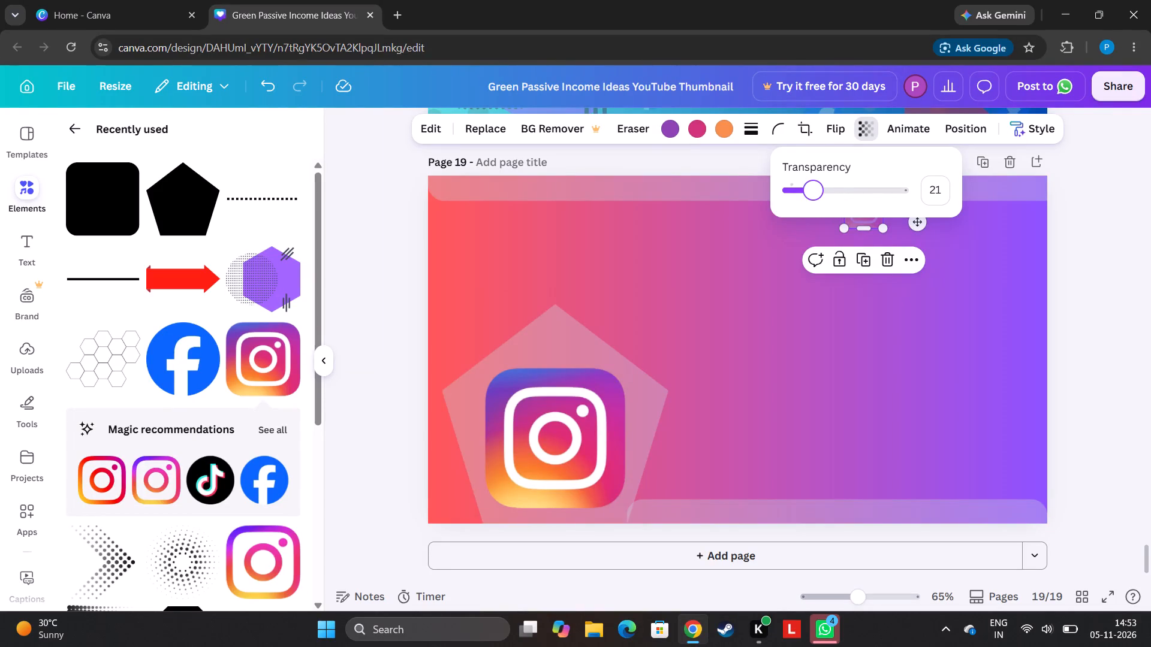
{"action": "left_click", "coordinate": [869, 353]}
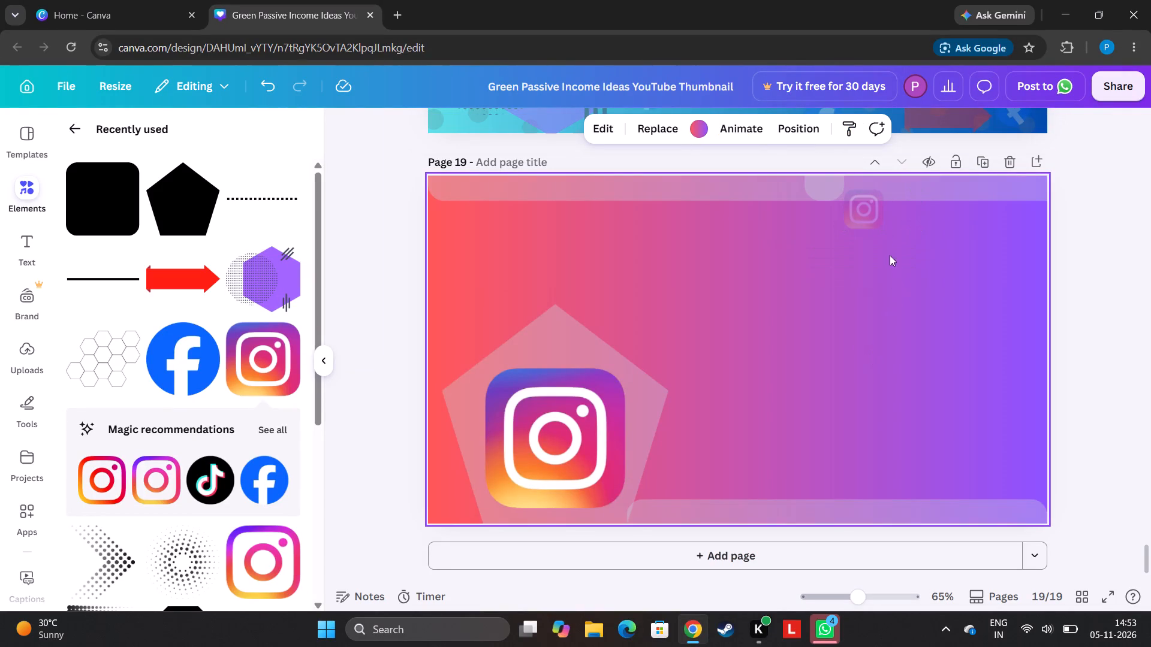
Move the faded Instagram icon to the page's right edge, just below the top strip, and tilt it slightly counterclockwise.
{"action": "left_click_drag", "start_coordinate": [863, 218], "coordinate": [1014, 239]}
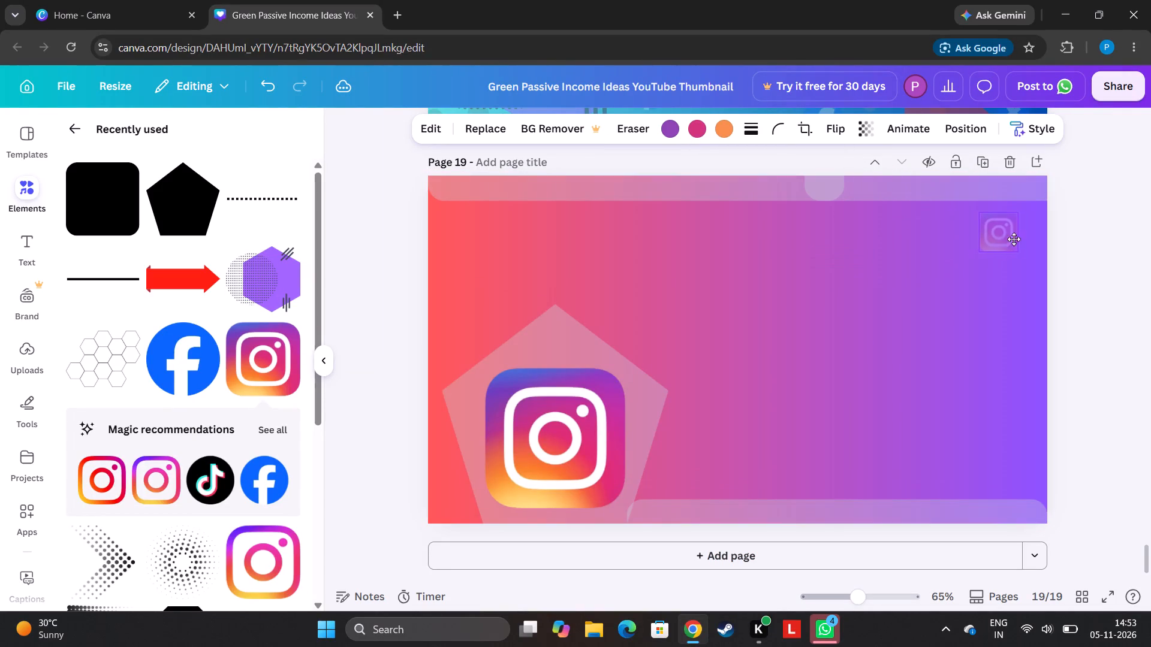
{"action": "left_click_drag", "start_coordinate": [1014, 239], "coordinate": [1020, 237]}
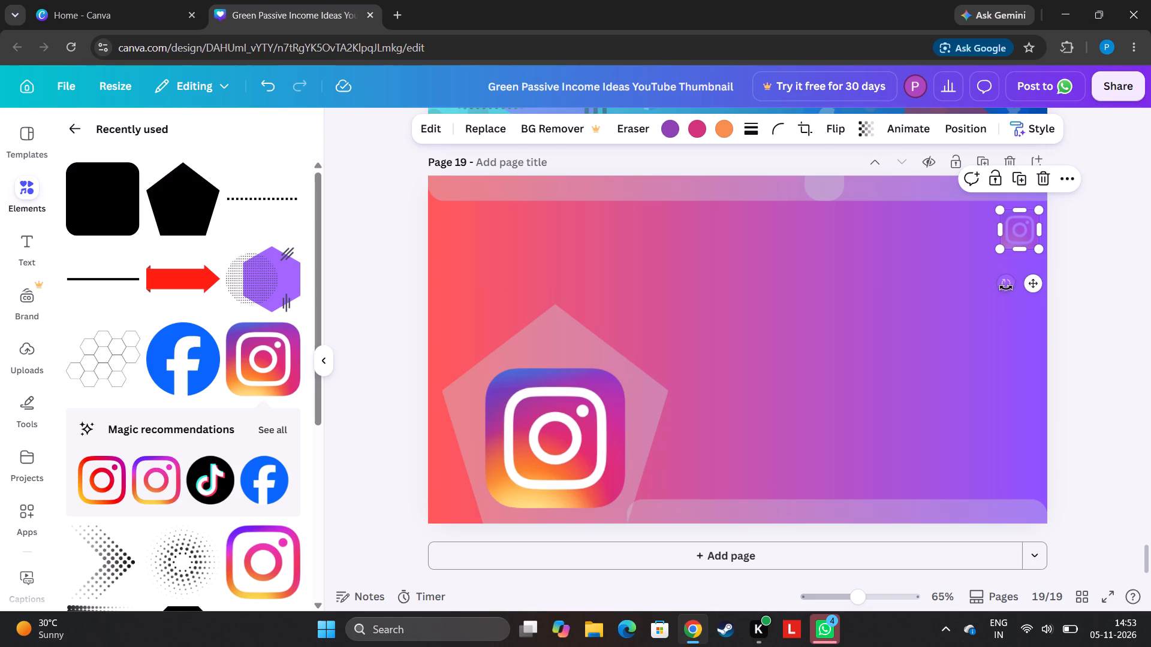
{"action": "left_click_drag", "start_coordinate": [1007, 285], "coordinate": [1031, 288]}
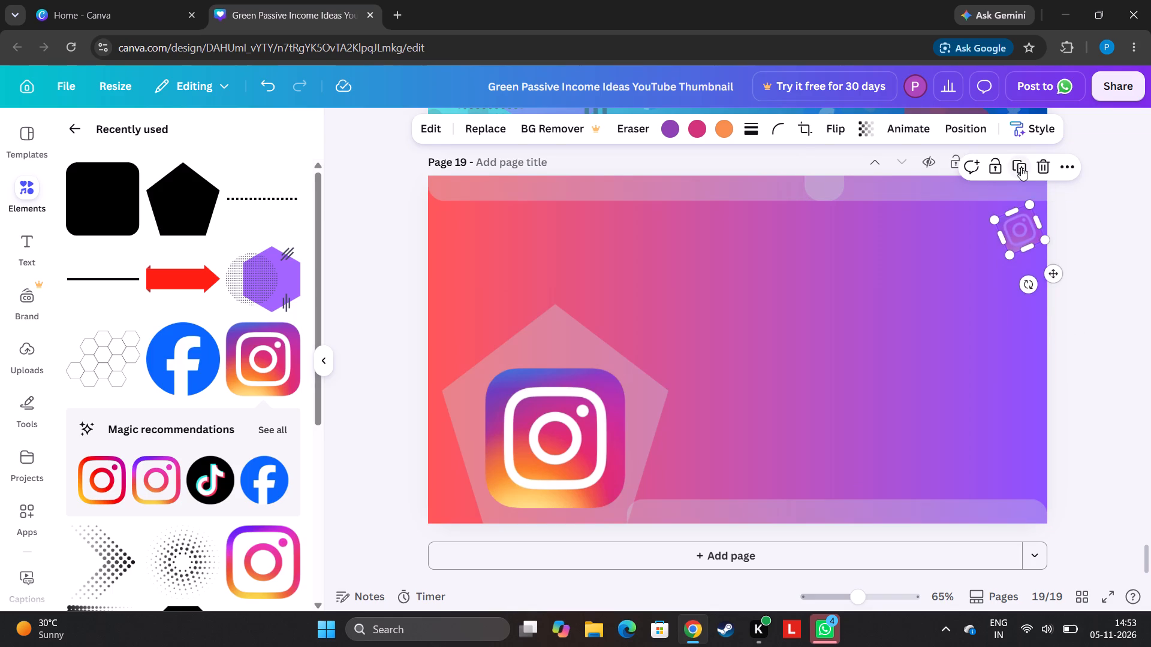
Duplicate the tilted faded icon, place the copy at the page's left edge above the pentagon, and make it slightly smaller.
{"action": "left_click", "coordinate": [1021, 167]}
{"action": "left_click_drag", "start_coordinate": [1037, 237], "coordinate": [616, 295]}
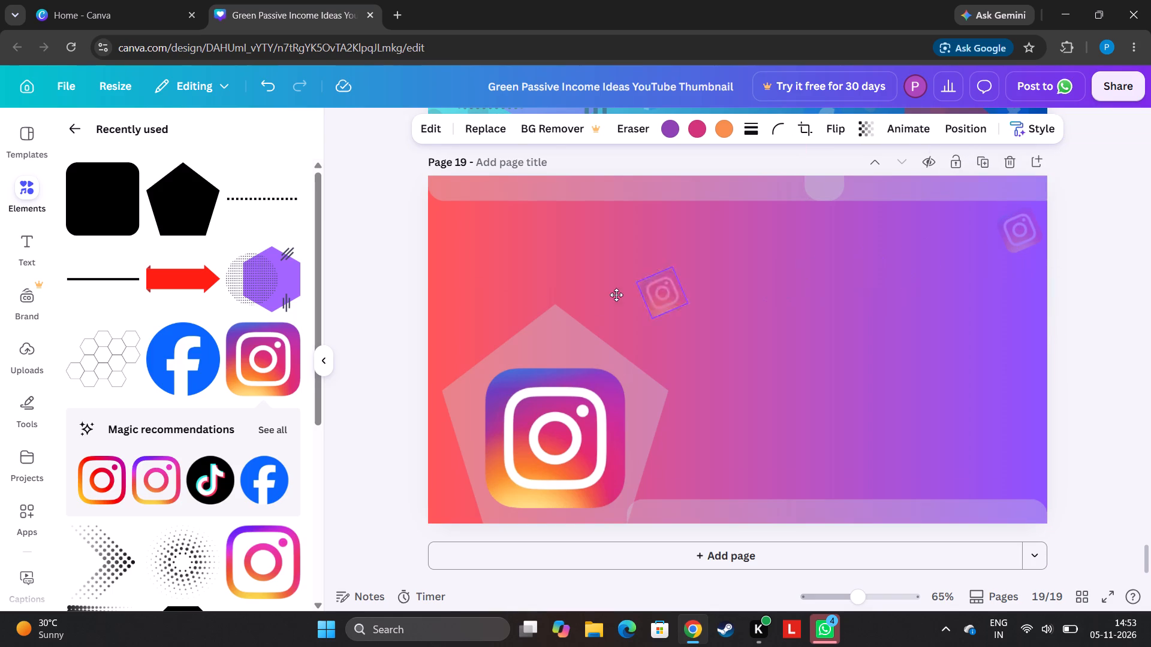
{"action": "left_click_drag", "start_coordinate": [616, 295], "coordinate": [459, 283]}
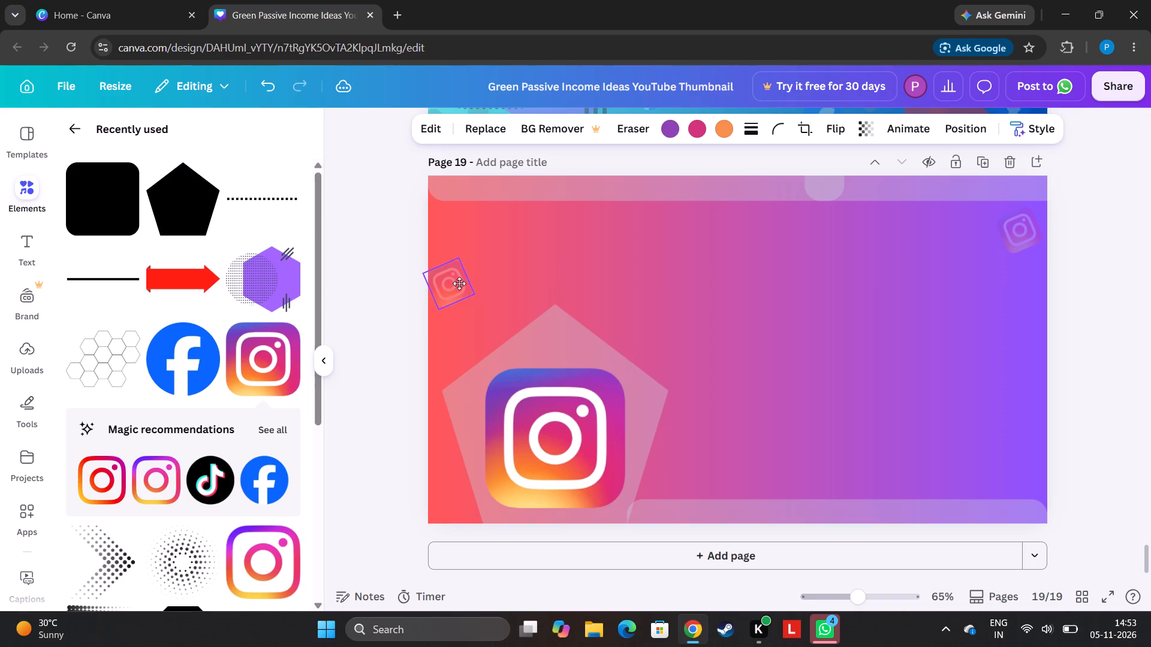
{"action": "left_click_drag", "start_coordinate": [459, 283], "coordinate": [459, 282]}
{"action": "left_click_drag", "start_coordinate": [478, 288], "coordinate": [475, 288]}
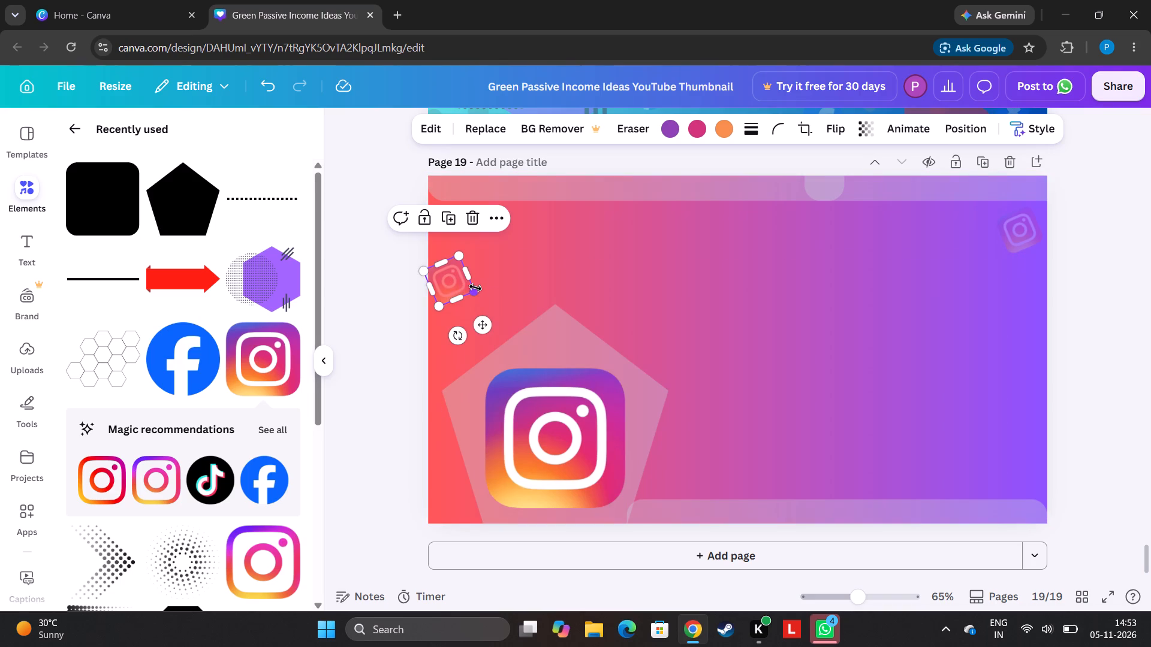
{"action": "left_click_drag", "start_coordinate": [475, 288], "coordinate": [466, 292]}
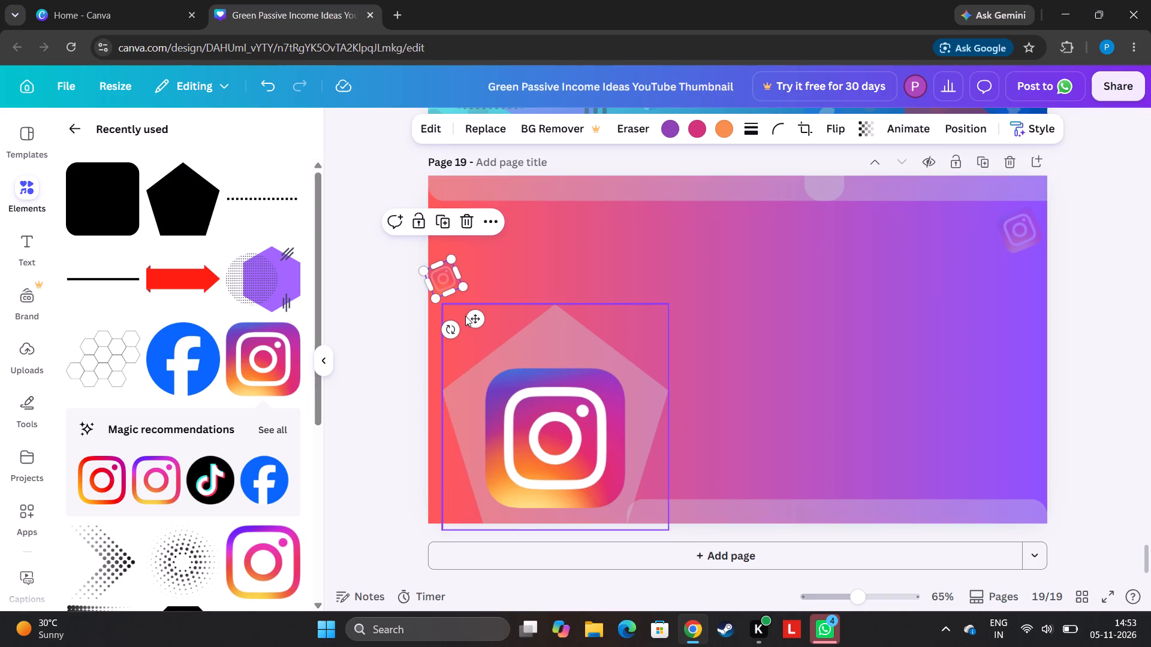
Duplicate the left-edge icon, place the copy right of the pentagon just above the bottom bar, and enlarge it slightly.
{"action": "left_click", "coordinate": [446, 220]}
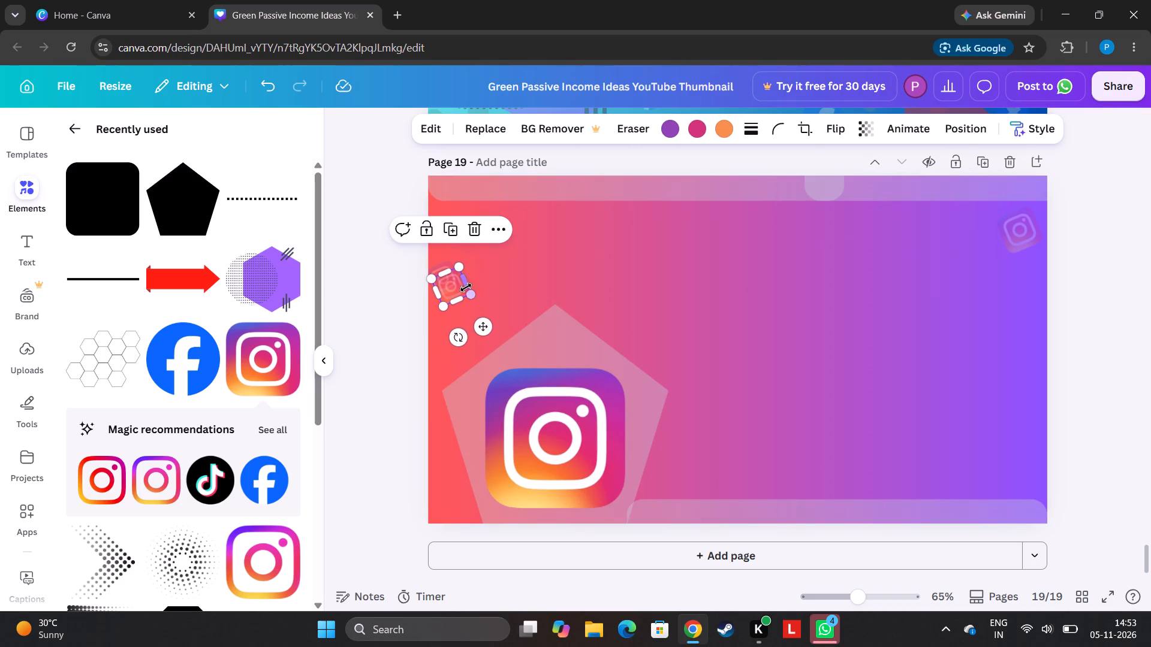
{"action": "left_click_drag", "start_coordinate": [447, 282], "coordinate": [716, 448]}
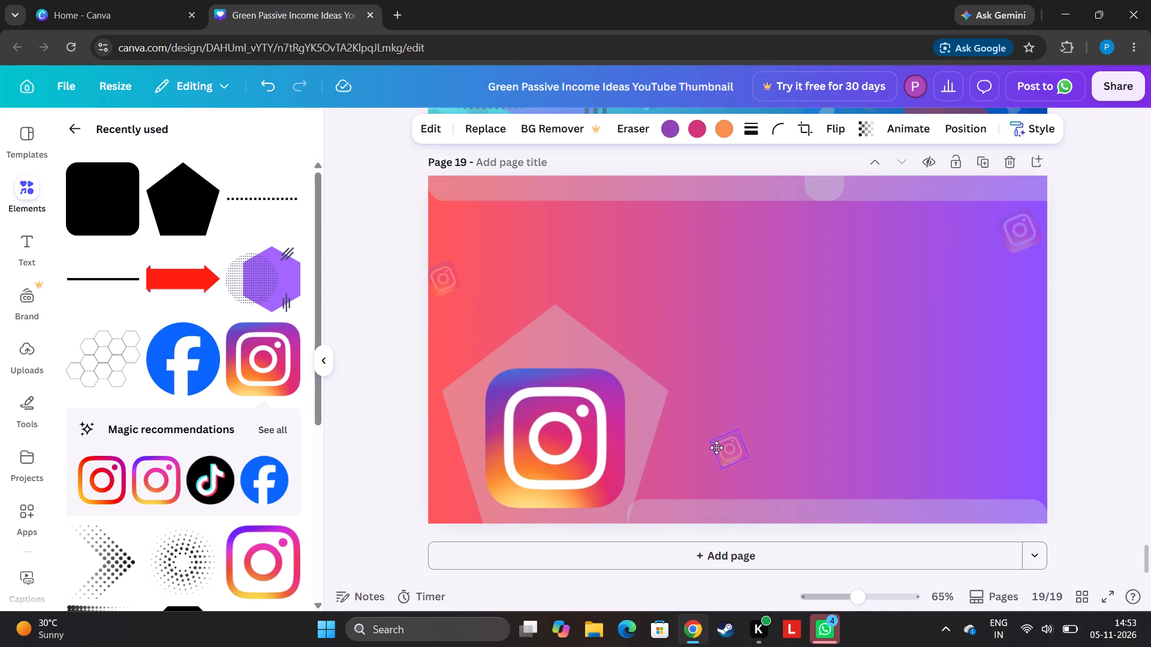
{"action": "left_click_drag", "start_coordinate": [716, 448], "coordinate": [695, 468]}
{"action": "left_click_drag", "start_coordinate": [718, 474], "coordinate": [724, 473]}
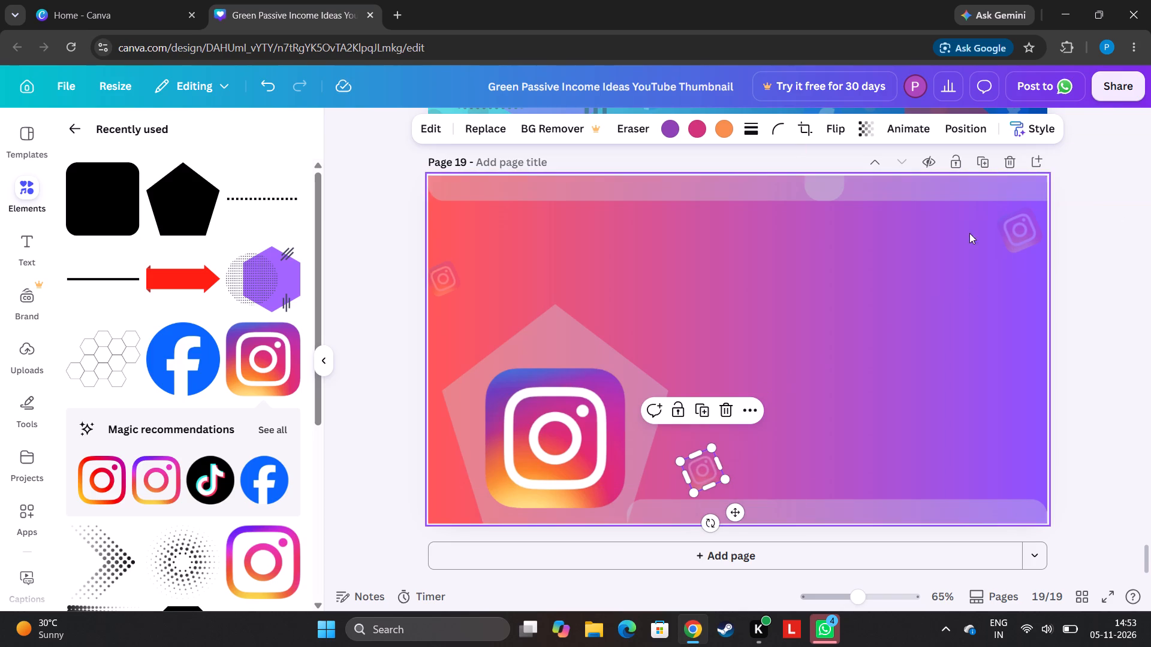
Duplicate the faded icon near the page's upper right corner and place the copy in the lower right corner by the bottom bar.
{"action": "left_click", "coordinate": [1018, 229]}
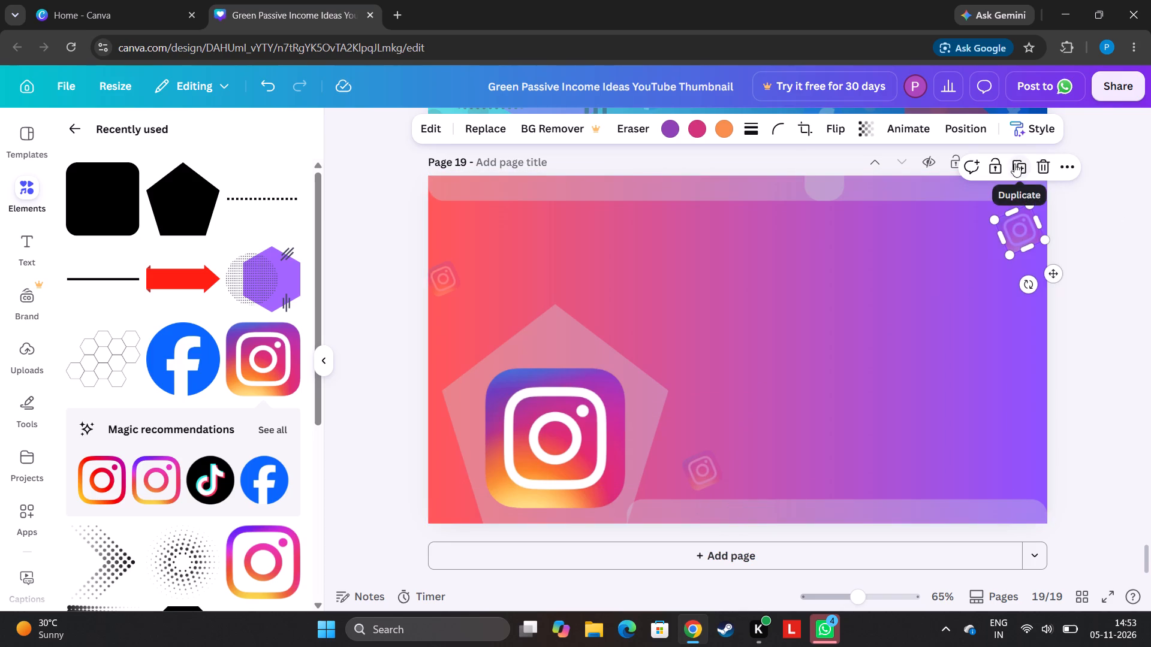
{"action": "left_click", "coordinate": [1016, 164]}
{"action": "left_click_drag", "start_coordinate": [1030, 231], "coordinate": [981, 448]}
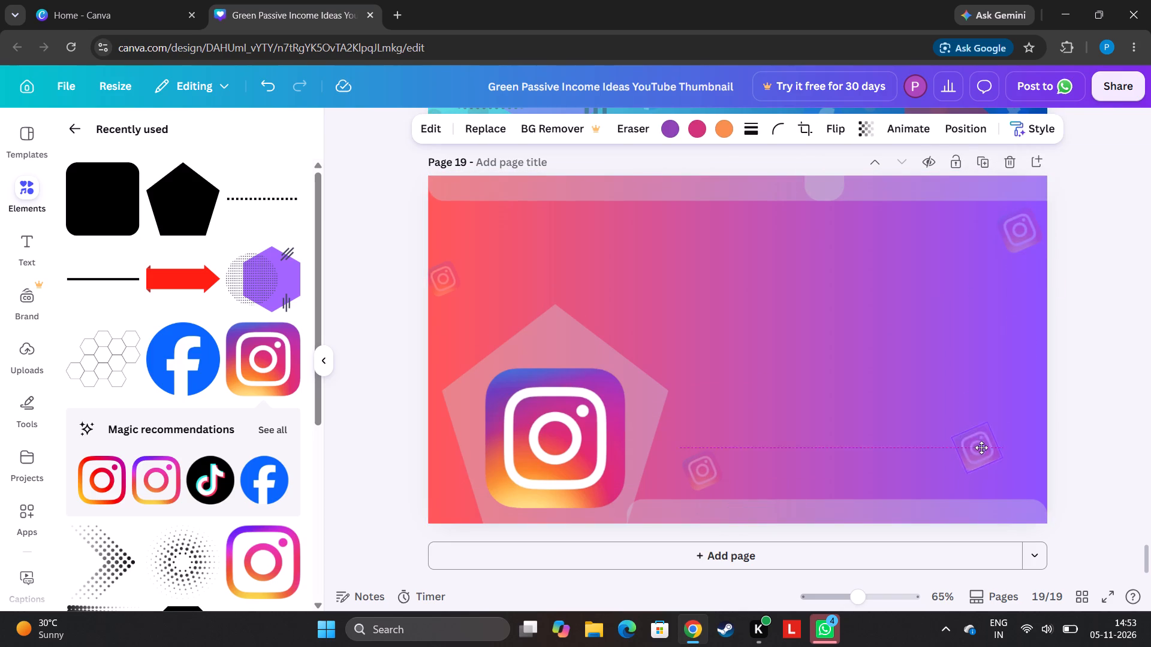
{"action": "left_click_drag", "start_coordinate": [981, 448], "coordinate": [1024, 465]}
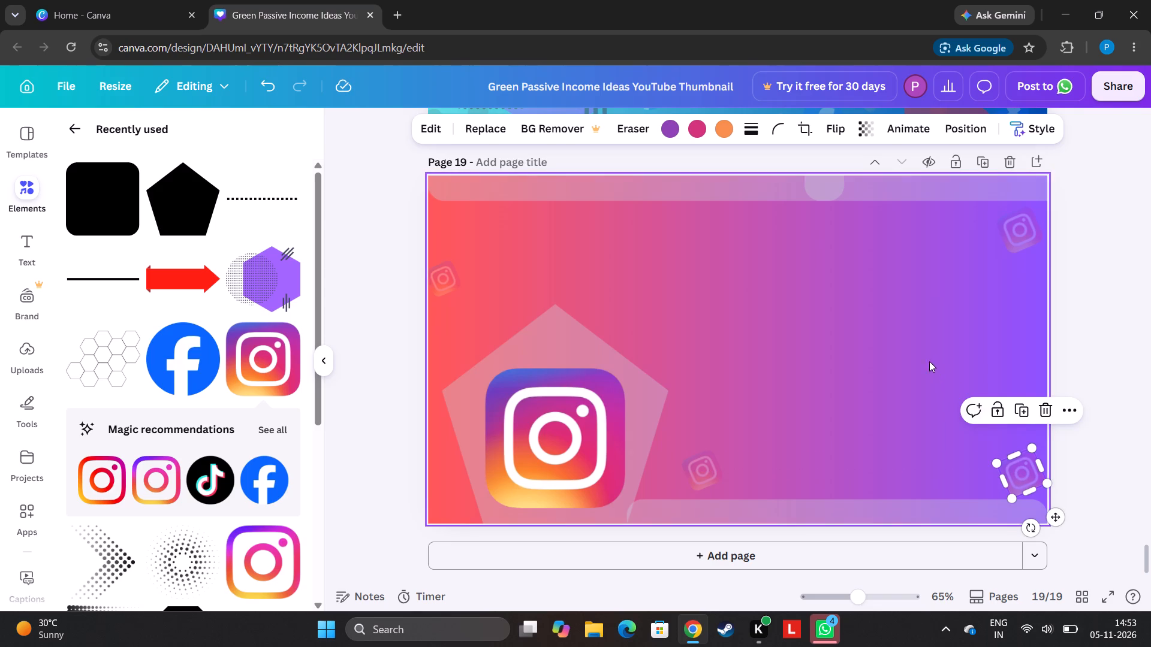
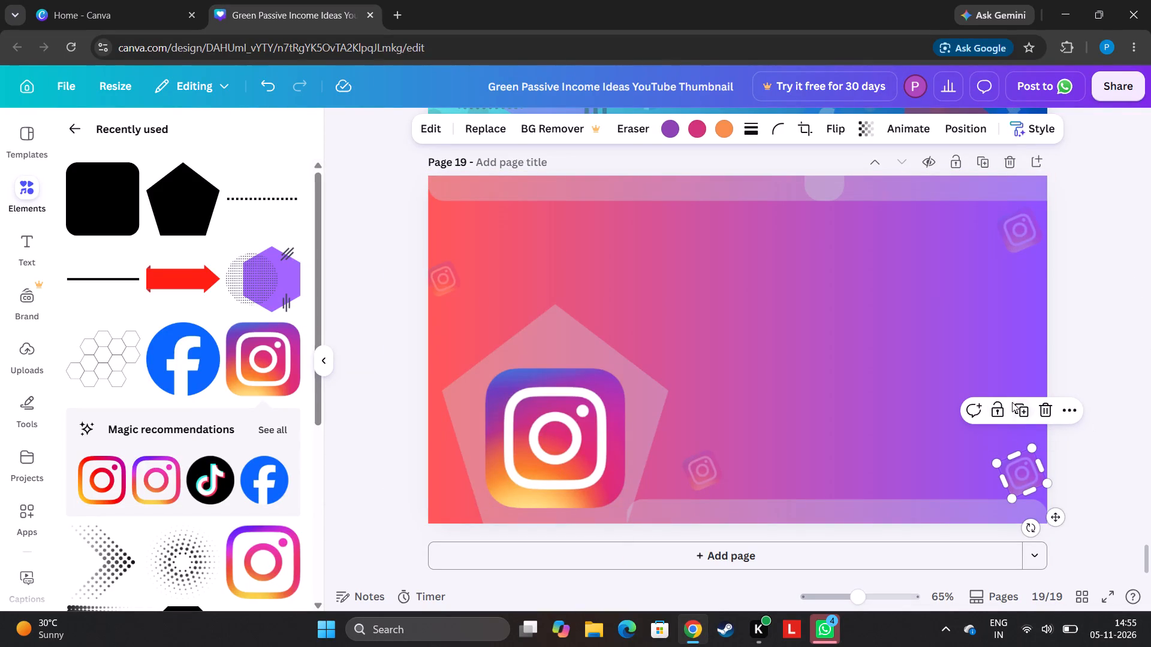
Duplicate the faded Instagram icon in the lower right corner, place the copy just below the top strip above the pentagon's right side, and shrink it.
{"action": "left_click", "coordinate": [1028, 405]}
{"action": "left_click_drag", "start_coordinate": [1025, 486], "coordinate": [649, 214]}
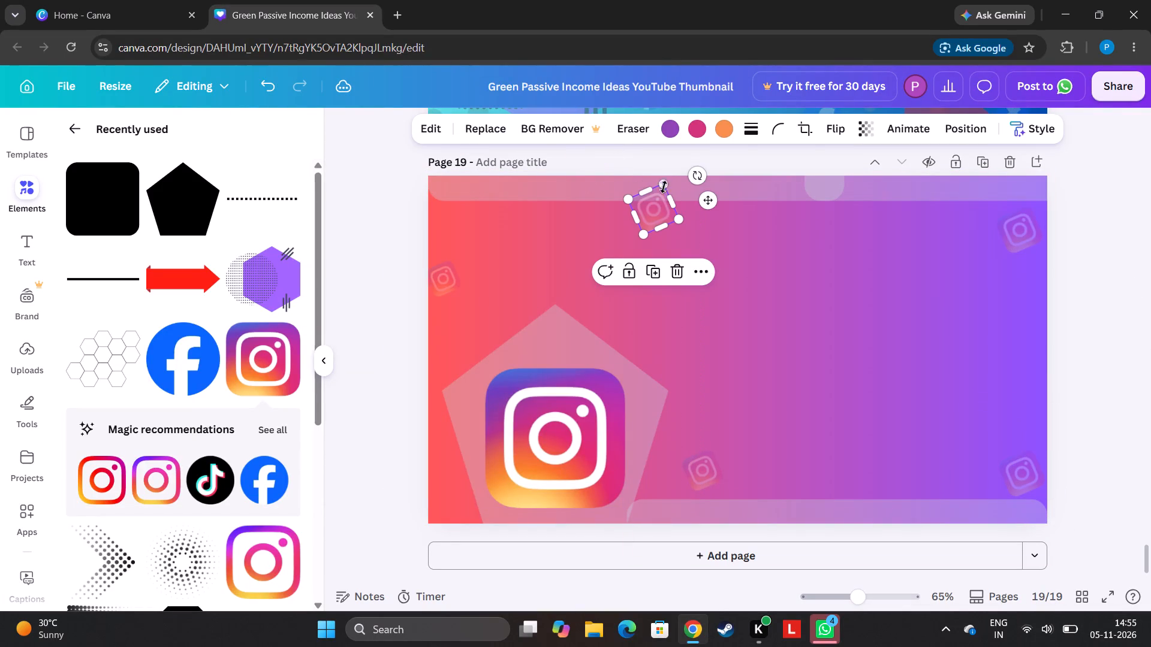
{"action": "left_click_drag", "start_coordinate": [665, 182], "coordinate": [671, 200]}
Duplicate the small top icon, place the copy right of the page's centre in the lower half, and enlarge it.
{"action": "left_click", "coordinate": [649, 160]}
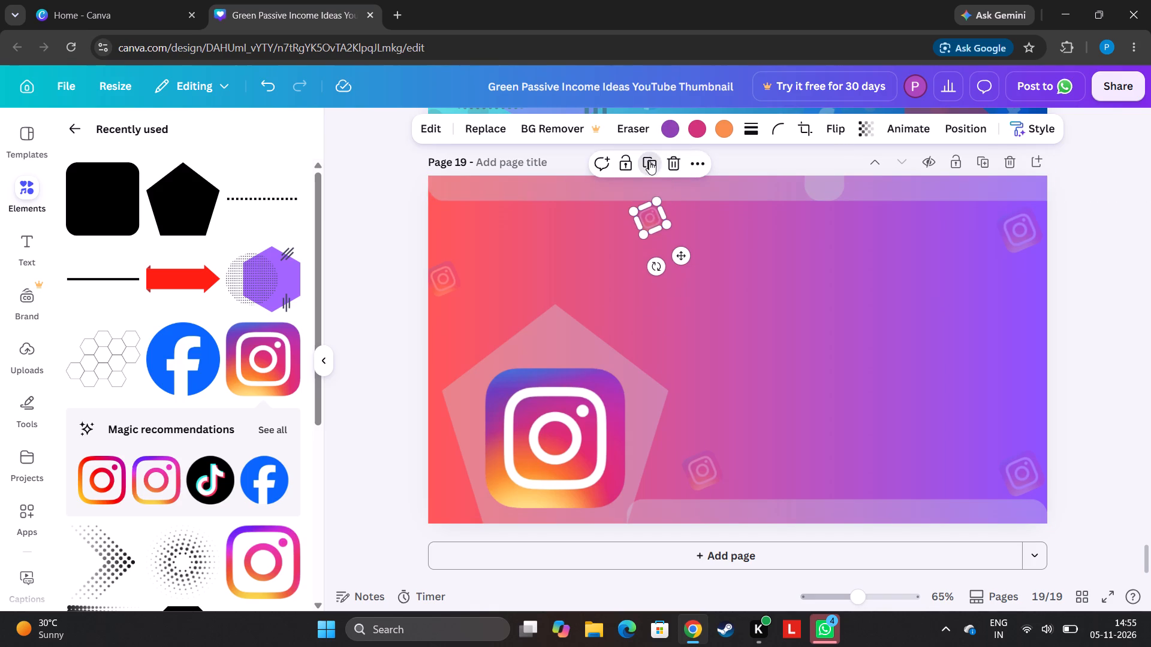
{"action": "left_click_drag", "start_coordinate": [663, 227], "coordinate": [716, 265]}
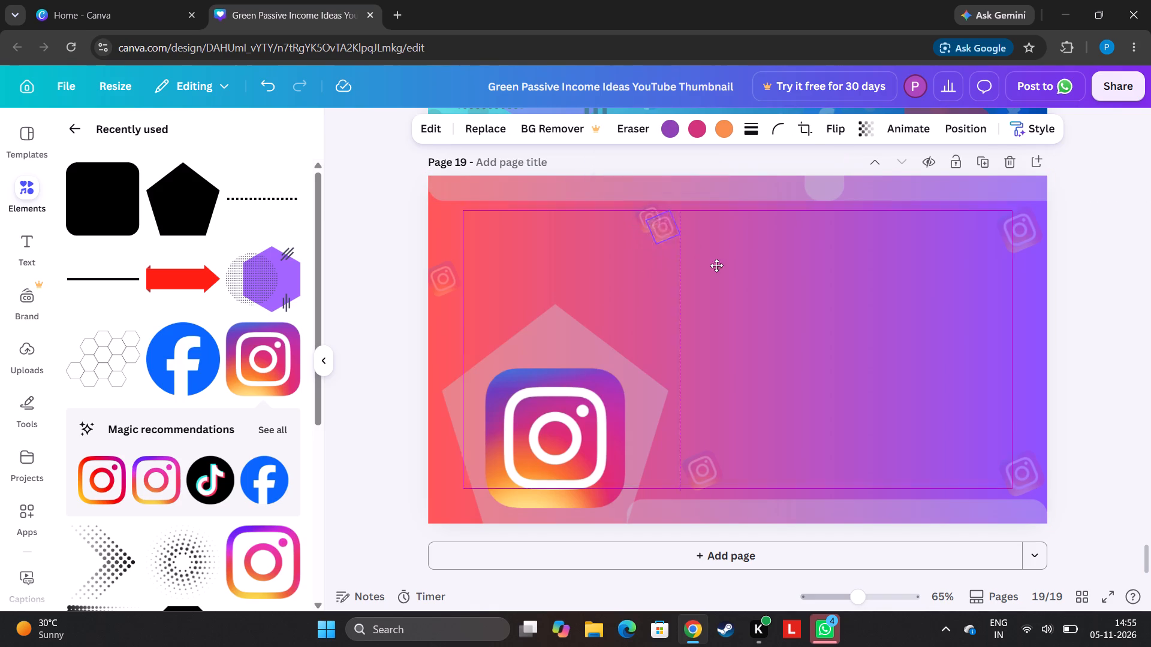
{"action": "left_click_drag", "start_coordinate": [716, 265], "coordinate": [824, 354]}
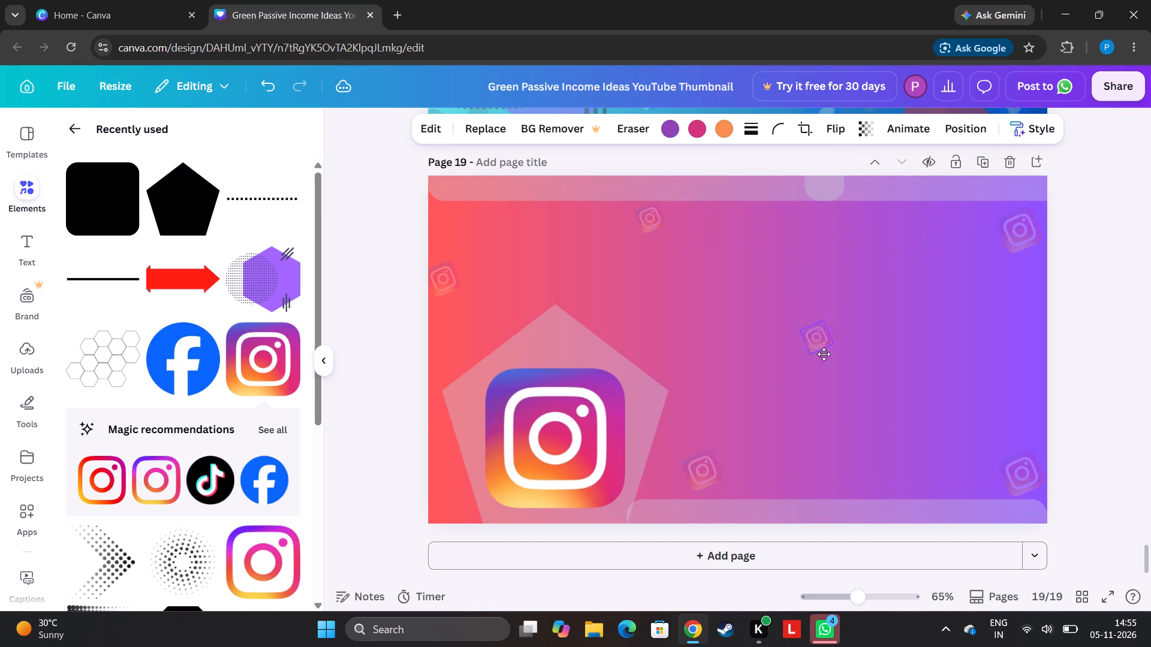
{"action": "left_click_drag", "start_coordinate": [824, 354], "coordinate": [848, 392]}
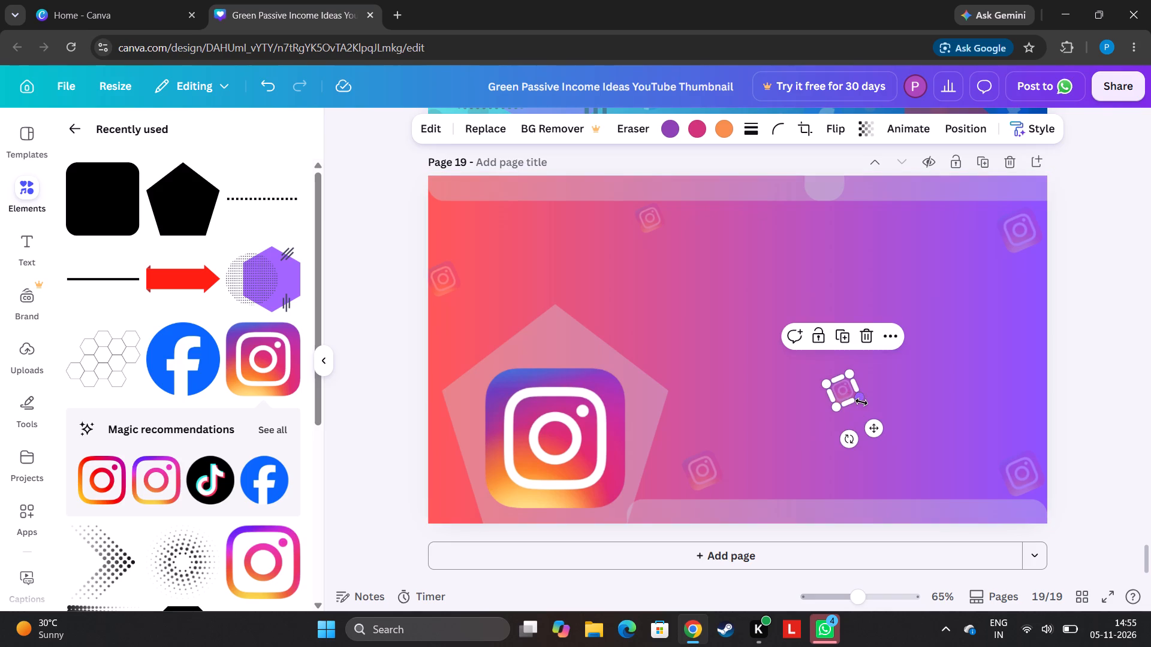
{"action": "left_click_drag", "start_coordinate": [861, 402], "coordinate": [876, 395]}
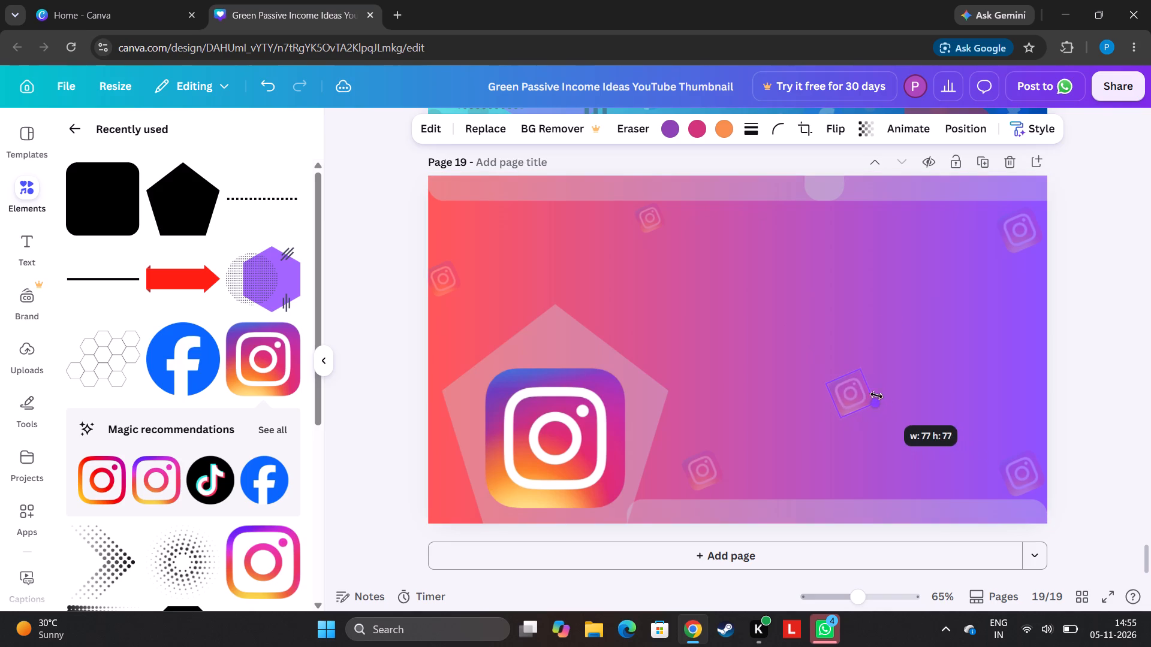
{"action": "left_click_drag", "start_coordinate": [876, 395], "coordinate": [871, 371]}
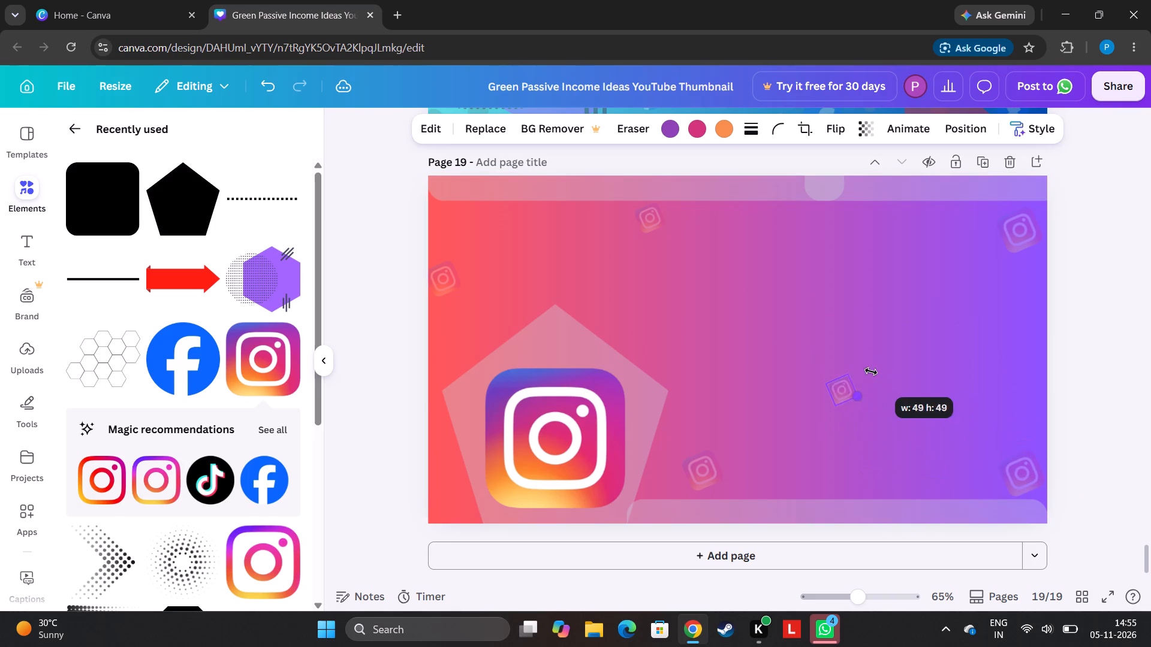
{"action": "left_click_drag", "start_coordinate": [871, 371], "coordinate": [887, 396]}
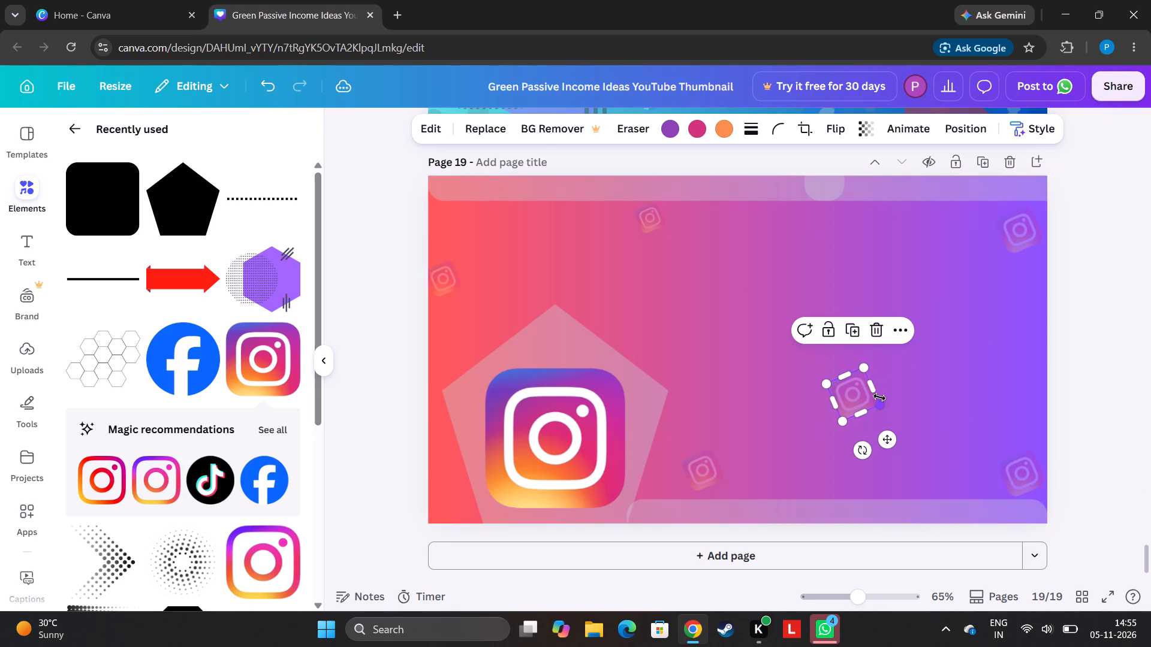
Duplicate that icon, place the copy above and right of the pentagon, shrink it, and rotate it to 45°.
{"action": "left_click", "coordinate": [854, 331]}
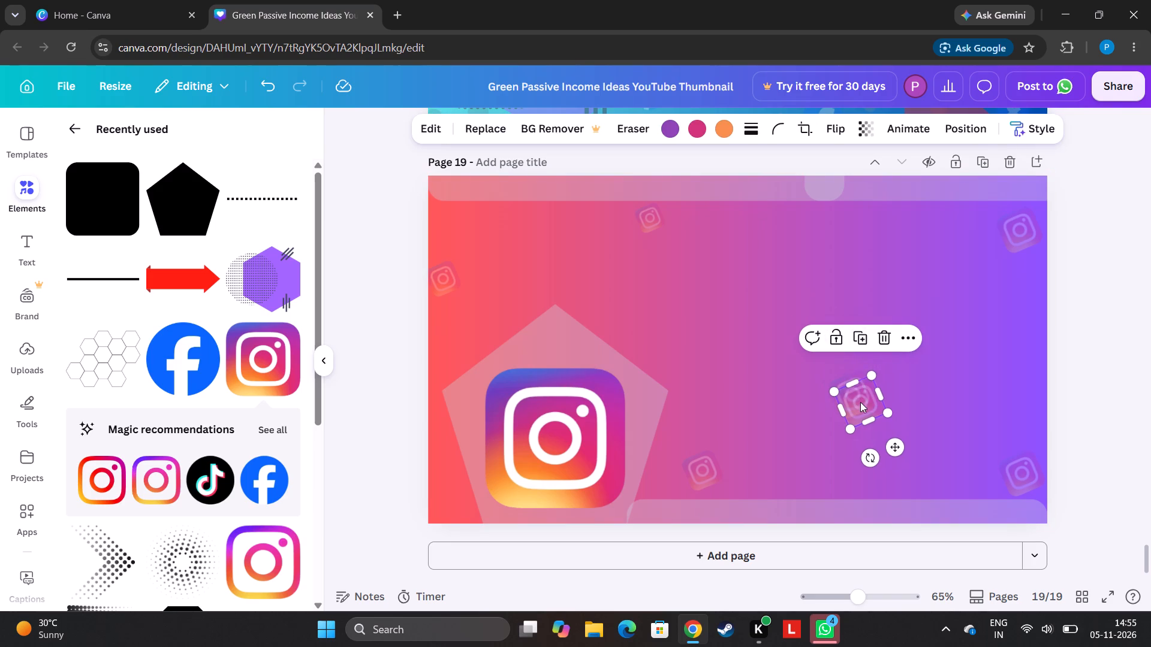
{"action": "left_click_drag", "start_coordinate": [860, 402], "coordinate": [707, 307]}
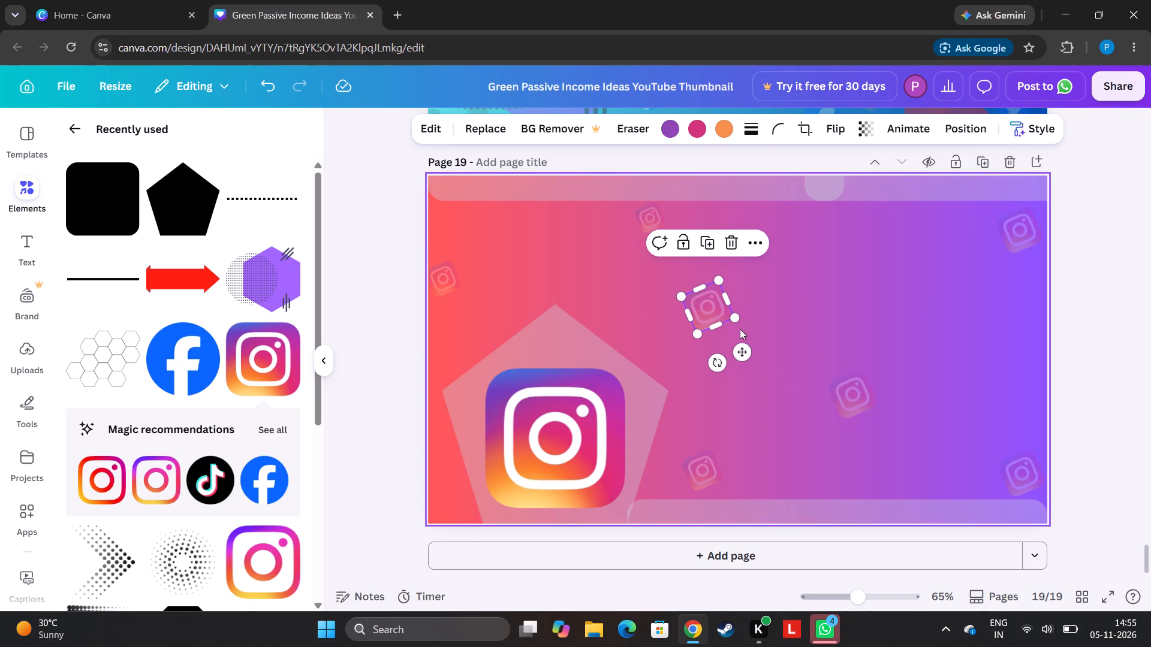
{"action": "left_click_drag", "start_coordinate": [736, 315], "coordinate": [706, 322]}
{"action": "left_click_drag", "start_coordinate": [709, 304], "coordinate": [713, 311]}
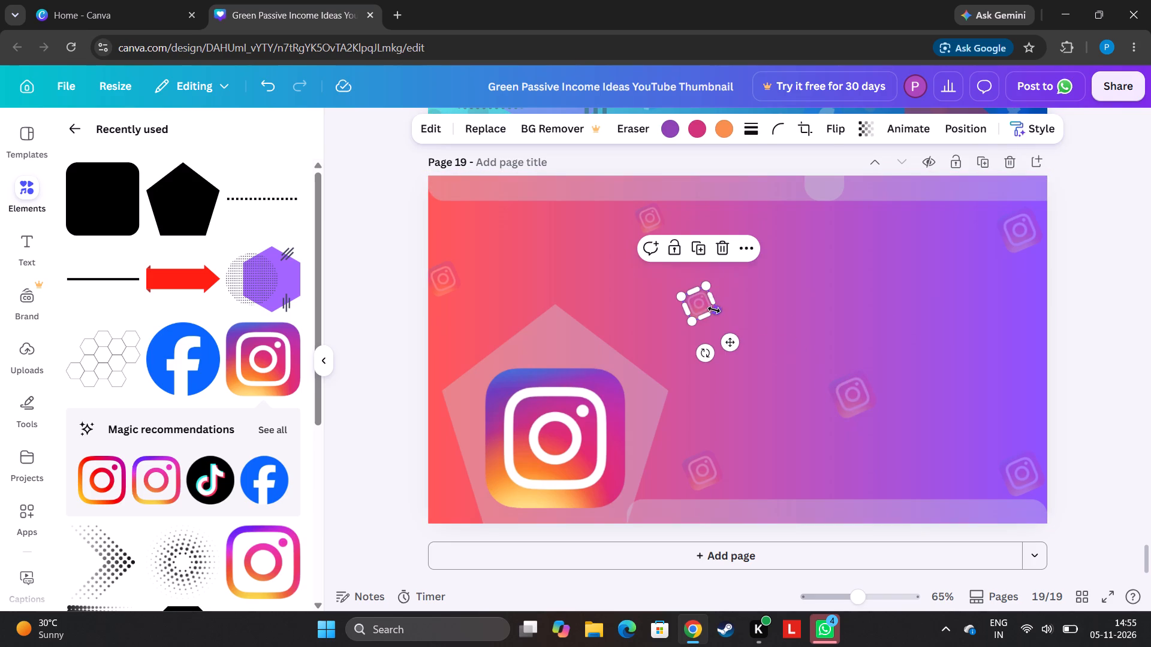
{"action": "left_click_drag", "start_coordinate": [708, 349], "coordinate": [658, 331]}
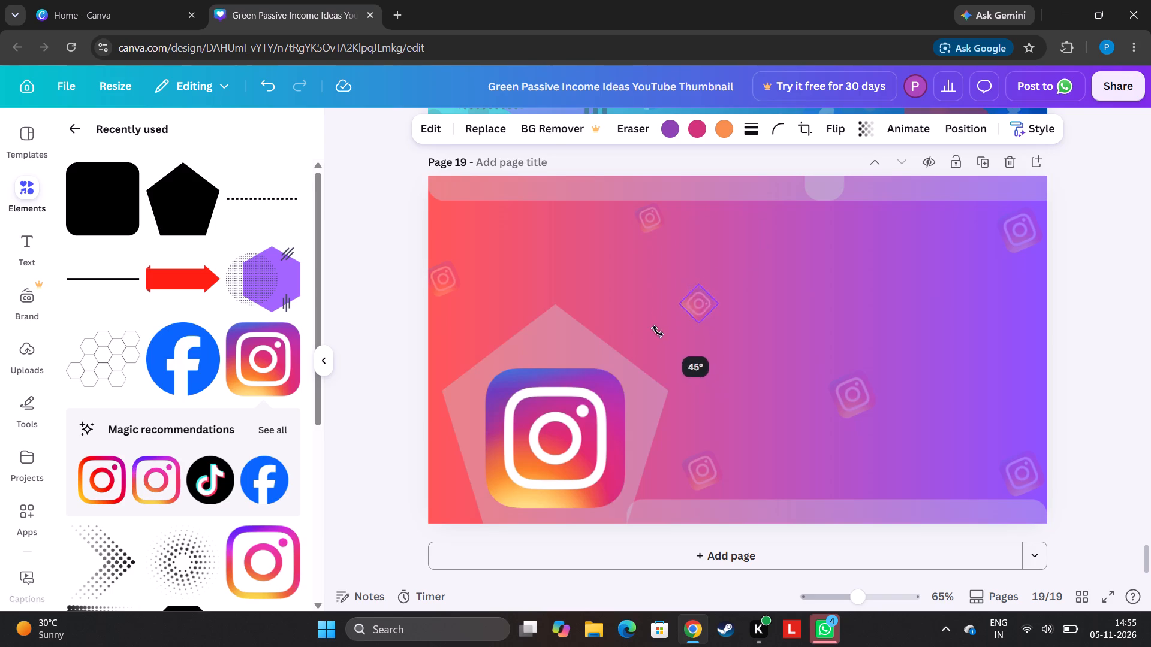
{"action": "left_click_drag", "start_coordinate": [658, 331], "coordinate": [657, 331]}
Duplicate the 45° icon and place the copy at the page's right edge, below the upper right icon.
{"action": "left_click", "coordinate": [706, 242]}
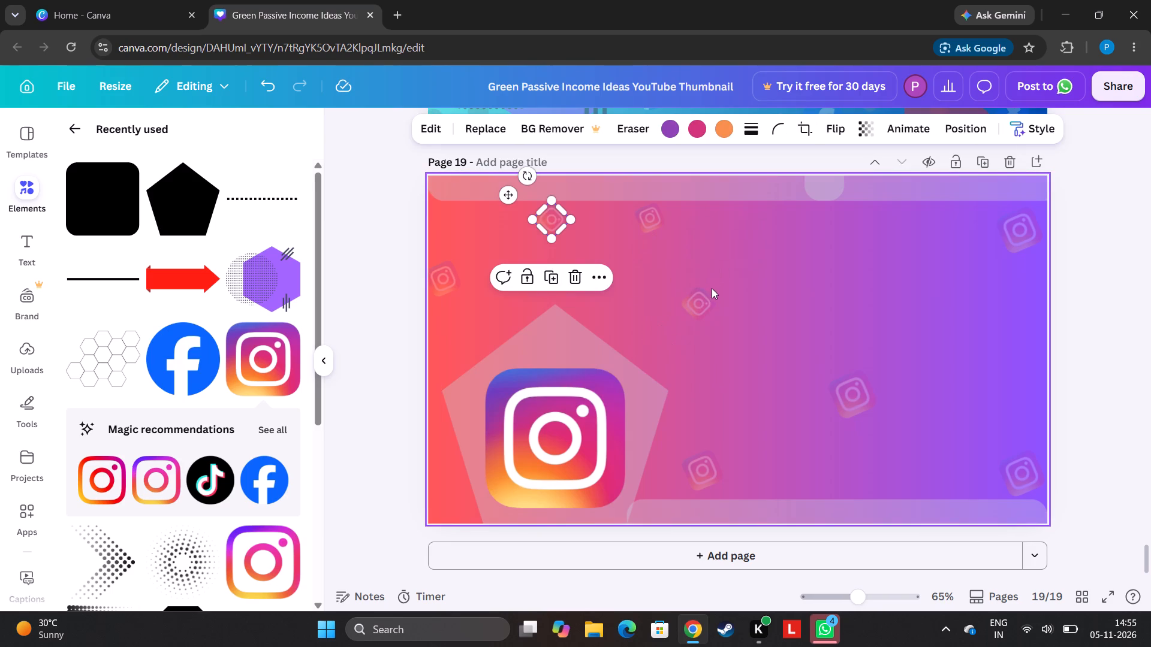
{"action": "left_click_drag", "start_coordinate": [559, 216], "coordinate": [1067, 288]}
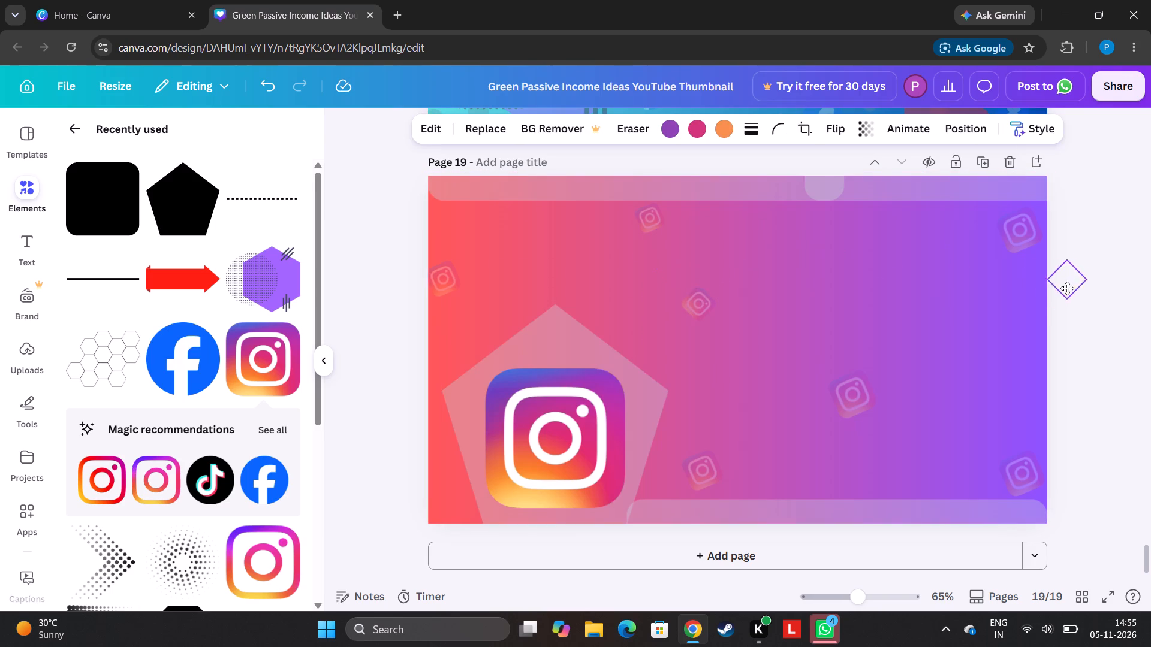
{"action": "left_click_drag", "start_coordinate": [1067, 288], "coordinate": [1038, 310]}
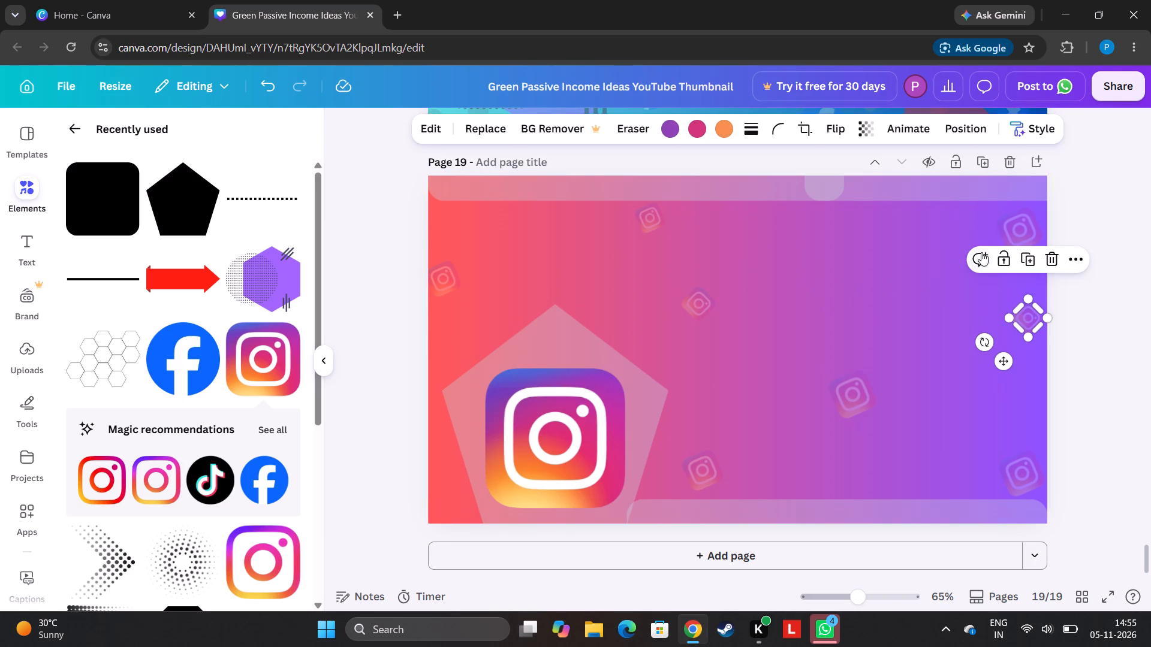
Duplicate the right-edge 45° icon and place the copy at the page's left edge, beside the pentagon.
{"action": "left_click", "coordinate": [1025, 260]}
{"action": "left_click_drag", "start_coordinate": [1042, 329], "coordinate": [1041, 330]}
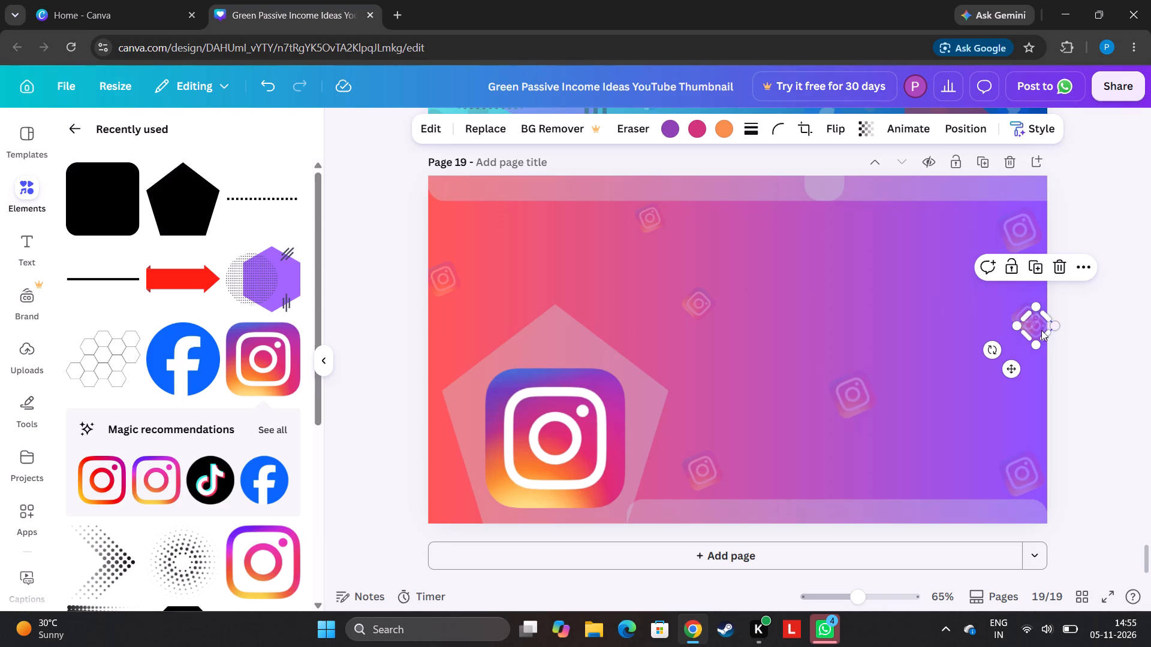
{"action": "left_click_drag", "start_coordinate": [1041, 330], "coordinate": [451, 371]}
Duplicate the left-edge 45° icon and place the copy in the page's upper middle, right of the icon above the pentagon.
{"action": "left_click", "coordinate": [453, 310]}
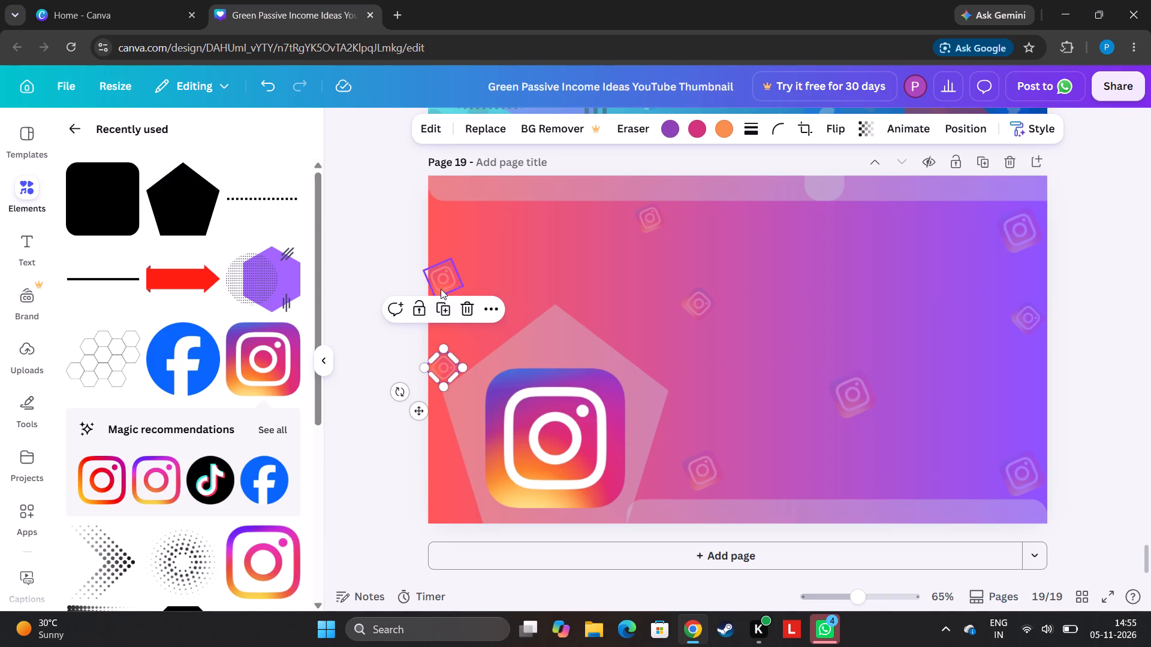
{"action": "left_click", "coordinate": [445, 315]}
{"action": "left_click_drag", "start_coordinate": [453, 375], "coordinate": [618, 328]}
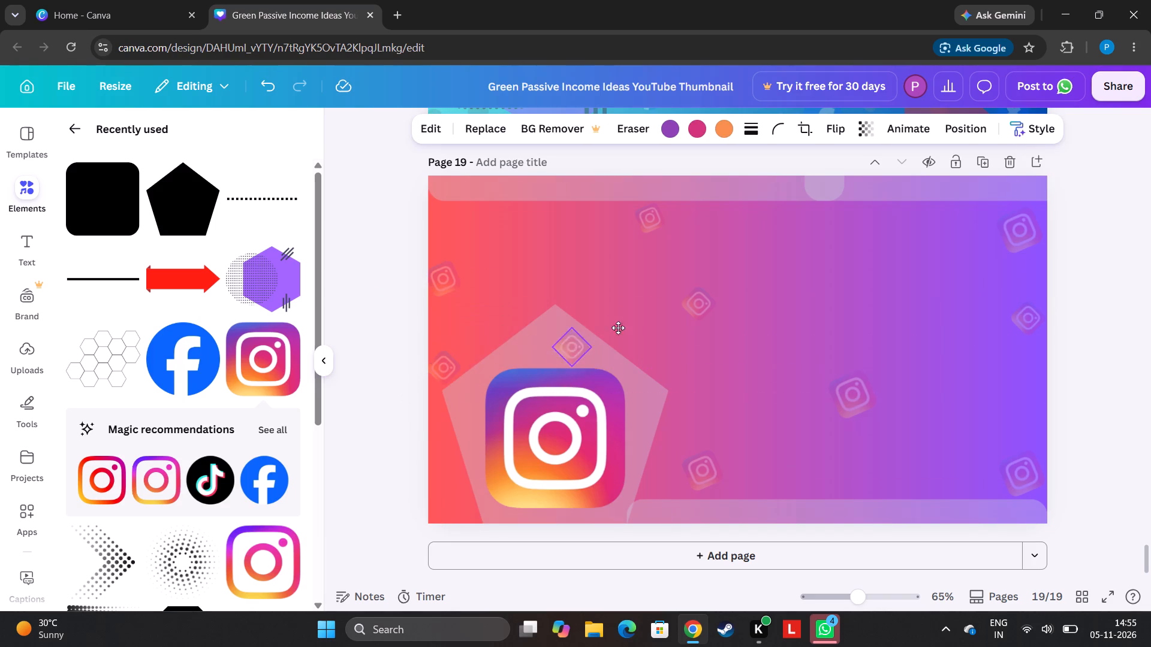
{"action": "left_click_drag", "start_coordinate": [618, 328], "coordinate": [755, 257]}
Make three more copies of the upper-middle 45° icon and move two of them together to the page's upper left area.
{"action": "double_click", "coordinate": [751, 202]}
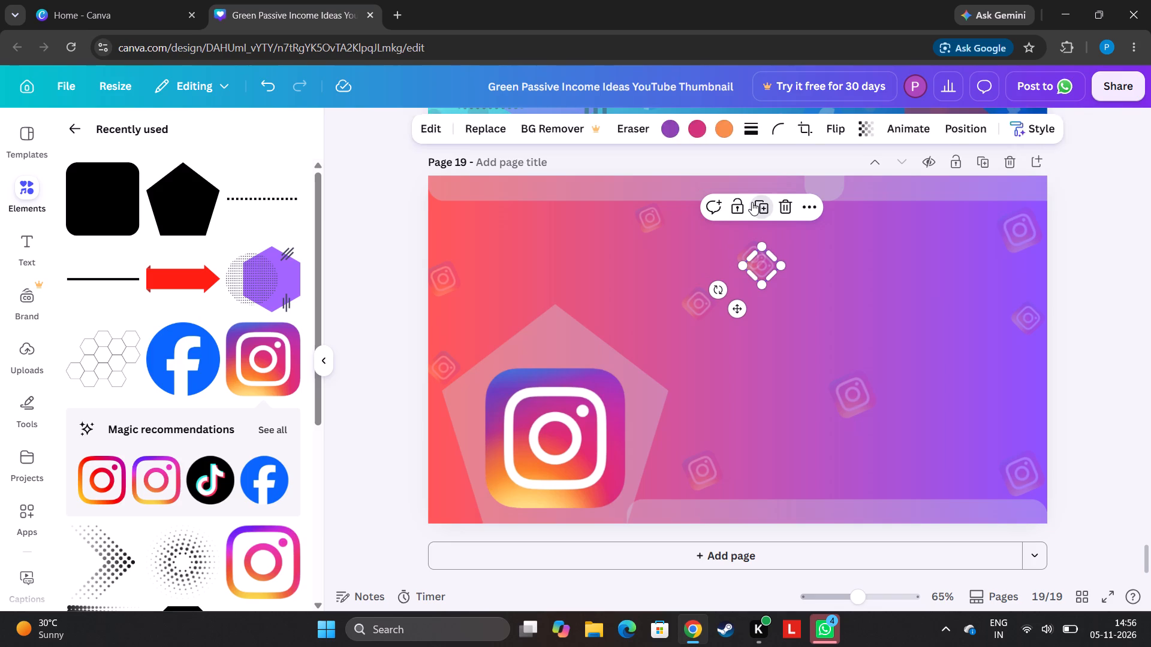
{"action": "double_click", "coordinate": [762, 215]}
{"action": "left_click_drag", "start_coordinate": [779, 286], "coordinate": [722, 280]}
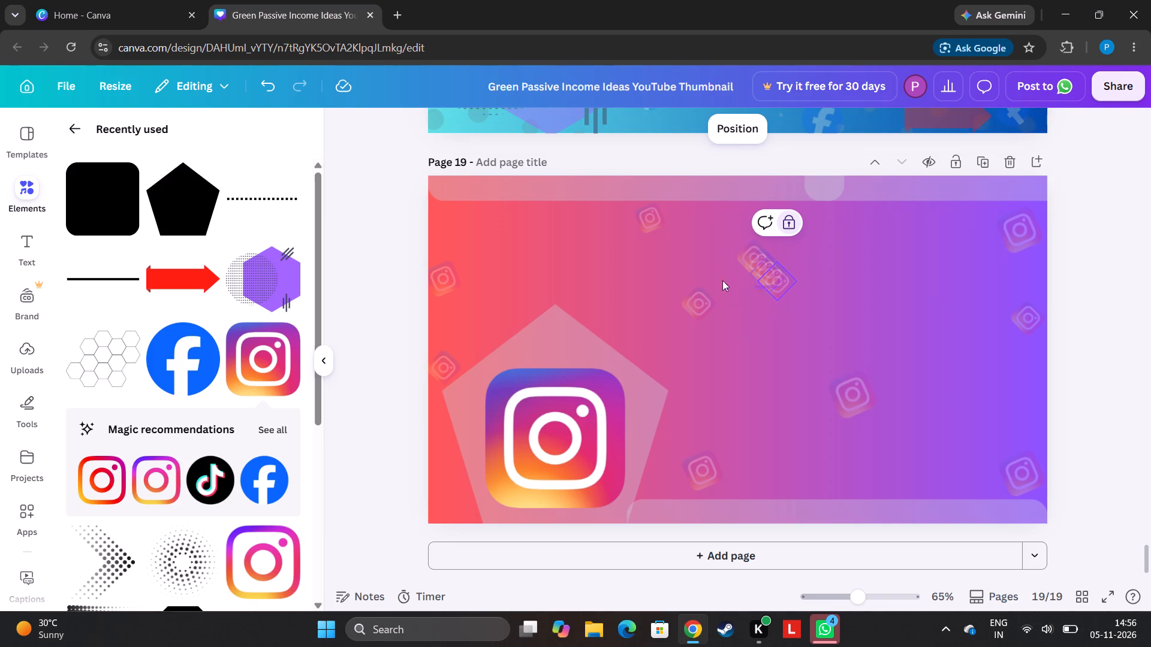
{"action": "left_click_drag", "start_coordinate": [722, 280], "coordinate": [924, 246]}
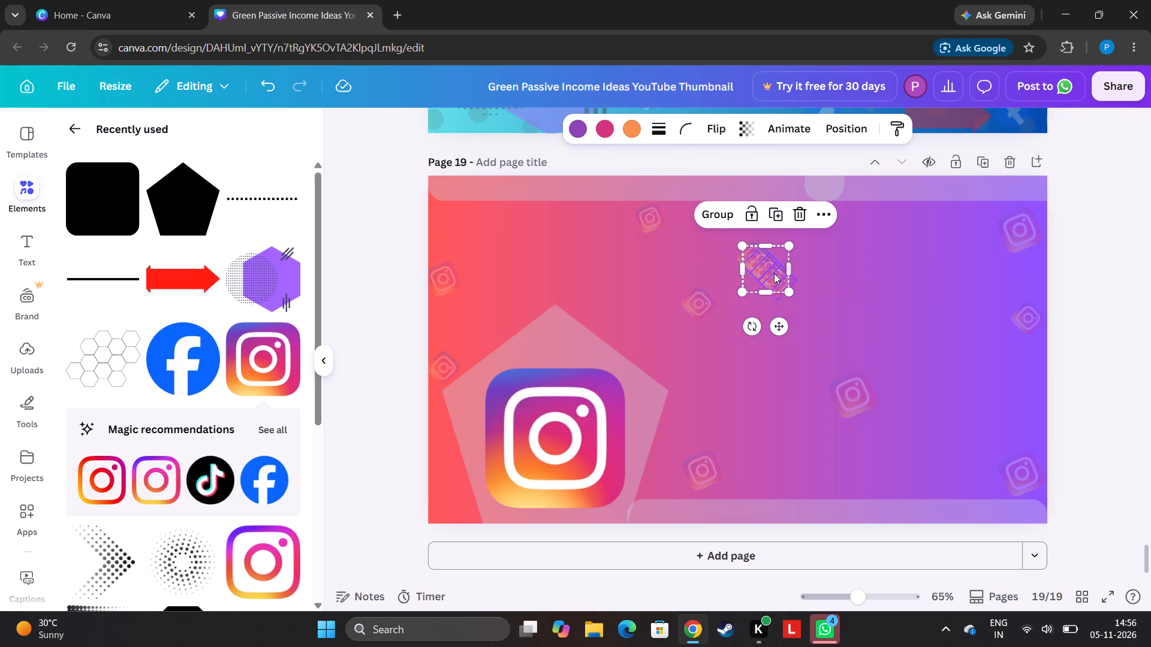
{"action": "left_click_drag", "start_coordinate": [772, 273], "coordinate": [541, 236]}
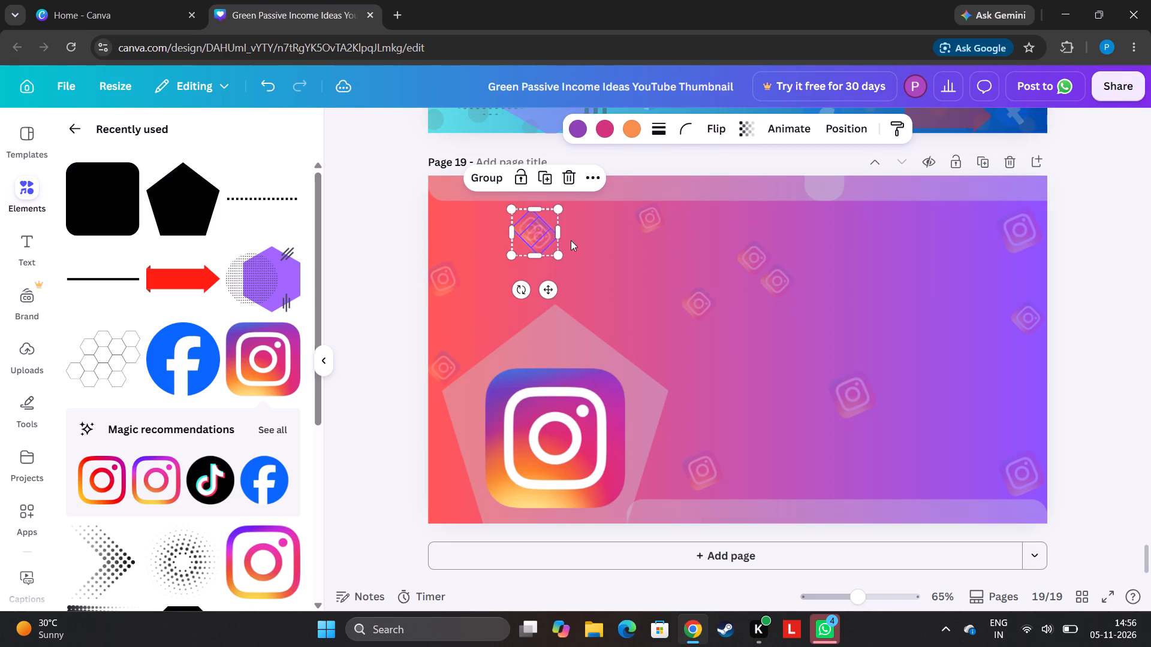
{"action": "left_click", "coordinate": [576, 274]}
Move one of the two overlapping upper left icons to the upper right area, left of the corner icon.
{"action": "left_click_drag", "start_coordinate": [534, 236], "coordinate": [614, 266]}
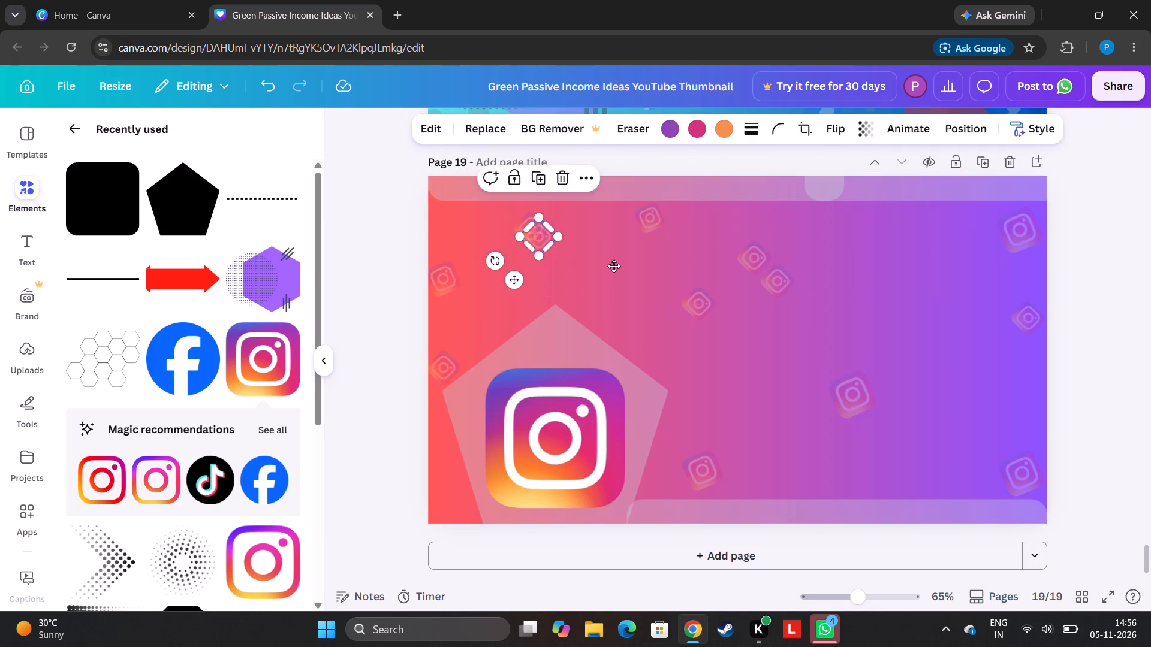
{"action": "left_click_drag", "start_coordinate": [614, 266], "coordinate": [912, 250]}
Try to move the lower of the two upper-middle 45° icons down toward the page's lower half.
{"action": "left_click_drag", "start_coordinate": [784, 285], "coordinate": [801, 391]}
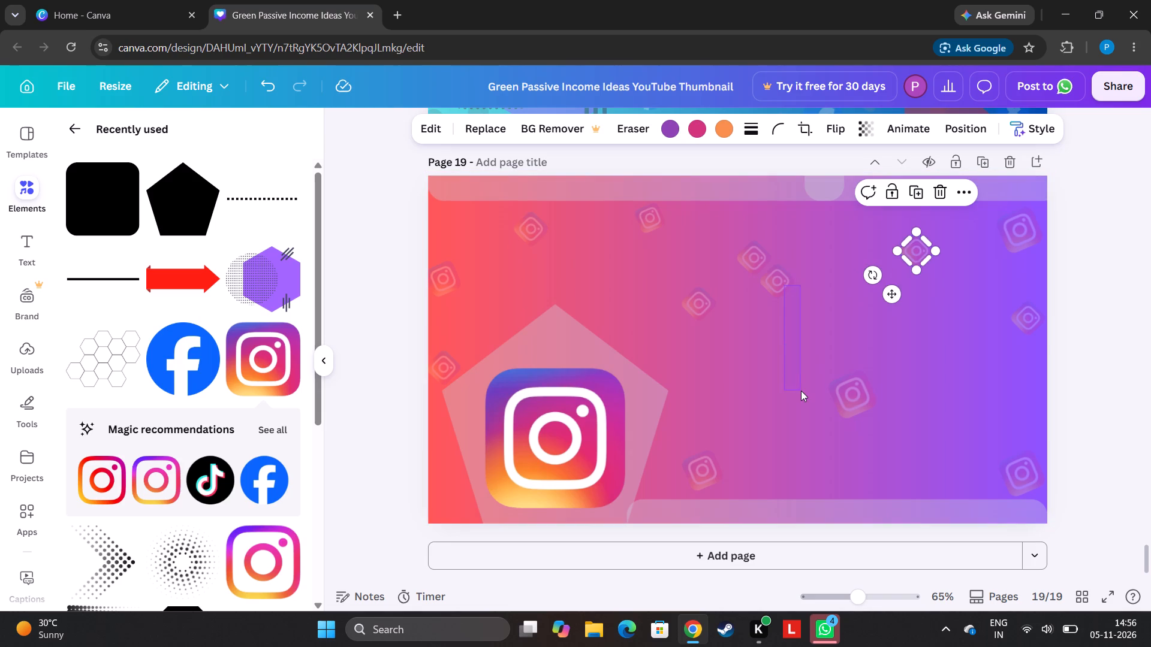
Select the small faded Instagram icon just above the centre of page 19.
{"action": "left_click_drag", "start_coordinate": [801, 391], "coordinate": [794, 331]}
{"action": "left_click_drag", "start_coordinate": [777, 279], "coordinate": [822, 449]}
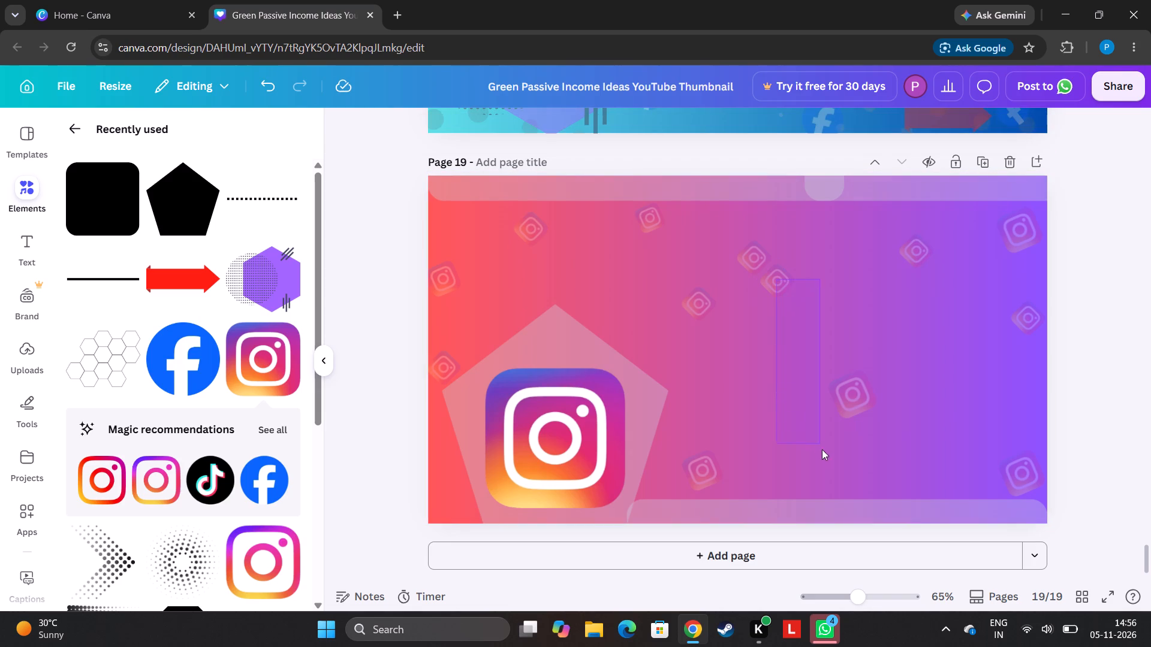
{"action": "left_click_drag", "start_coordinate": [822, 449], "coordinate": [826, 386]}
{"action": "left_click_drag", "start_coordinate": [775, 281], "coordinate": [785, 434]}
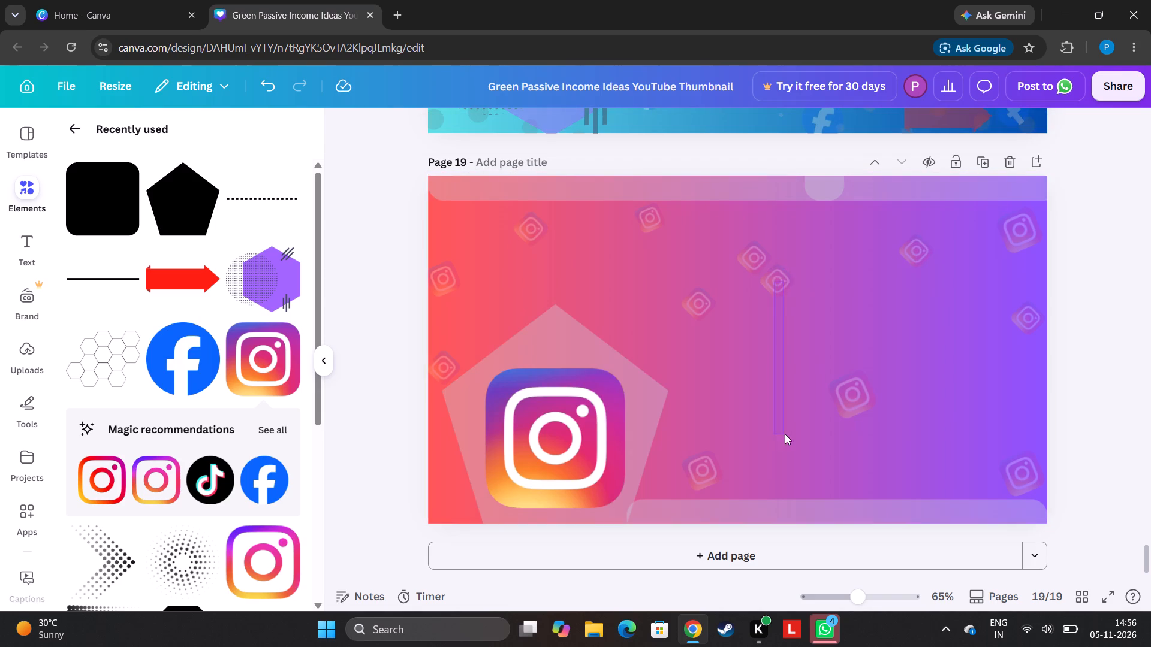
{"action": "left_click_drag", "start_coordinate": [785, 434], "coordinate": [788, 380]}
{"action": "left_click_drag", "start_coordinate": [779, 289], "coordinate": [796, 392]}
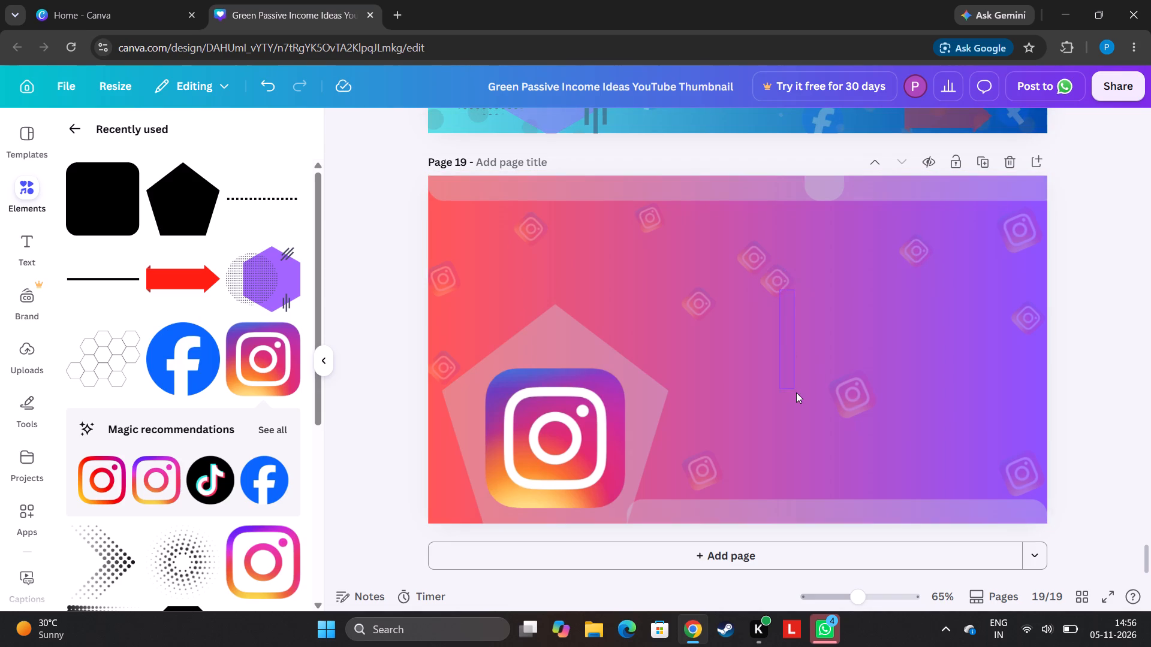
{"action": "left_click_drag", "start_coordinate": [796, 392], "coordinate": [794, 364]}
{"action": "left_click_drag", "start_coordinate": [770, 273], "coordinate": [784, 339]}
{"action": "left_click_drag", "start_coordinate": [784, 339], "coordinate": [851, 295]}
{"action": "left_click", "coordinate": [776, 282]}
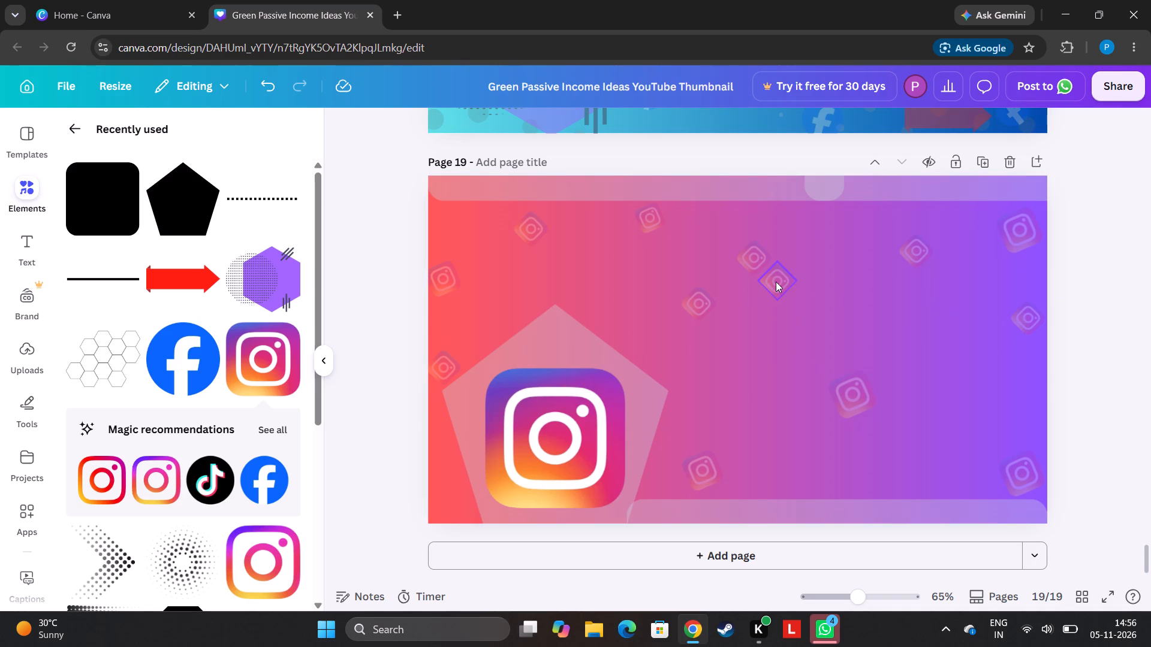
Move the small faded Instagram icon from above the page centre down to just above the bottom bar, beside the lower faded icon.
{"action": "left_click_drag", "start_coordinate": [775, 277], "coordinate": [794, 361]}
{"action": "left_click", "coordinate": [776, 272]}
{"action": "left_click", "coordinate": [797, 223]}
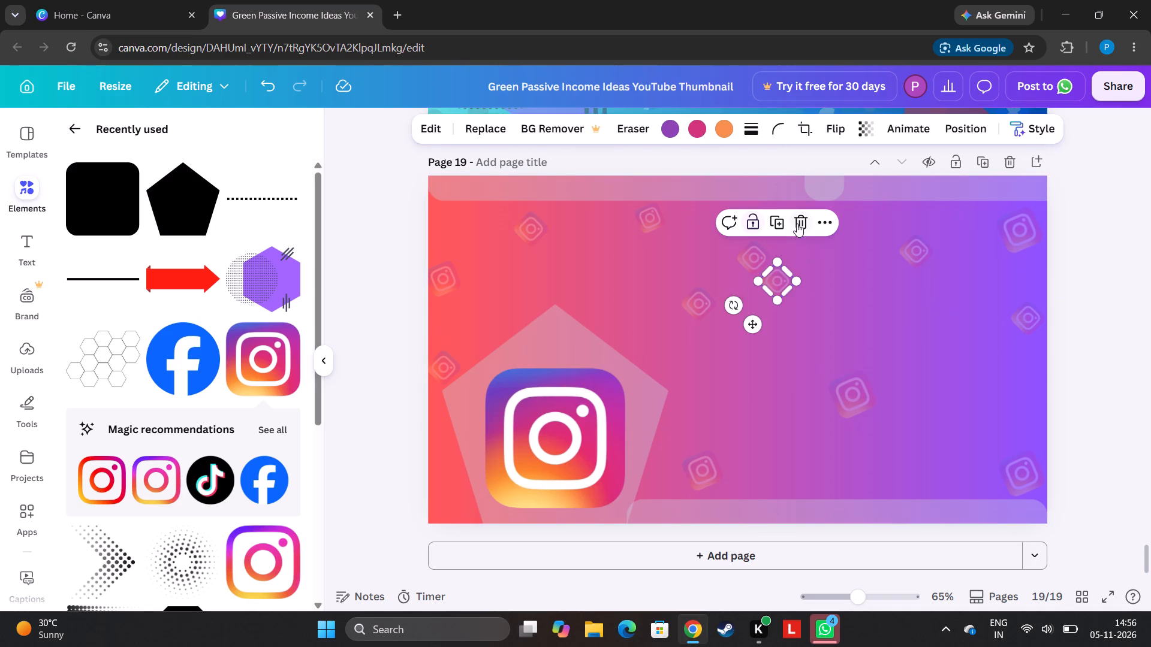
{"action": "left_click_drag", "start_coordinate": [785, 280], "coordinate": [826, 458]}
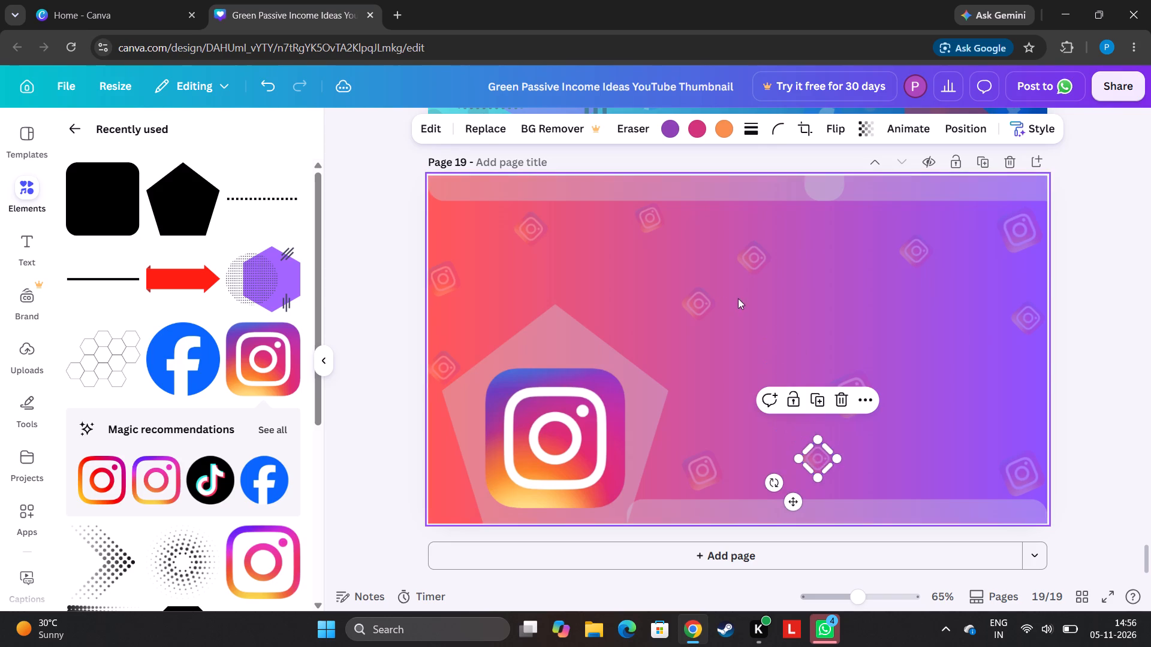
Shift the small faded icon near the pentagon's tip closer to it, and nudge the larger faded icon right of centre slightly.
{"action": "left_click_drag", "start_coordinate": [706, 295], "coordinate": [666, 287]}
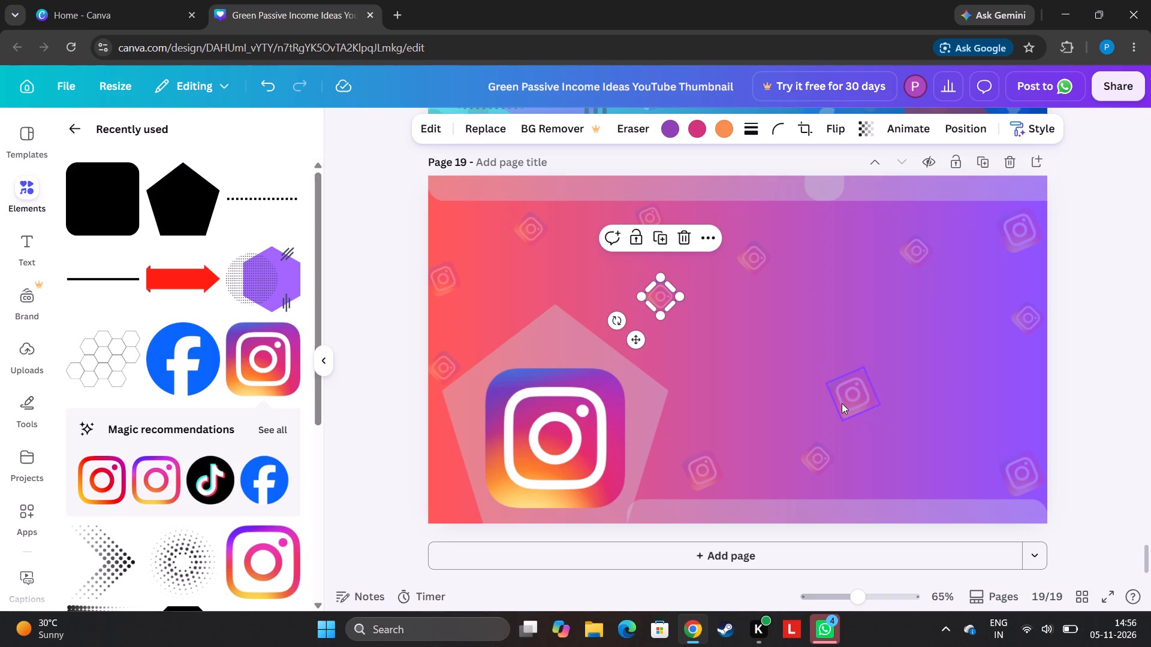
{"action": "left_click", "coordinate": [860, 402]}
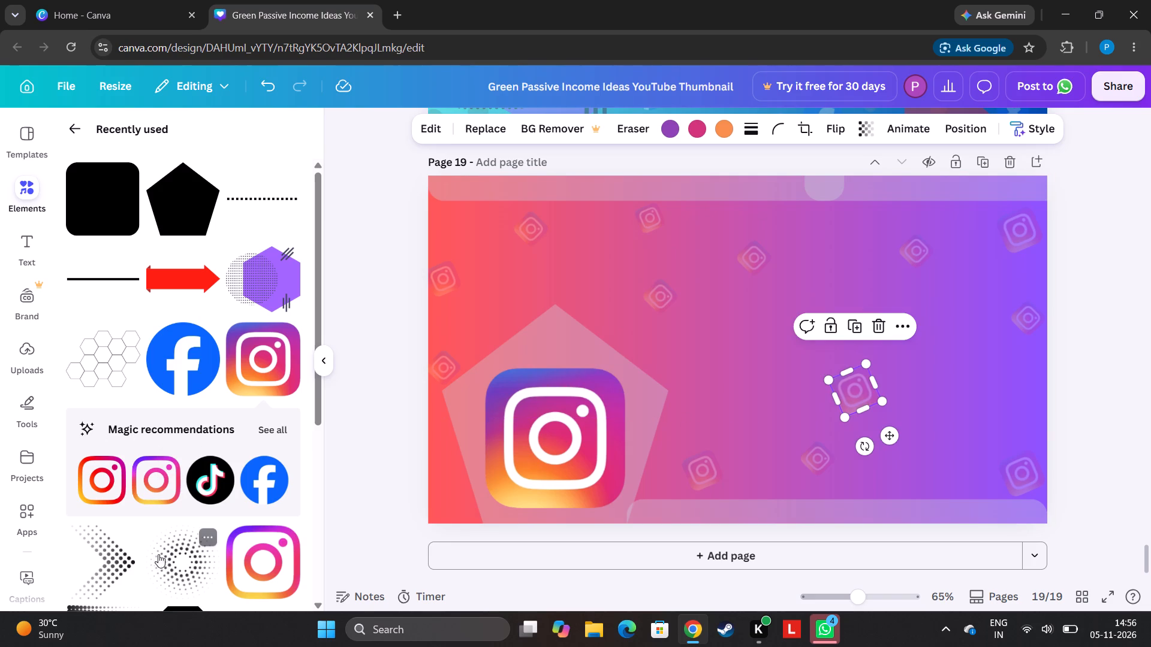
Add the dotted halftone arrow graphic to page 19 and place it above the pentagon, slightly past the page's left edge.
{"action": "left_click", "coordinate": [106, 573]}
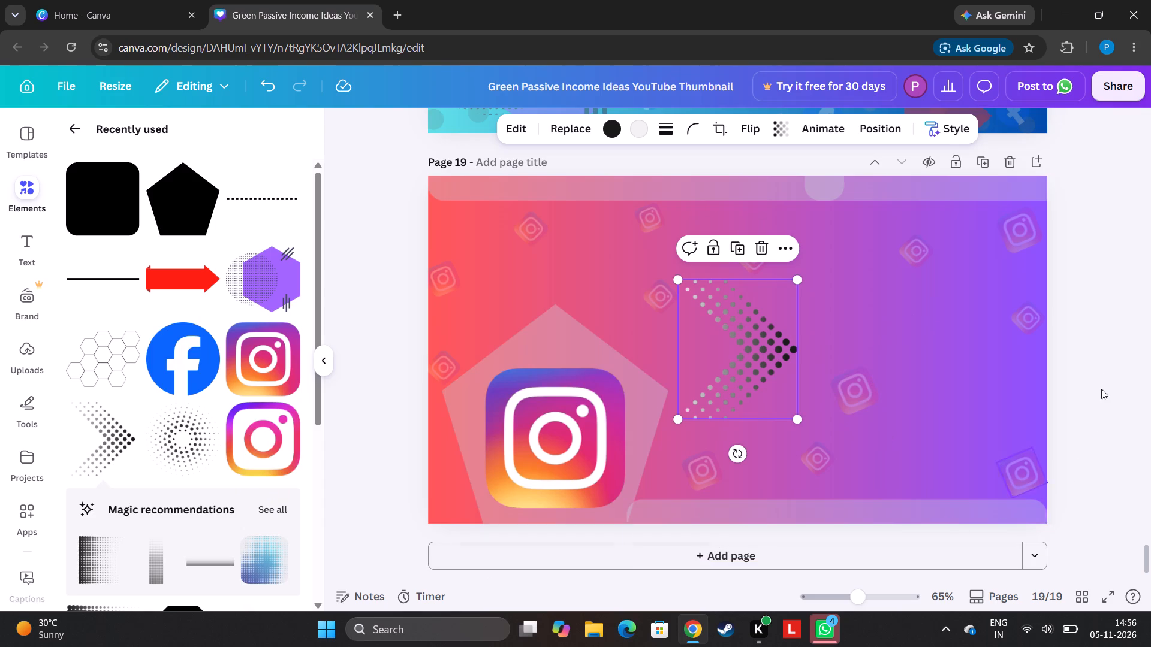
{"action": "left_click_drag", "start_coordinate": [788, 358], "coordinate": [608, 333]}
{"action": "left_click_drag", "start_coordinate": [591, 302], "coordinate": [588, 304]}
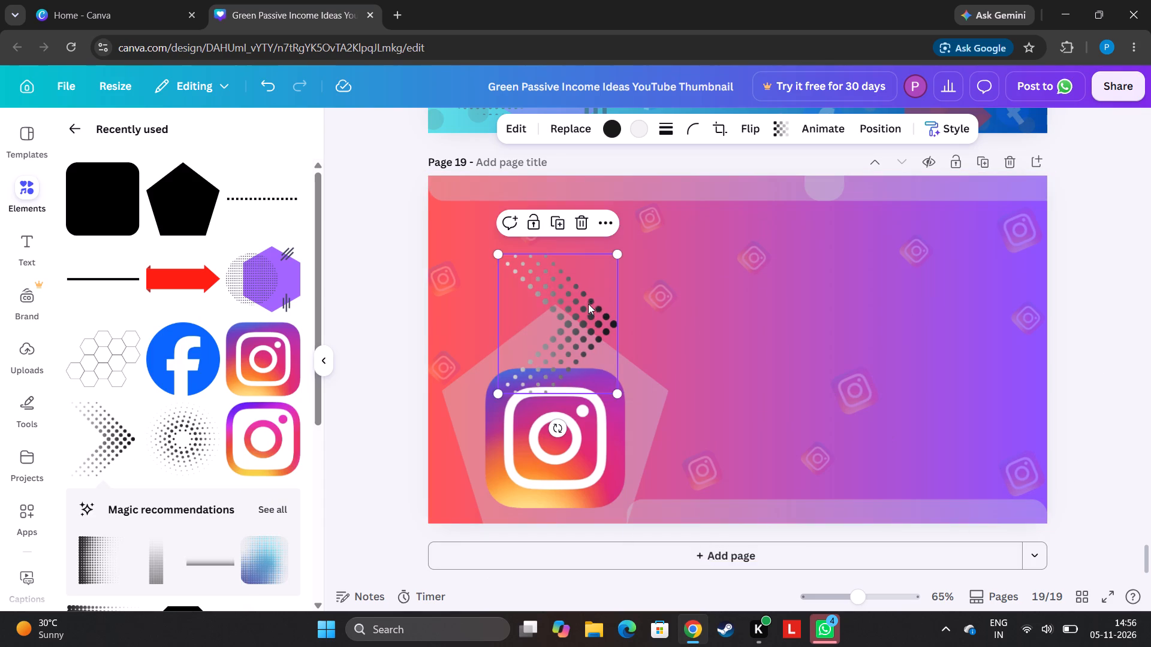
{"action": "left_click_drag", "start_coordinate": [588, 304], "coordinate": [499, 268]}
{"action": "left_click_drag", "start_coordinate": [498, 264], "coordinate": [501, 254]}
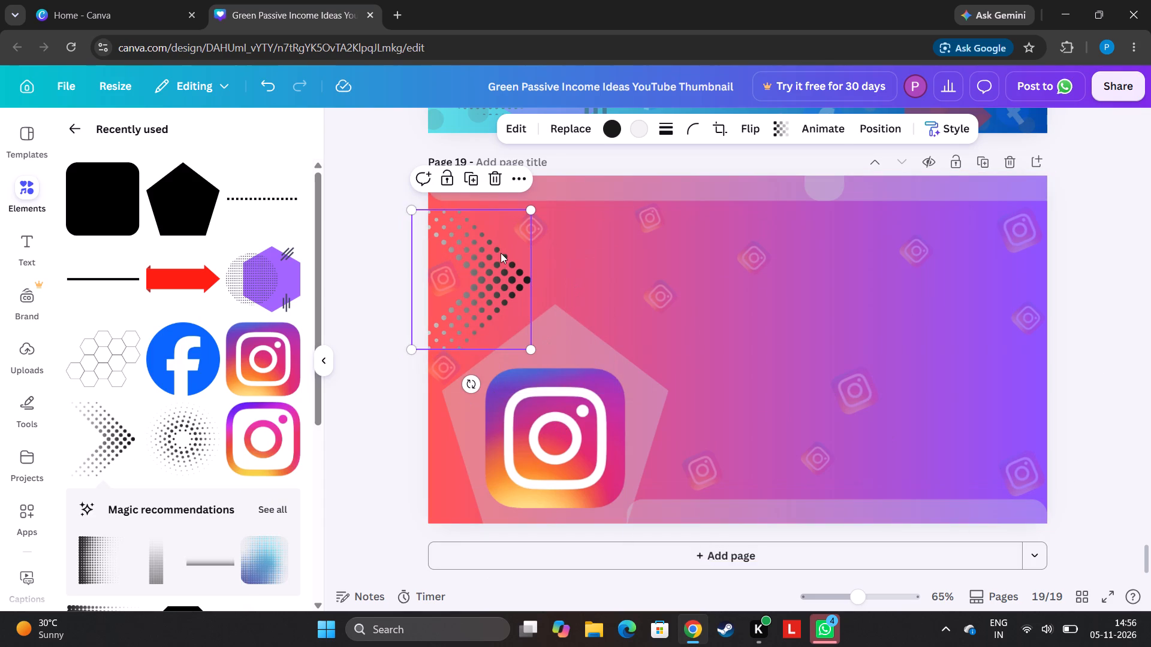
Set the transparency of the dotted arrow graphic at the page's left edge to 63.
{"action": "left_click", "coordinate": [778, 138]}
{"action": "left_click", "coordinate": [775, 182]}
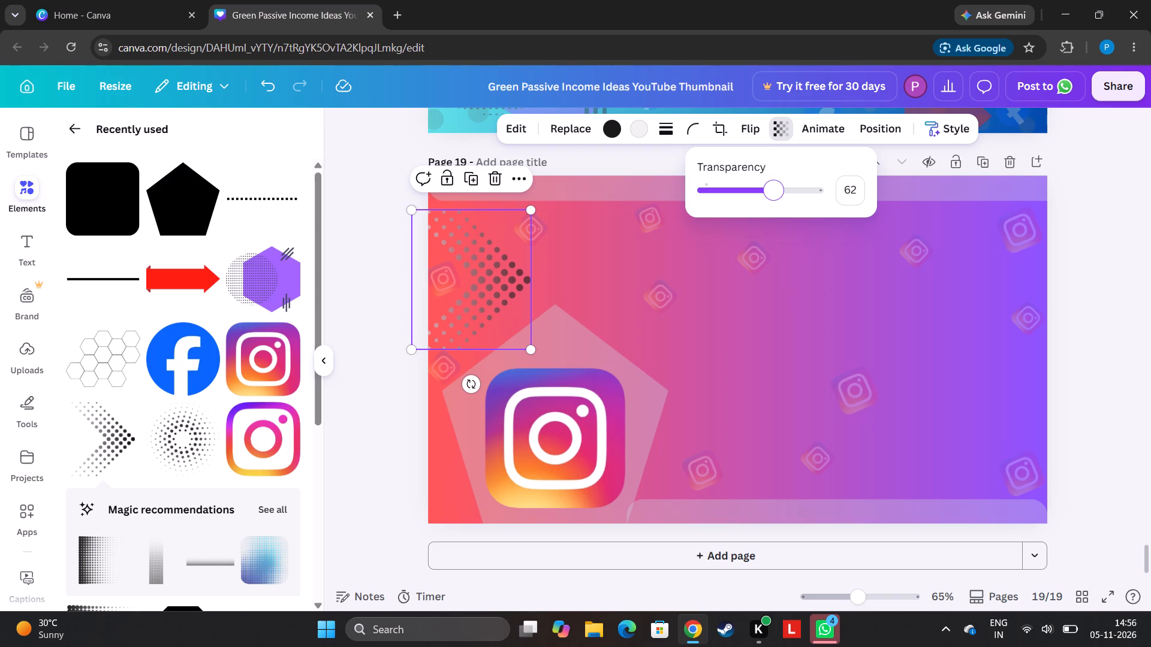
{"action": "left_click_drag", "start_coordinate": [784, 189], "coordinate": [792, 193]}
{"action": "left_click_drag", "start_coordinate": [792, 193], "coordinate": [775, 195]}
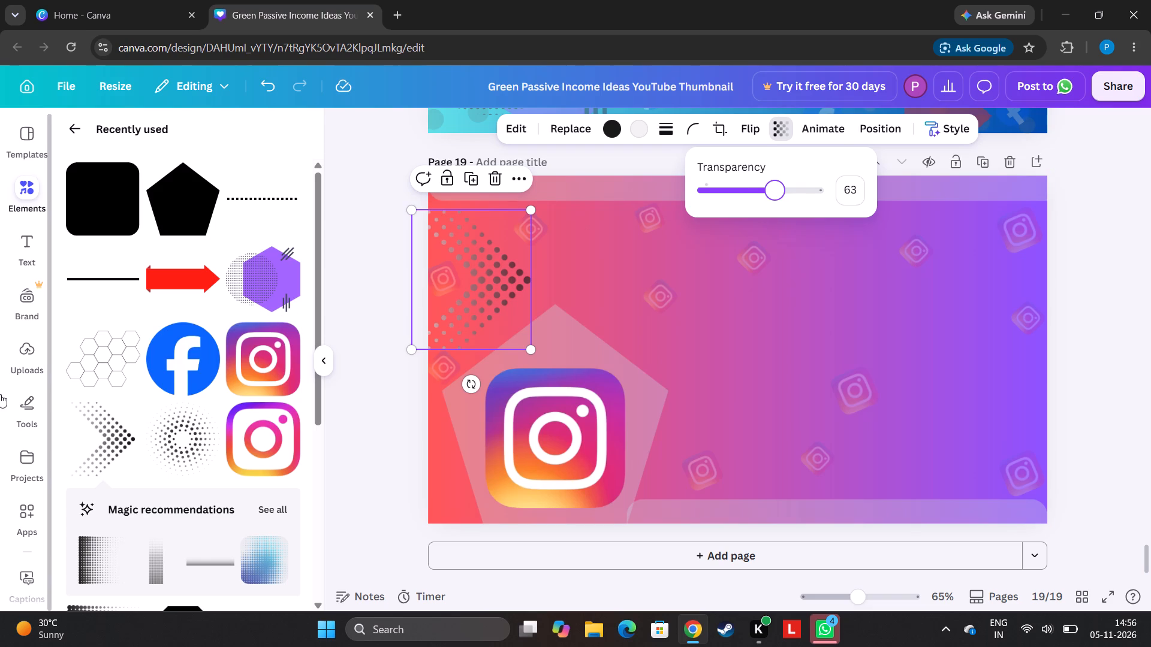
{"action": "left_click", "coordinate": [79, 128]}
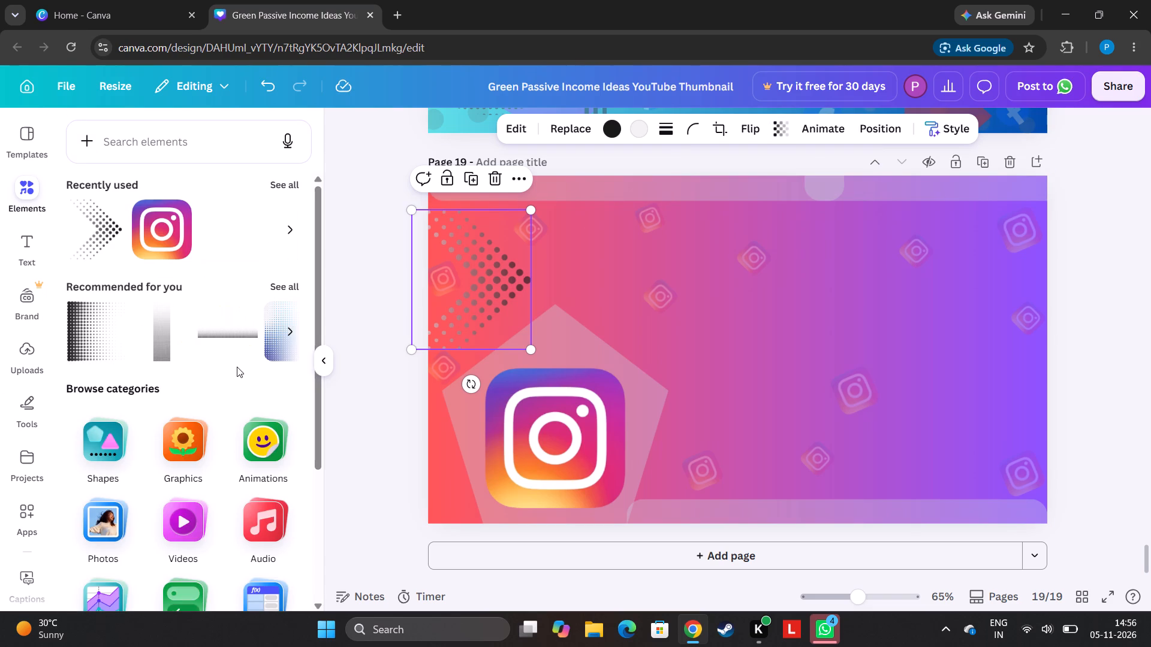
Add the recommended horizontal black dotted-fade graphic and place it over the translucent bar in page 19's bottom-right corner.
{"action": "left_click", "coordinate": [229, 338]}
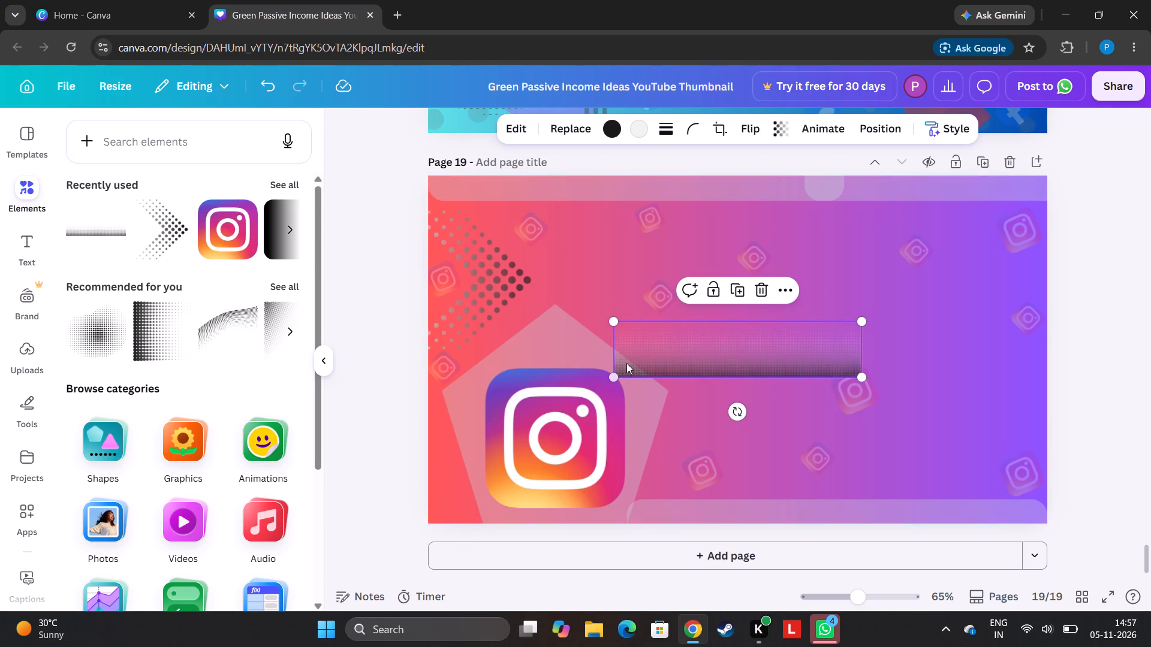
{"action": "left_click_drag", "start_coordinate": [707, 366], "coordinate": [850, 492]}
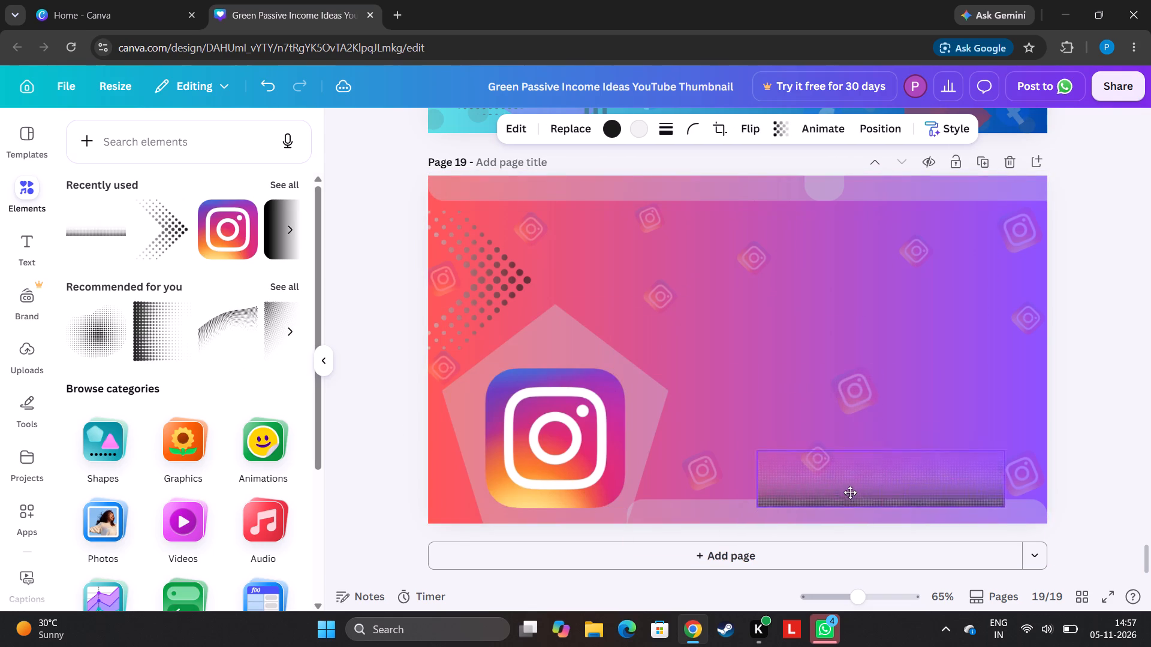
{"action": "left_click_drag", "start_coordinate": [850, 492], "coordinate": [905, 515]}
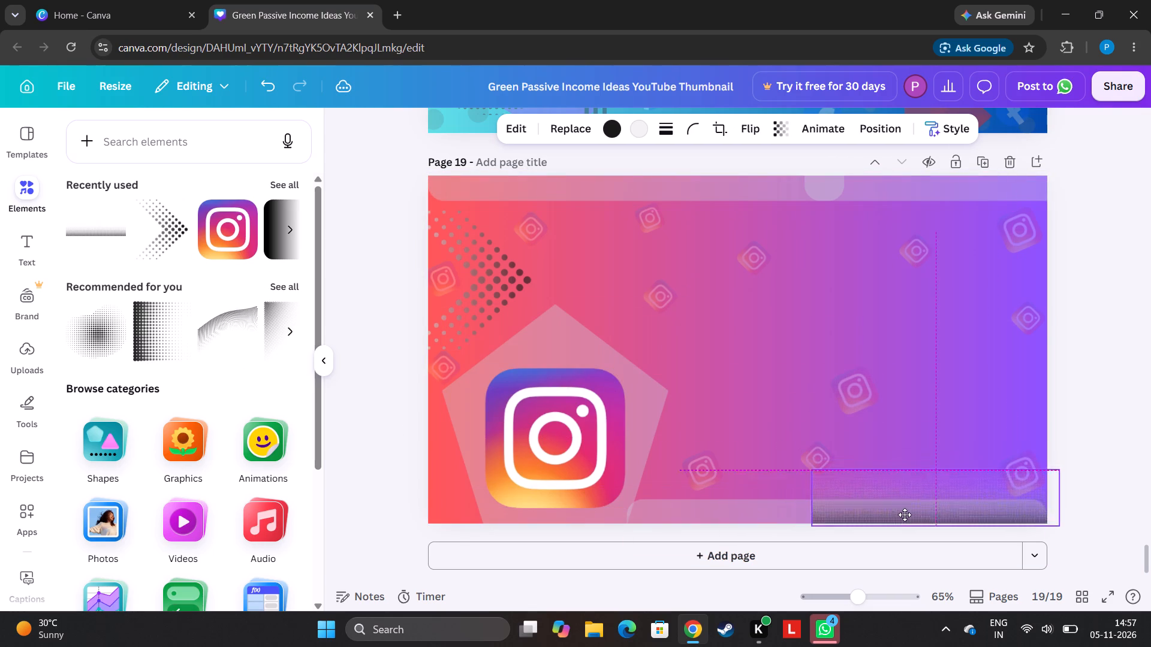
{"action": "left_click_drag", "start_coordinate": [905, 515], "coordinate": [895, 524]}
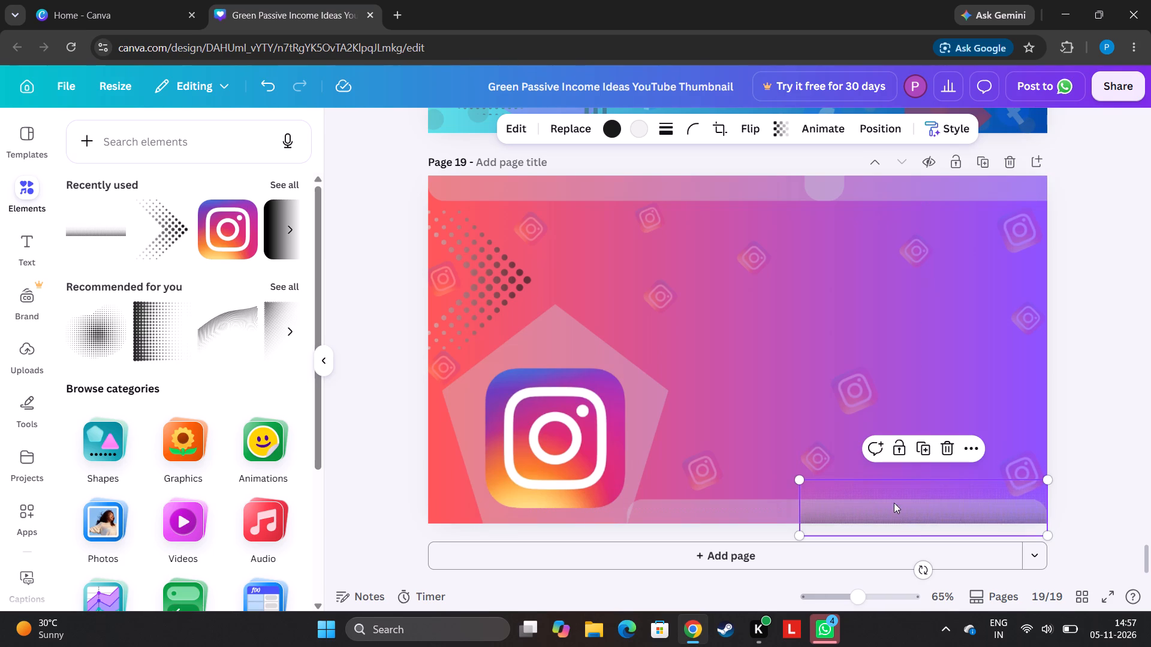
Duplicate the dotted-fade strip, place the copy along the bottom edge beside the large logo, and shrink it to slightly overlap the original.
{"action": "left_click", "coordinate": [932, 437]}
{"action": "left_click", "coordinate": [927, 448]}
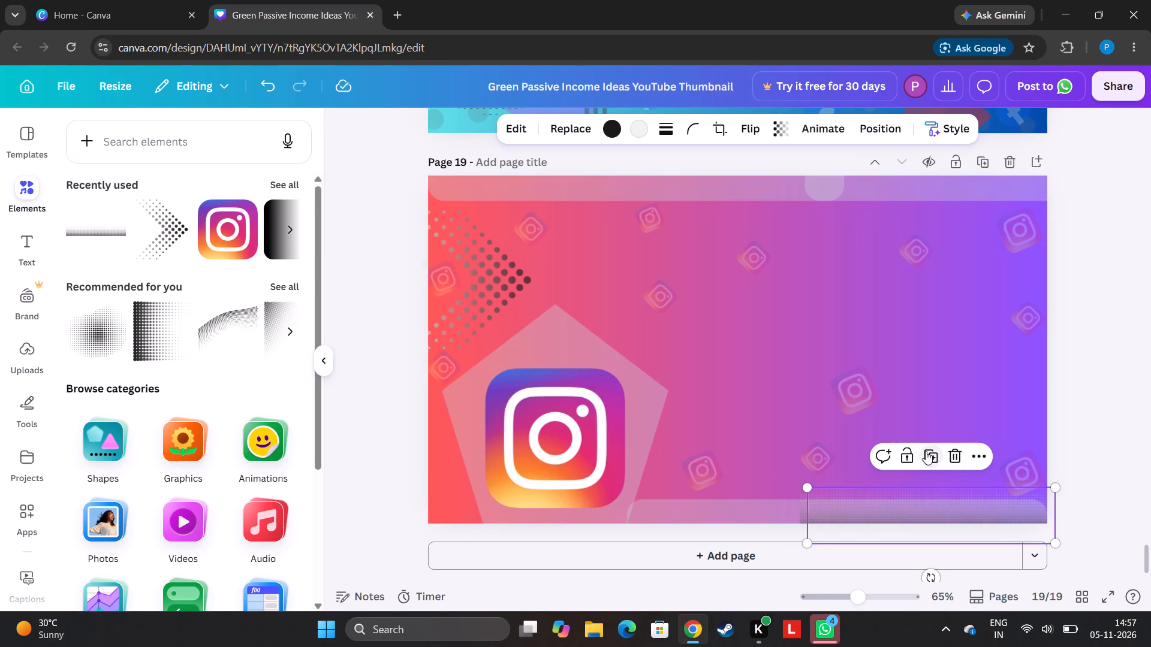
{"action": "left_click_drag", "start_coordinate": [932, 491], "coordinate": [755, 485]}
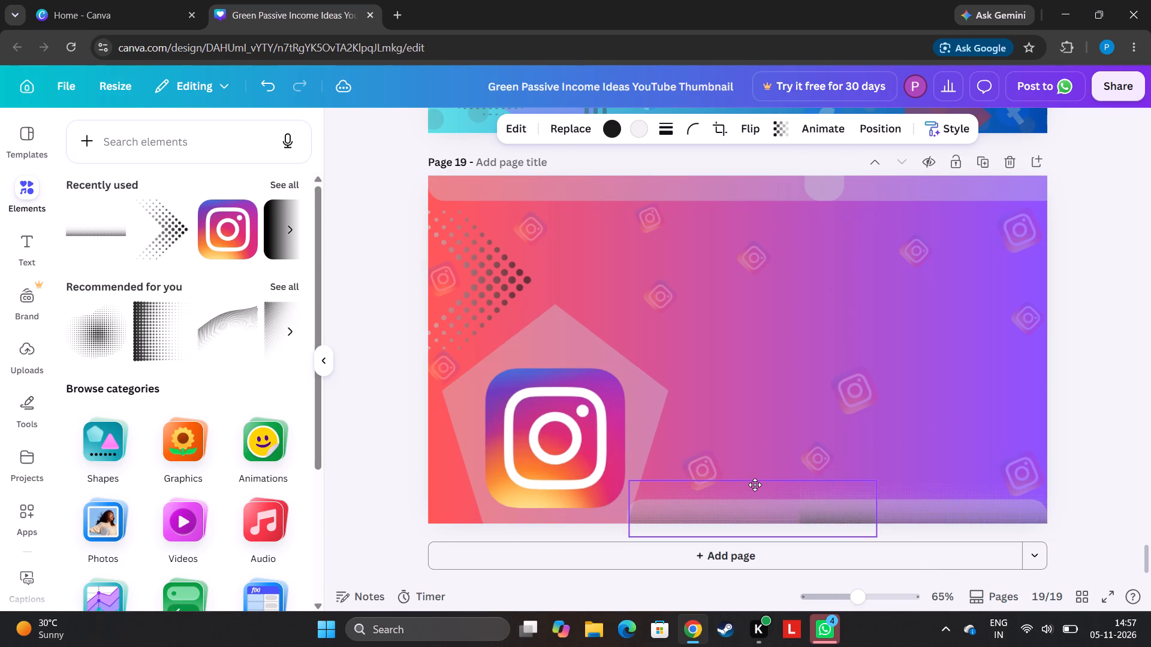
{"action": "left_click_drag", "start_coordinate": [755, 485], "coordinate": [749, 474]}
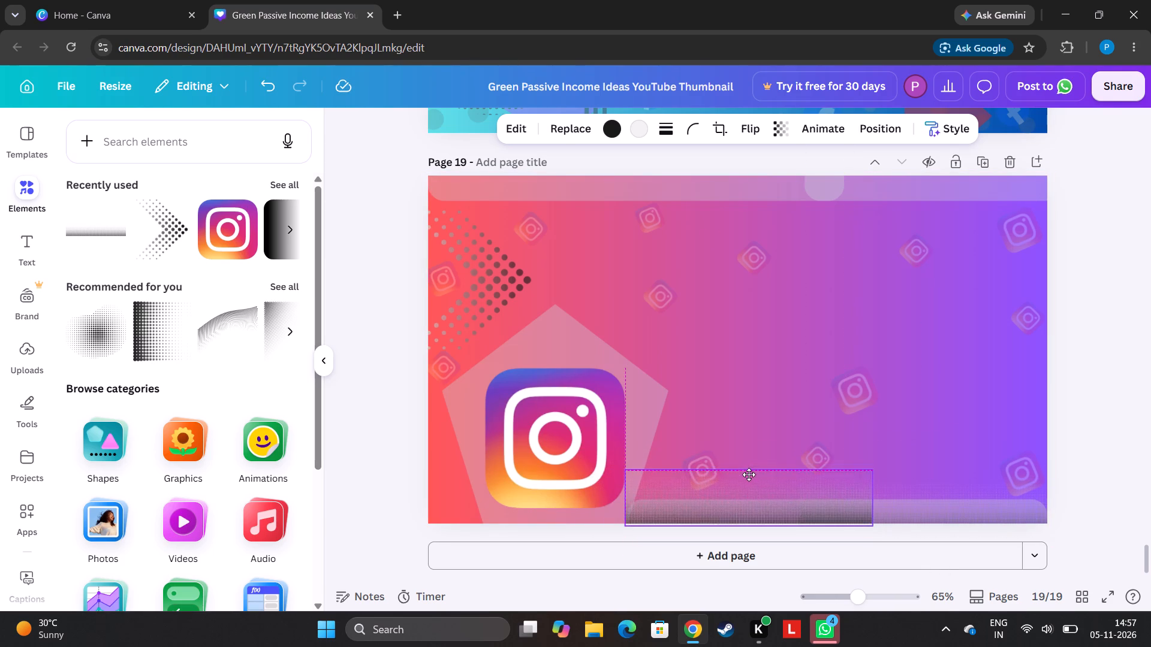
{"action": "left_click_drag", "start_coordinate": [749, 474], "coordinate": [749, 479]}
{"action": "left_click_drag", "start_coordinate": [750, 479], "coordinate": [749, 473]}
{"action": "left_click_drag", "start_coordinate": [868, 472], "coordinate": [816, 477]}
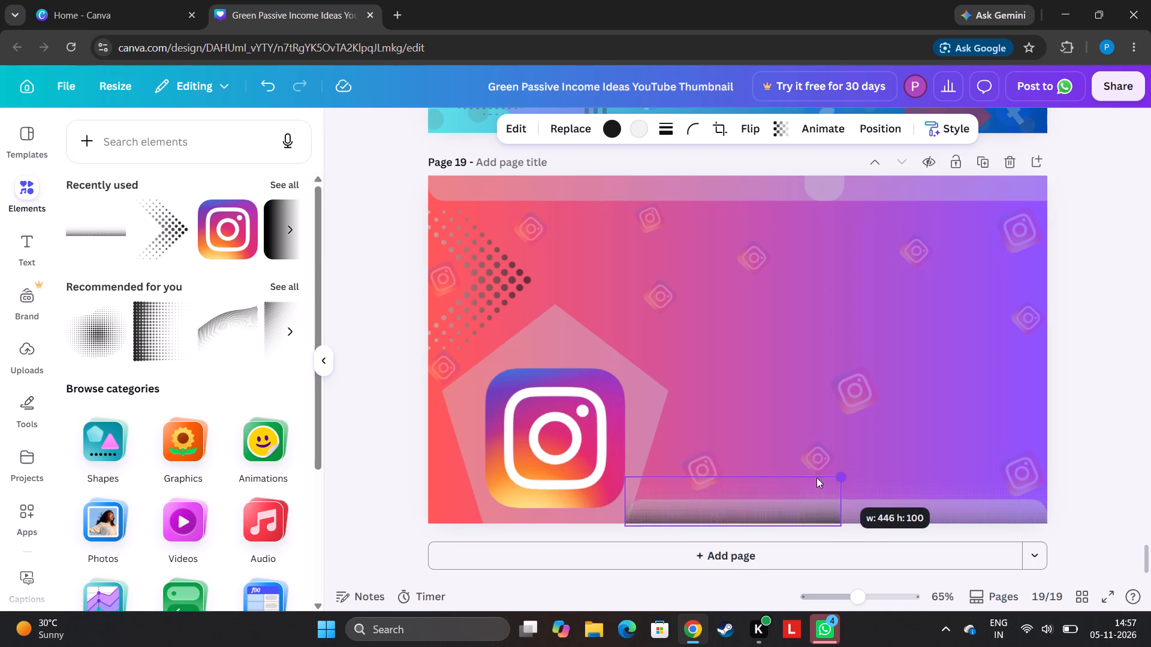
{"action": "left_click_drag", "start_coordinate": [816, 477], "coordinate": [795, 468]}
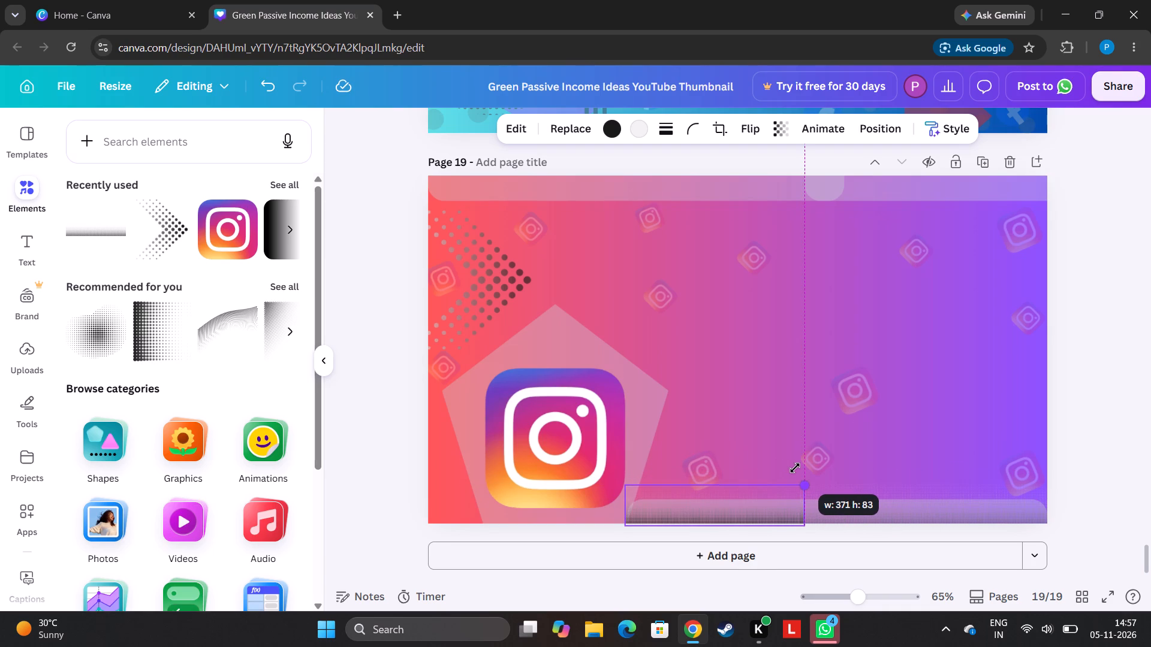
{"action": "left_click_drag", "start_coordinate": [795, 468], "coordinate": [800, 459]}
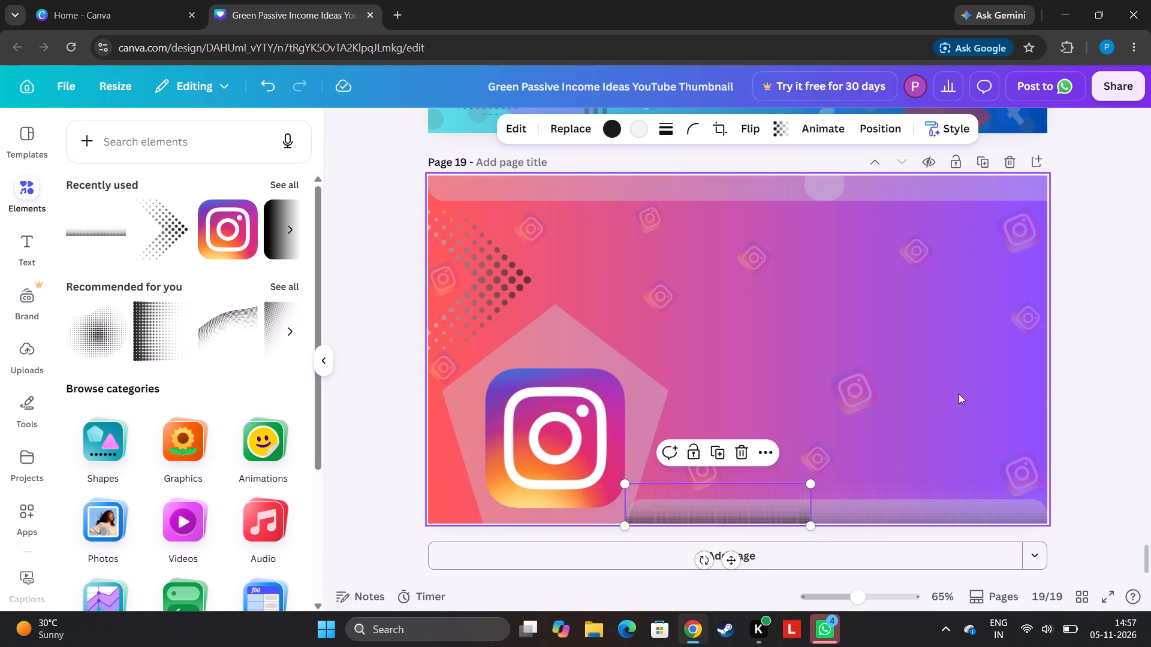
Reposition both dotted-fade strips along page 19's bottom edge so they line up over the translucent bar as one continuous shadow.
{"action": "left_click_drag", "start_coordinate": [953, 512], "coordinate": [953, 498]}
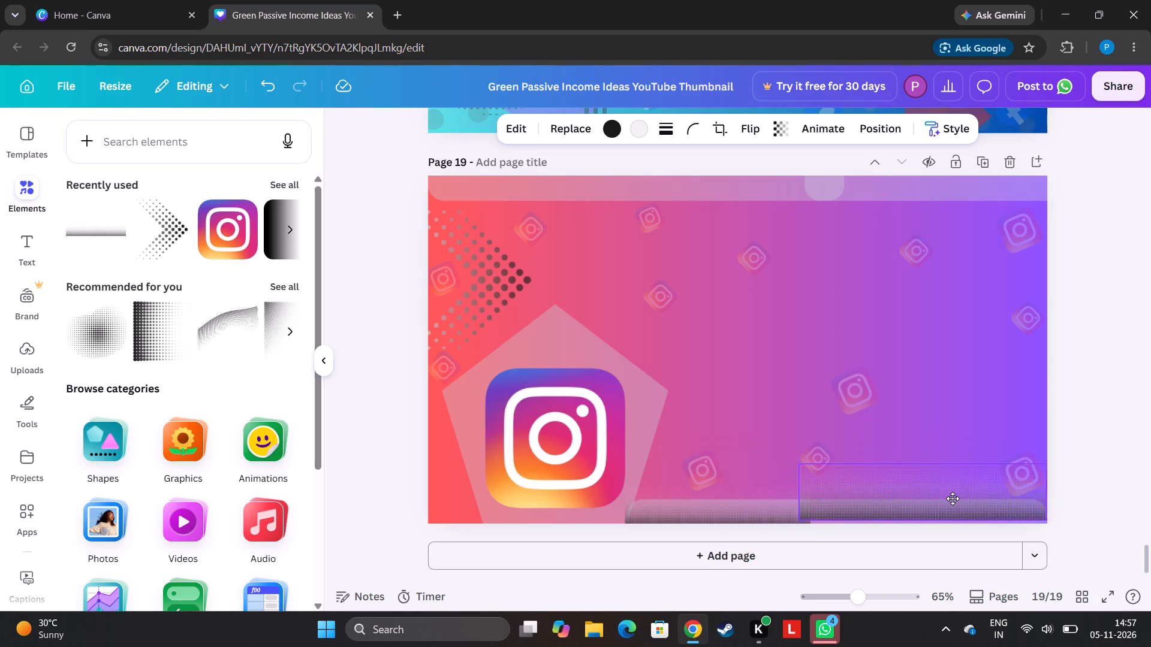
{"action": "left_click_drag", "start_coordinate": [953, 498], "coordinate": [953, 505]}
{"action": "left_click", "coordinate": [755, 500]}
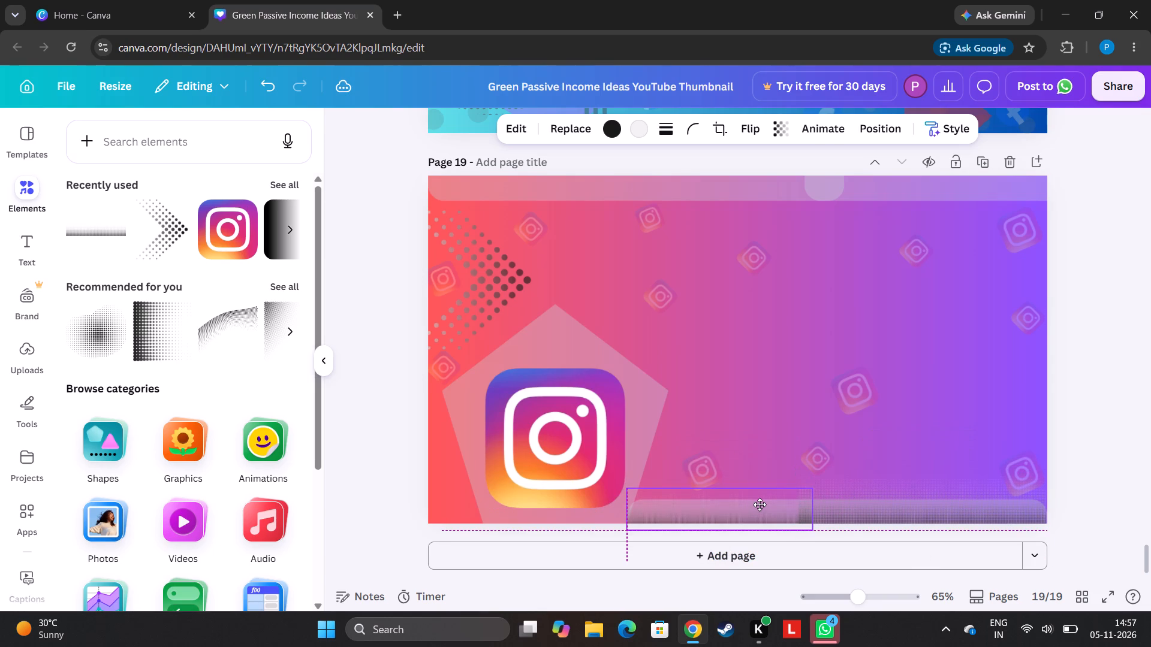
{"action": "left_click", "coordinate": [1150, 413]}
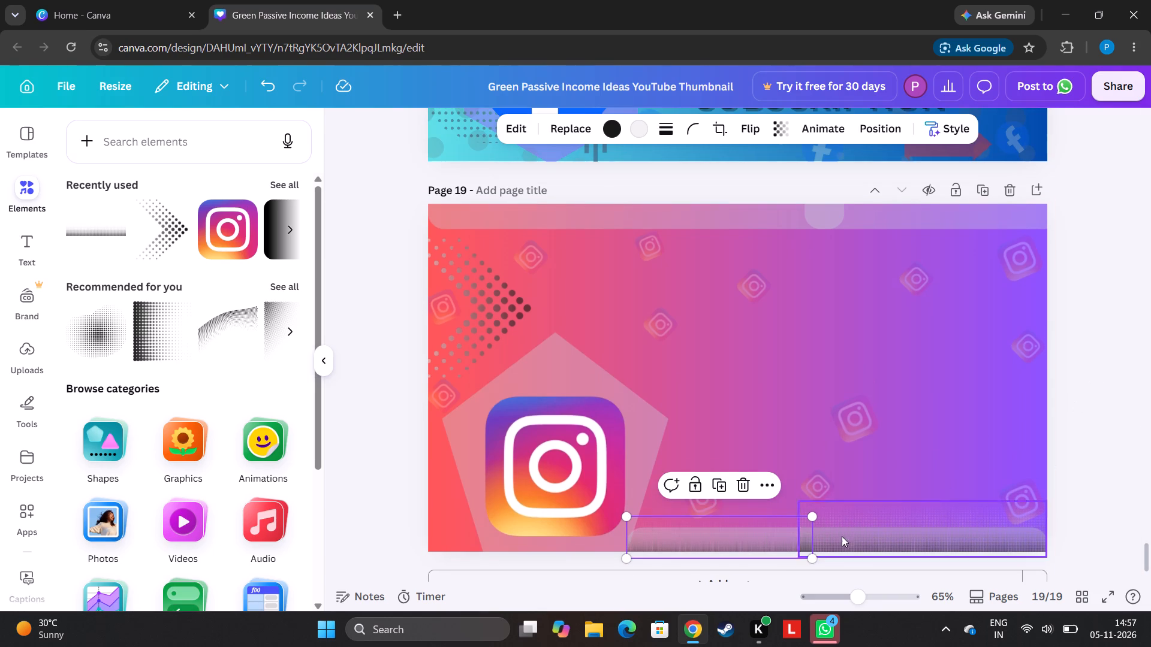
{"action": "left_click_drag", "start_coordinate": [737, 525], "coordinate": [742, 507]}
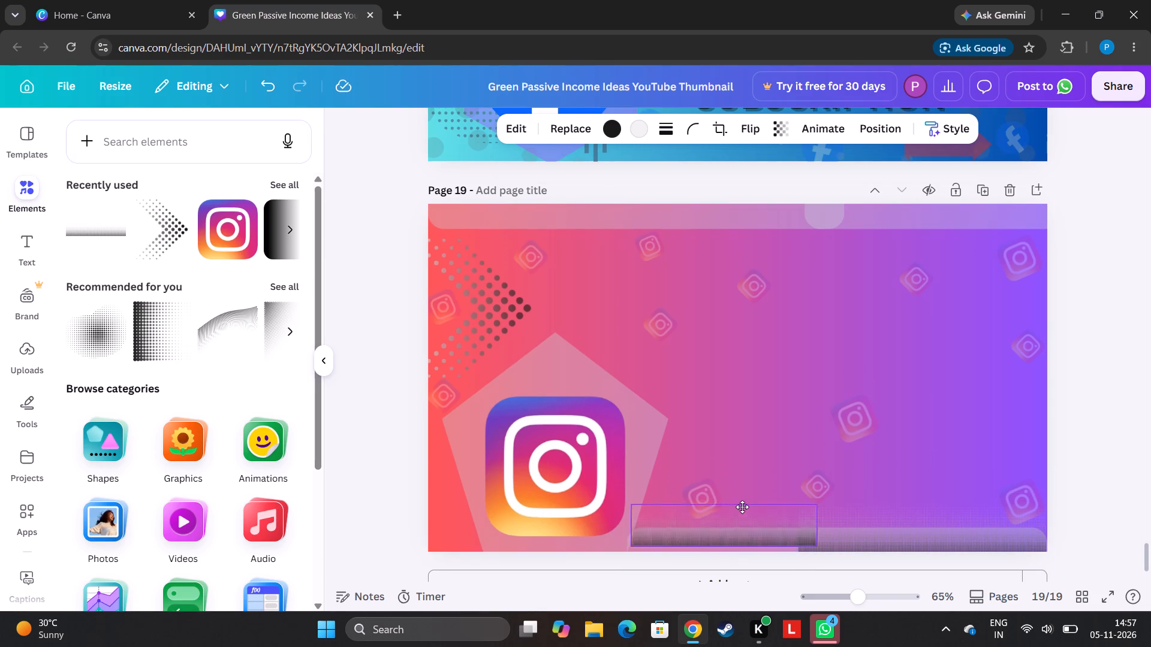
{"action": "left_click_drag", "start_coordinate": [742, 507], "coordinate": [737, 522]}
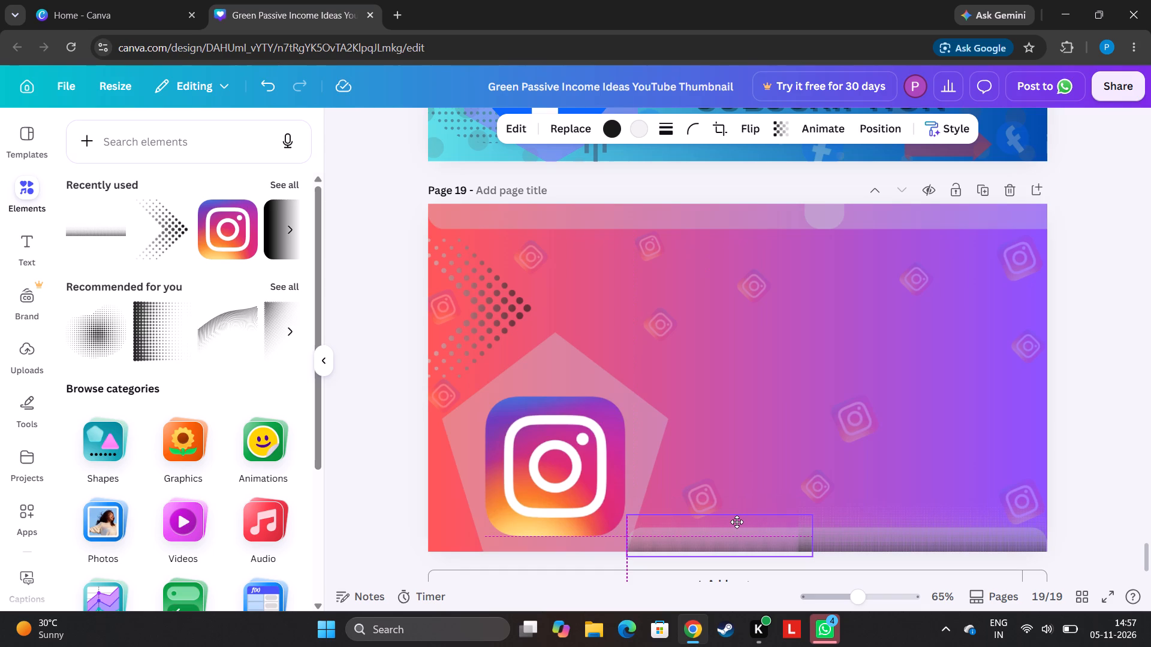
{"action": "left_click_drag", "start_coordinate": [737, 522], "coordinate": [728, 517]}
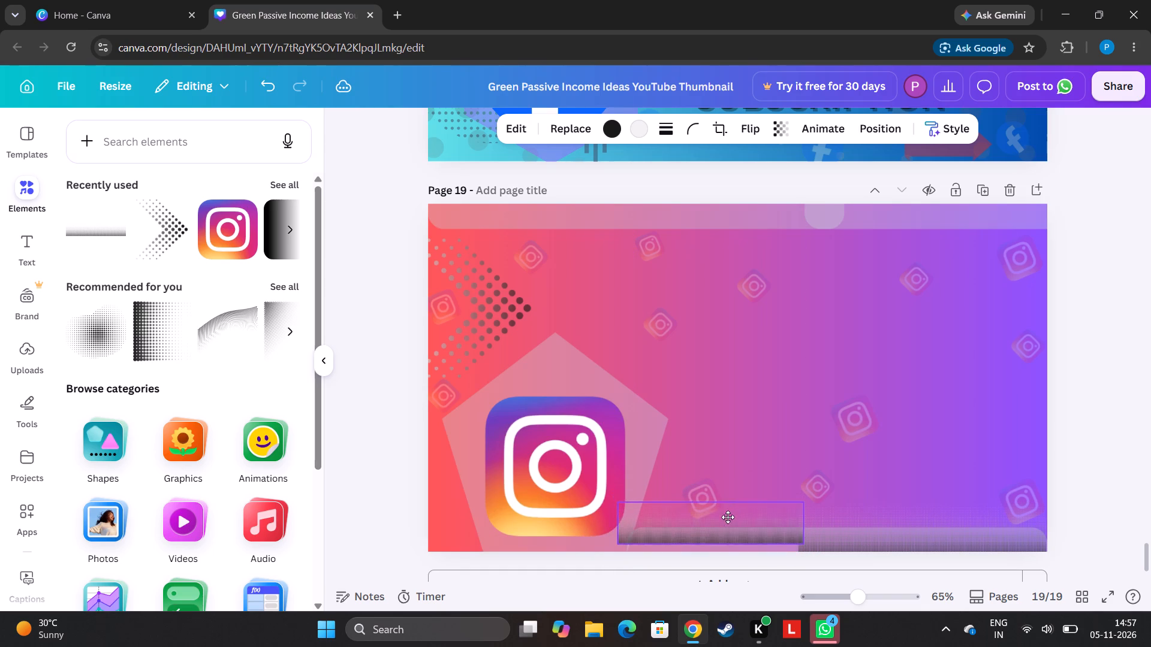
{"action": "left_click_drag", "start_coordinate": [728, 517], "coordinate": [727, 522]}
{"action": "left_click", "coordinate": [1061, 521]}
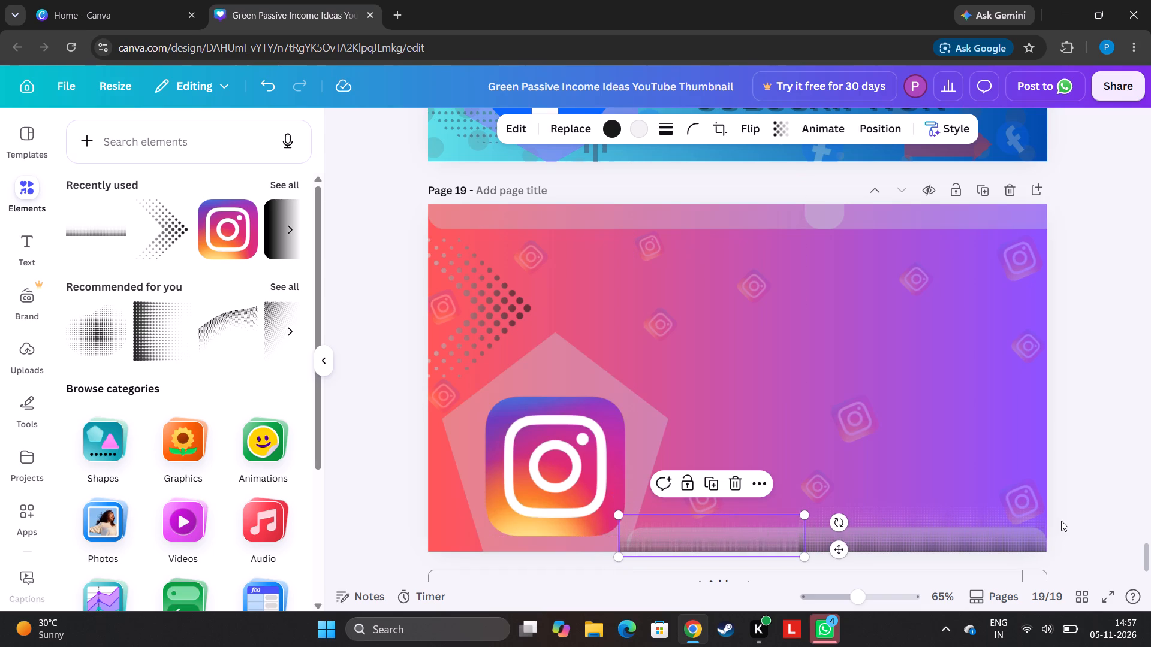
{"action": "left_click", "coordinate": [975, 543]}
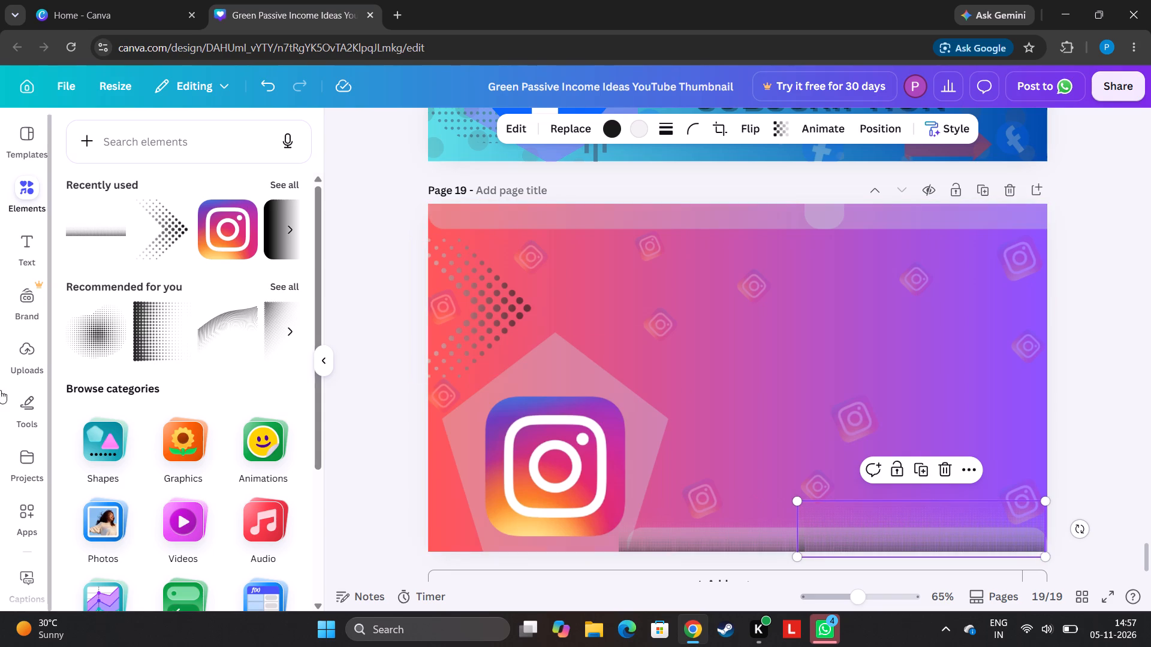
Open the text options for page 19.
{"action": "left_click", "coordinate": [15, 244]}
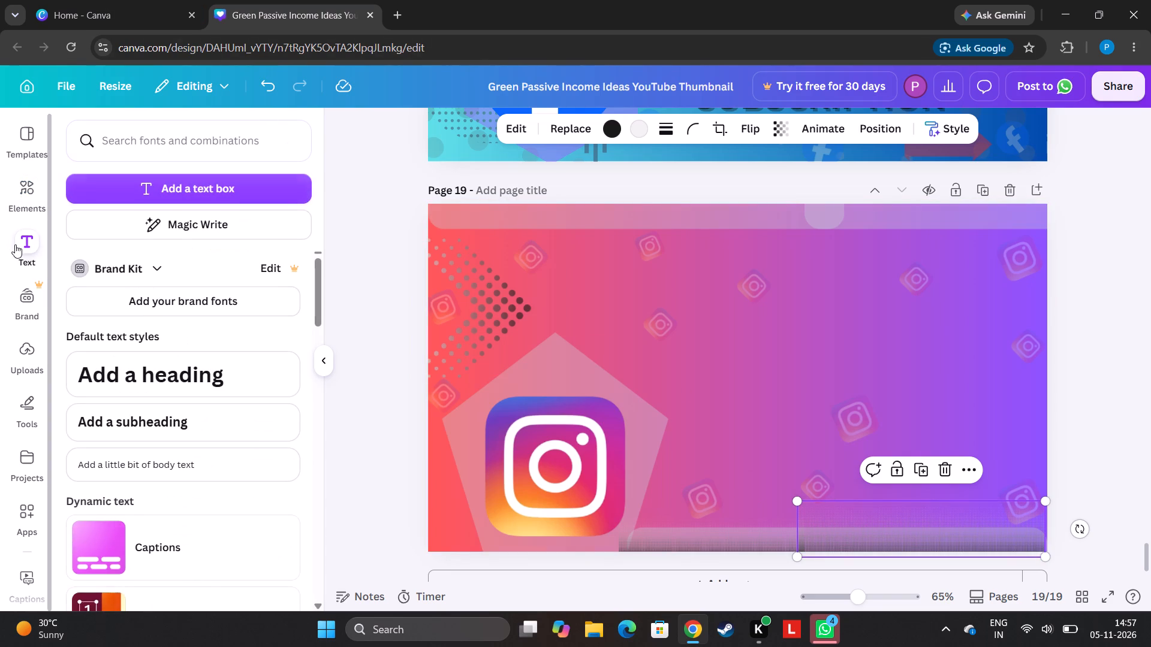
Add a heading reading "how to improve your followers" to page 19.
{"action": "left_click", "coordinate": [201, 361]}
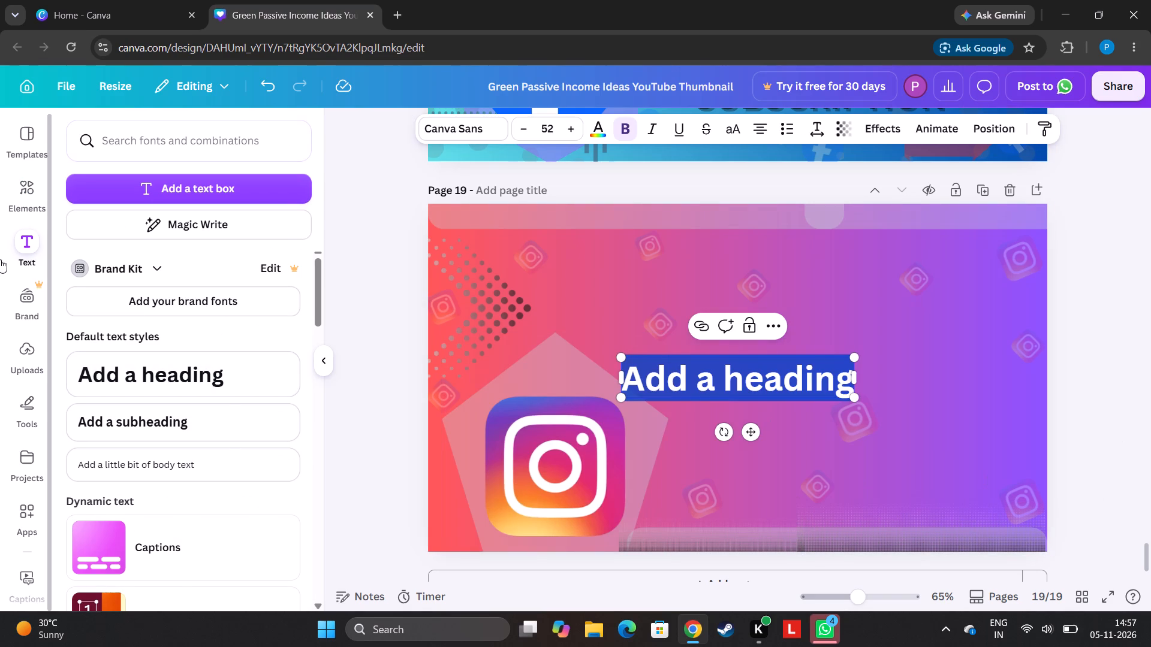
{"action": "key", "text": "BackSpace"}
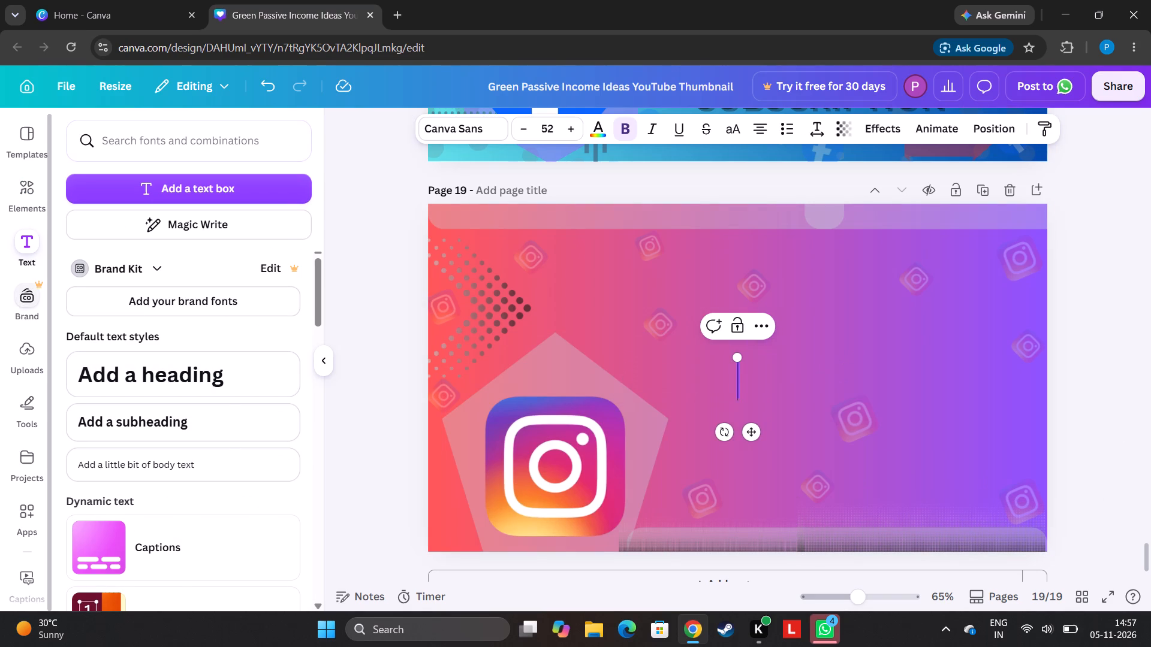
{"action": "key", "text": "h"}
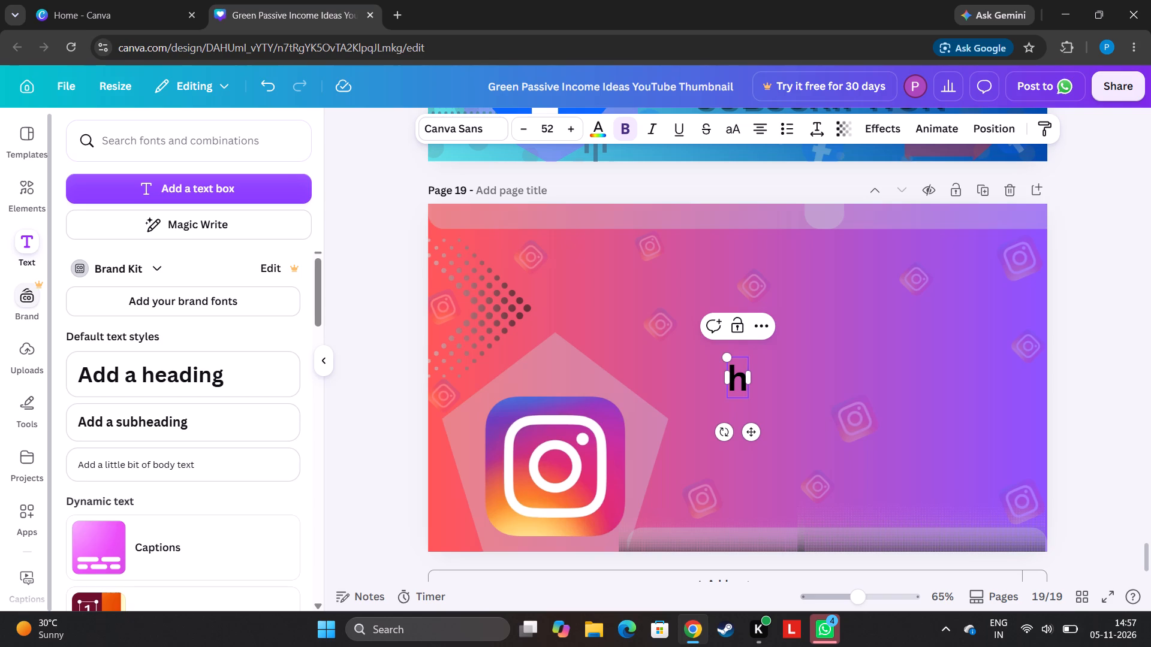
{"action": "key", "text": "o"}
{"action": "key", "text": "w"}
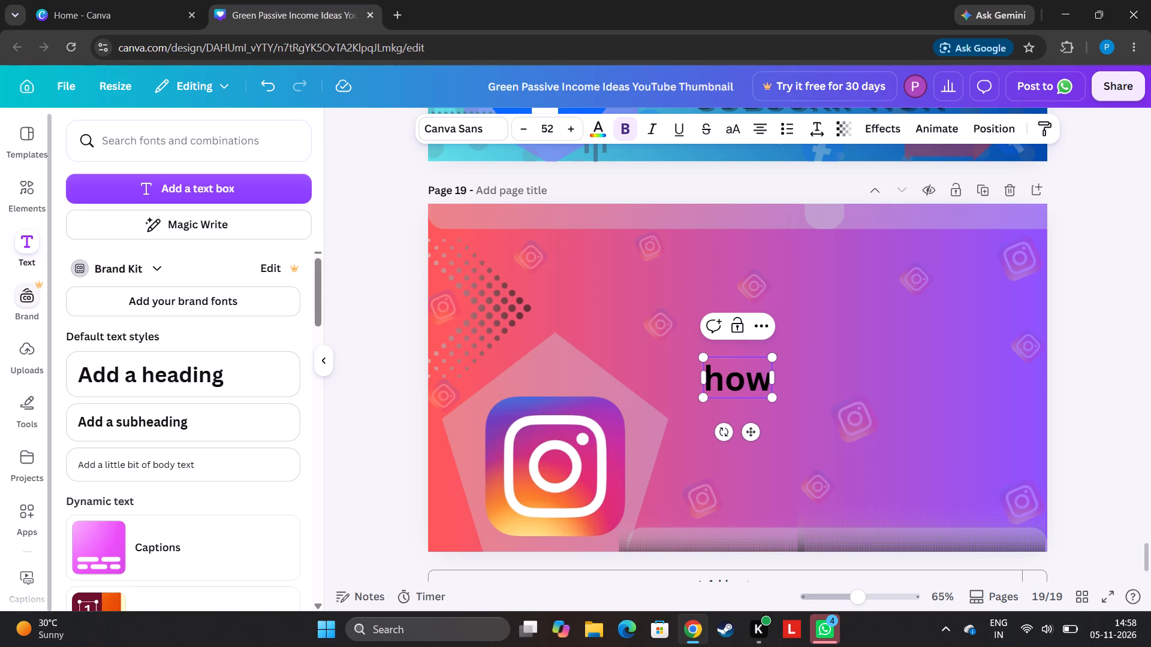
{"action": "key", "text": "t"}
{"action": "key", "text": "BackSpace"}
{"action": "key", "text": "space"}
{"action": "key", "text": "t"}
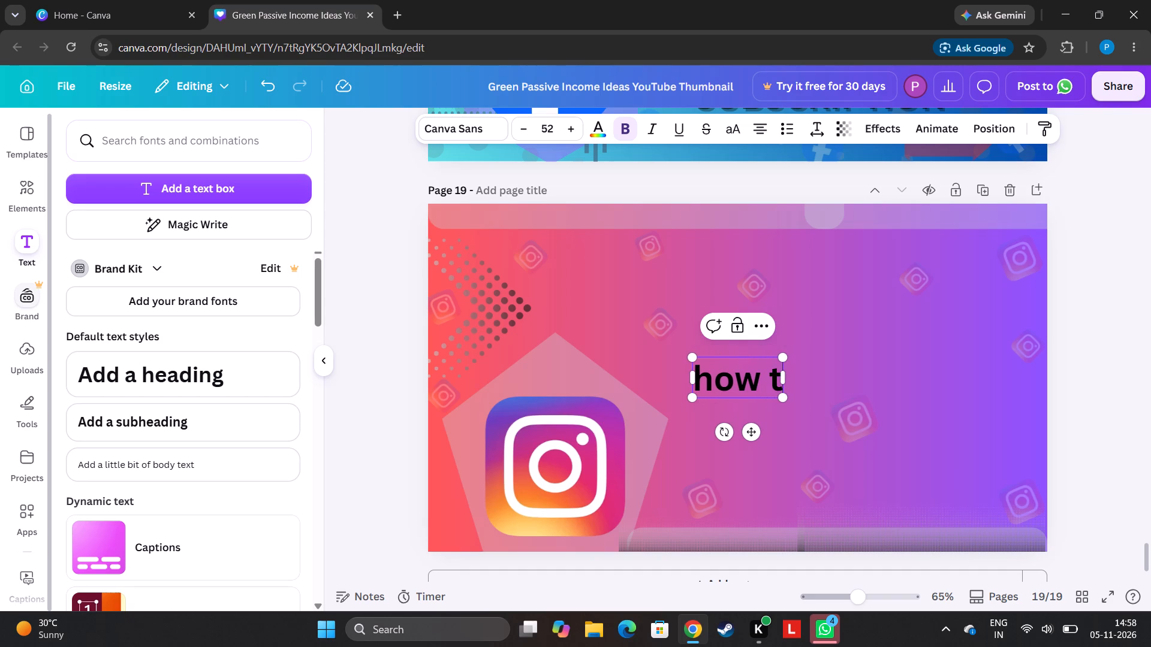
{"action": "key", "text": "o"}
{"action": "key", "text": "space"}
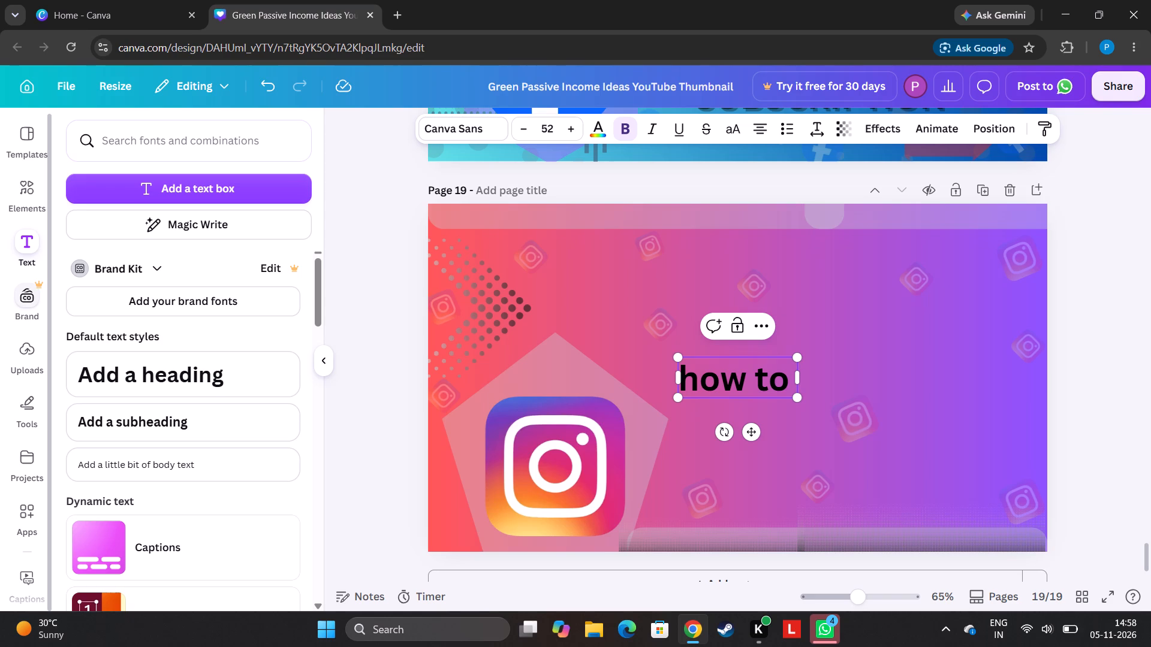
{"action": "type", "text": "imp"}
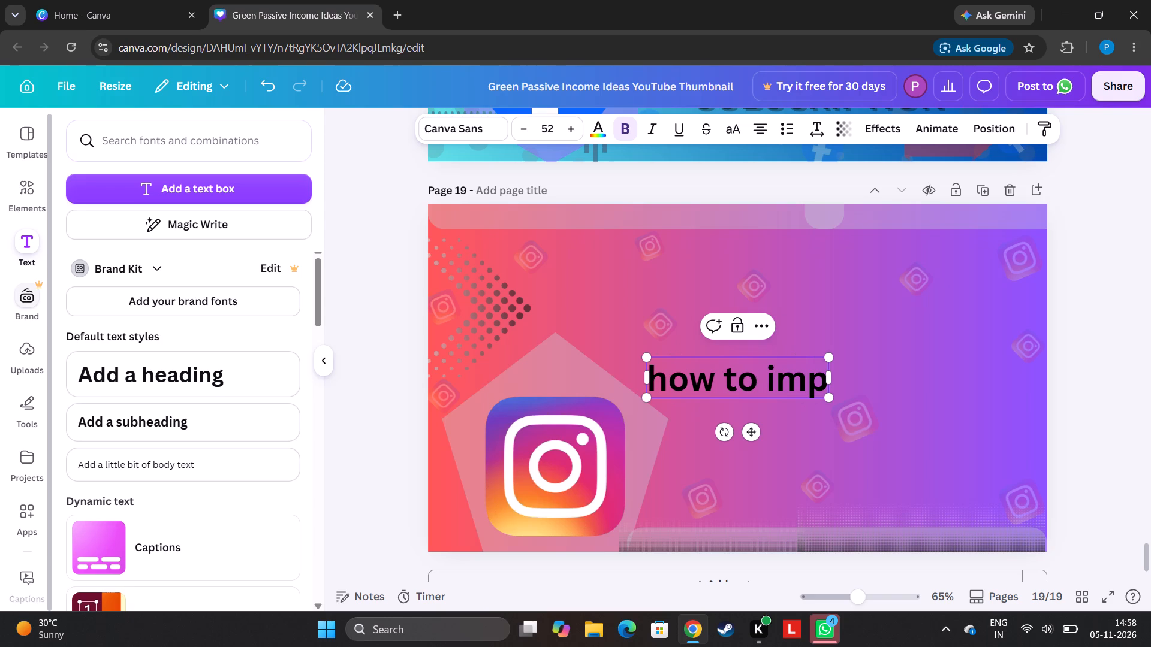
{"action": "key", "text": "r"}
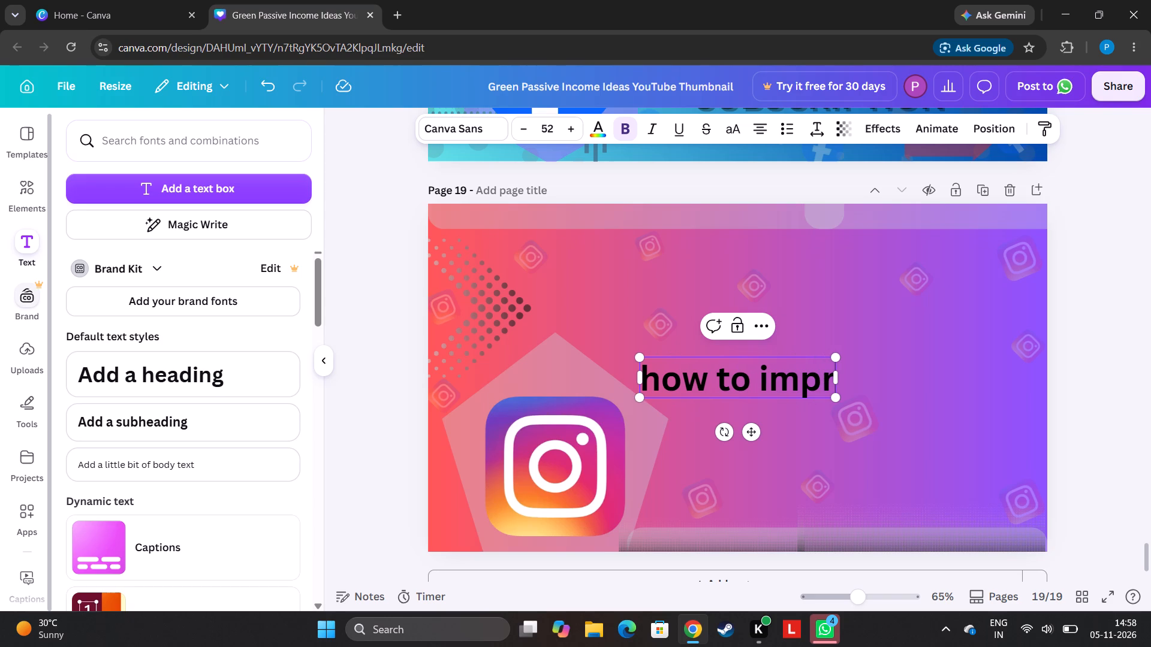
{"action": "key", "text": "o"}
{"action": "type", "text": "ve"}
{"action": "key", "text": "space"}
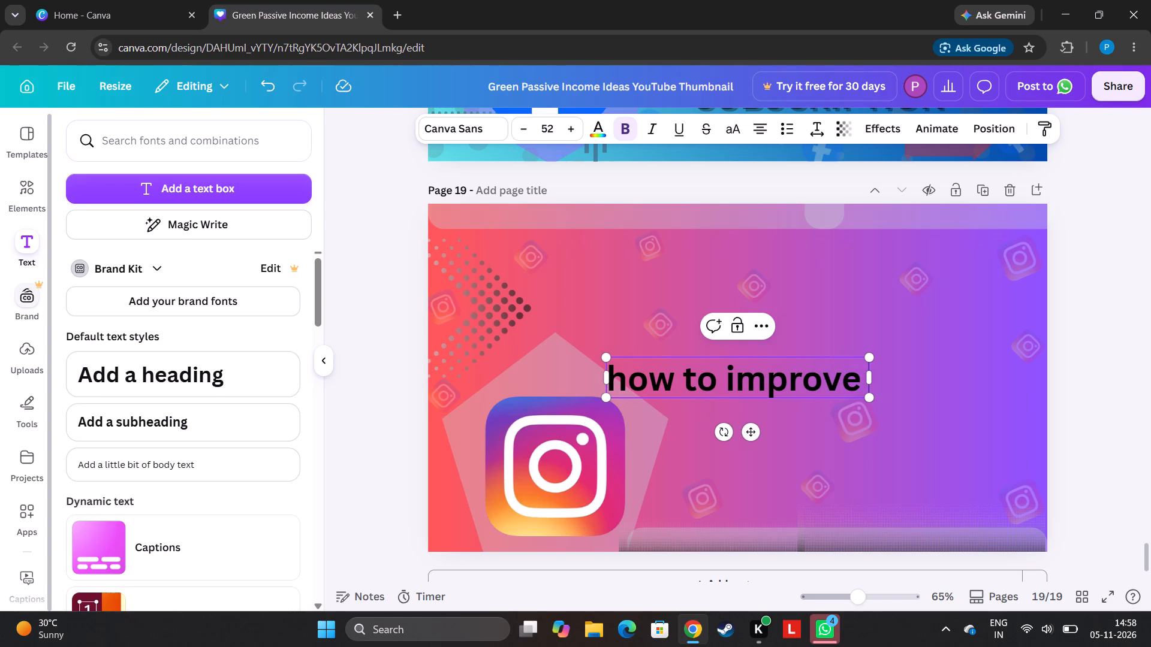
{"action": "key", "text": "y"}
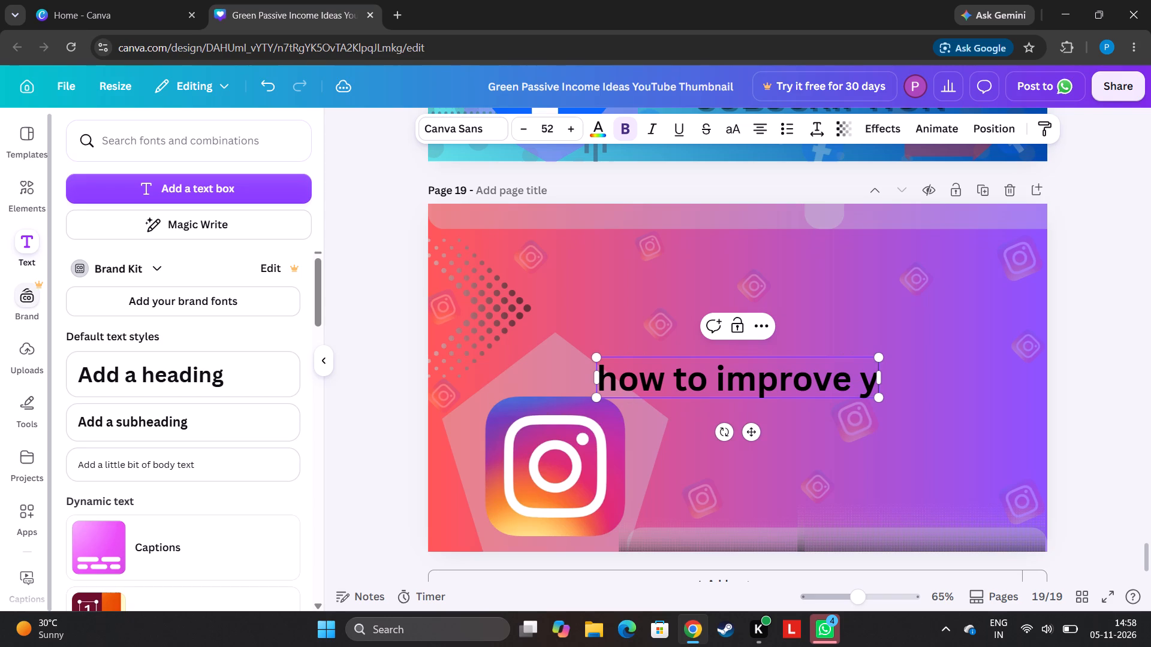
{"action": "type", "text": "ou"}
{"action": "key", "text": "r"}
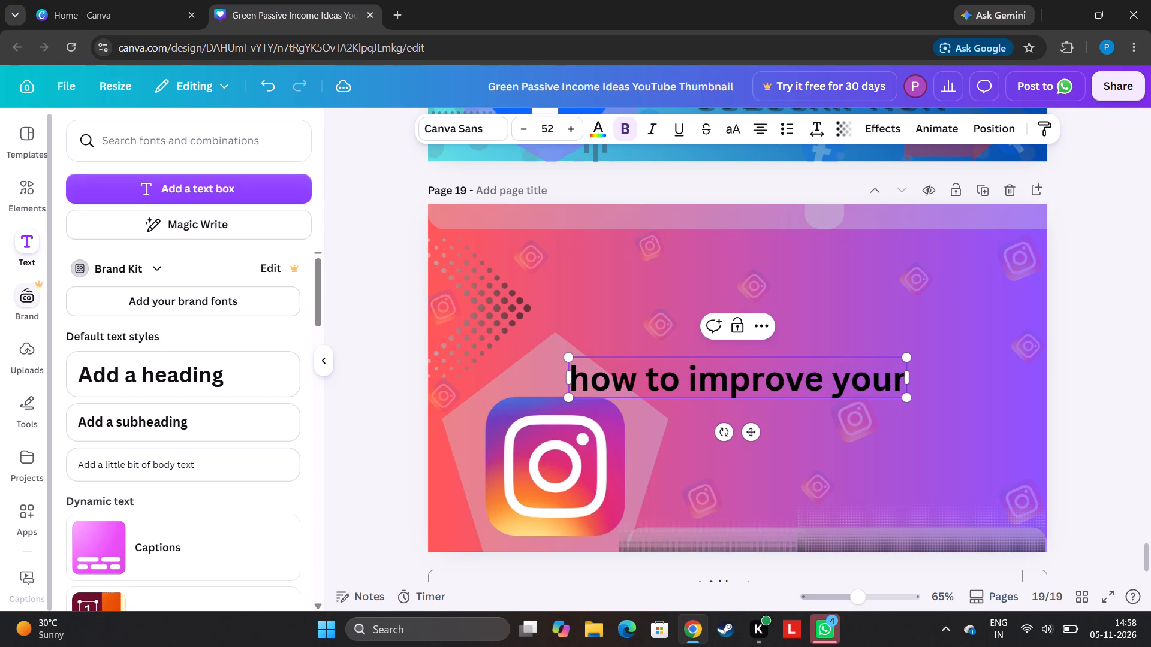
{"action": "key", "text": "space"}
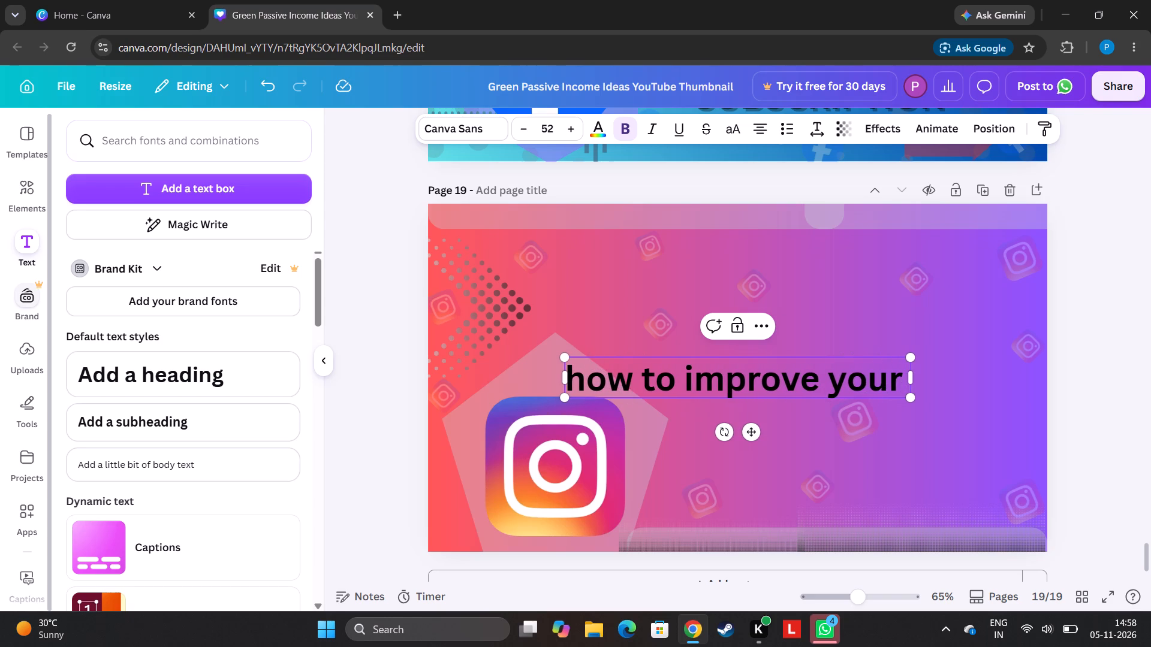
{"action": "key", "text": "f"}
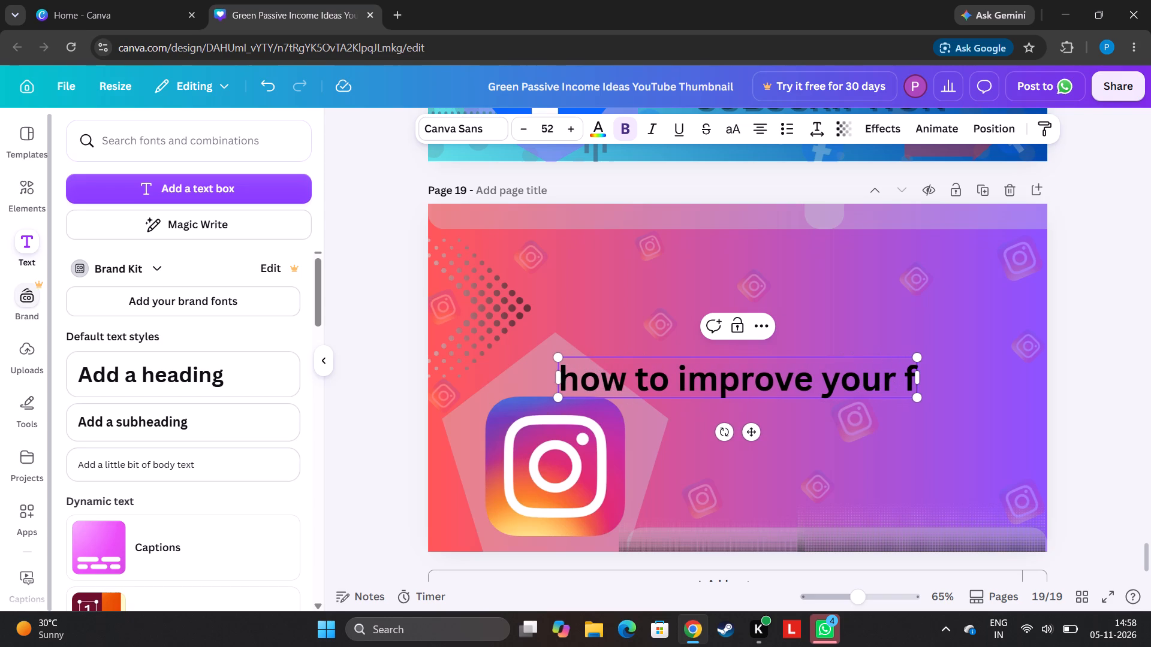
{"action": "key", "text": "o"}
{"action": "type", "text": "ll"}
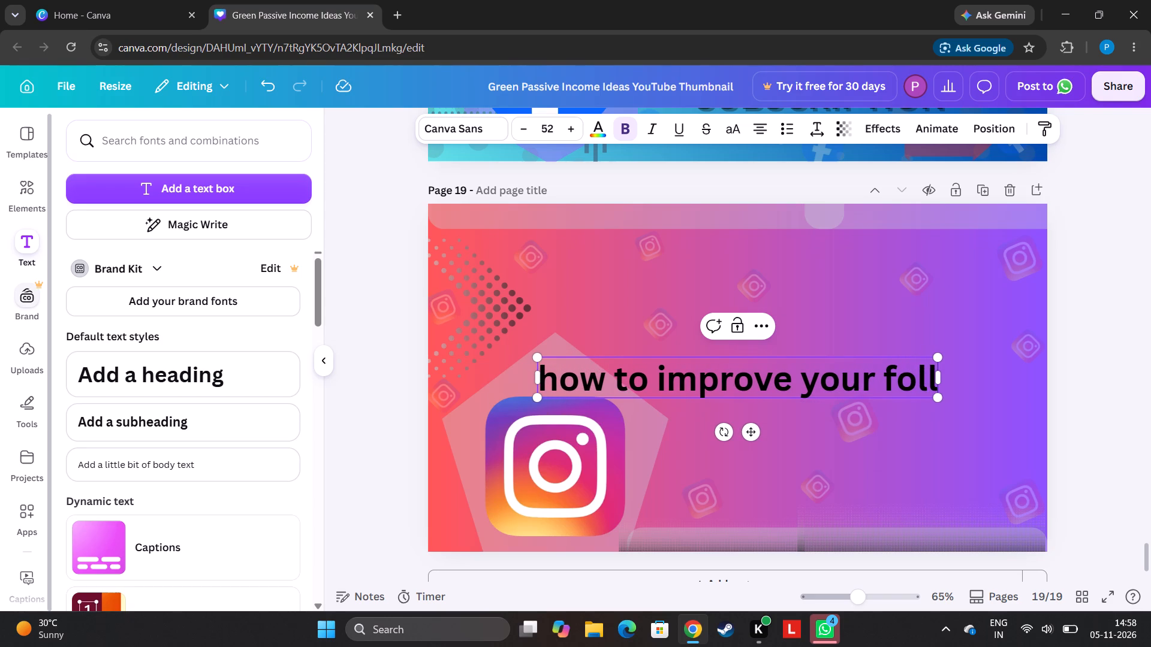
{"action": "key", "text": "o"}
{"action": "type", "text": "wer"}
{"action": "key", "text": "s"}
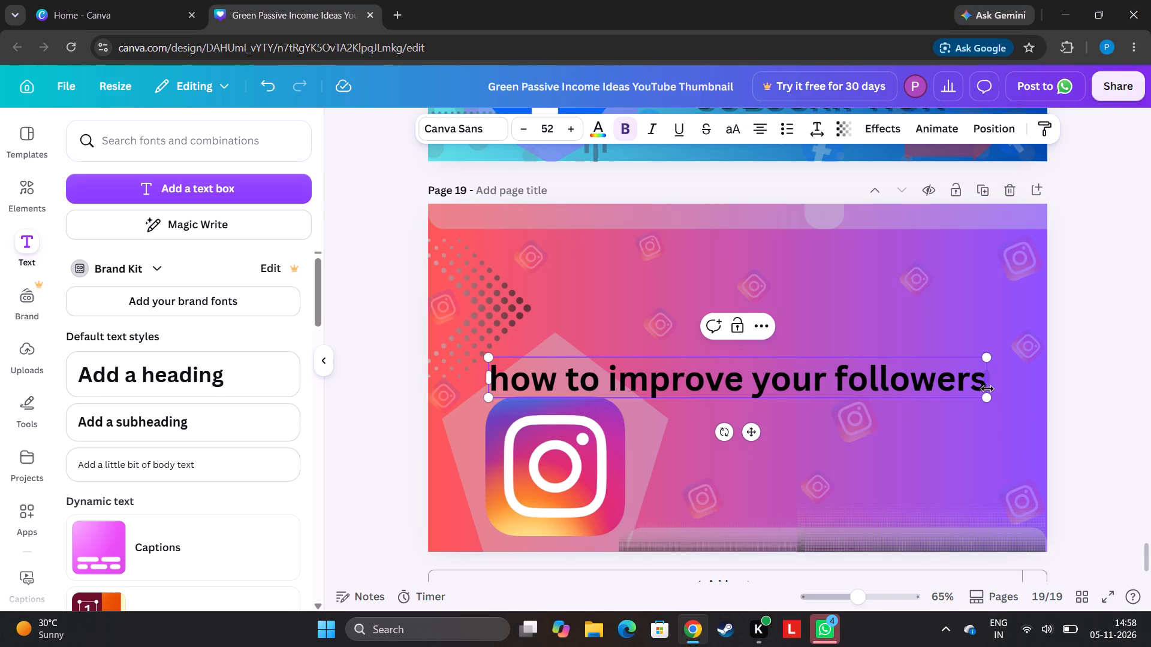
Narrow the heading's text box to about 638 wide so the text wraps onto two lines.
{"action": "left_click_drag", "start_coordinate": [989, 379], "coordinate": [936, 384]}
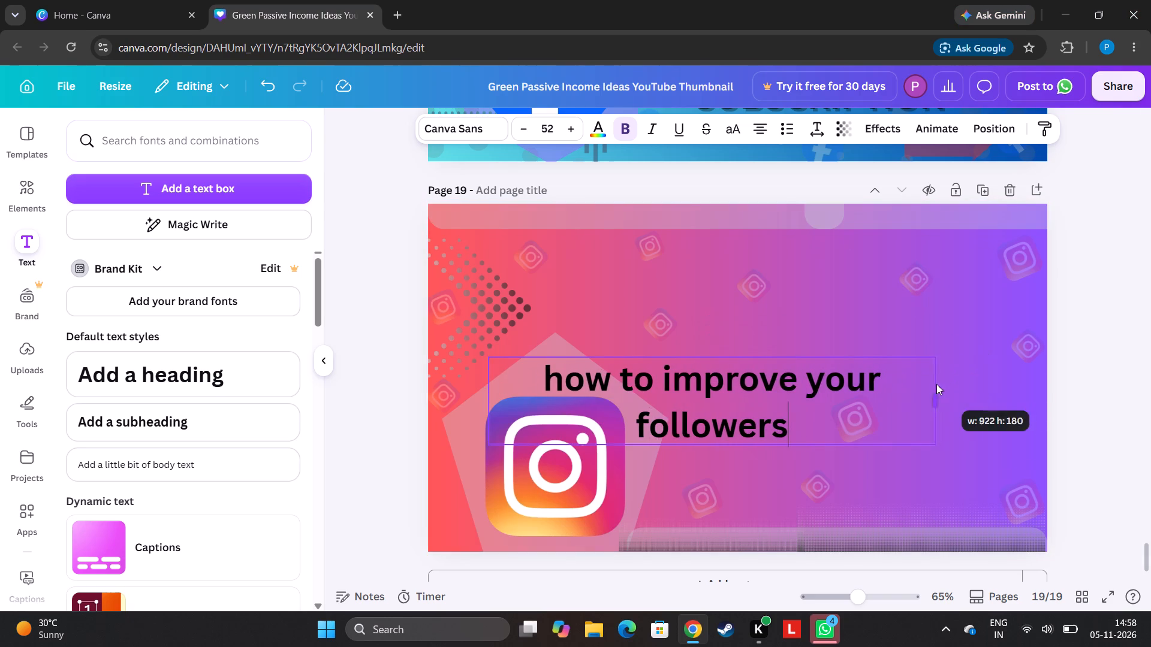
{"action": "left_click_drag", "start_coordinate": [936, 384], "coordinate": [797, 398]}
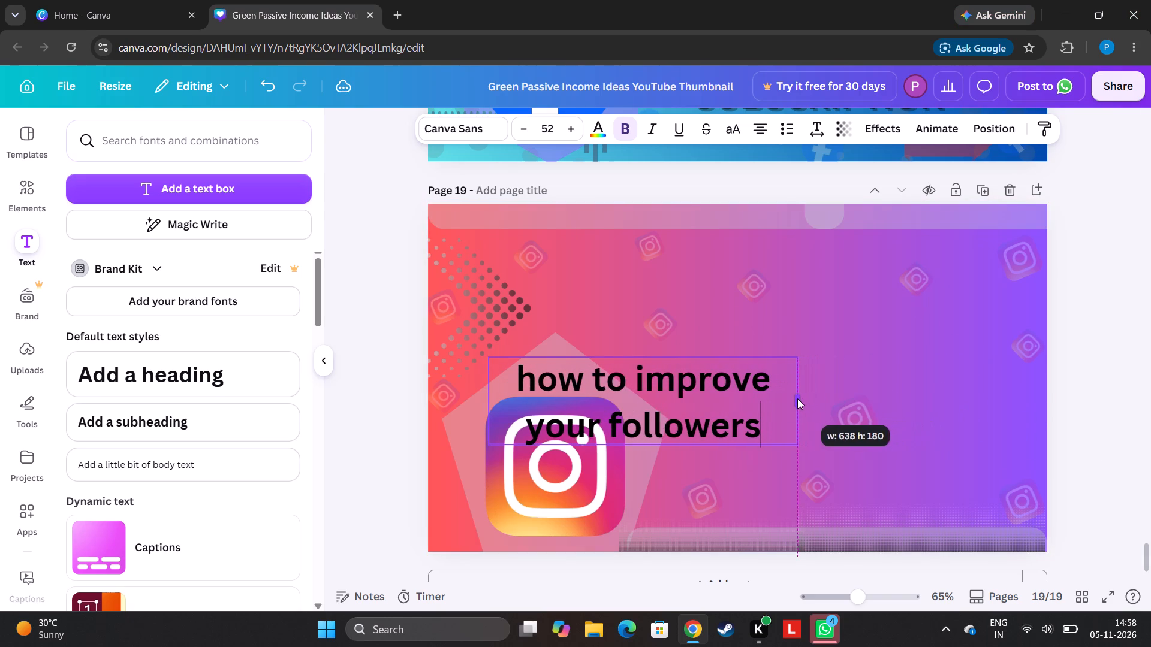
{"action": "left_click_drag", "start_coordinate": [797, 398], "coordinate": [797, 398]}
{"action": "left_click", "coordinate": [1089, 395]}
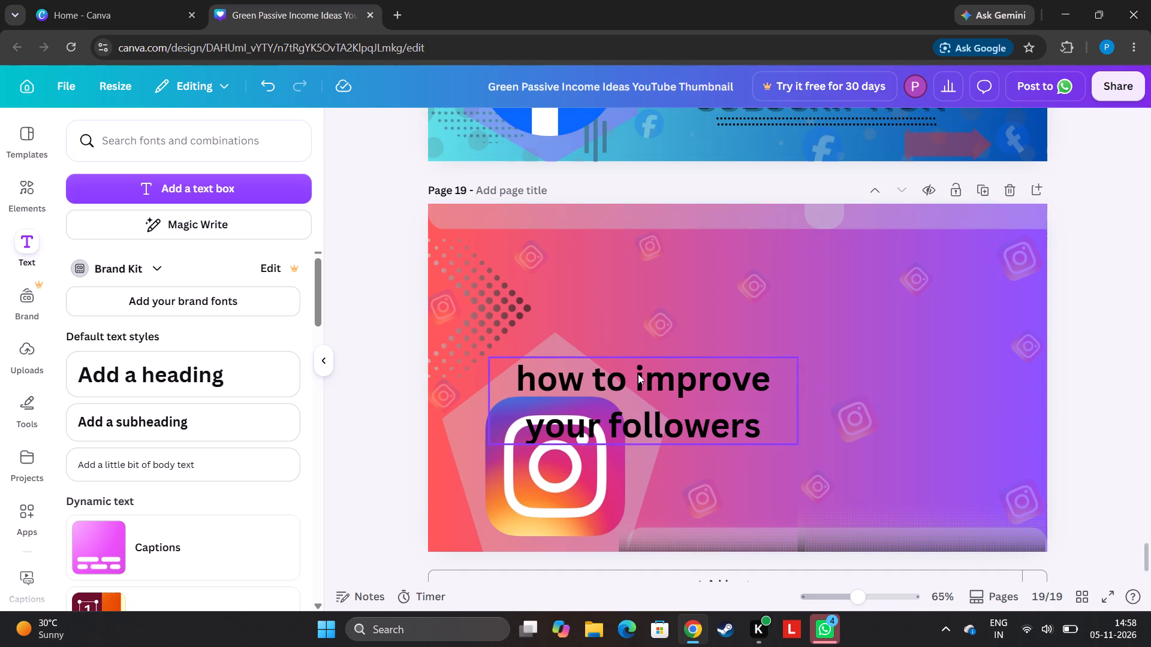
Move the two-line heading into the upper right area of page 19, clear of the pentagon.
{"action": "left_click_drag", "start_coordinate": [658, 413], "coordinate": [870, 316]}
{"action": "left_click_drag", "start_coordinate": [888, 315], "coordinate": [888, 319]}
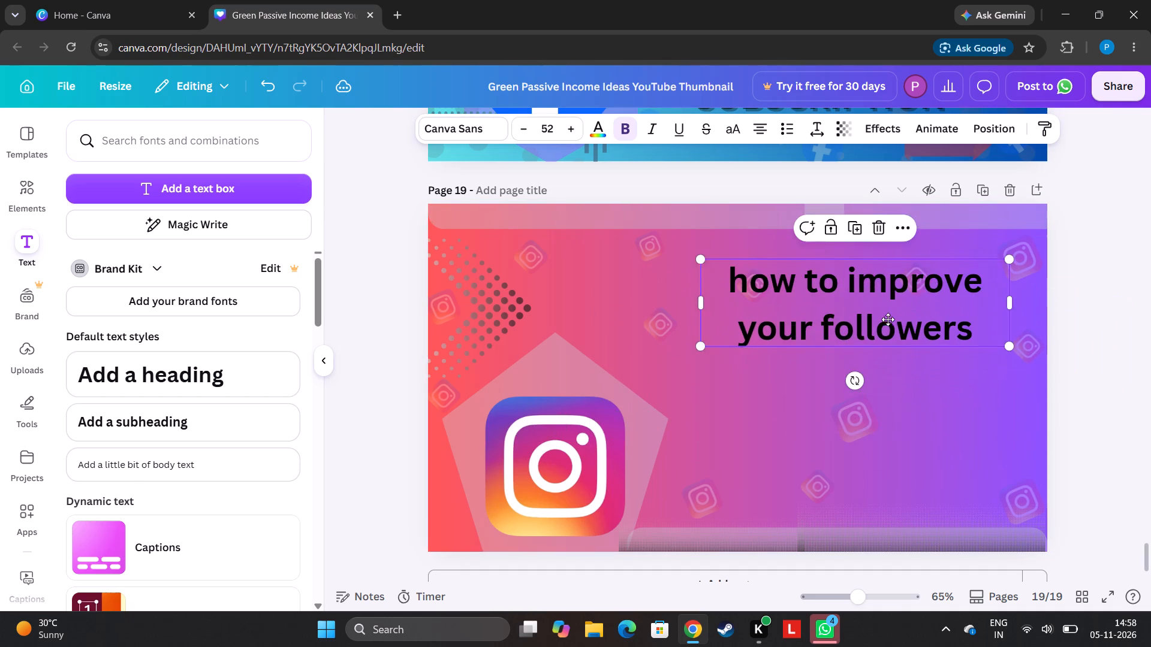
{"action": "left_click_drag", "start_coordinate": [888, 319], "coordinate": [881, 316]}
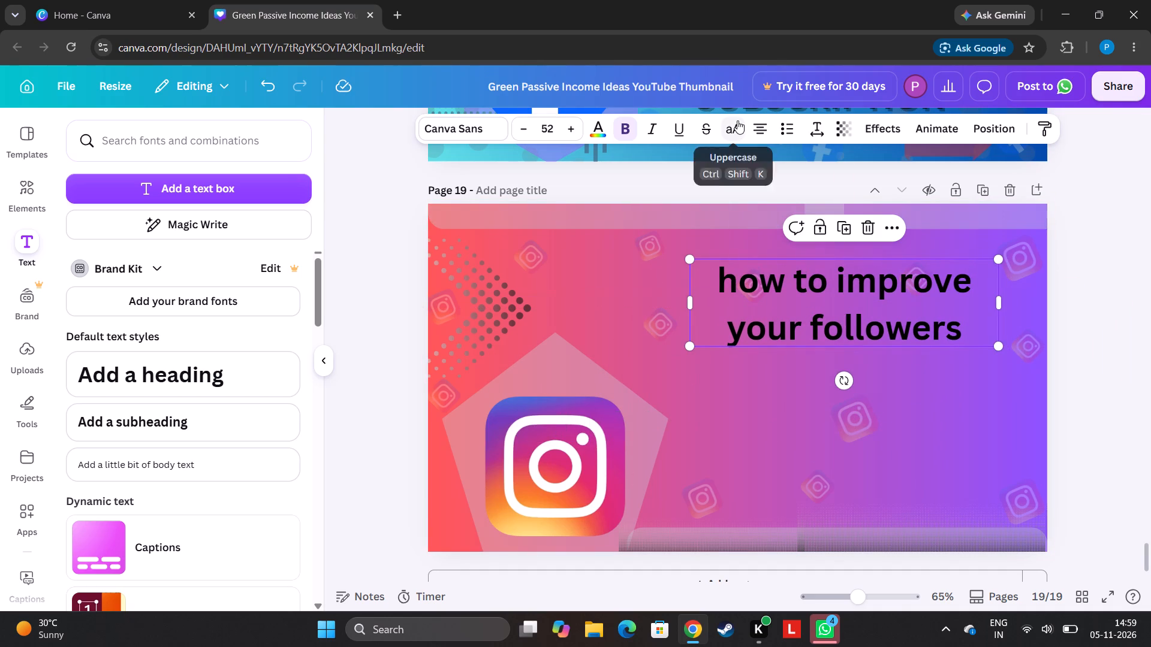
Convert the heading to uppercase.
{"action": "left_click", "coordinate": [737, 120]}
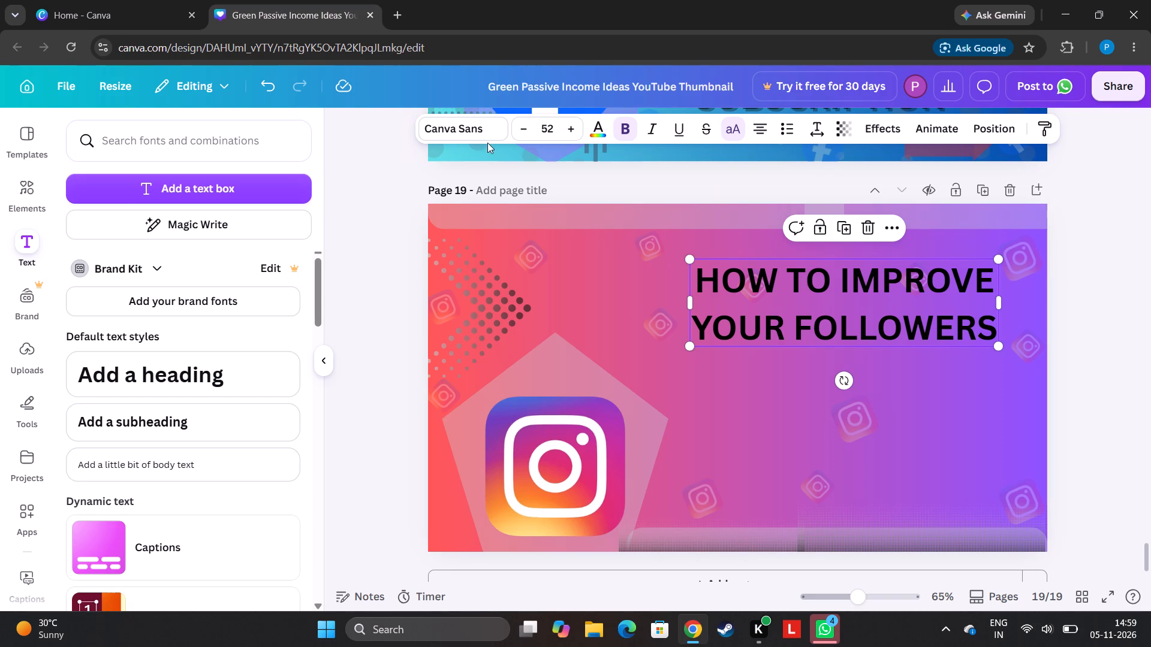
Try purple (#8e41b4) as the heading's text colour, and change it to dark navy blue.
{"action": "left_click", "coordinate": [605, 137]}
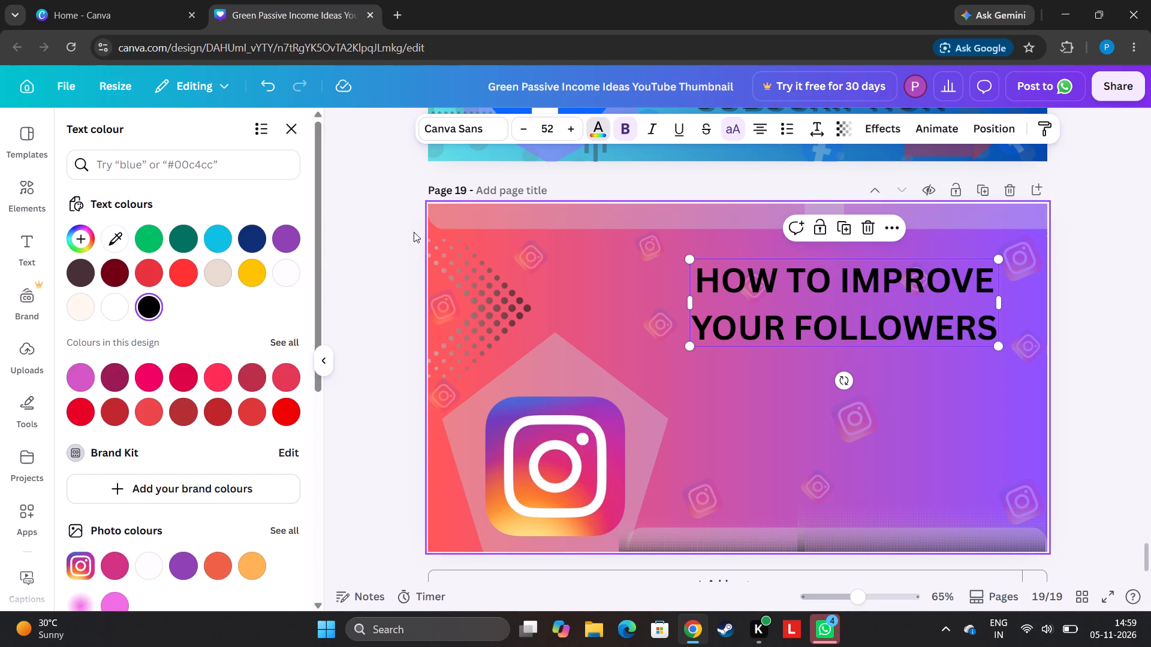
{"action": "left_click", "coordinate": [294, 246]}
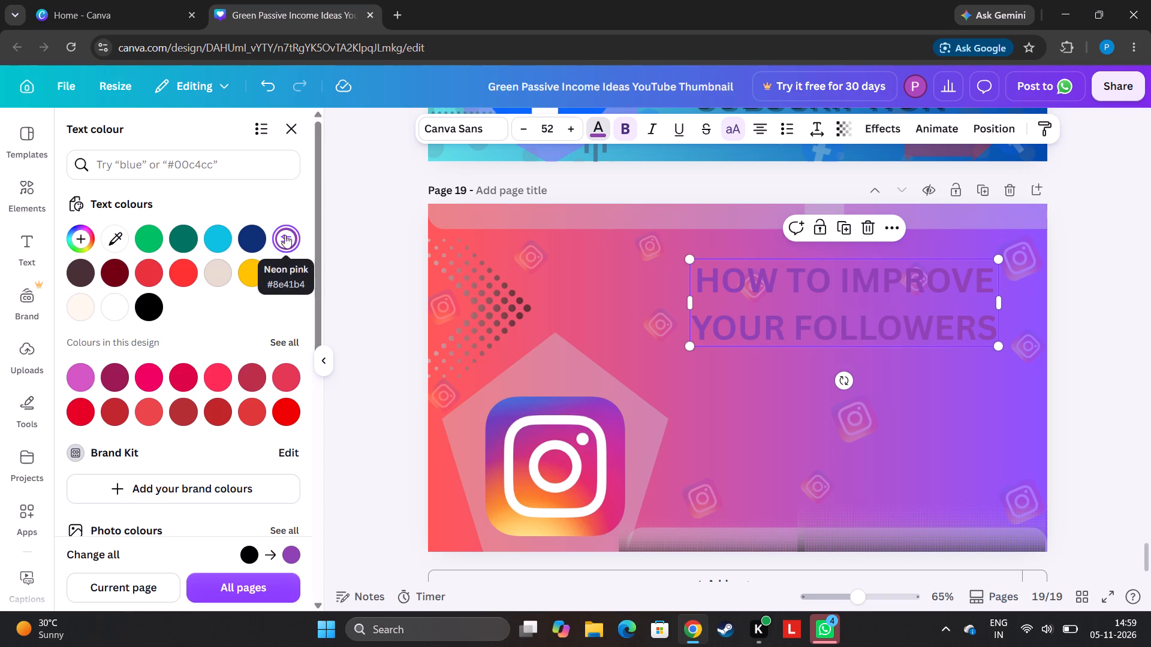
{"action": "left_click_drag", "start_coordinate": [237, 235], "coordinate": [314, 232]}
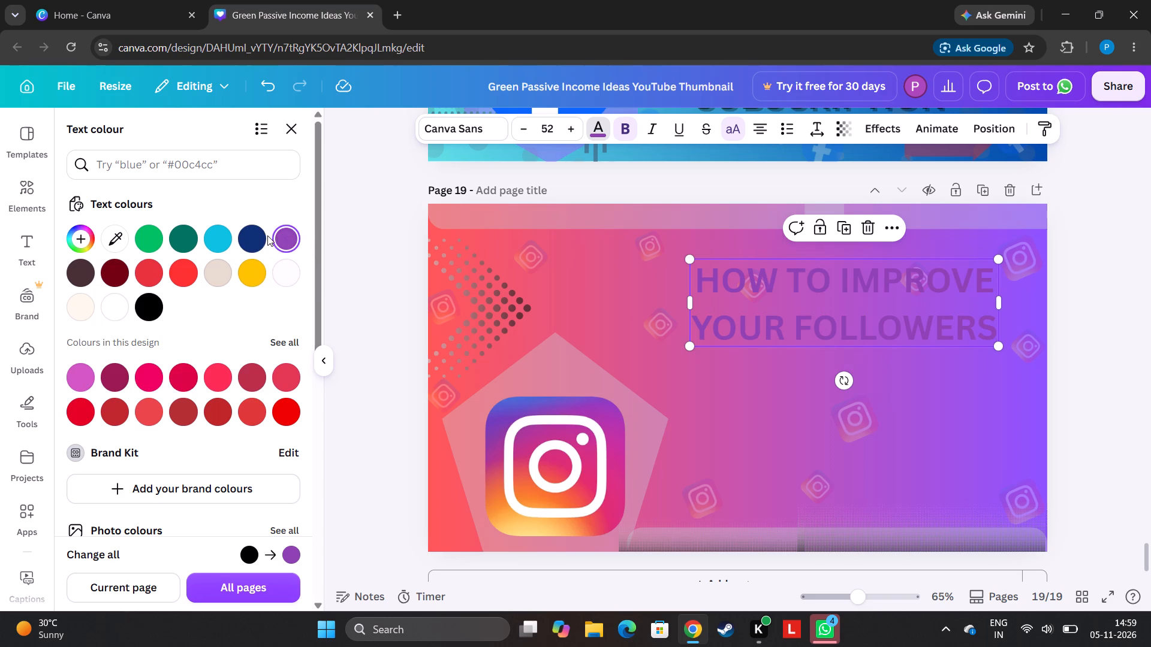
{"action": "left_click", "coordinate": [267, 235]}
{"action": "left_click", "coordinate": [256, 237]}
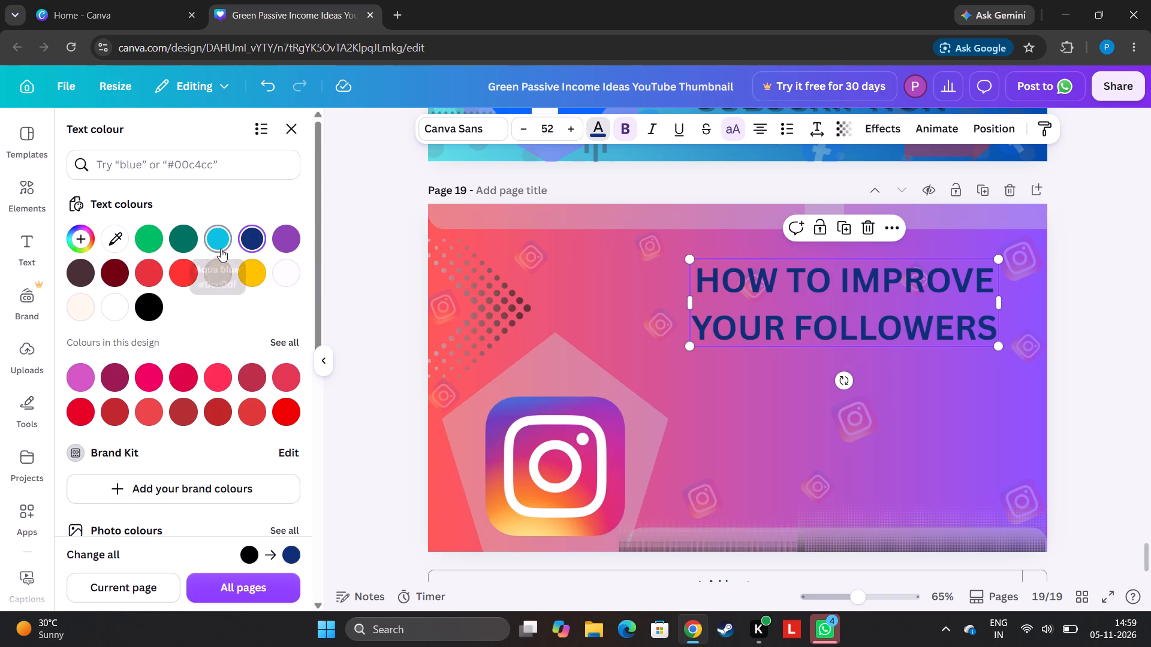
Try several text colours on the heading, including aqua blue (#0cc0df), black and yellow (#ffc200), and set it to off-white.
{"action": "left_click", "coordinate": [219, 247]}
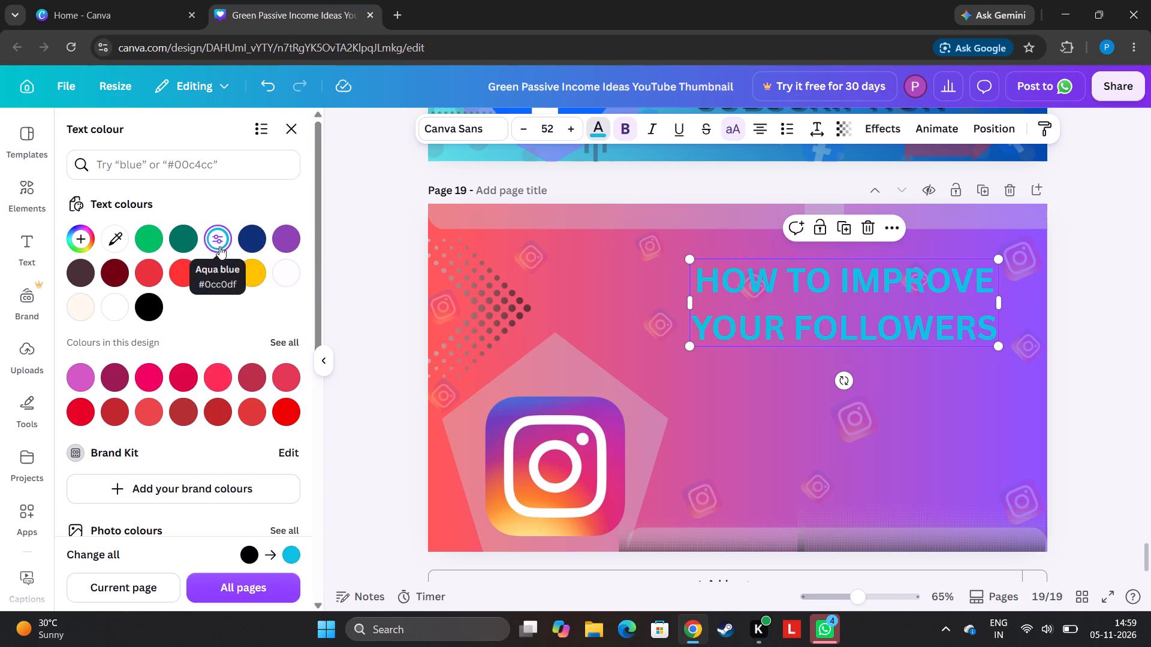
{"action": "left_click", "coordinate": [188, 242]}
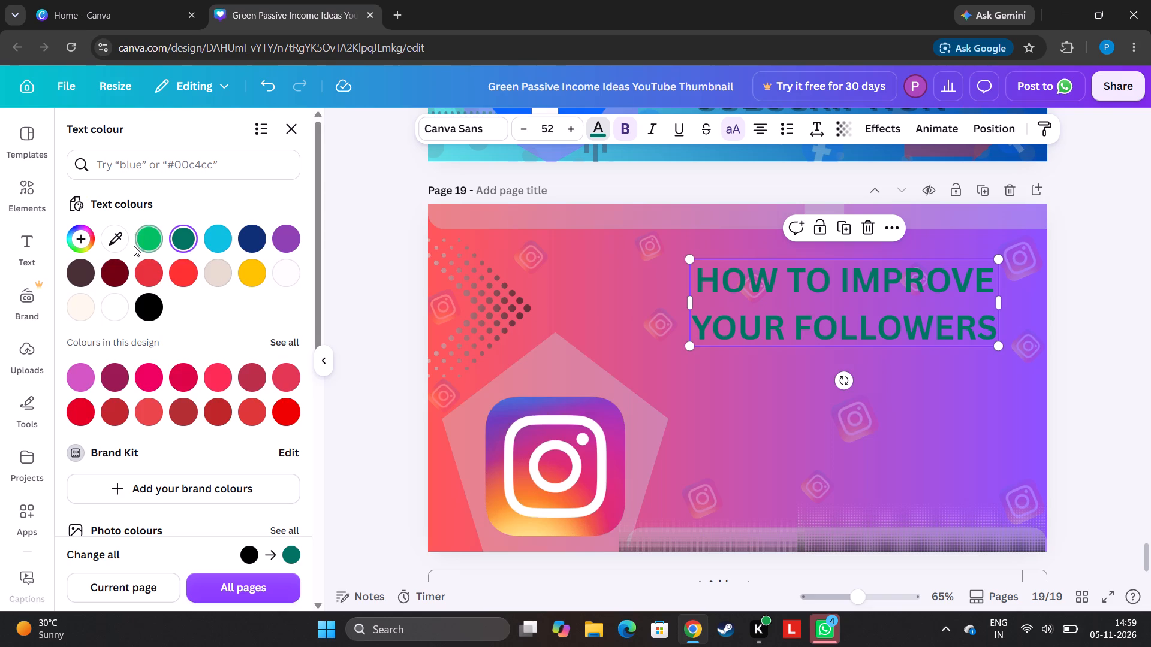
{"action": "left_click", "coordinate": [122, 315]}
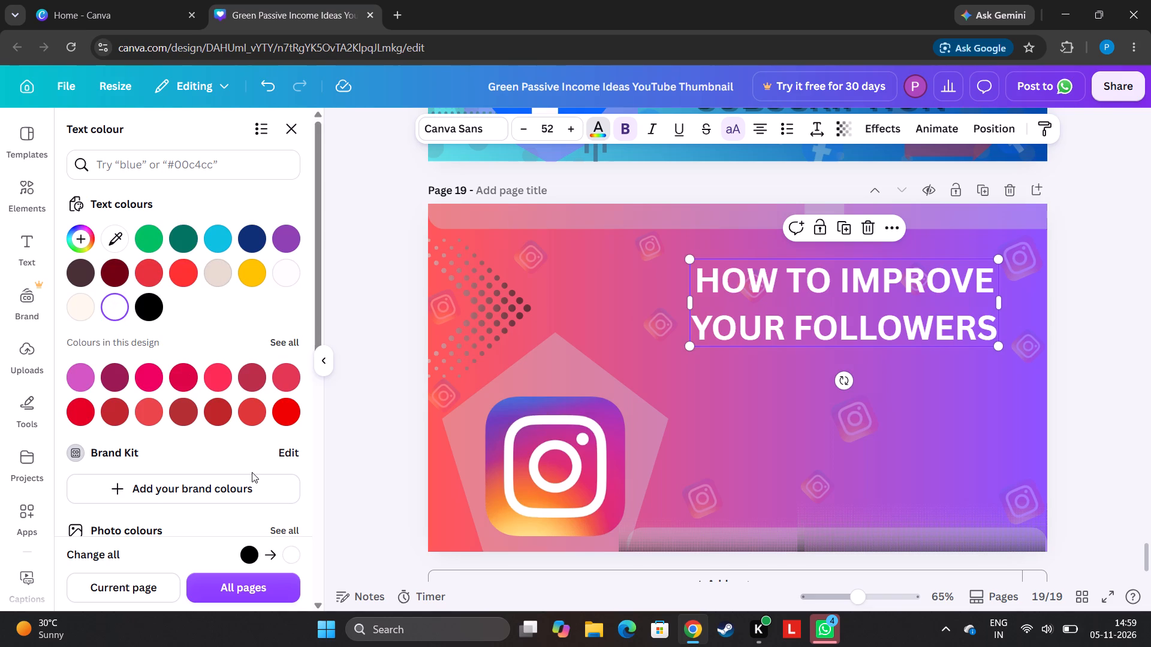
{"action": "left_click", "coordinate": [281, 401]}
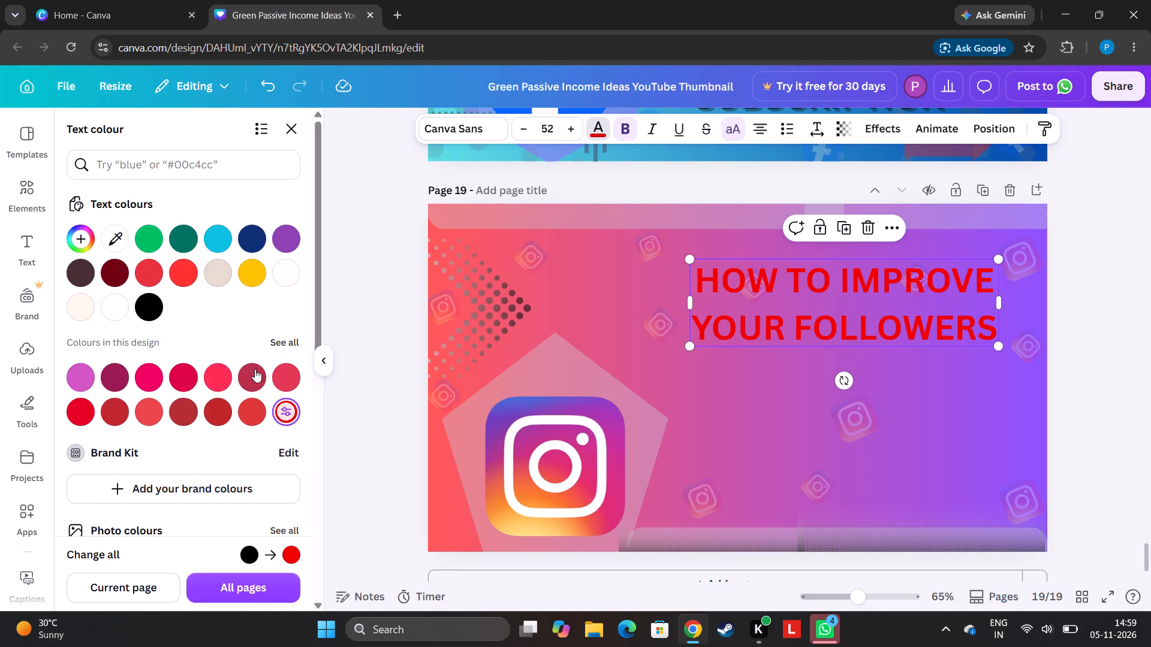
{"action": "left_click", "coordinate": [143, 303]}
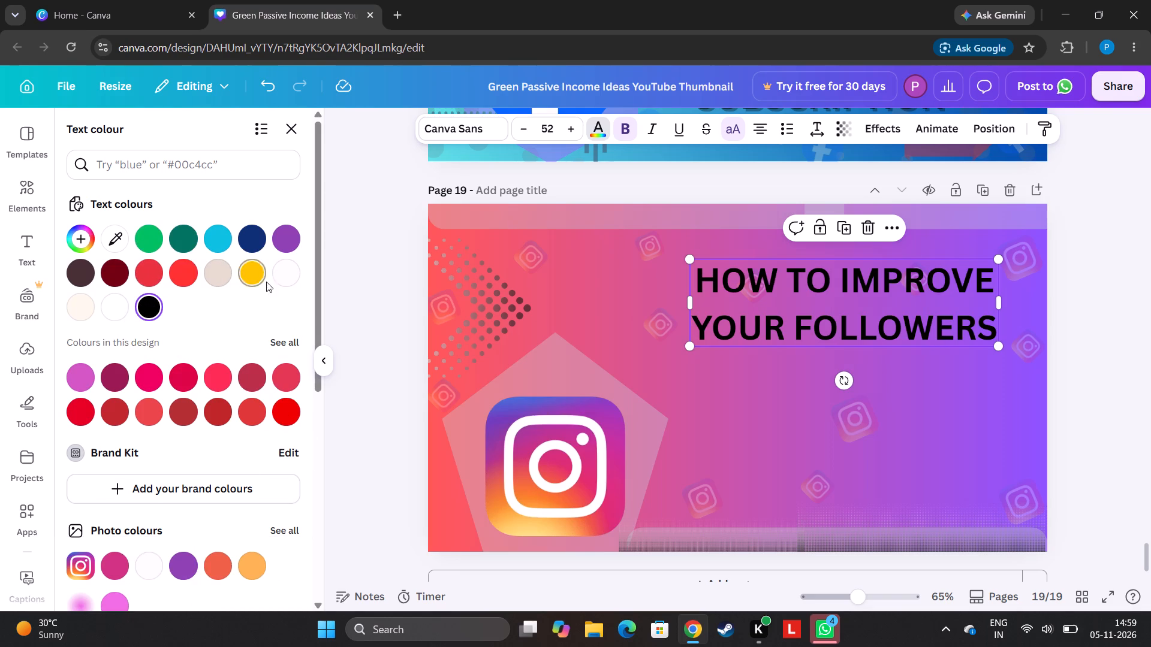
{"action": "left_click", "coordinate": [291, 276]}
{"action": "left_click", "coordinate": [239, 275]}
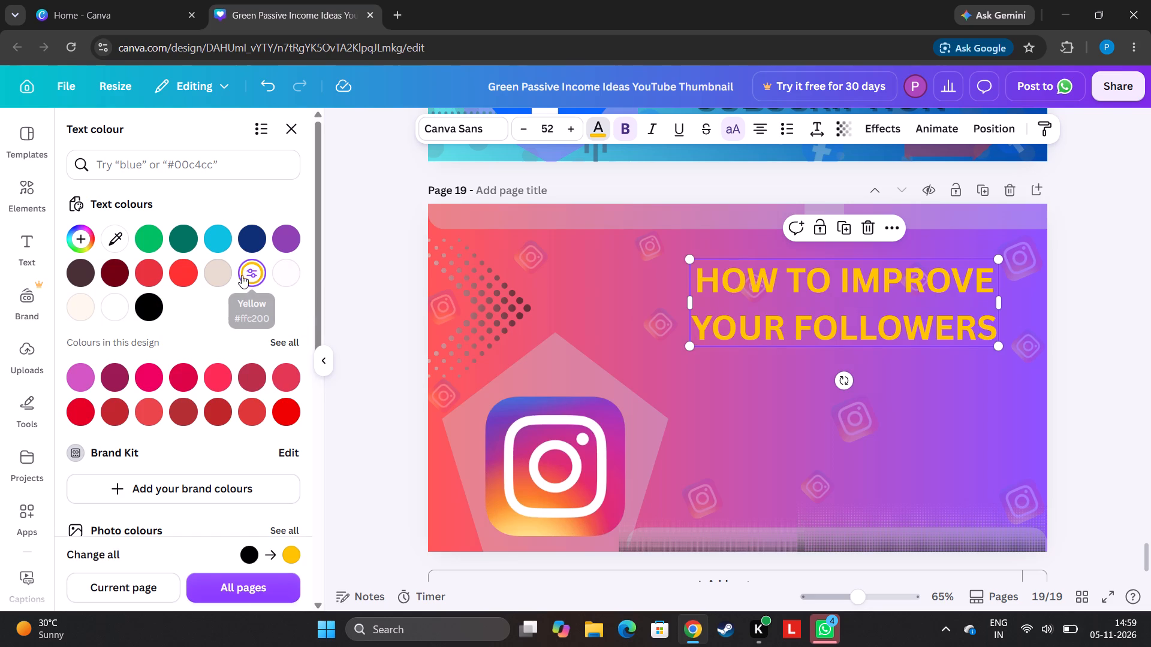
{"action": "left_click", "coordinate": [285, 272]}
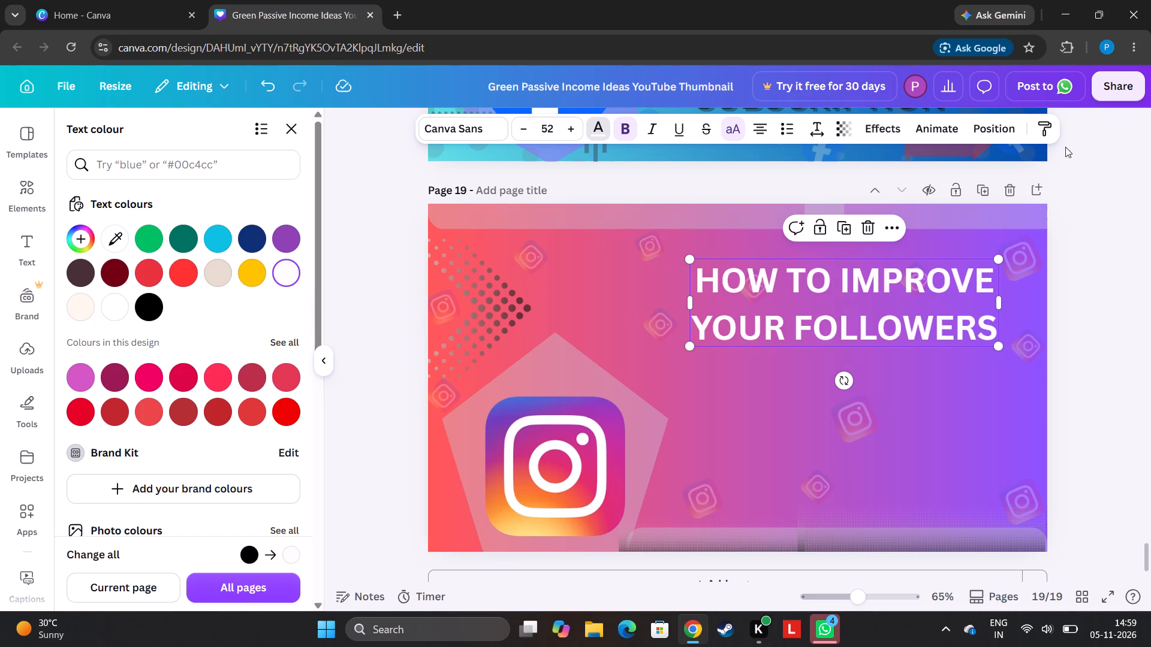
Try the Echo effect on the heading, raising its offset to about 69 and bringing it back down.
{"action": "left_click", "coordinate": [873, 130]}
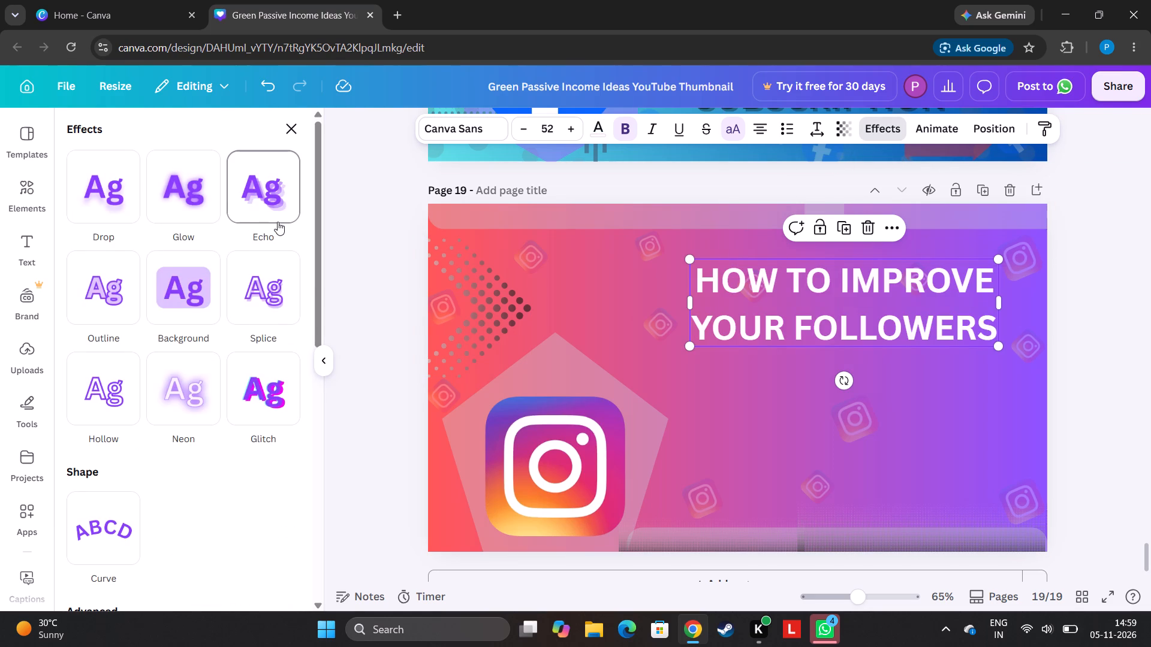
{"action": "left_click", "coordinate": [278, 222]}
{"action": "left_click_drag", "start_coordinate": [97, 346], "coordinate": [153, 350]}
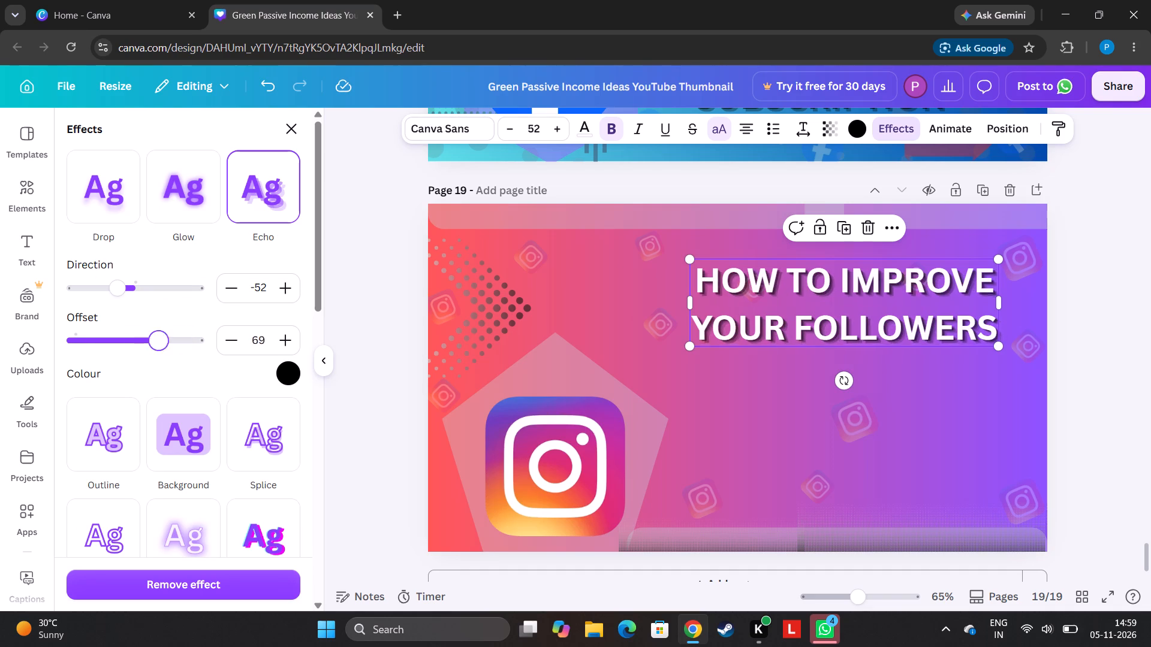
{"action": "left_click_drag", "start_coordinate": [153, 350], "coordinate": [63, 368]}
Apply the Glow effect to the heading at maximum intensity.
{"action": "left_click", "coordinate": [174, 188]}
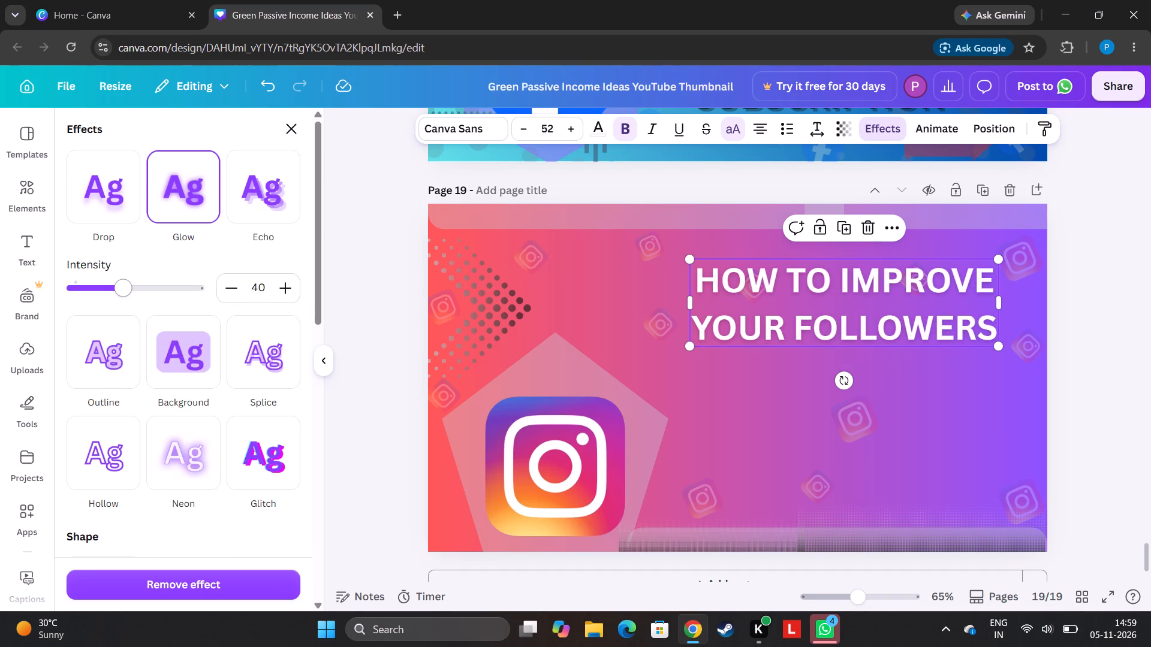
{"action": "left_click_drag", "start_coordinate": [119, 282], "coordinate": [312, 343]}
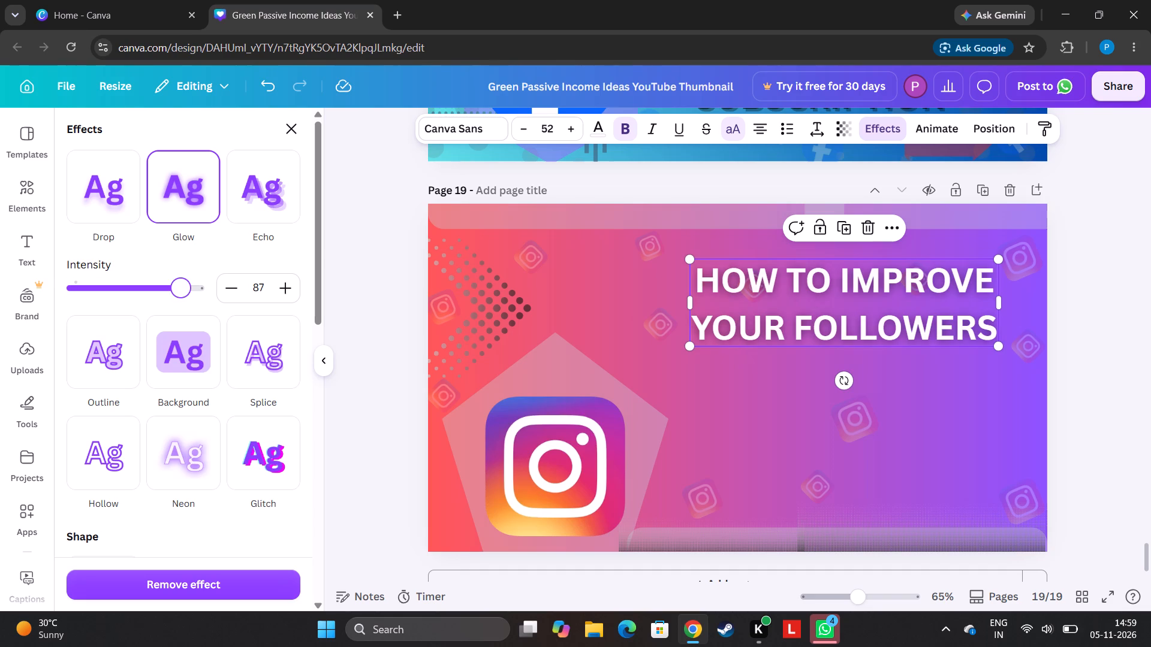
{"action": "left_click_drag", "start_coordinate": [312, 343], "coordinate": [578, 314]}
{"action": "left_click", "coordinate": [378, 316]}
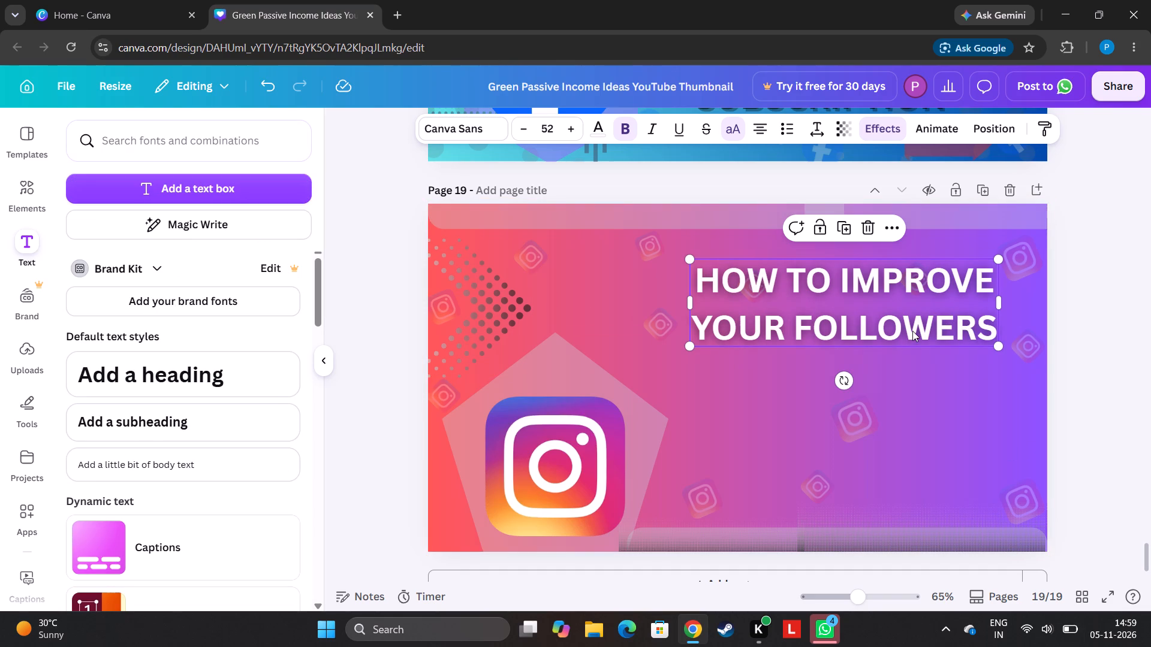
Append the word "on" to the end of the heading text.
{"action": "left_click", "coordinate": [983, 309]}
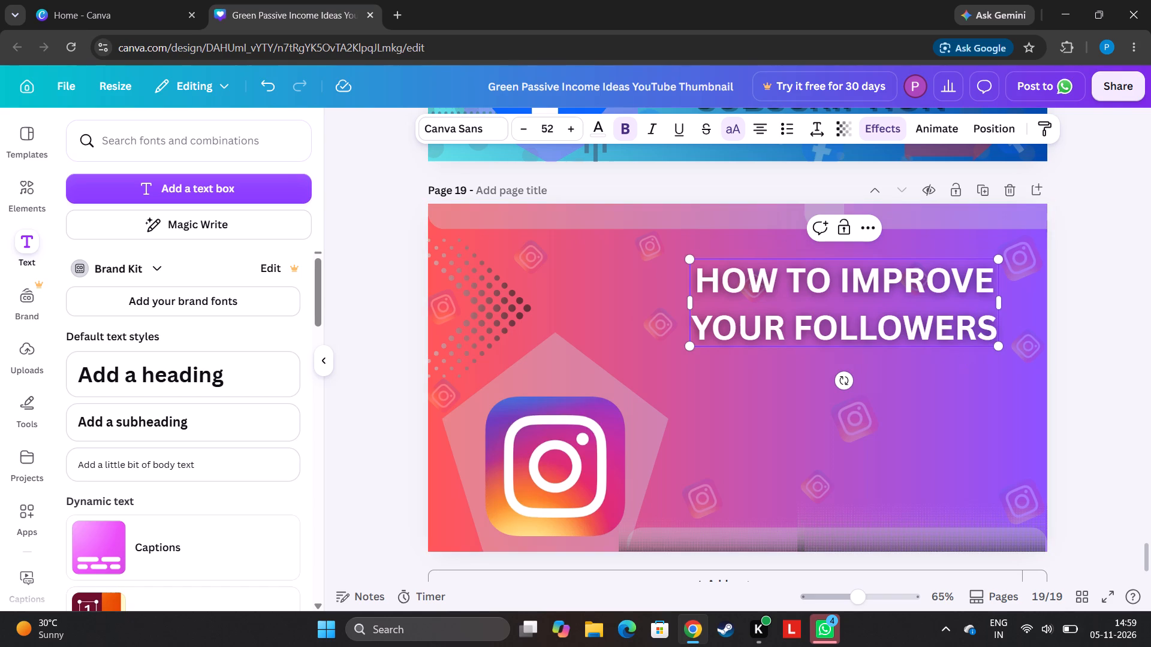
{"action": "left_click", "coordinate": [996, 337]}
{"action": "key", "text": "space"}
{"action": "key", "text": "o"}
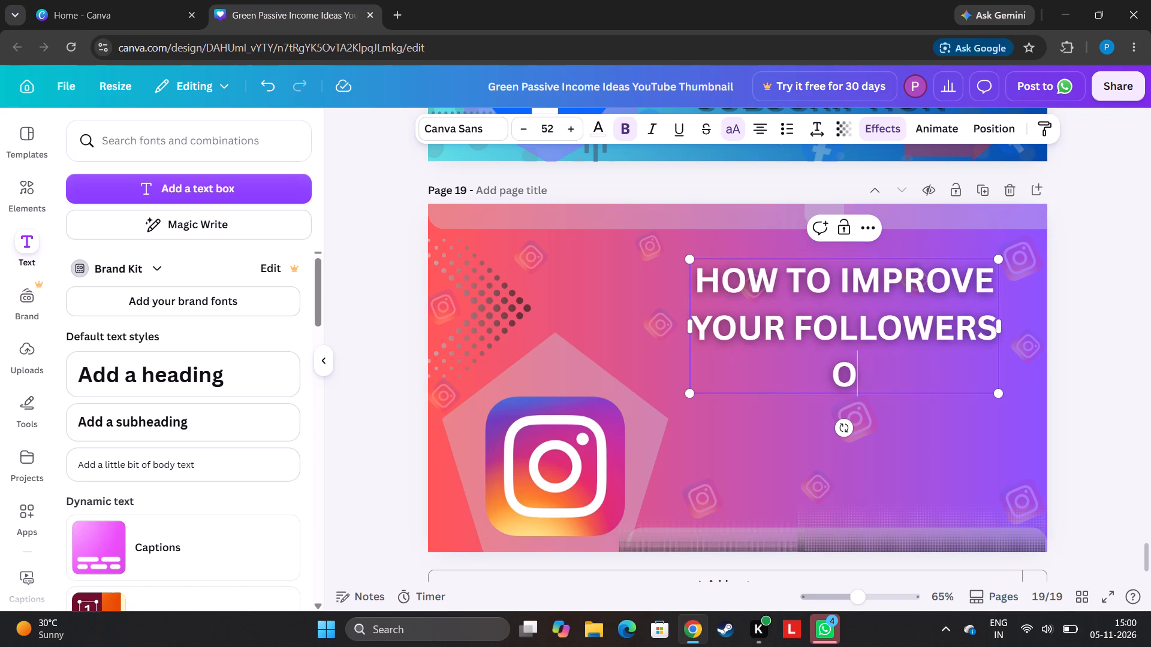
{"action": "key", "text": "n"}
{"action": "key", "text": "space"}
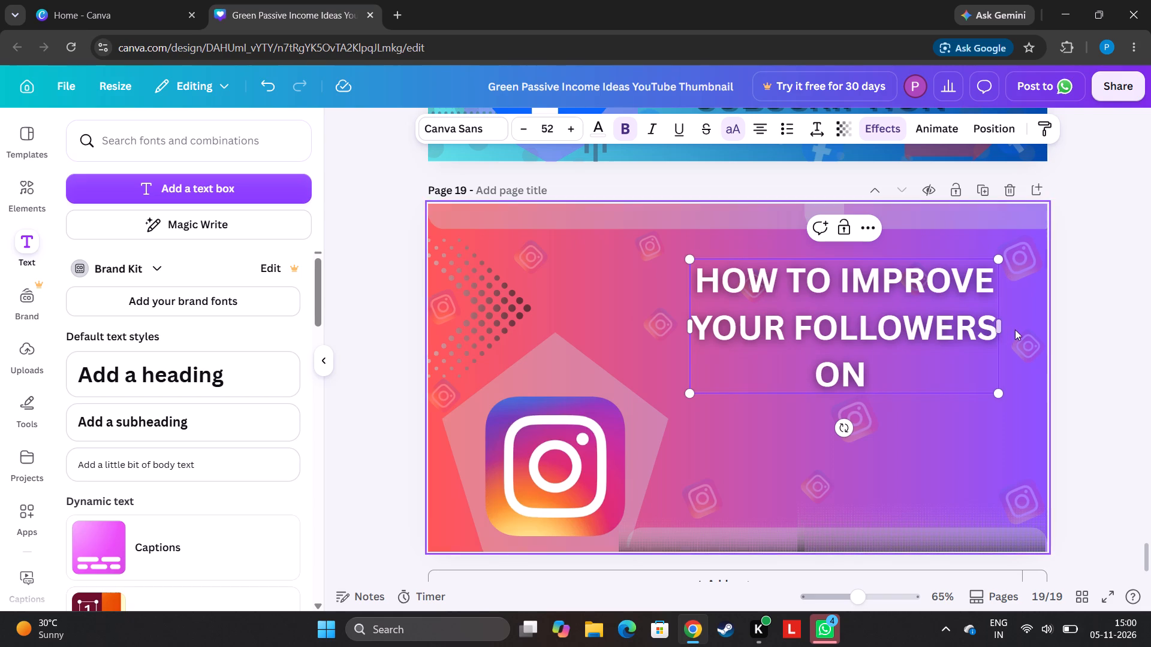
Resize the heading's text box so the text wraps onto three lines, and shift it slightly up and to the right.
{"action": "left_click_drag", "start_coordinate": [1001, 326], "coordinate": [1065, 340]}
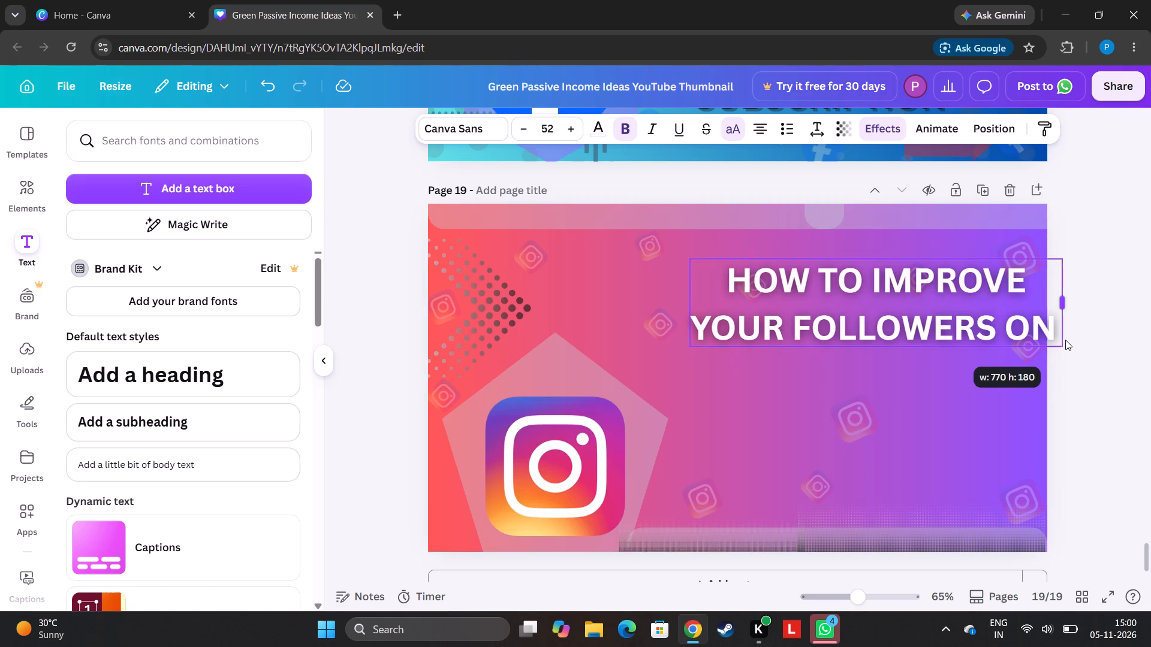
{"action": "left_click_drag", "start_coordinate": [1065, 340], "coordinate": [991, 344]}
{"action": "left_click", "coordinate": [1066, 366]}
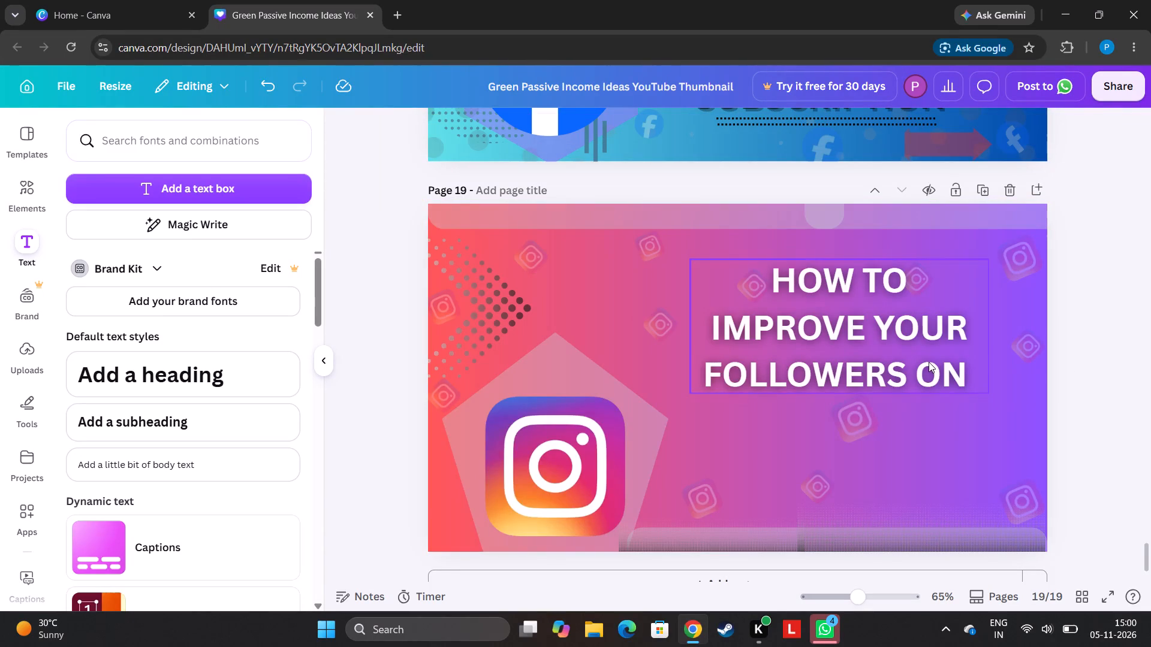
{"action": "left_click_drag", "start_coordinate": [927, 361], "coordinate": [948, 347]}
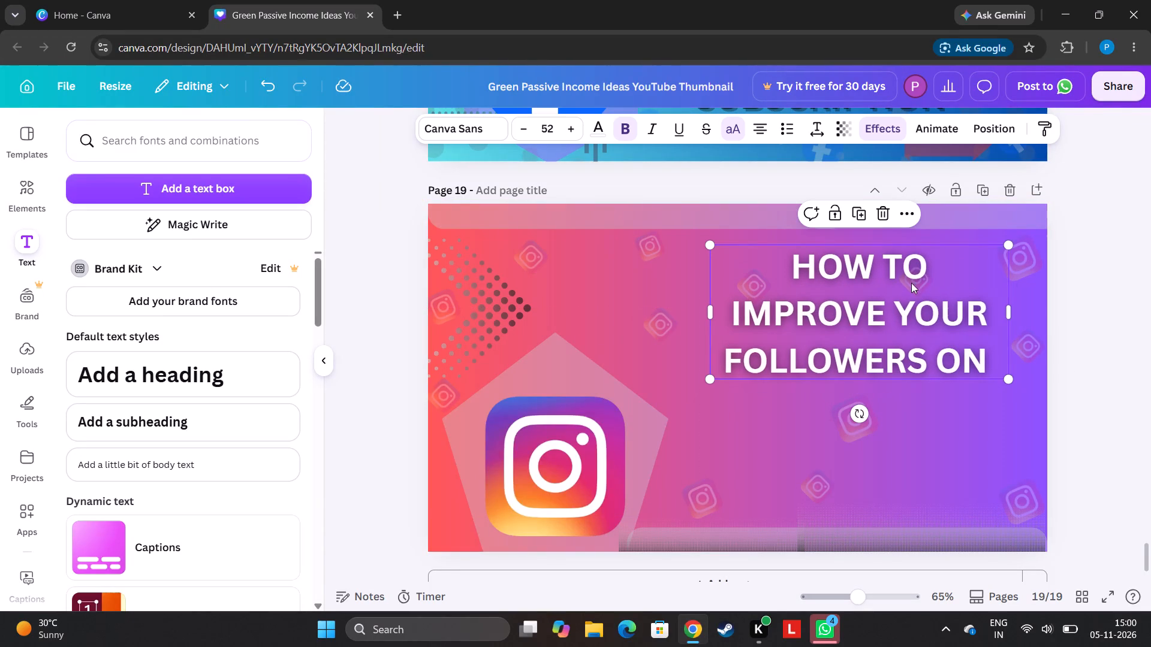
Set the heading's letter spacing to 68.
{"action": "left_click", "coordinate": [821, 137]}
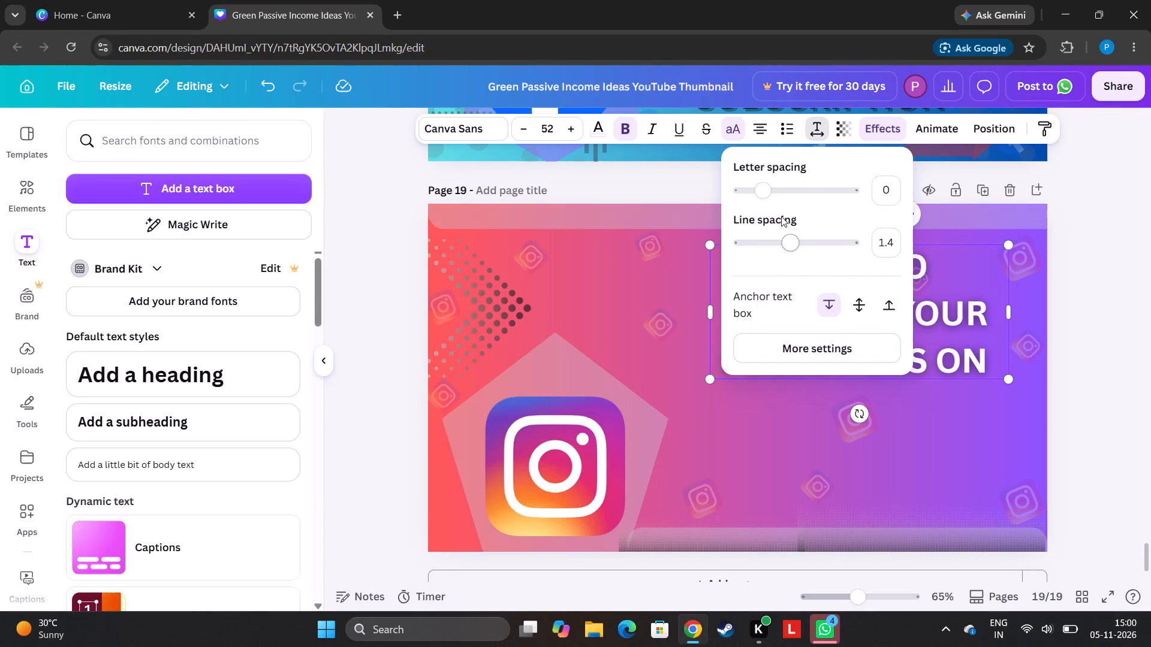
{"action": "left_click", "coordinate": [770, 195]}
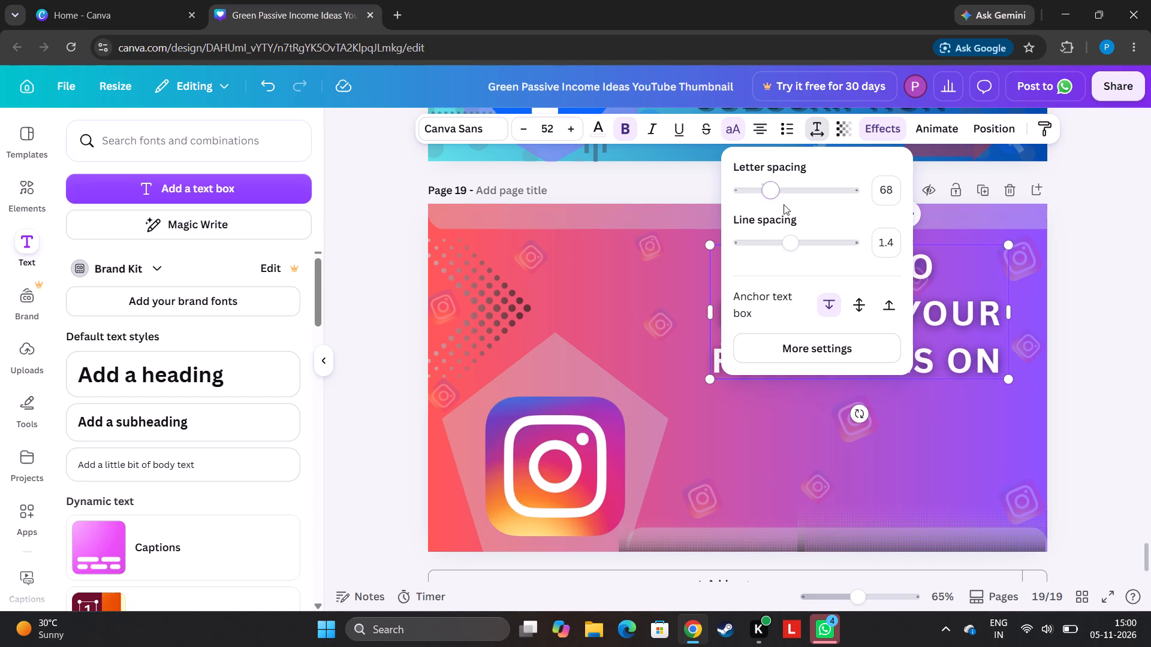
{"action": "left_click", "coordinate": [1106, 214]}
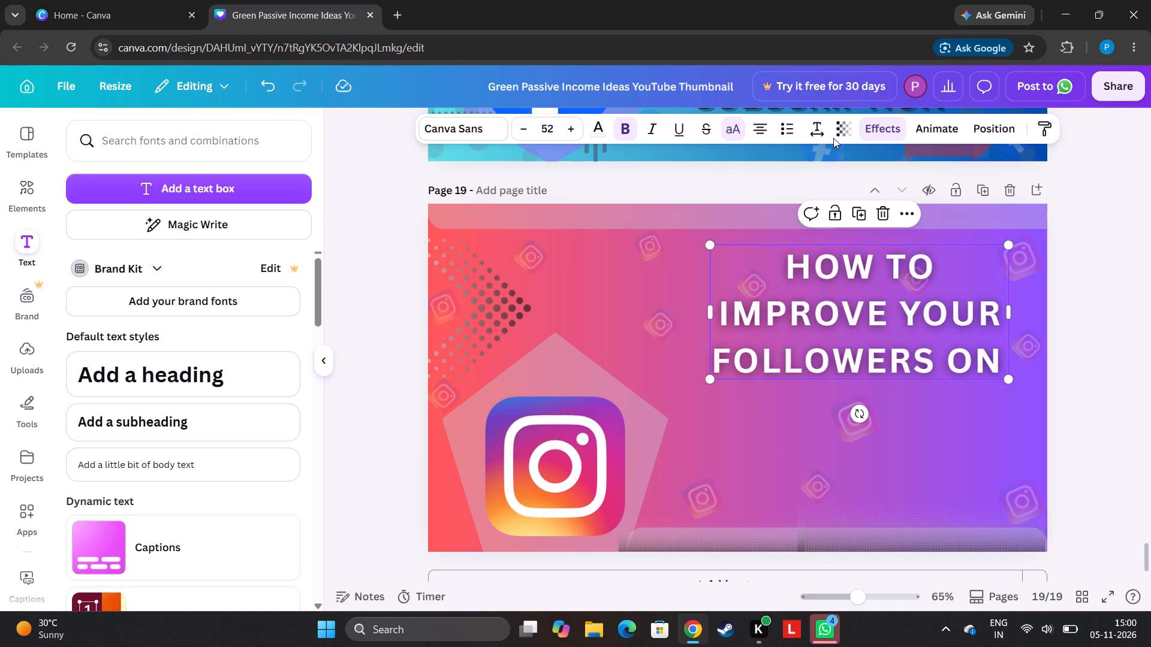
{"action": "left_click", "coordinate": [1074, 344]}
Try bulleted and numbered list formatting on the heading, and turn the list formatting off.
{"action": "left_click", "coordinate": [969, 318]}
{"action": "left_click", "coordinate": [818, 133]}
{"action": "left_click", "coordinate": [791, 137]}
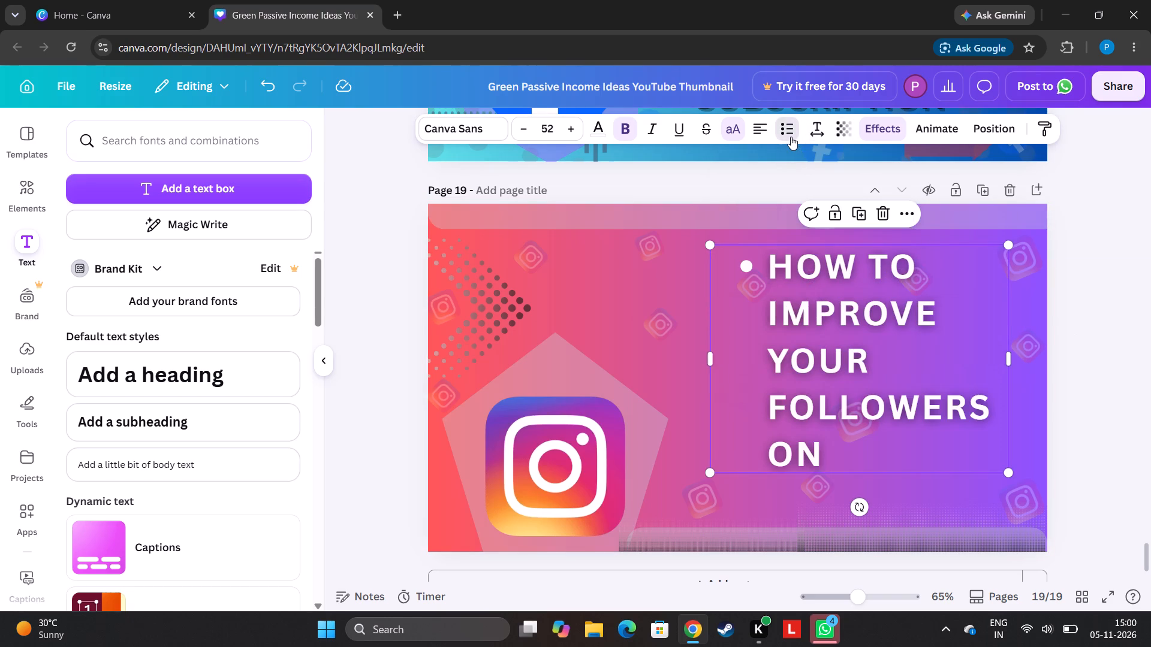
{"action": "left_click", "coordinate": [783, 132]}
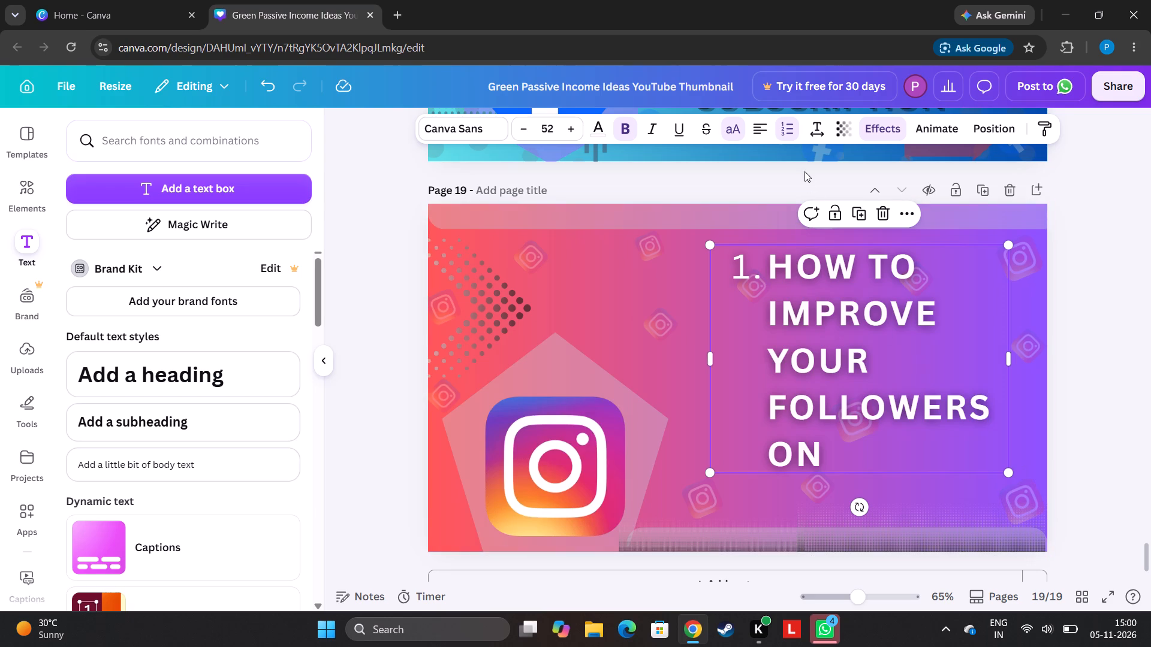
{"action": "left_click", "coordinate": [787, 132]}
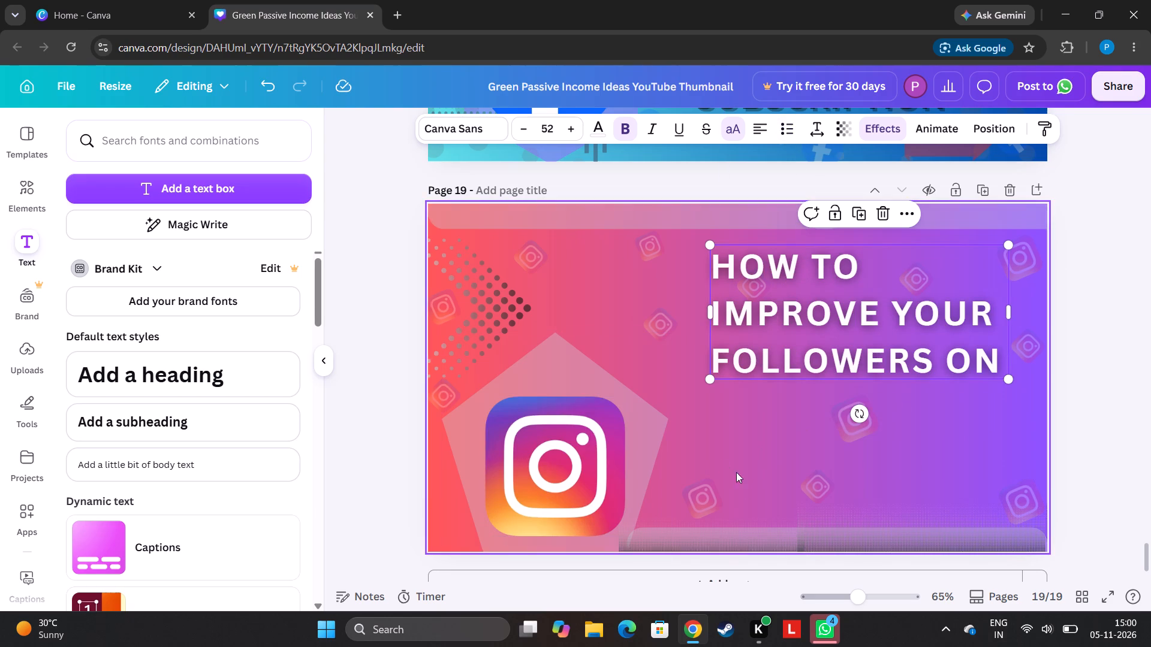
Duplicate the heading text on page 19 and place the copy directly below the original, roughly aligned to its left edge.
{"action": "left_click", "coordinate": [860, 217]}
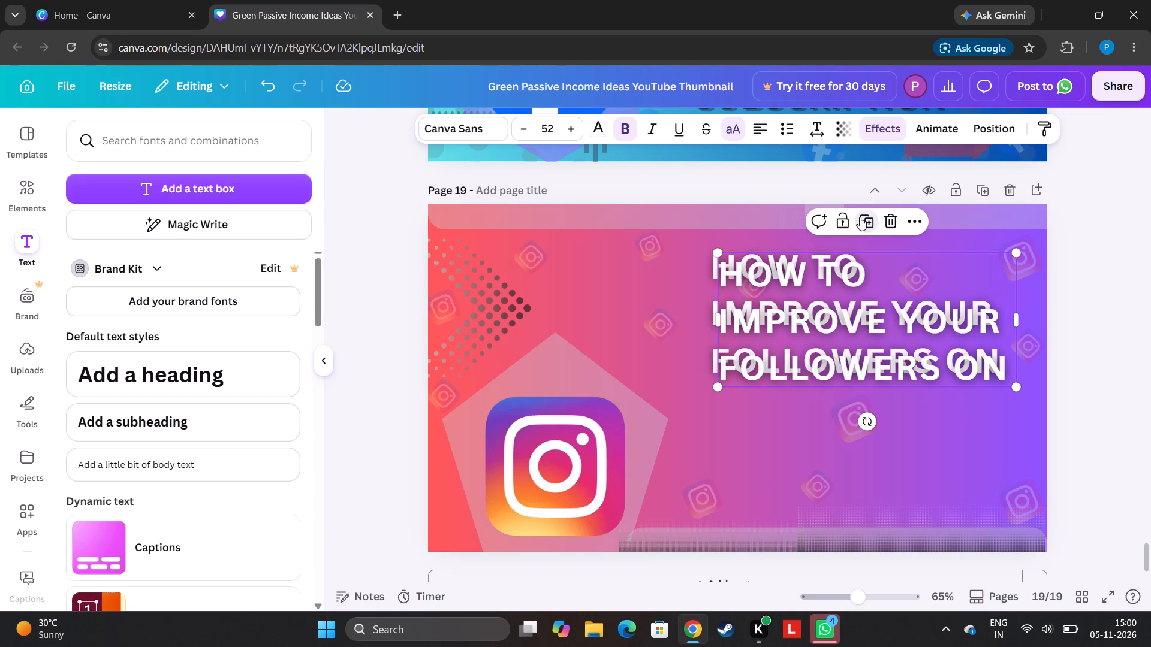
{"action": "left_click_drag", "start_coordinate": [873, 328], "coordinate": [872, 425]}
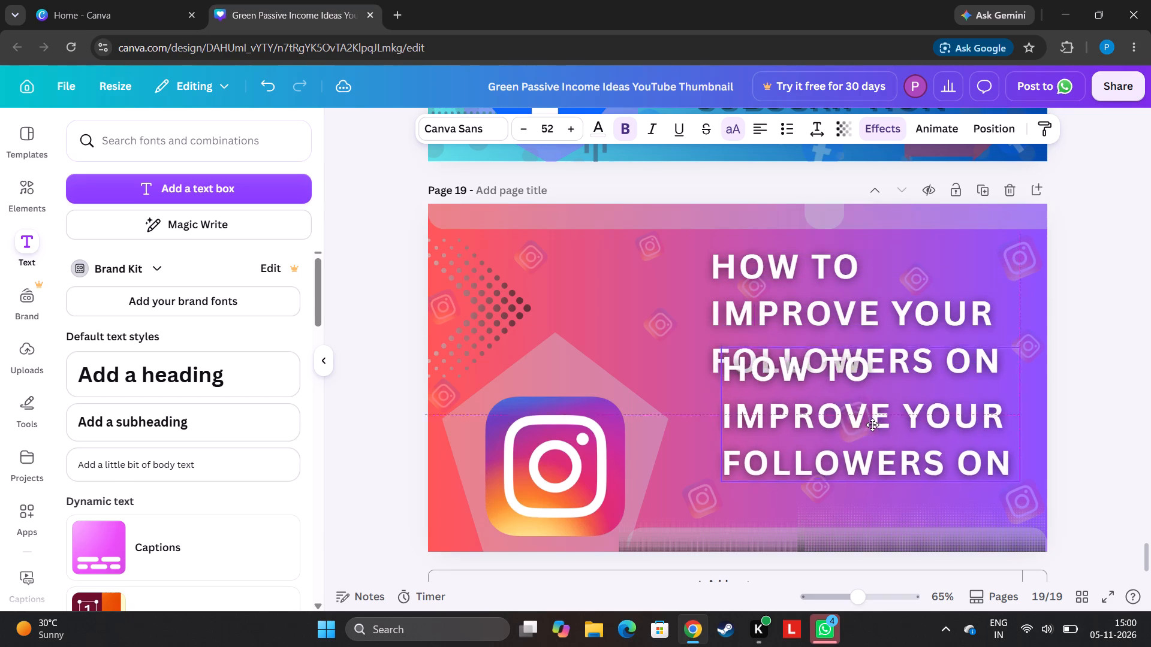
{"action": "left_click_drag", "start_coordinate": [872, 425], "coordinate": [866, 446]}
Replace the duplicated heading's text with "instegram".
{"action": "left_click", "coordinate": [938, 474]}
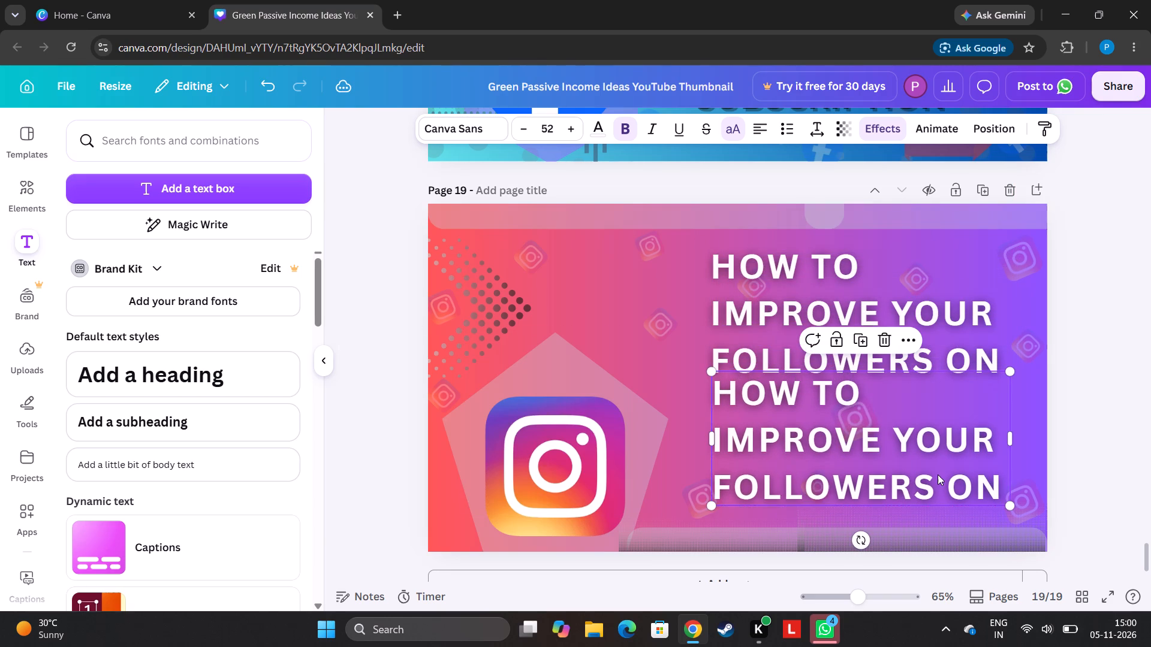
{"action": "key", "text": "BackSpace"}
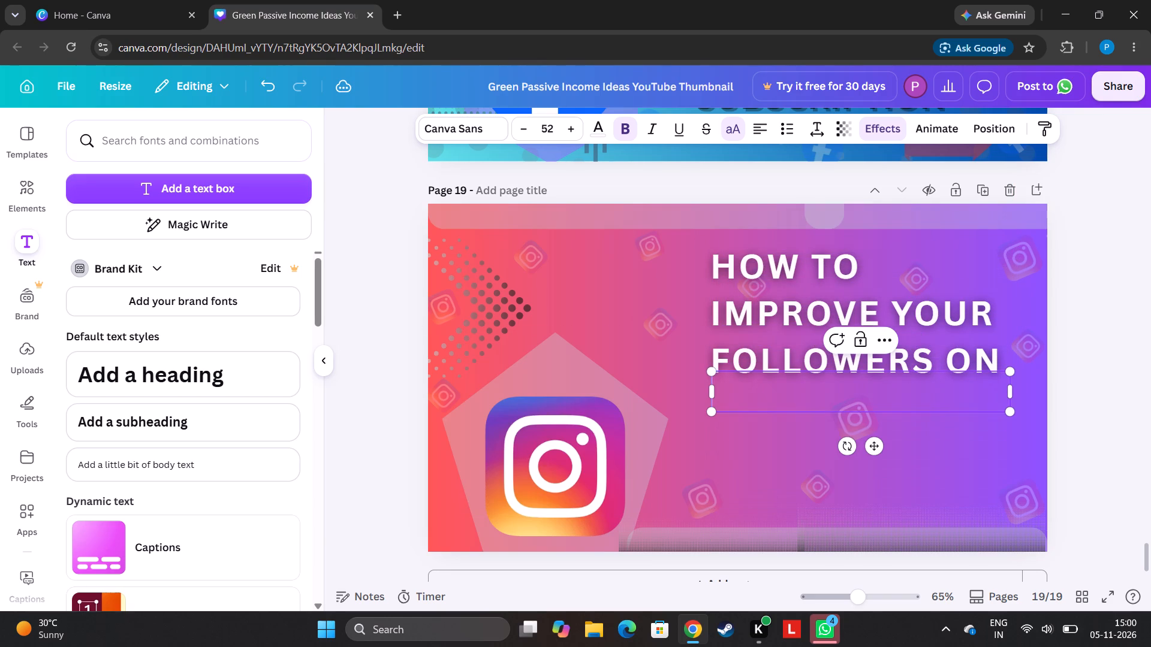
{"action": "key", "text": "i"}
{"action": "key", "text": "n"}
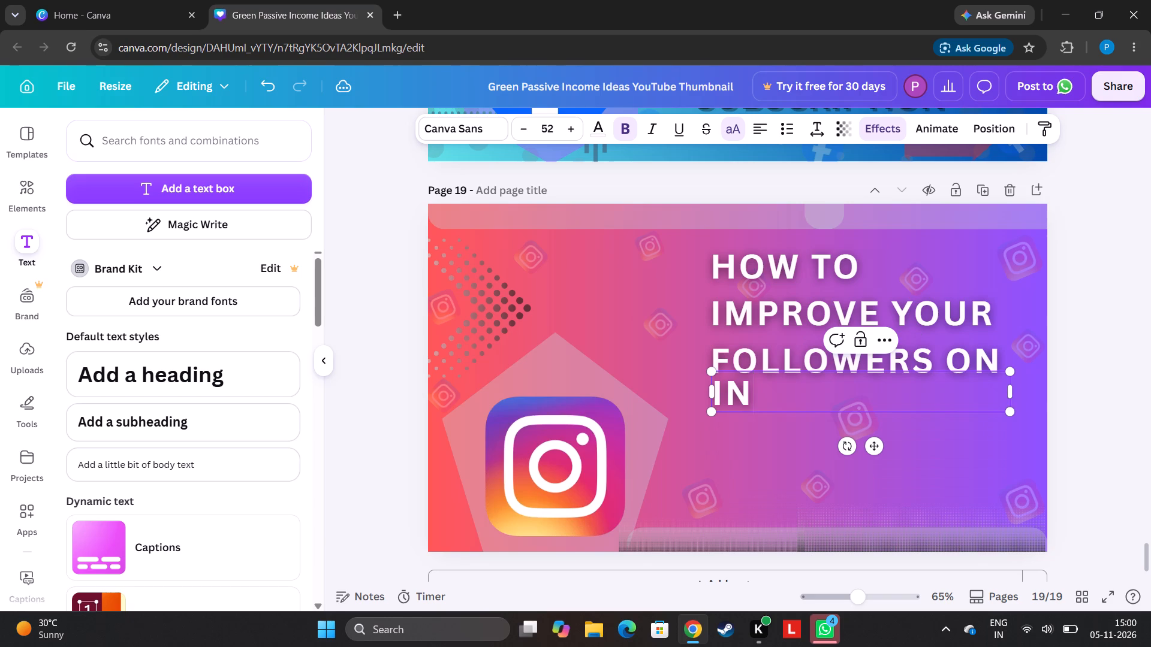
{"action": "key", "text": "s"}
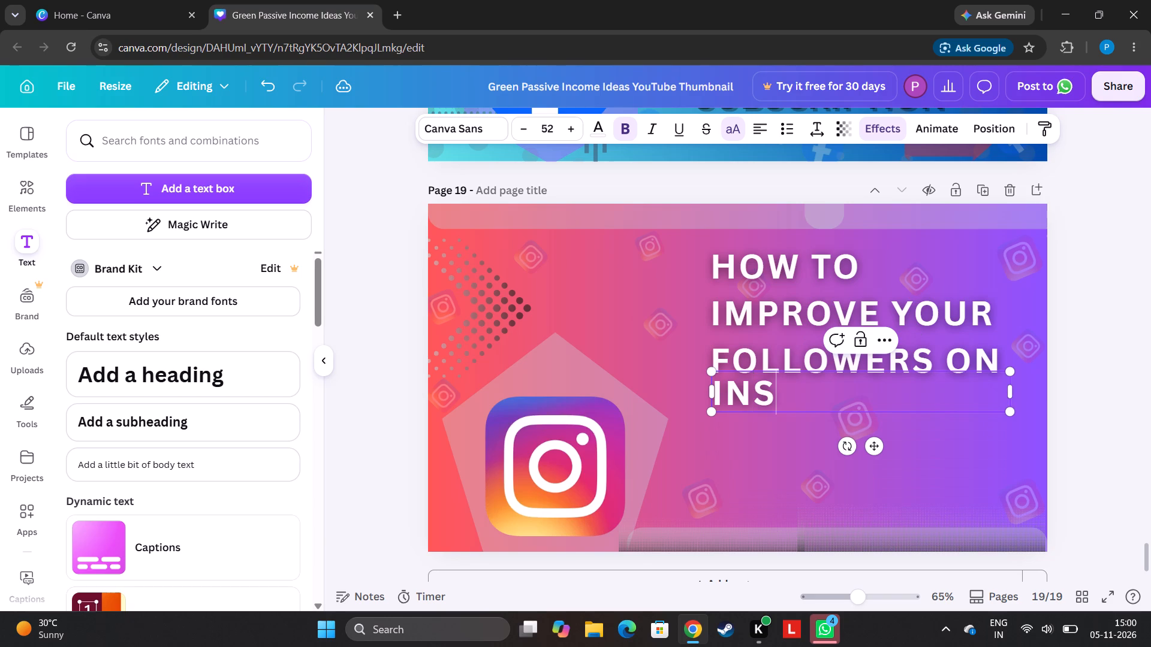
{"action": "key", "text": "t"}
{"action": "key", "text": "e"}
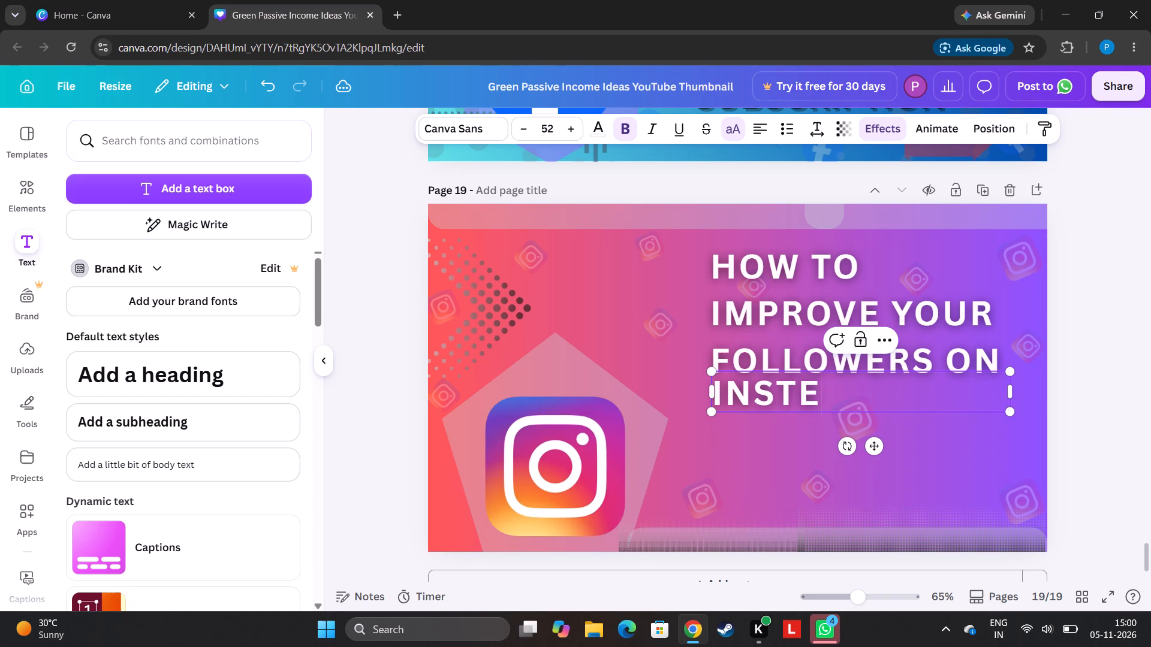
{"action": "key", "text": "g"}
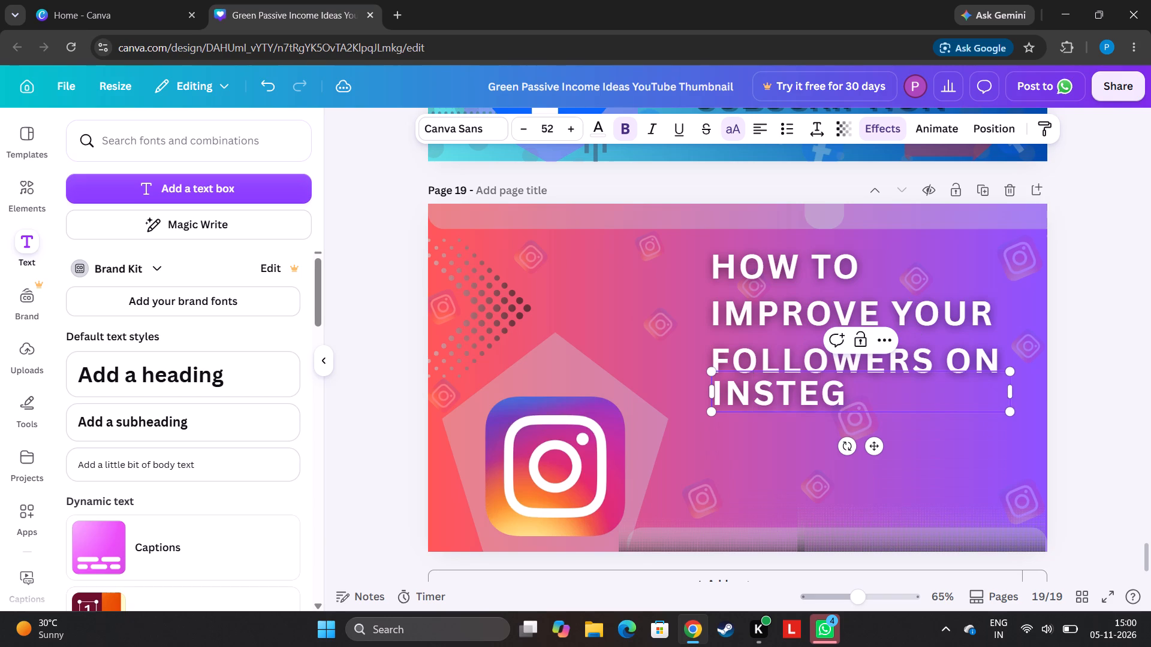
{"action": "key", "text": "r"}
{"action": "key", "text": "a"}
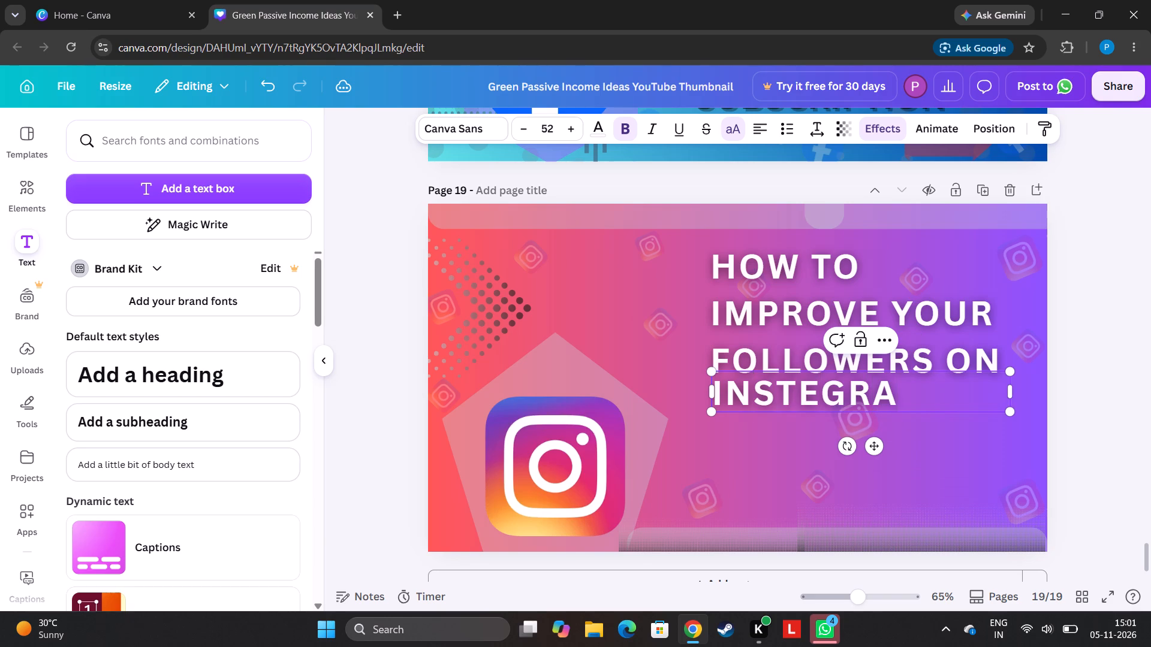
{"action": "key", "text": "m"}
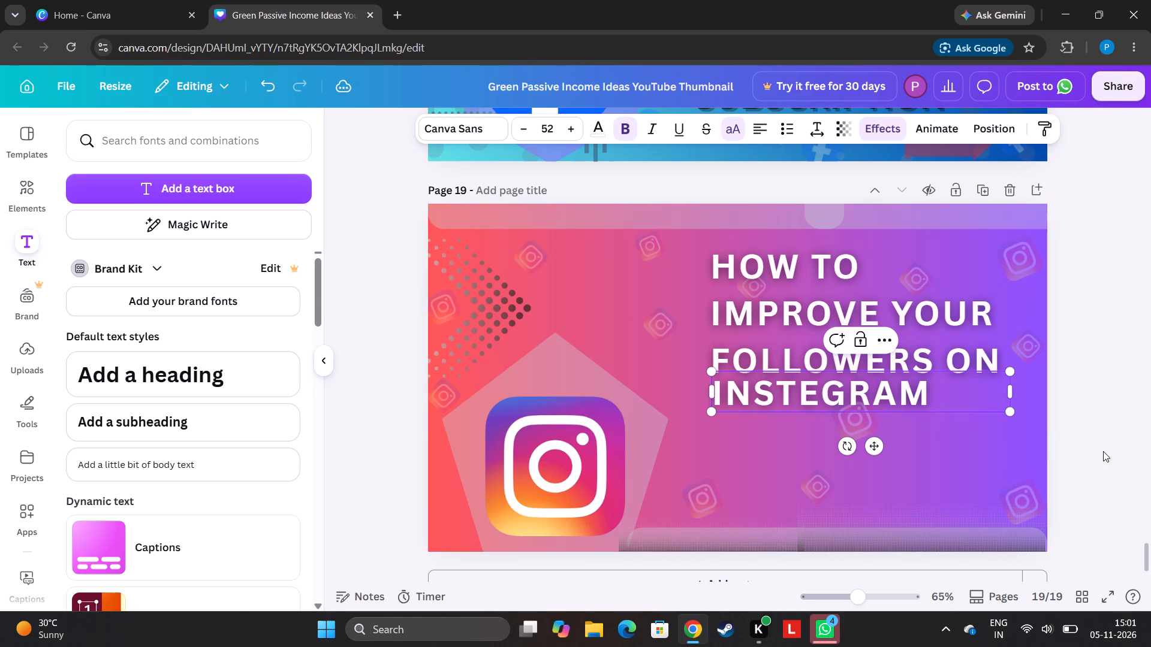
{"action": "left_click", "coordinate": [1103, 451]}
Narrow the INSTEGRAM text box, enlarge it to font size 77.9, and place it beneath the heading, flush with the page's right edge.
{"action": "left_click_drag", "start_coordinate": [887, 389], "coordinate": [899, 406]}
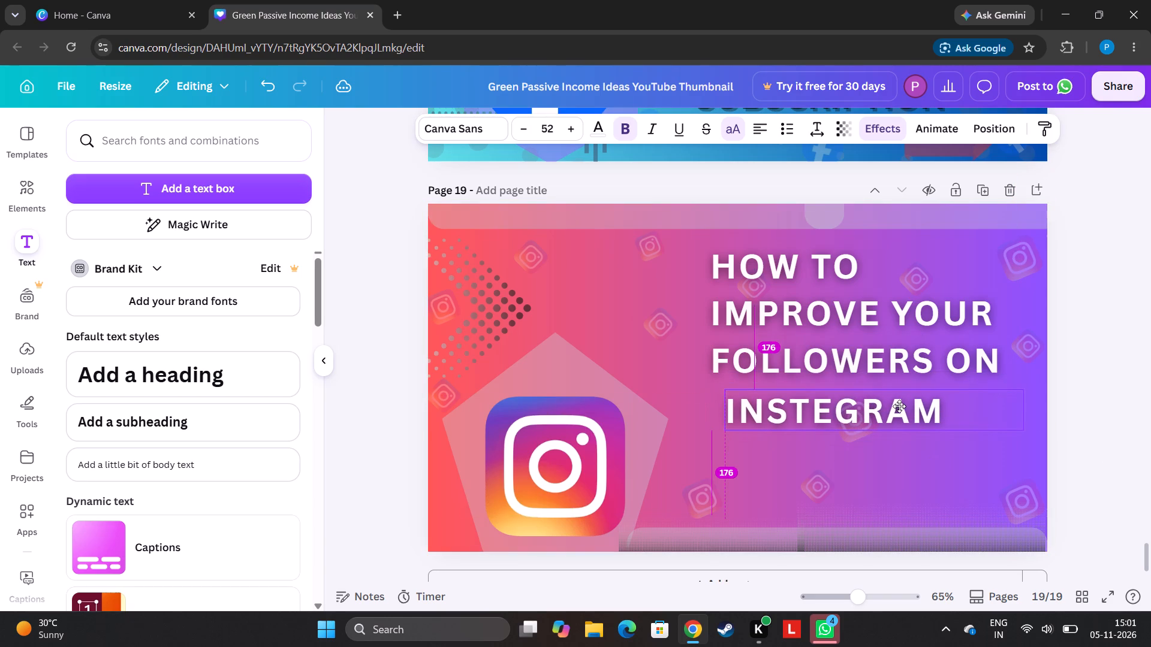
{"action": "left_click_drag", "start_coordinate": [899, 406], "coordinate": [889, 405]}
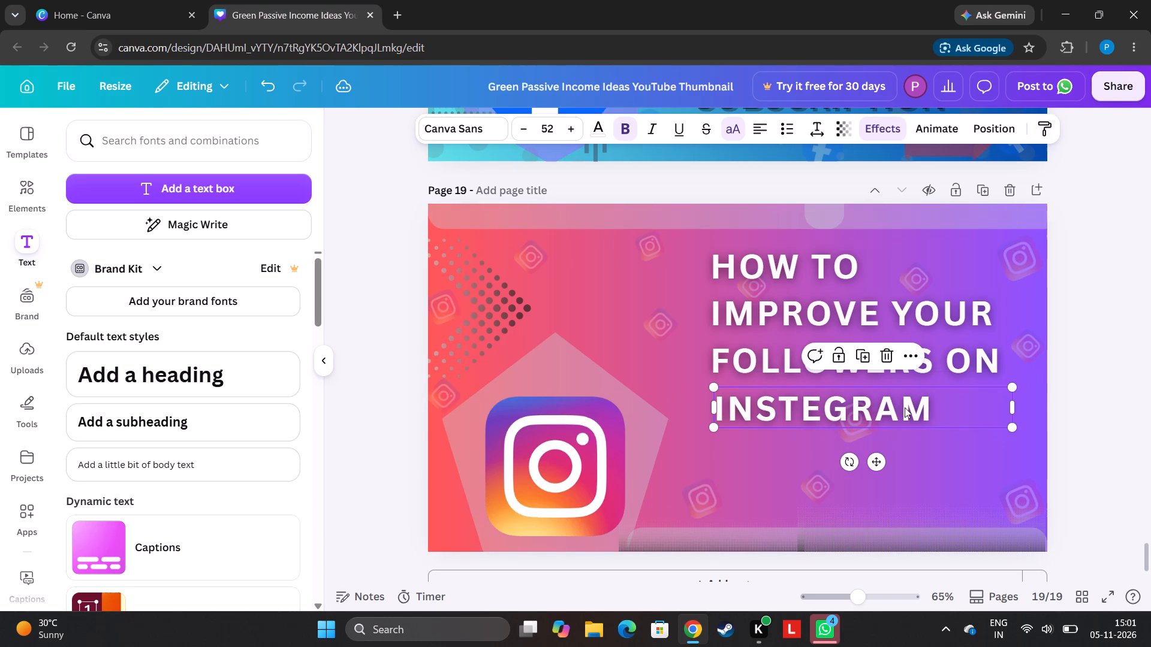
{"action": "left_click_drag", "start_coordinate": [1017, 409], "coordinate": [1005, 409]}
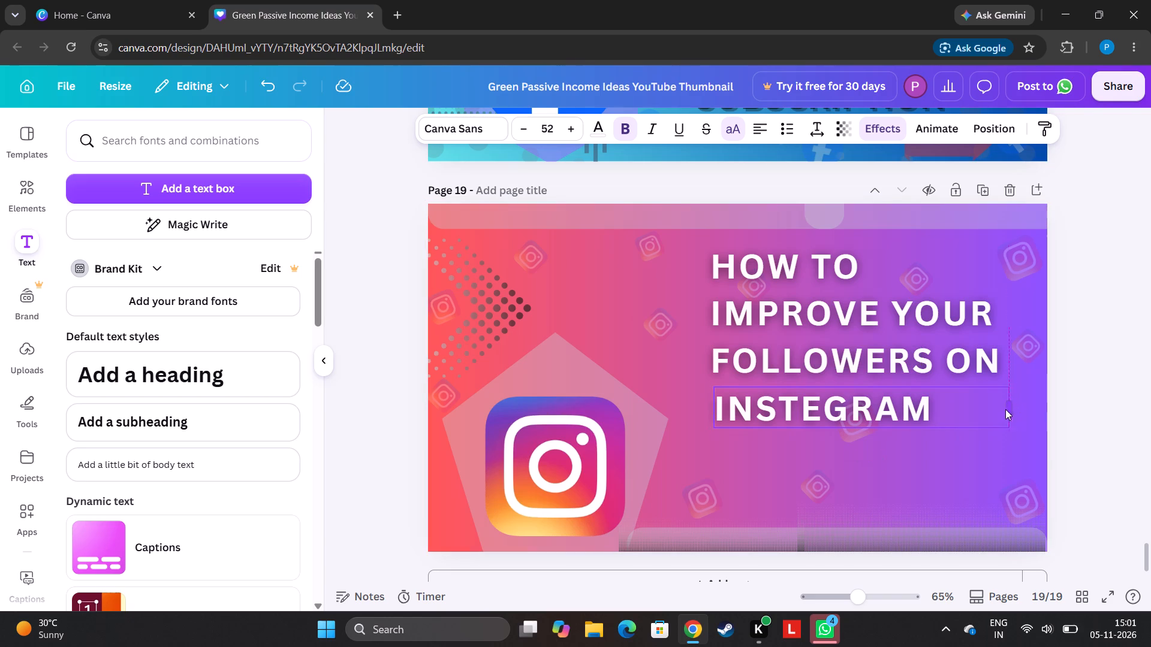
{"action": "left_click_drag", "start_coordinate": [1005, 409], "coordinate": [954, 415]}
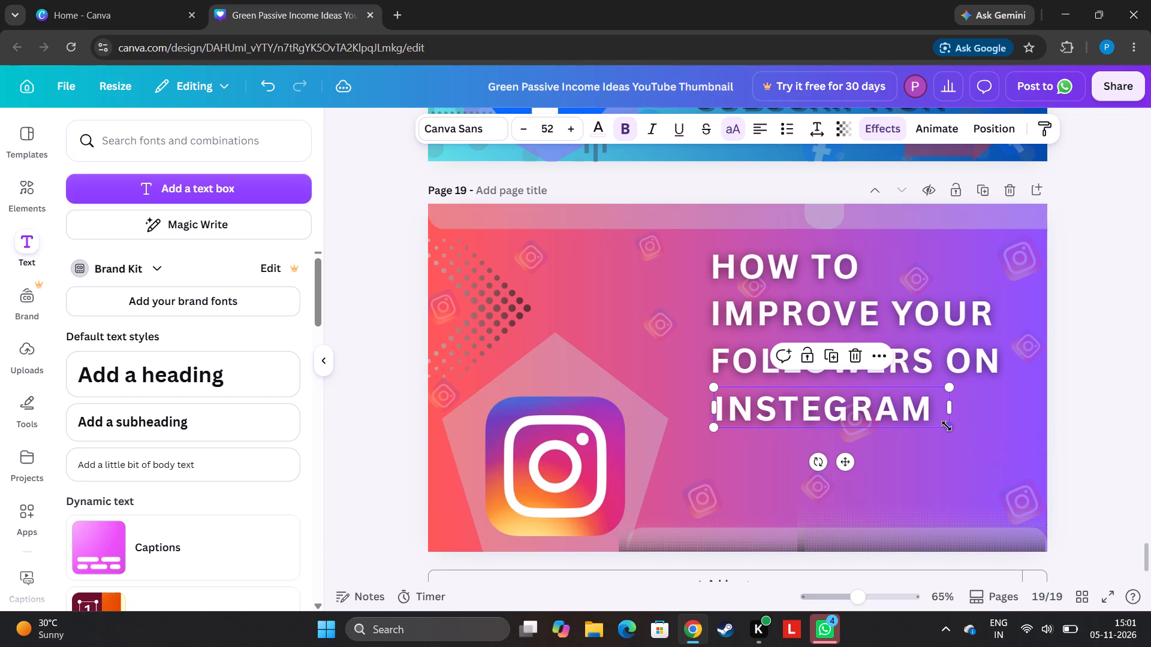
{"action": "left_click_drag", "start_coordinate": [950, 425], "coordinate": [1057, 467]}
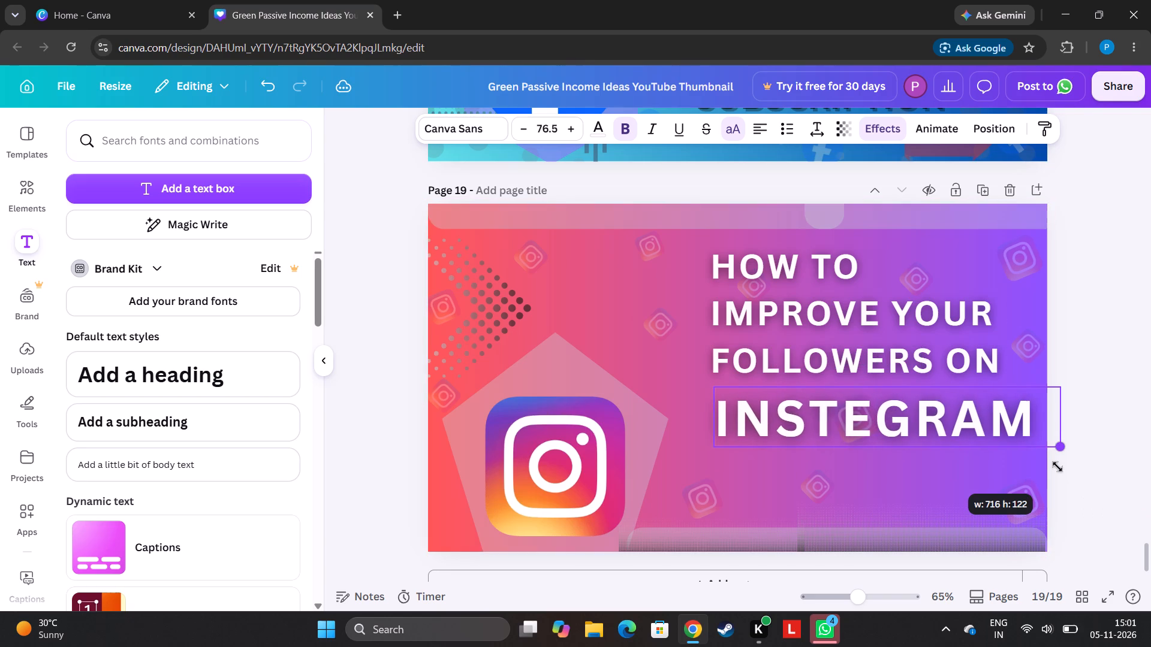
{"action": "left_click_drag", "start_coordinate": [1057, 467], "coordinate": [1063, 468]}
{"action": "left_click_drag", "start_coordinate": [1023, 417], "coordinate": [1014, 420]}
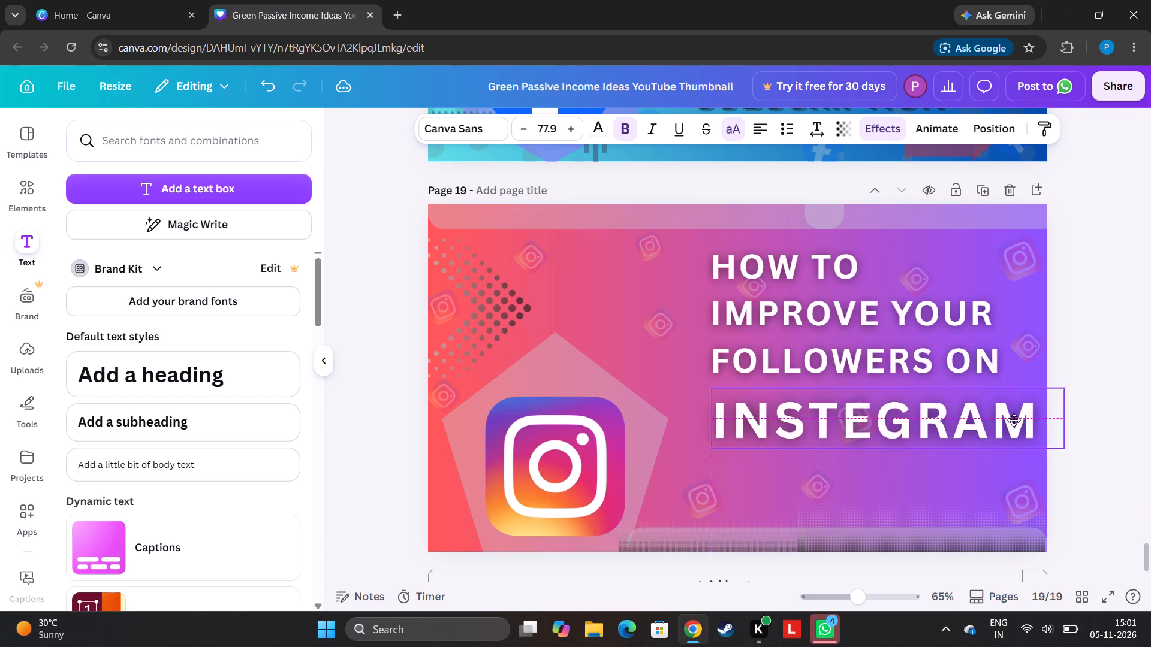
{"action": "left_click_drag", "start_coordinate": [1014, 420], "coordinate": [1004, 415]}
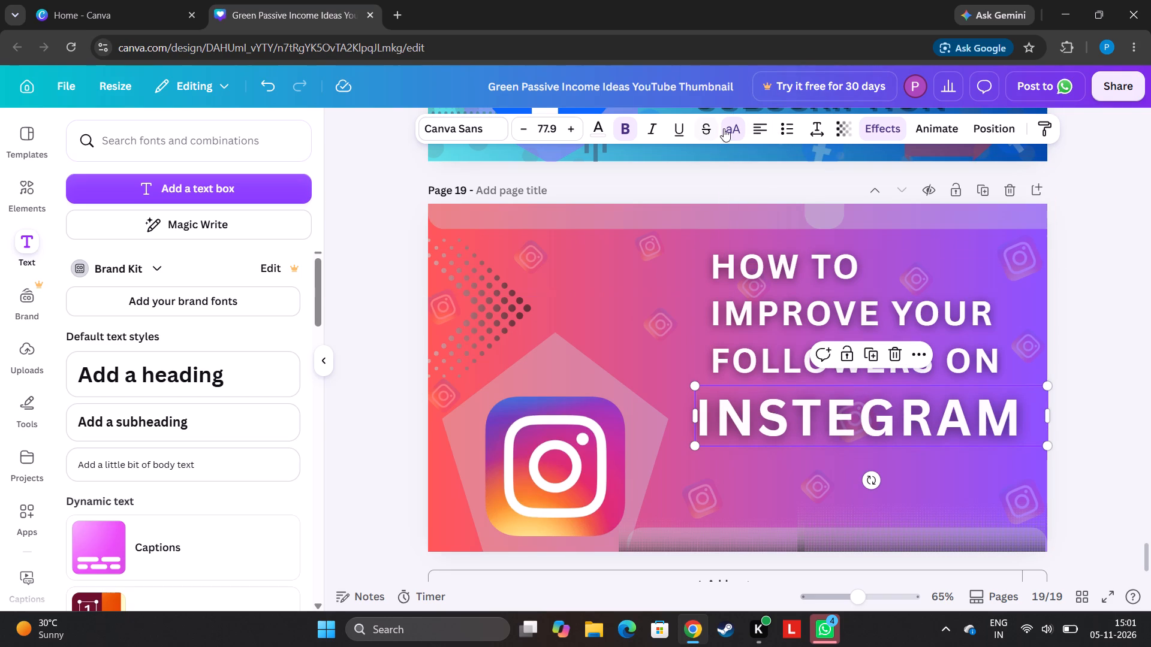
Italicise both the three-line heading and the word INSTEGRAM below it.
{"action": "left_click", "coordinate": [655, 134]}
{"action": "left_click", "coordinate": [655, 134]}
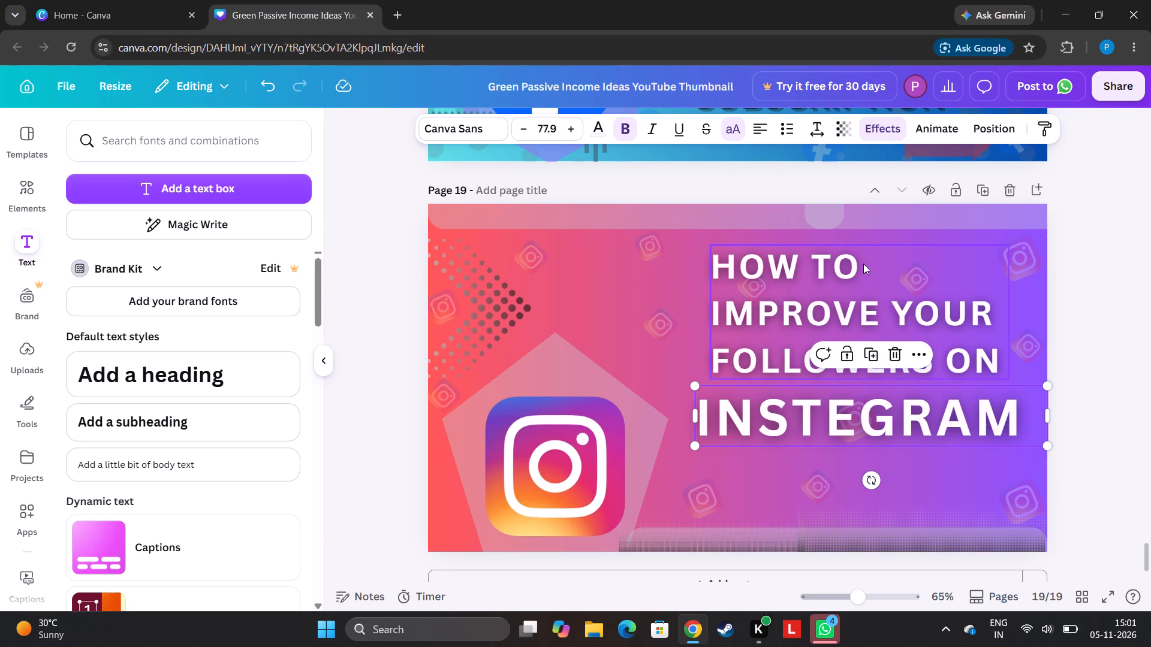
{"action": "left_click", "coordinate": [861, 284]}
{"action": "left_click", "coordinate": [653, 135]}
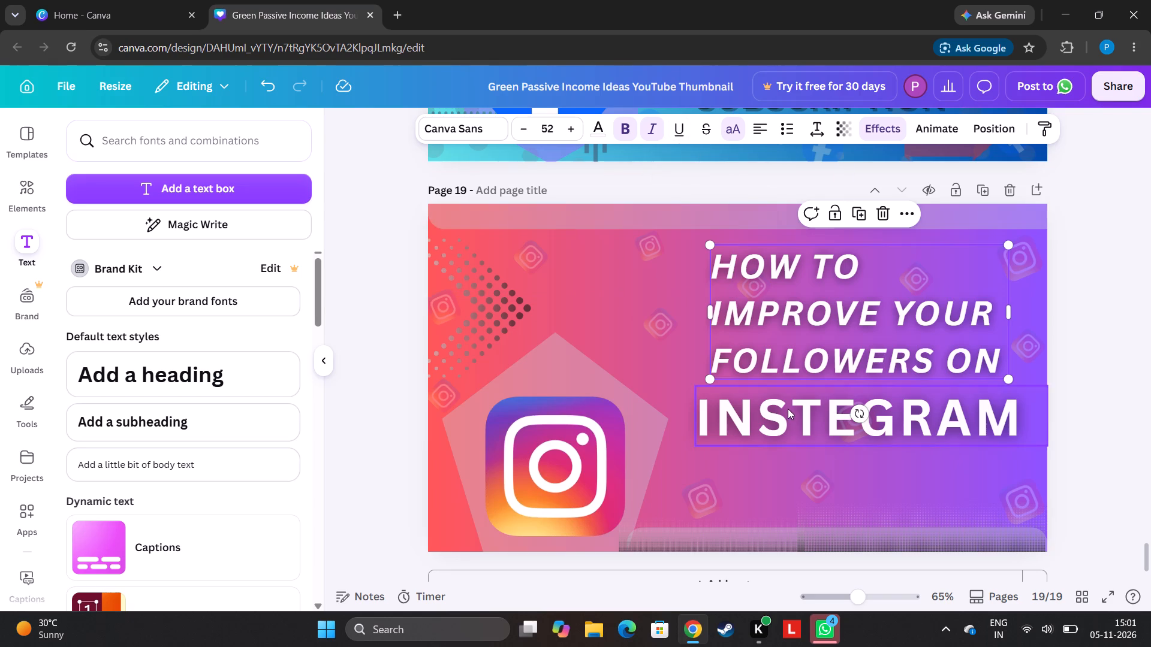
{"action": "left_click", "coordinate": [789, 409]}
{"action": "left_click", "coordinate": [651, 129]}
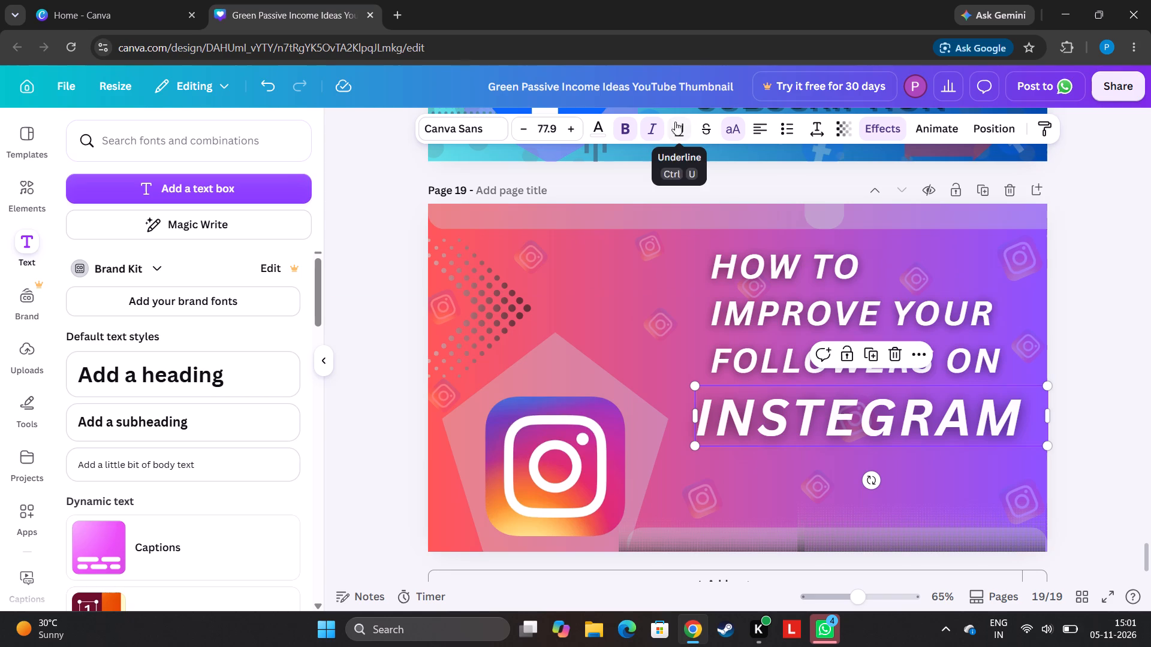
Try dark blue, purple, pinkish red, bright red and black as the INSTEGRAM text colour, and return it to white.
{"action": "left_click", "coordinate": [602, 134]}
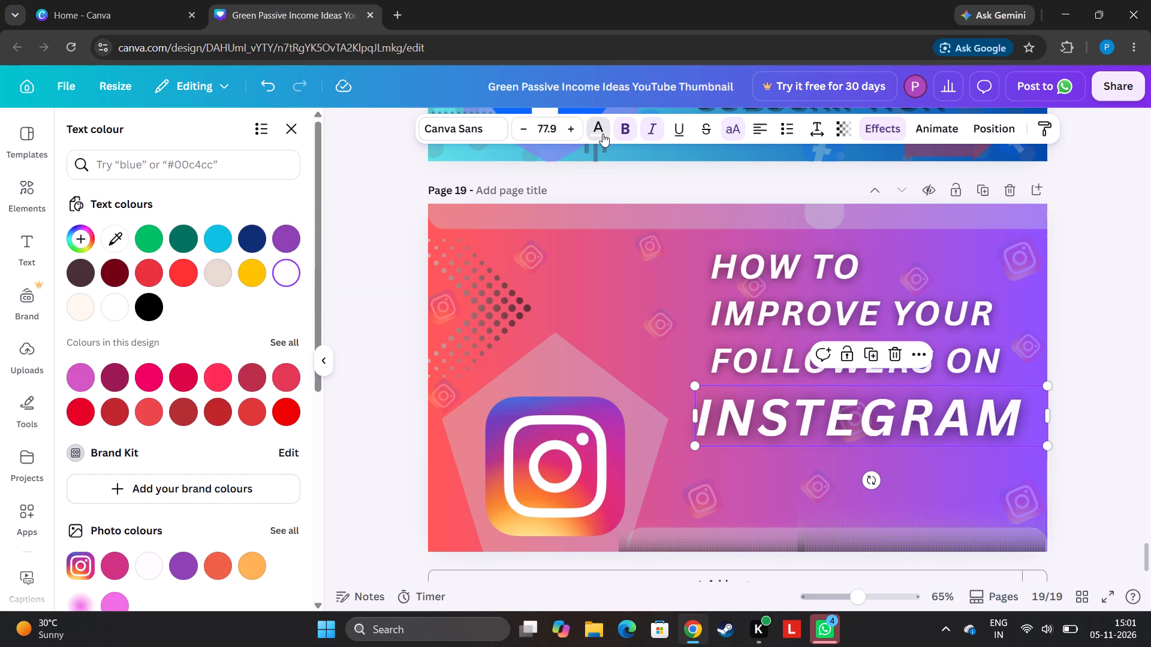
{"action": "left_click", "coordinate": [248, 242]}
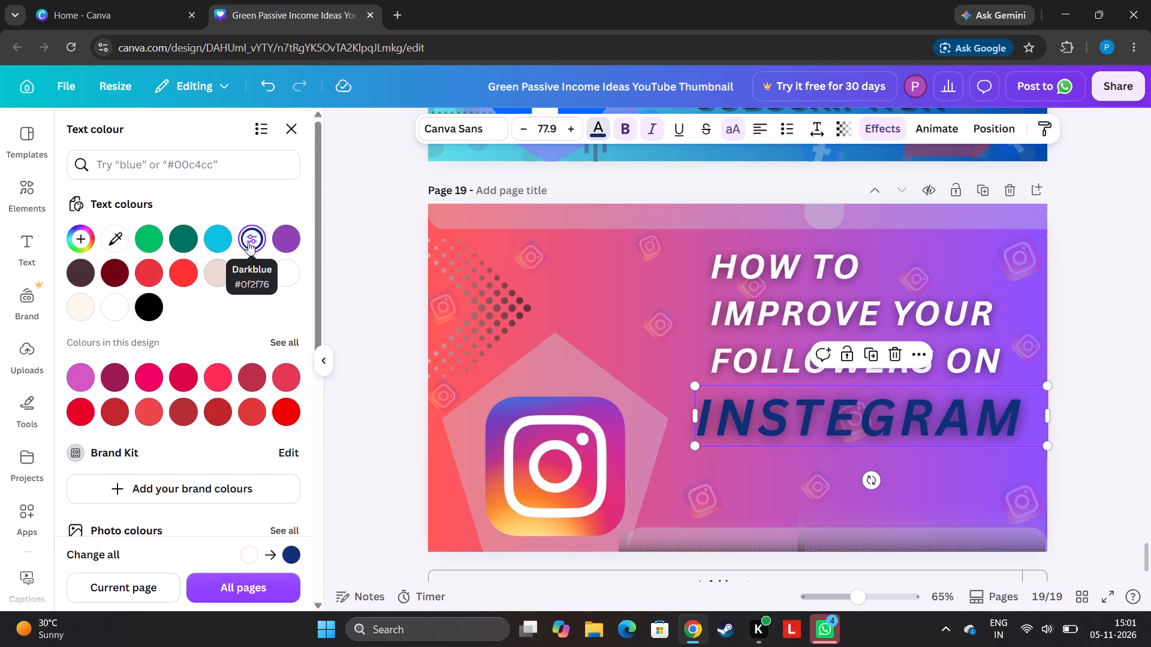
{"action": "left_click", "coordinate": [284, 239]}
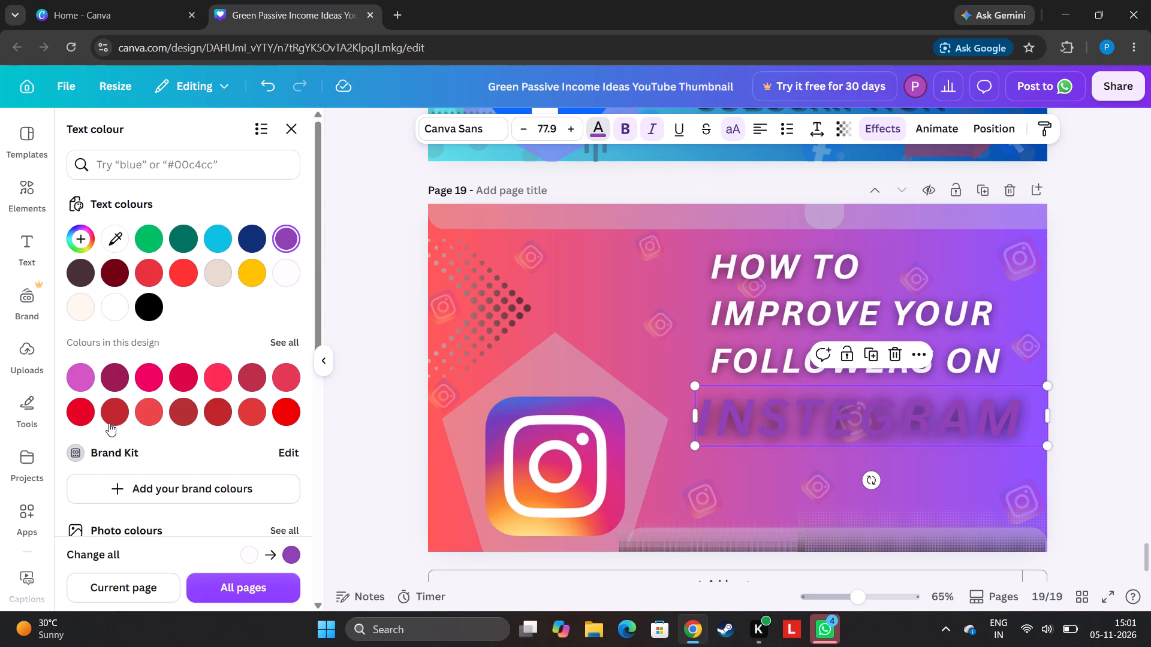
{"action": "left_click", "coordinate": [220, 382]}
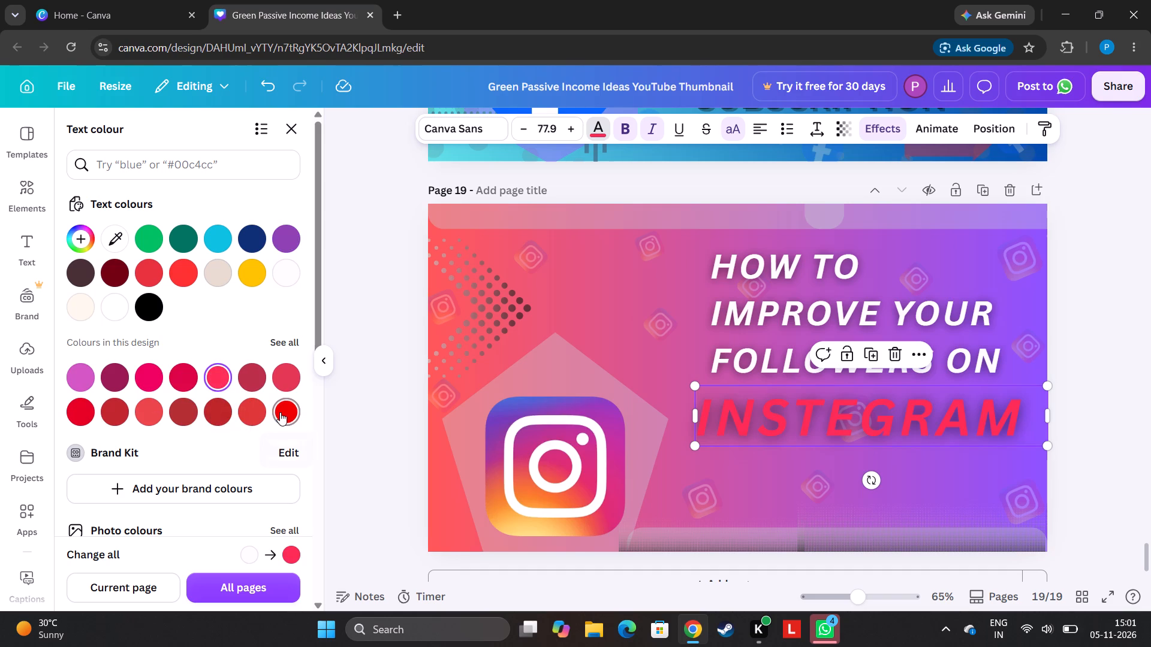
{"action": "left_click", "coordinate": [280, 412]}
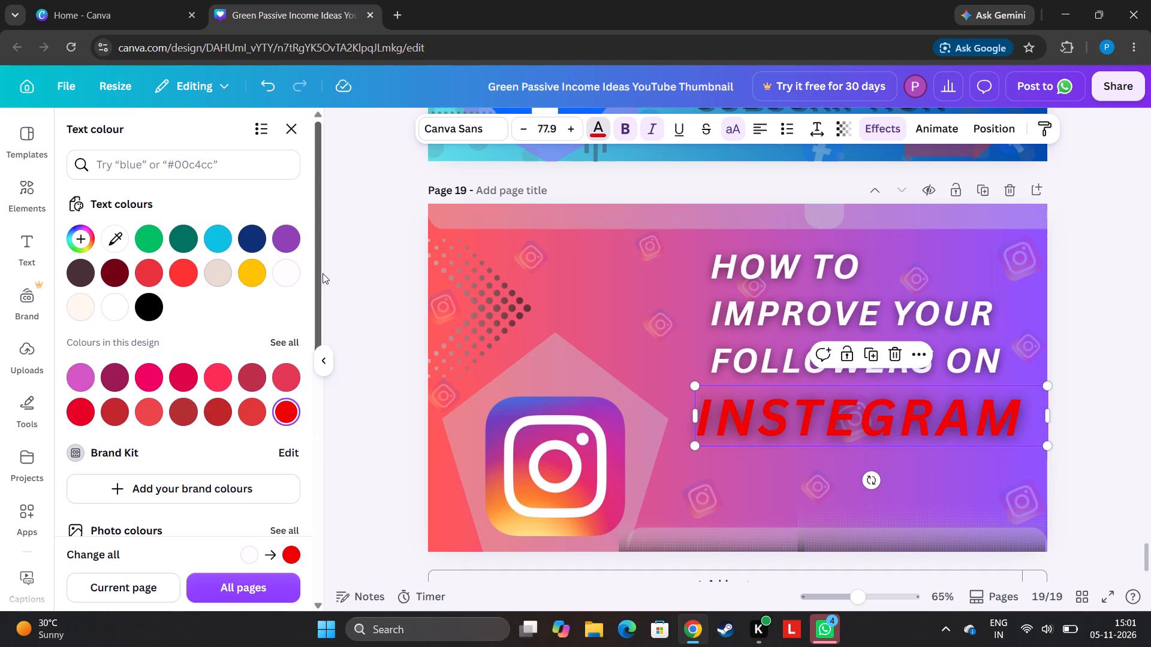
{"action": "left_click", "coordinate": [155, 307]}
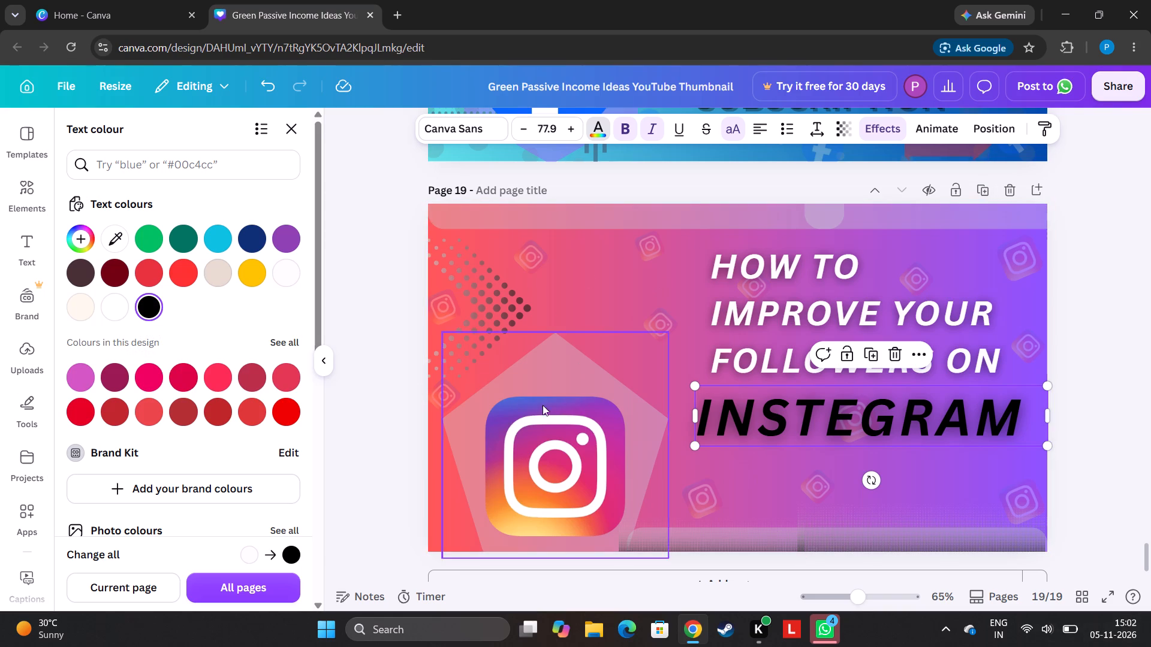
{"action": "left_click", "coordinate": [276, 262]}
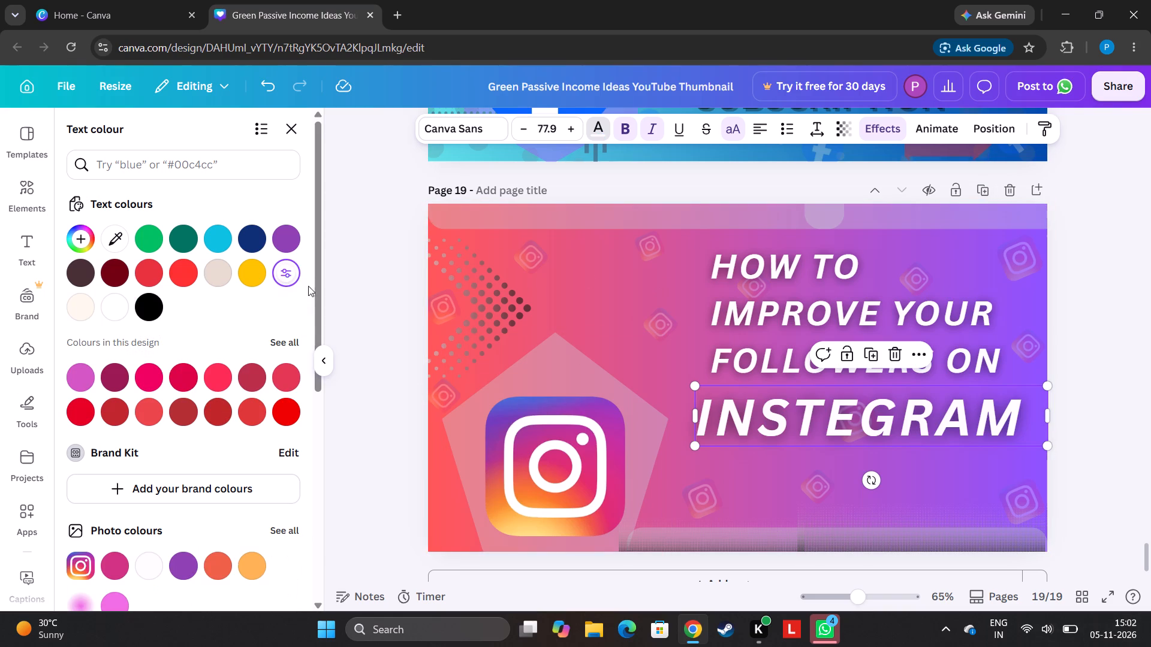
Colour the word INSTEGRAM golden yellow, after trying light orange and darker orange.
{"action": "left_click_drag", "start_coordinate": [315, 288], "coordinate": [322, 404]}
{"action": "left_click", "coordinate": [251, 338]}
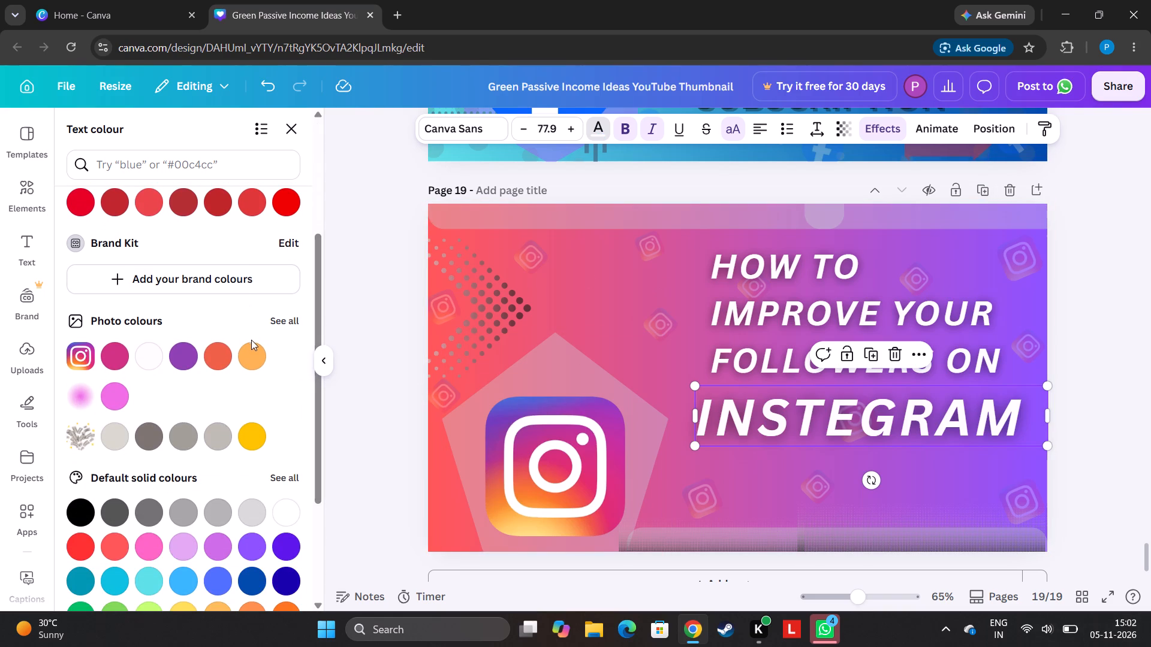
{"action": "left_click", "coordinate": [257, 352]}
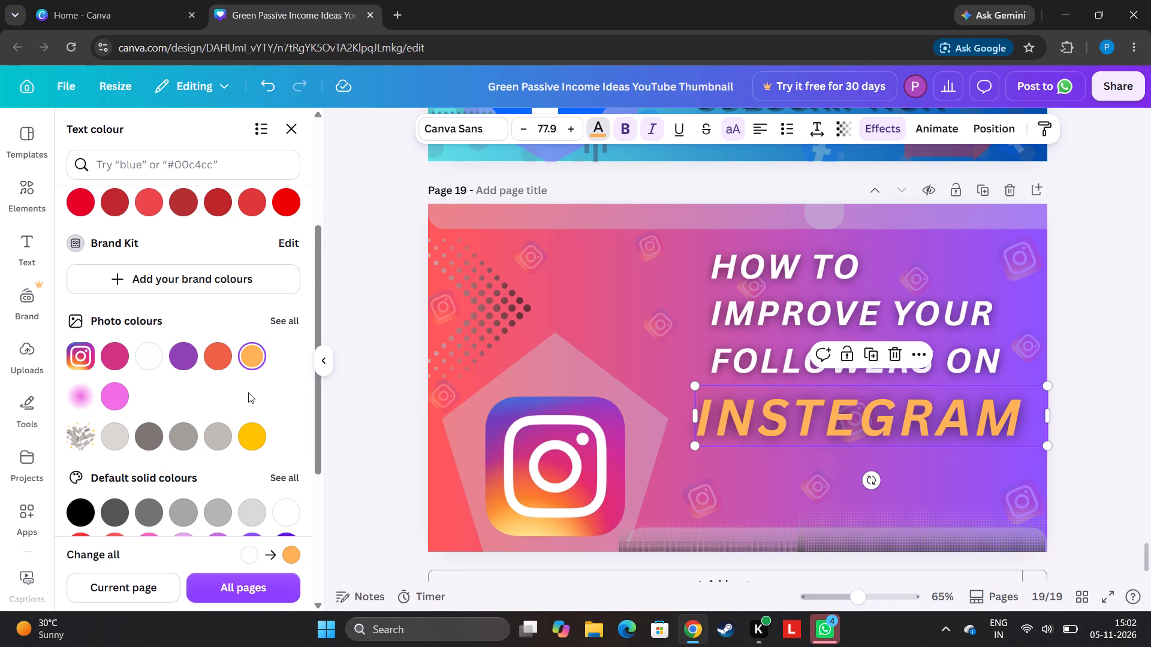
{"action": "left_click_drag", "start_coordinate": [314, 294], "coordinate": [315, 440]}
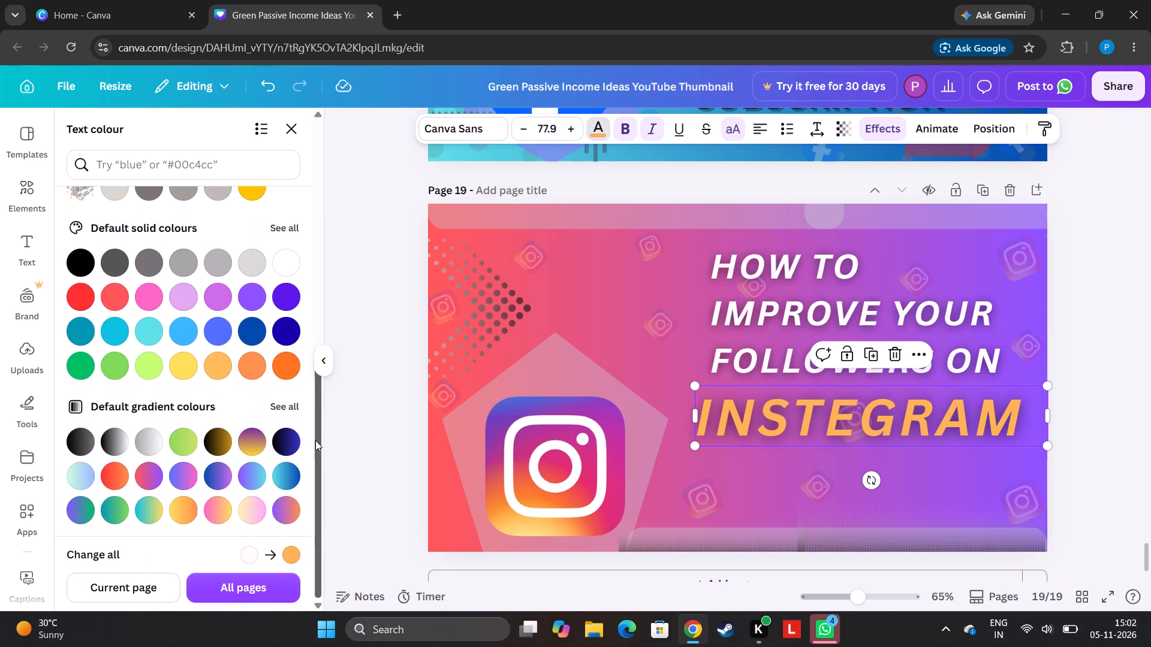
{"action": "left_click_drag", "start_coordinate": [315, 440], "coordinate": [309, 446]}
{"action": "left_click", "coordinate": [288, 365]}
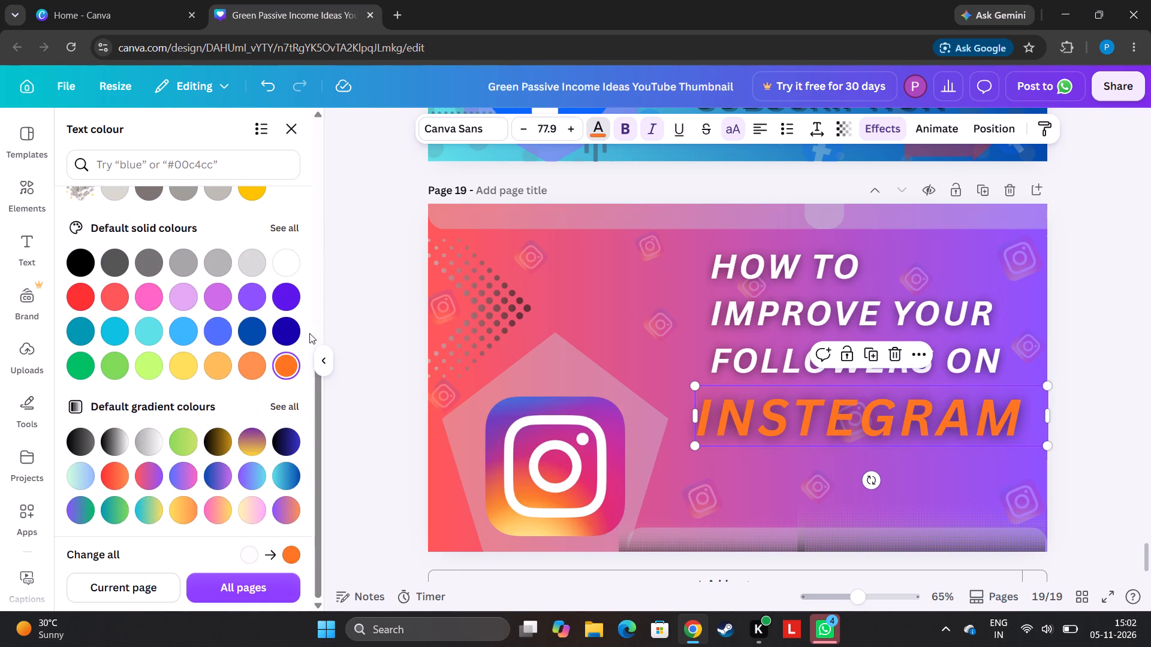
{"action": "left_click", "coordinate": [248, 193]}
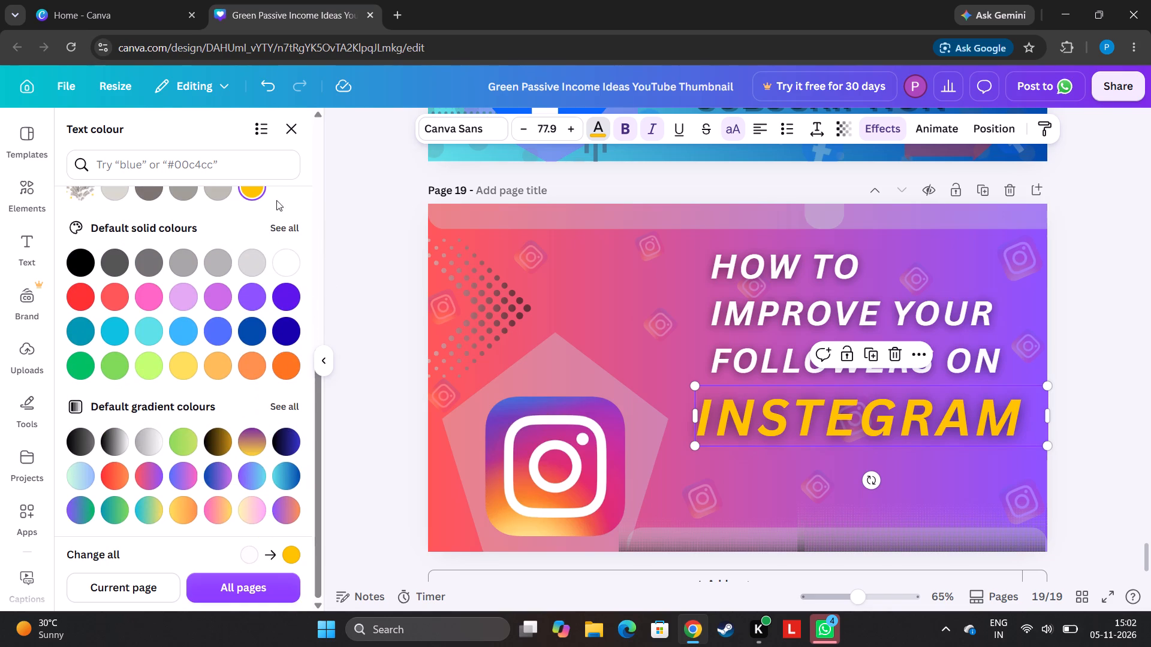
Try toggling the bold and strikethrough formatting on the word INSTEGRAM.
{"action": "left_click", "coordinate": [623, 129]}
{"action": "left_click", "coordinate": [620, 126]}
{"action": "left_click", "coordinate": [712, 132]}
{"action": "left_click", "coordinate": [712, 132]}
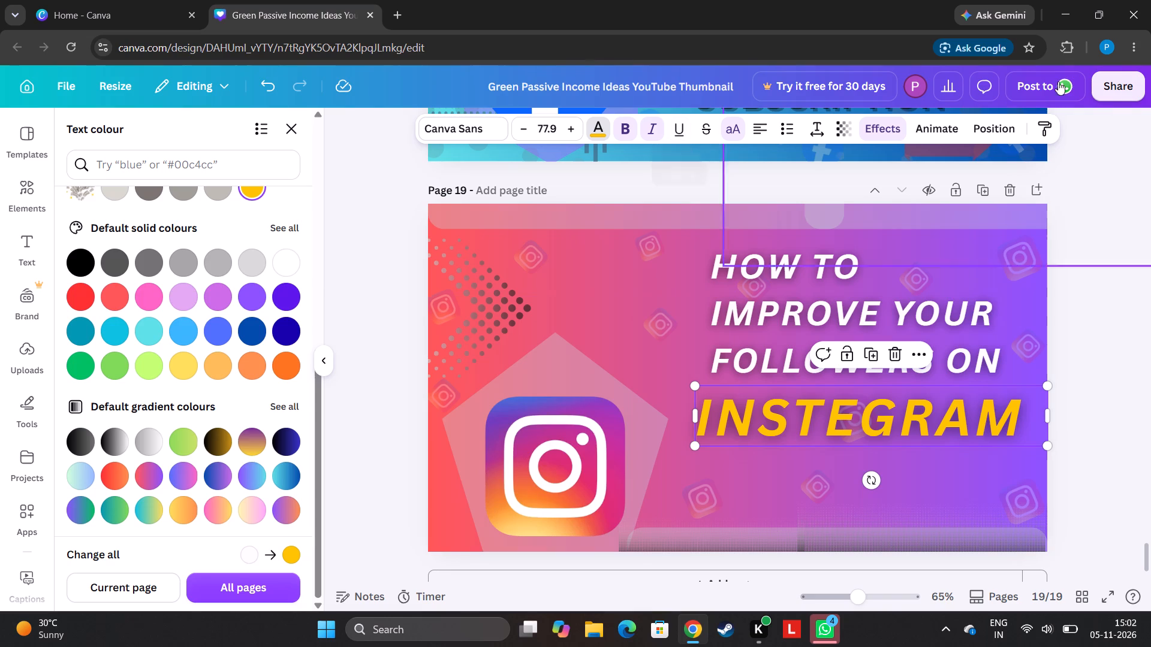
Apply the Echo text effect to the word INSTEGRAM.
{"action": "left_click", "coordinate": [891, 137]}
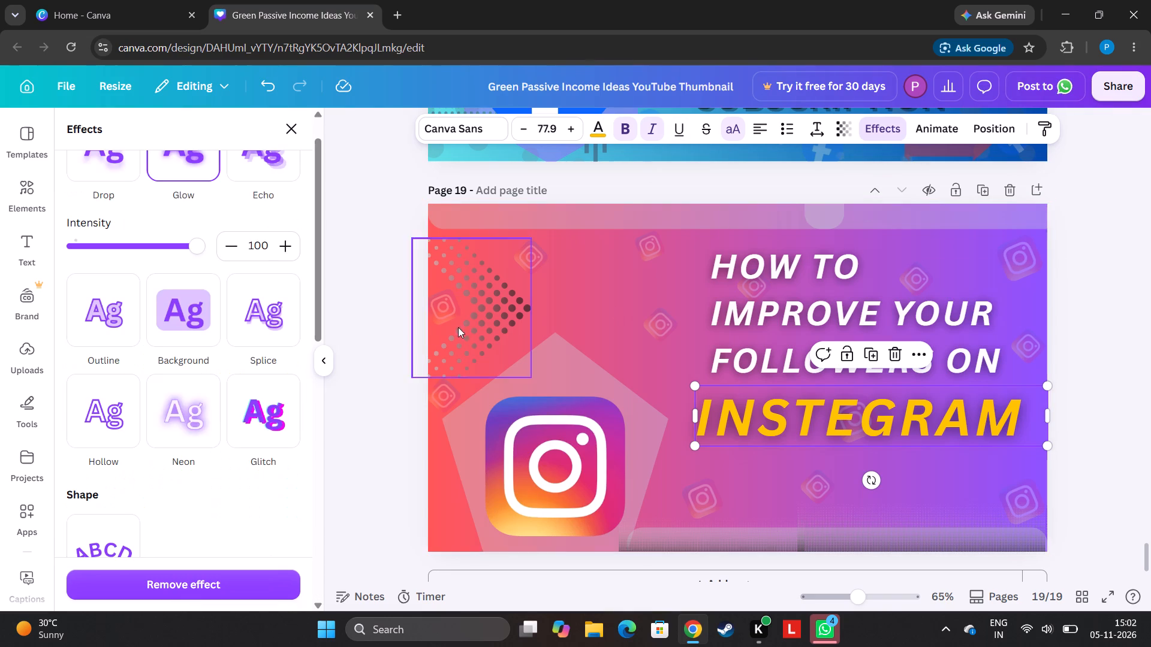
{"action": "left_click", "coordinate": [267, 178]}
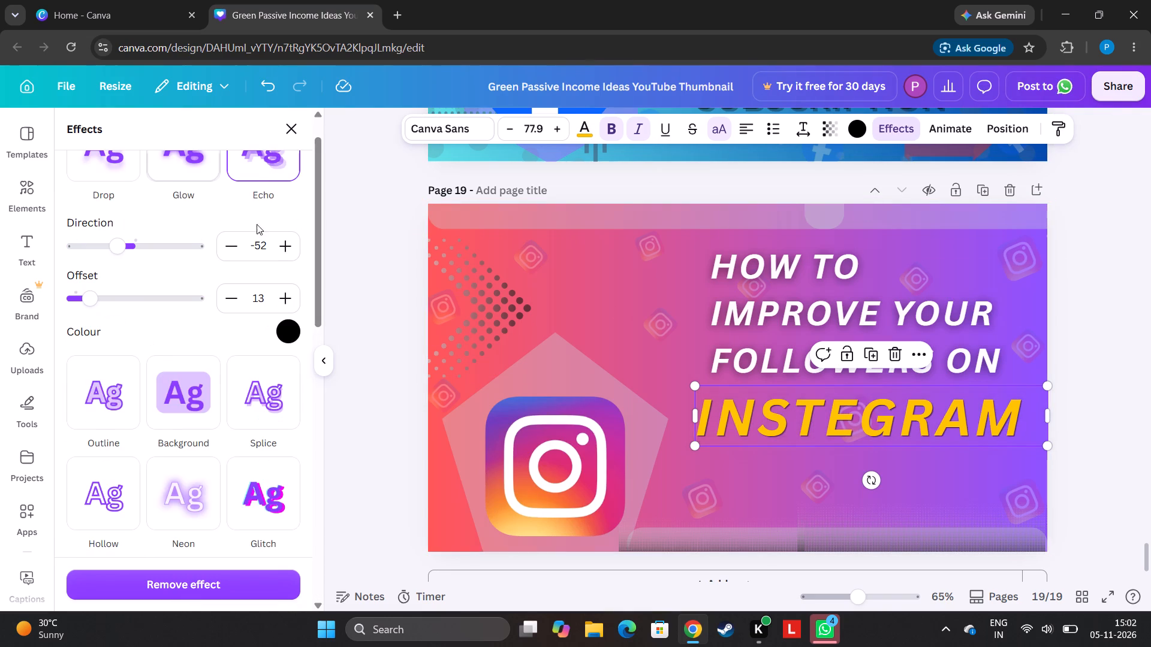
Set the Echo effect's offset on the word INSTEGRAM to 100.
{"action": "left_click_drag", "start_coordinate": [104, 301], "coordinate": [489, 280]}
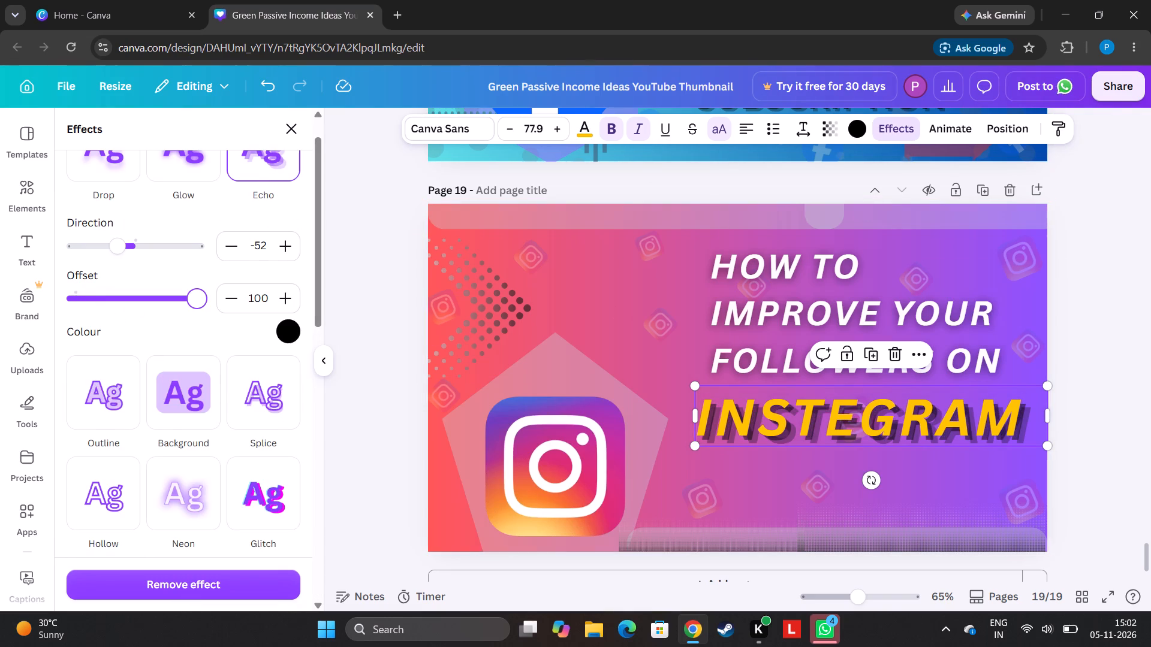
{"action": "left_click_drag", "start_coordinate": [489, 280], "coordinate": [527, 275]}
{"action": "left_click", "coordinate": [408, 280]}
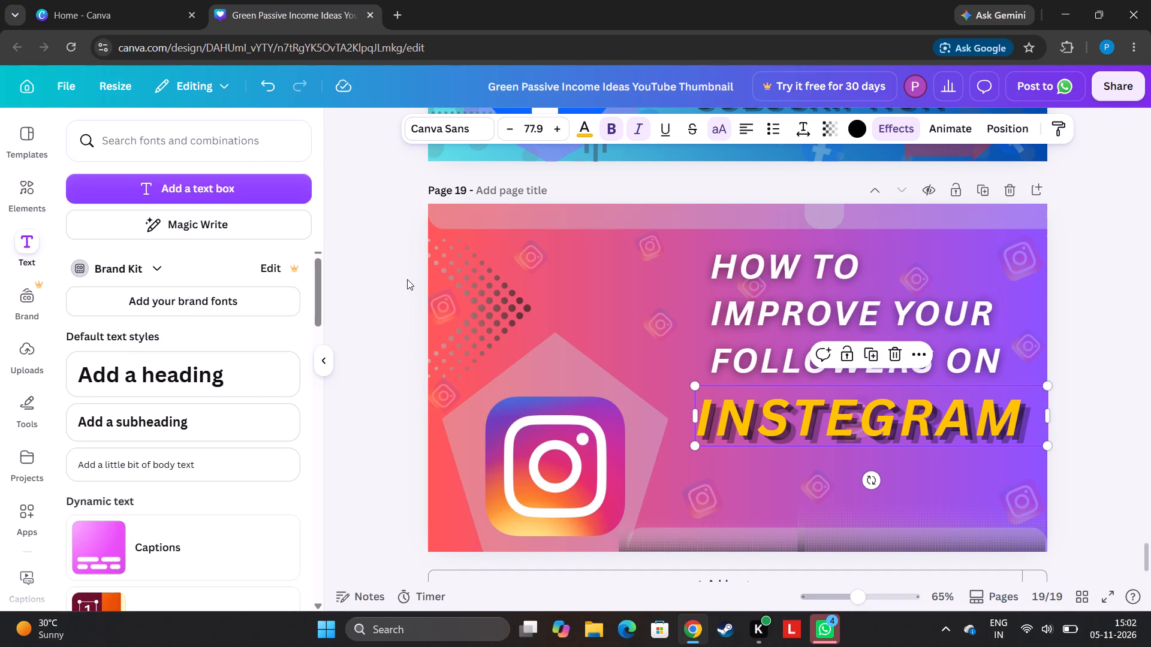
Apply the Outline text effect to the word INSTEGRAM and colour the outline black, after trying Vividindigo and green.
{"action": "left_click", "coordinate": [890, 132]}
{"action": "left_click", "coordinate": [106, 424]}
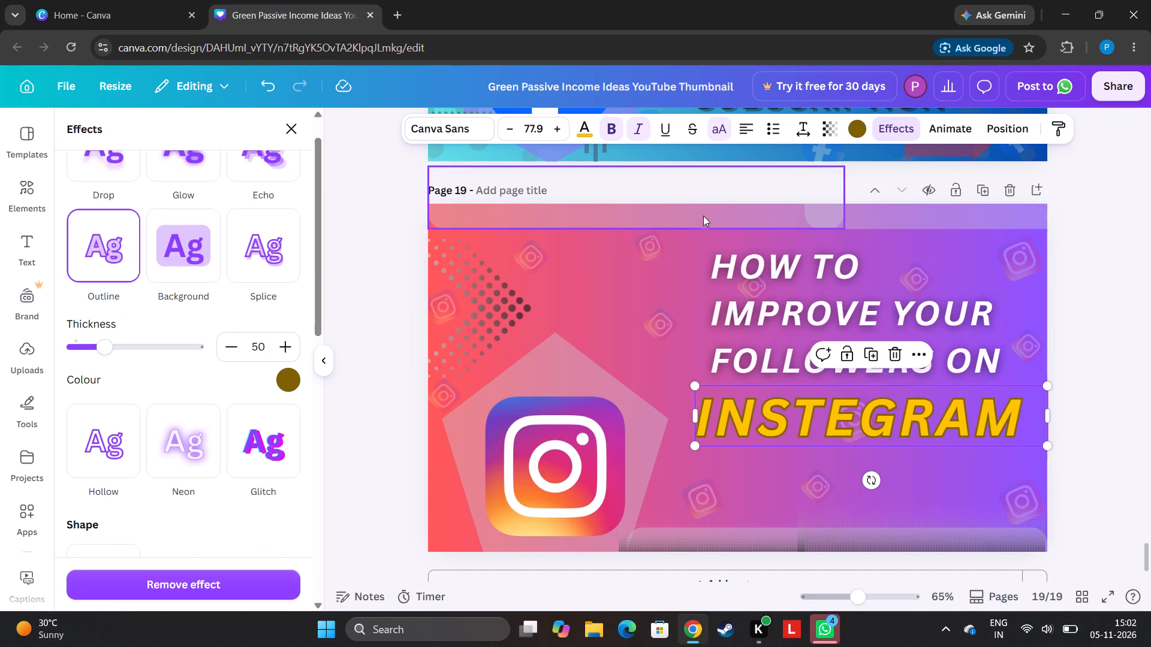
{"action": "left_click", "coordinate": [288, 388]}
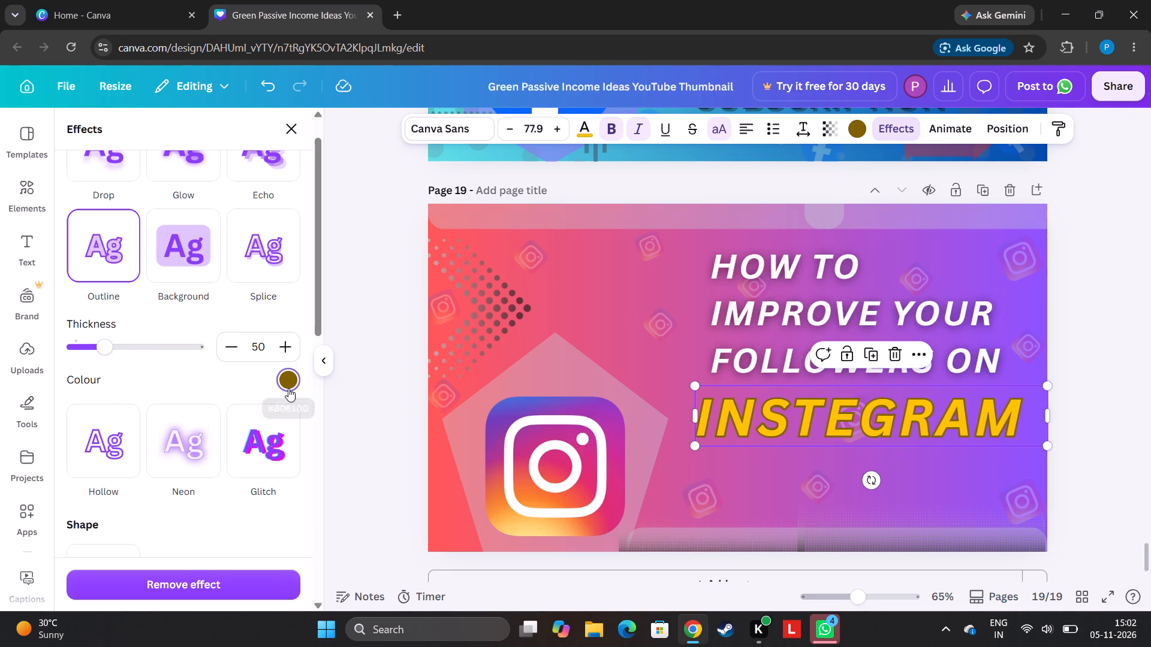
{"action": "left_click", "coordinate": [266, 289]}
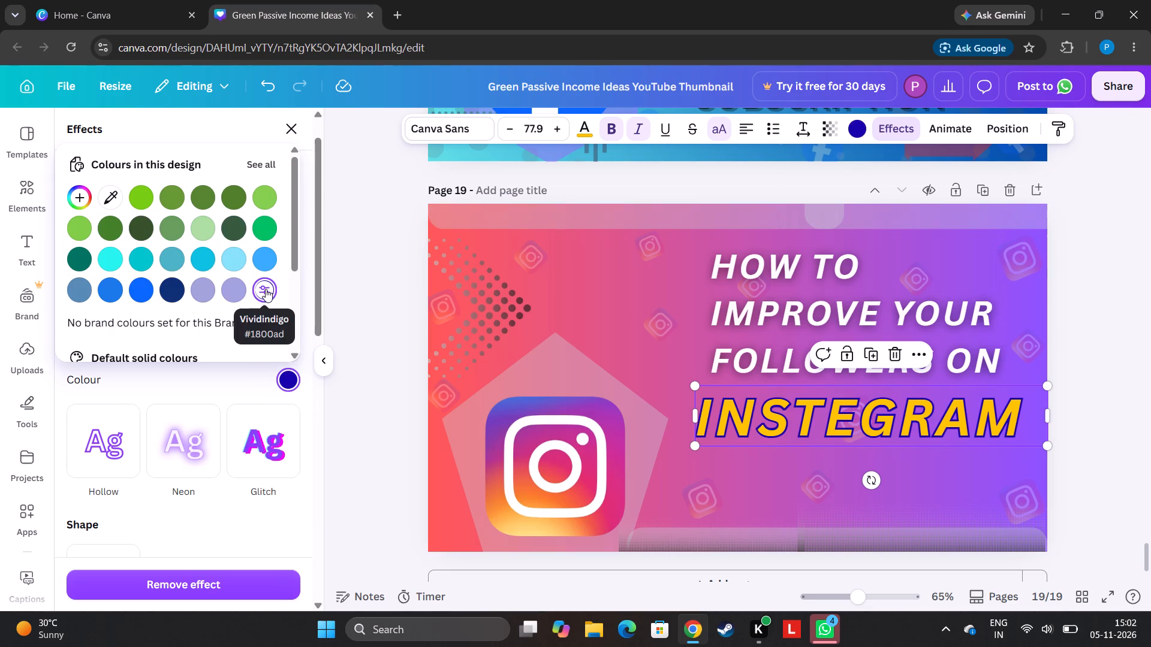
{"action": "left_click", "coordinate": [270, 225]}
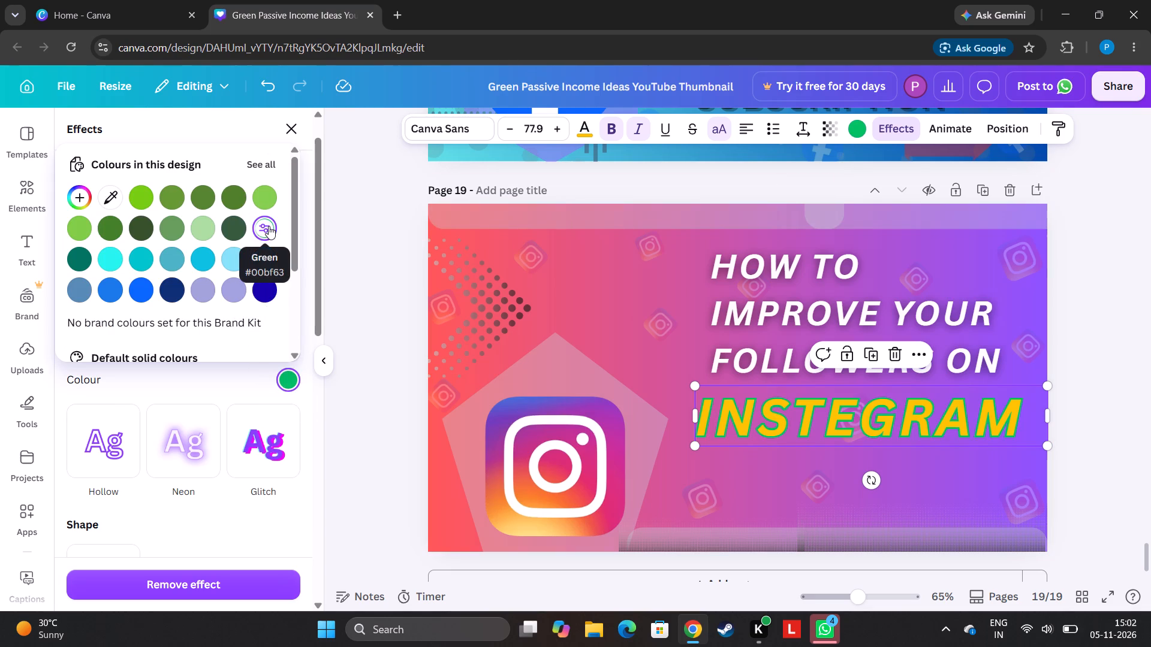
{"action": "left_click_drag", "start_coordinate": [290, 222], "coordinate": [314, 284]}
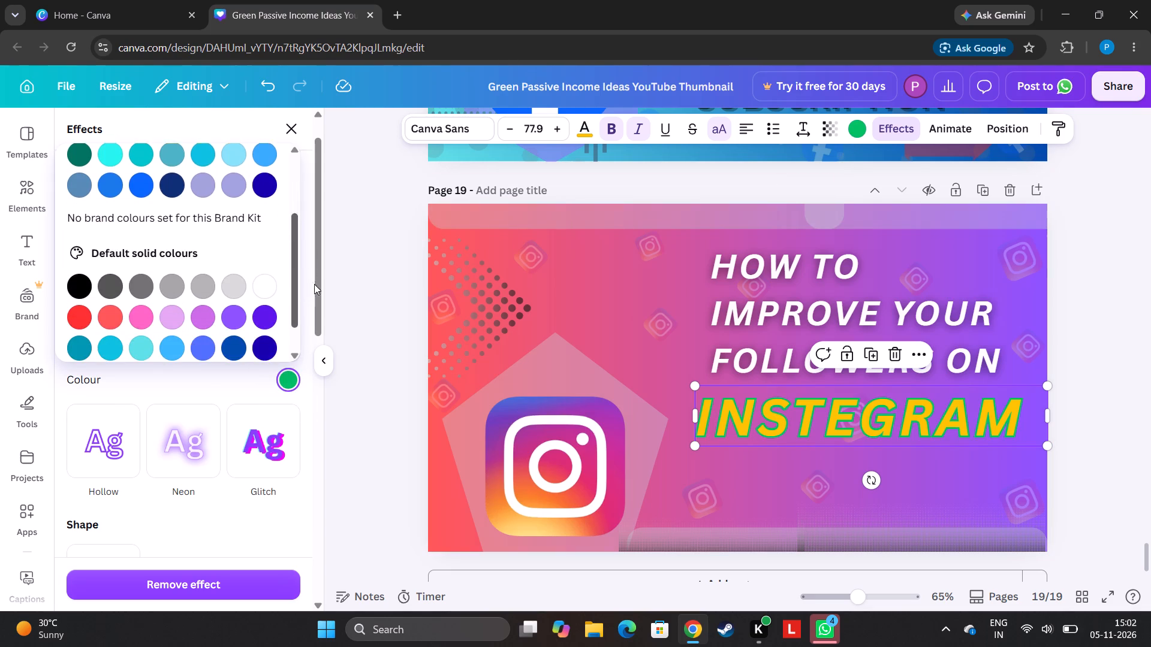
{"action": "left_click_drag", "start_coordinate": [314, 284], "coordinate": [330, 385]}
{"action": "left_click", "coordinate": [82, 244]}
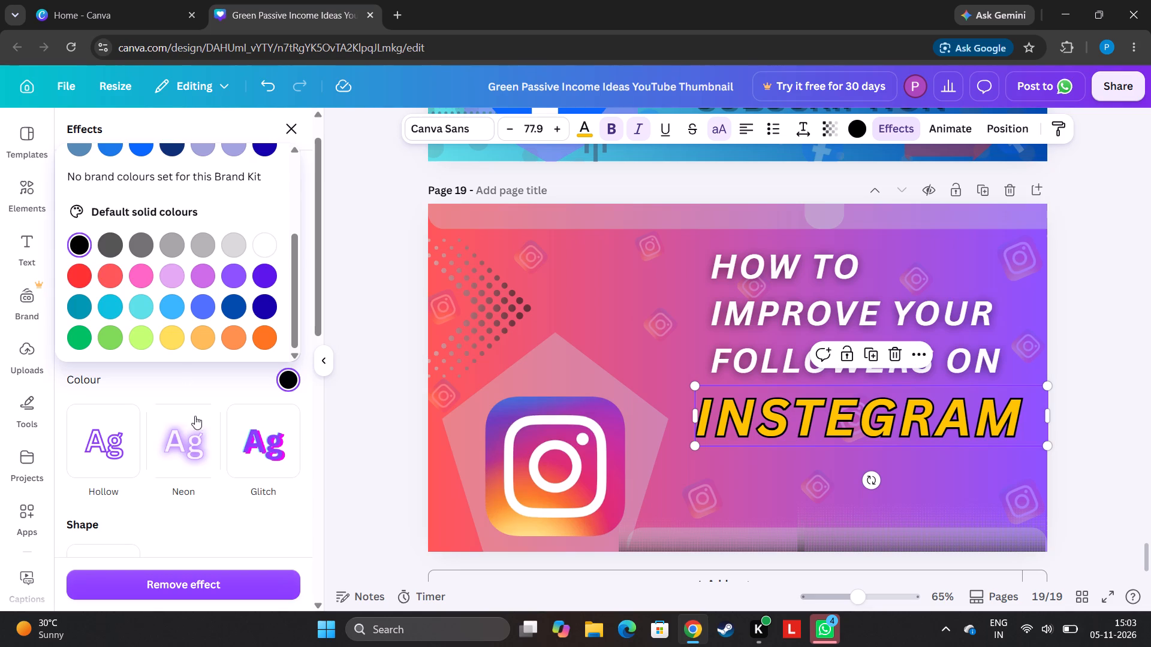
{"action": "left_click", "coordinate": [331, 438]}
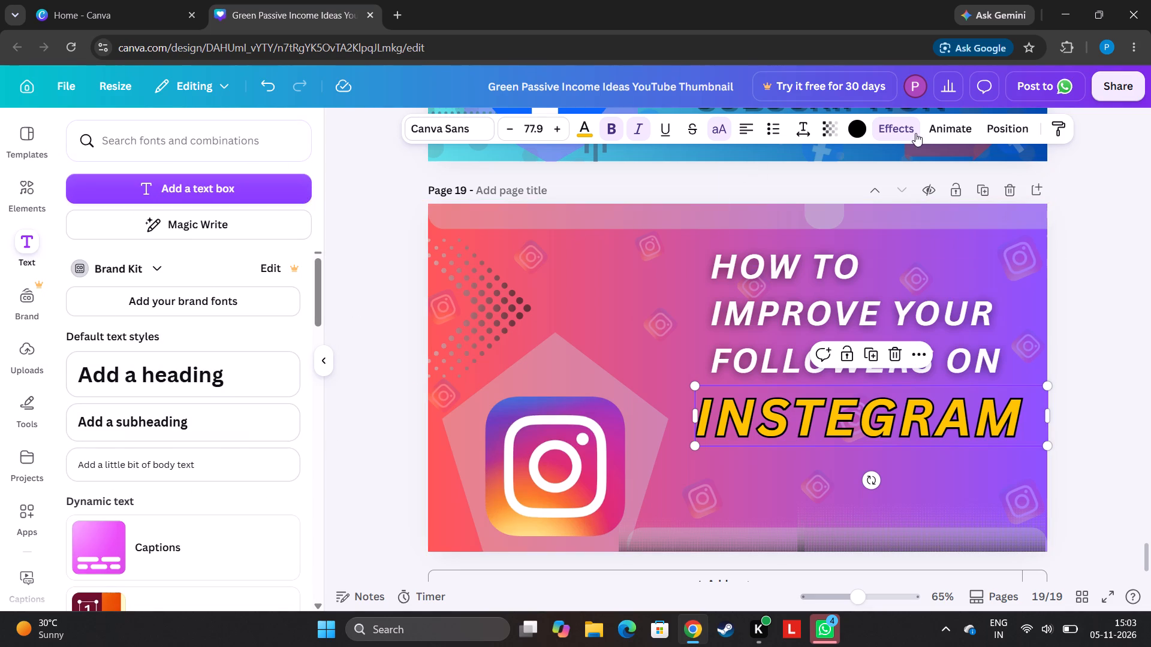
Set the outline thickness of the word INSTEGRAM to 156, after trying 200.
{"action": "left_click", "coordinate": [882, 137]}
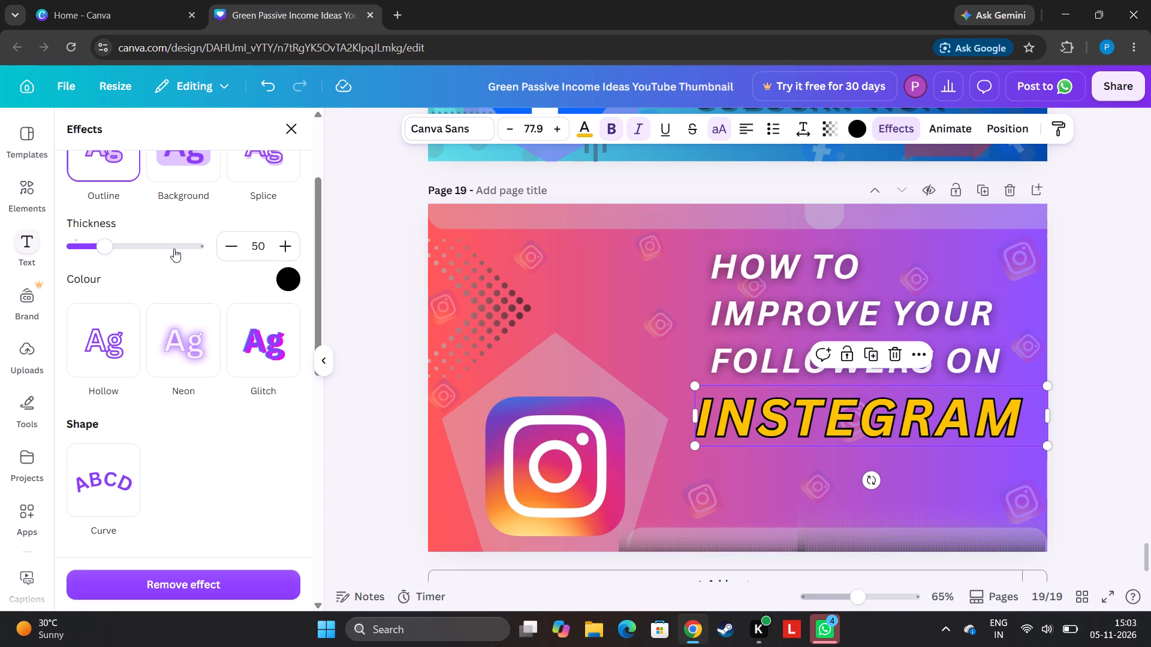
{"action": "left_click_drag", "start_coordinate": [110, 240], "coordinate": [296, 240]}
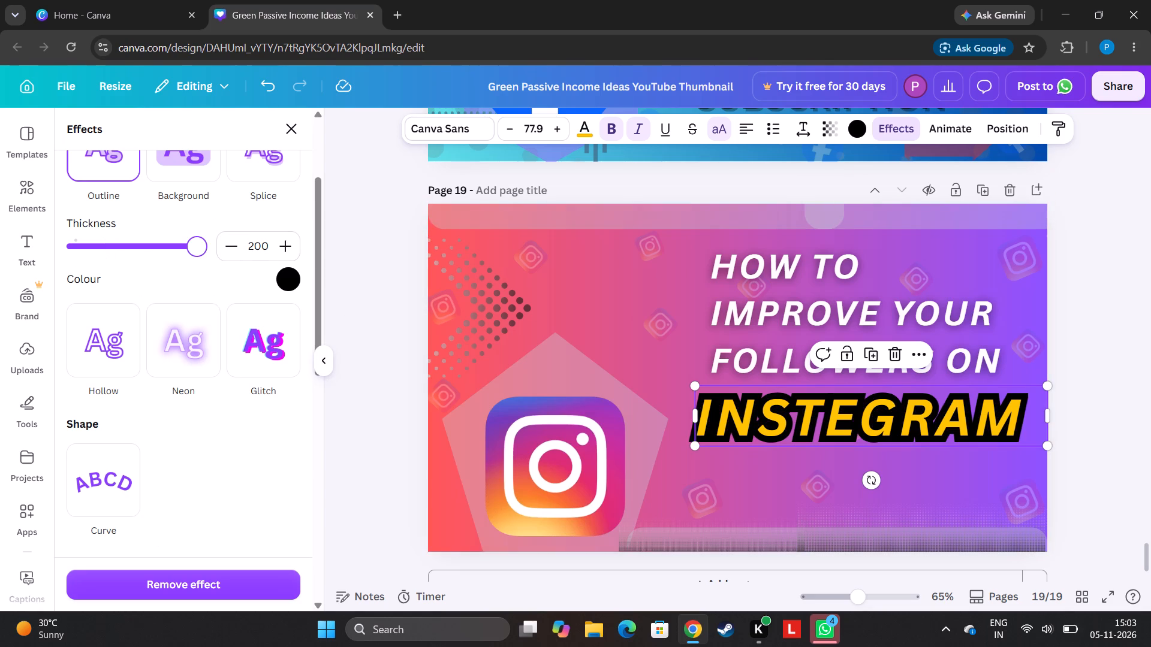
{"action": "left_click_drag", "start_coordinate": [296, 240], "coordinate": [218, 258]}
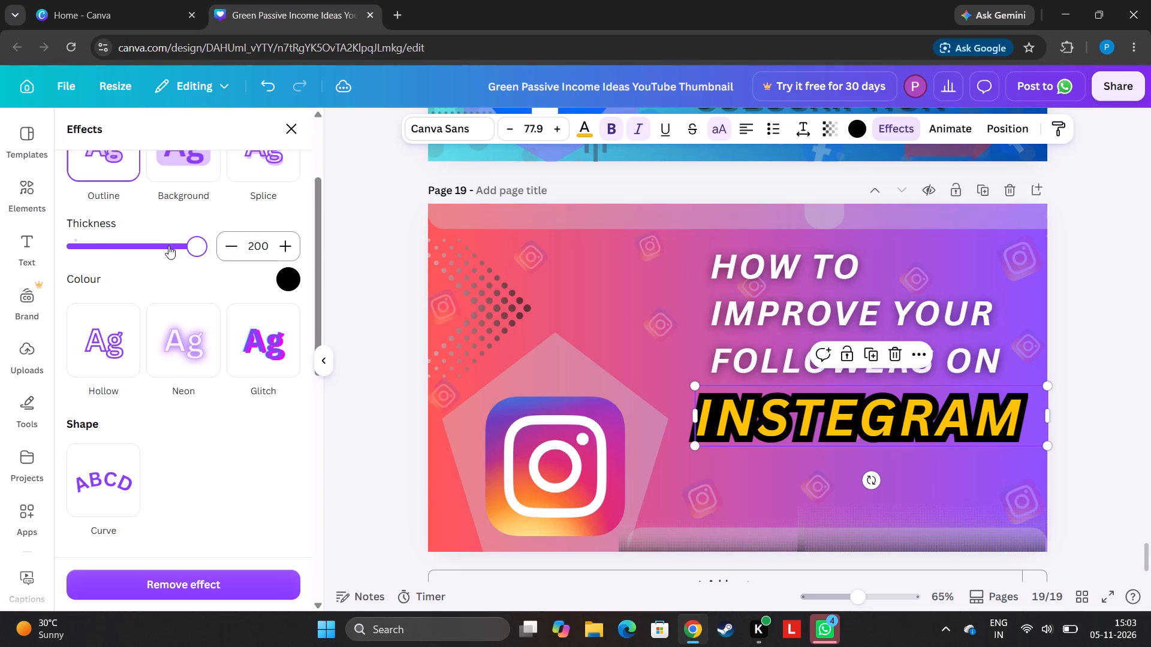
{"action": "left_click", "coordinate": [171, 242]}
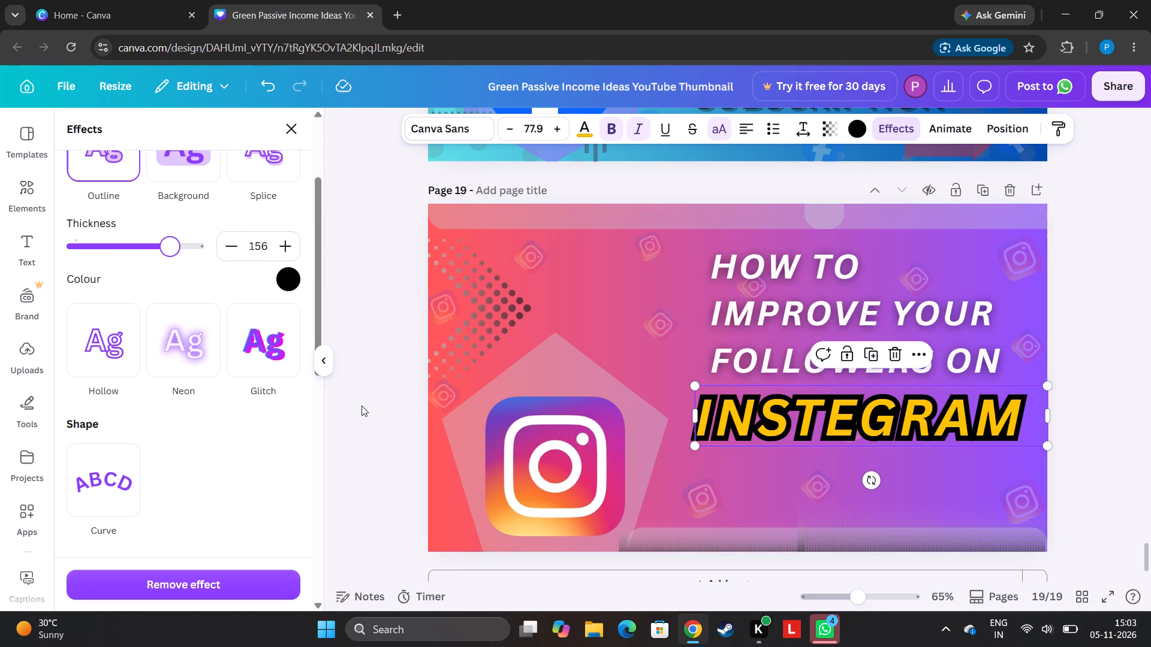
{"action": "left_click", "coordinate": [379, 430]}
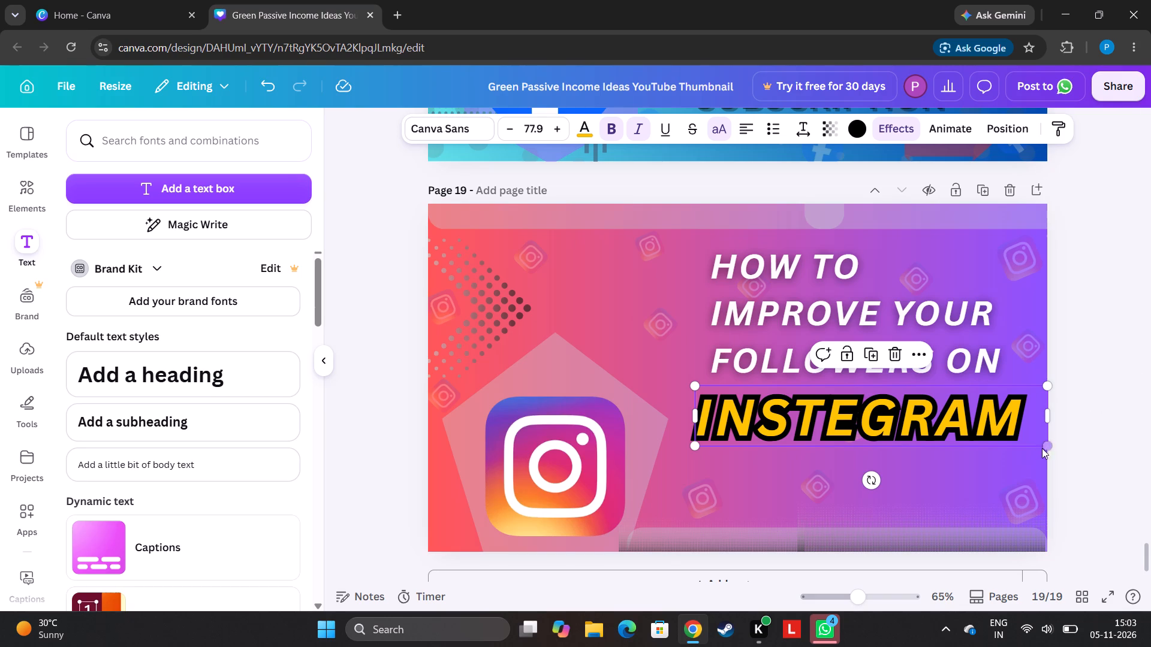
Duplicate the white three-line heading and place the copy over the lower part of the page, starting at INSTEGRAM.
{"action": "left_click", "coordinate": [990, 315]}
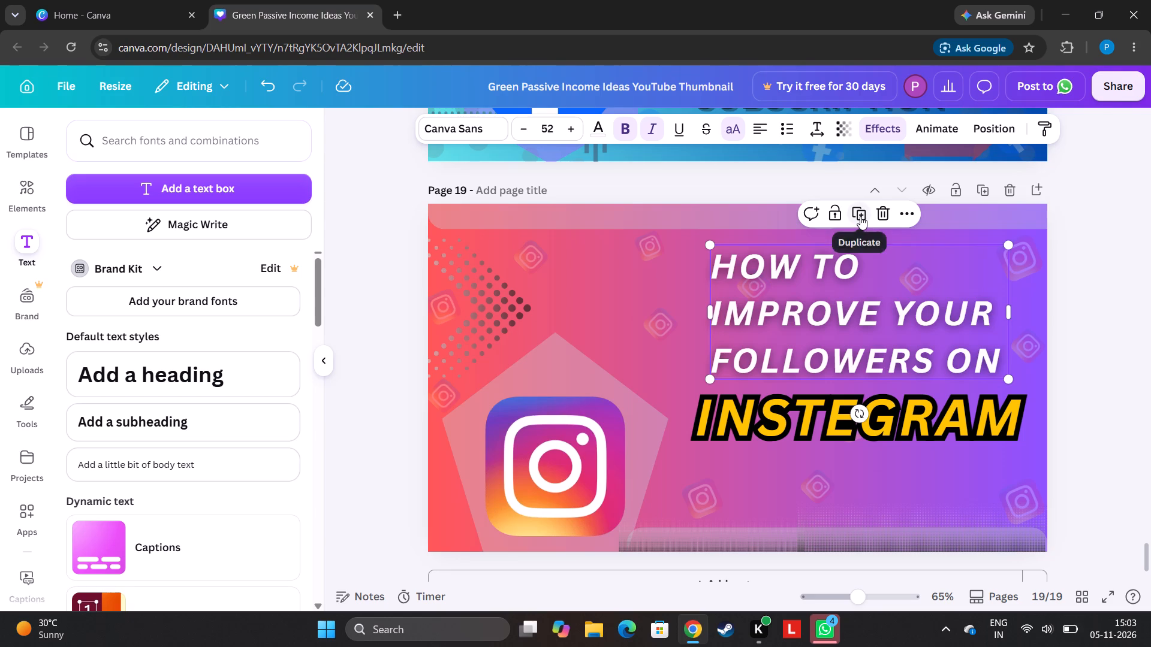
{"action": "left_click", "coordinate": [860, 216]}
{"action": "left_click_drag", "start_coordinate": [880, 286], "coordinate": [872, 446]}
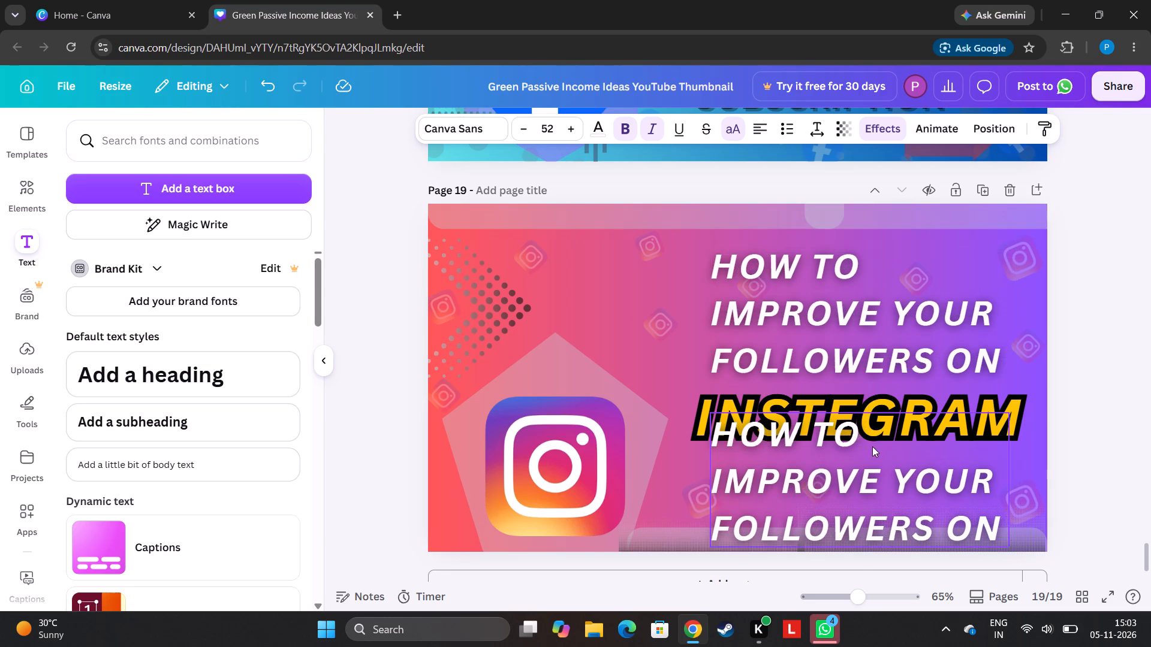
Replace the duplicated heading's text with "in just obne month".
{"action": "left_click", "coordinate": [966, 470]}
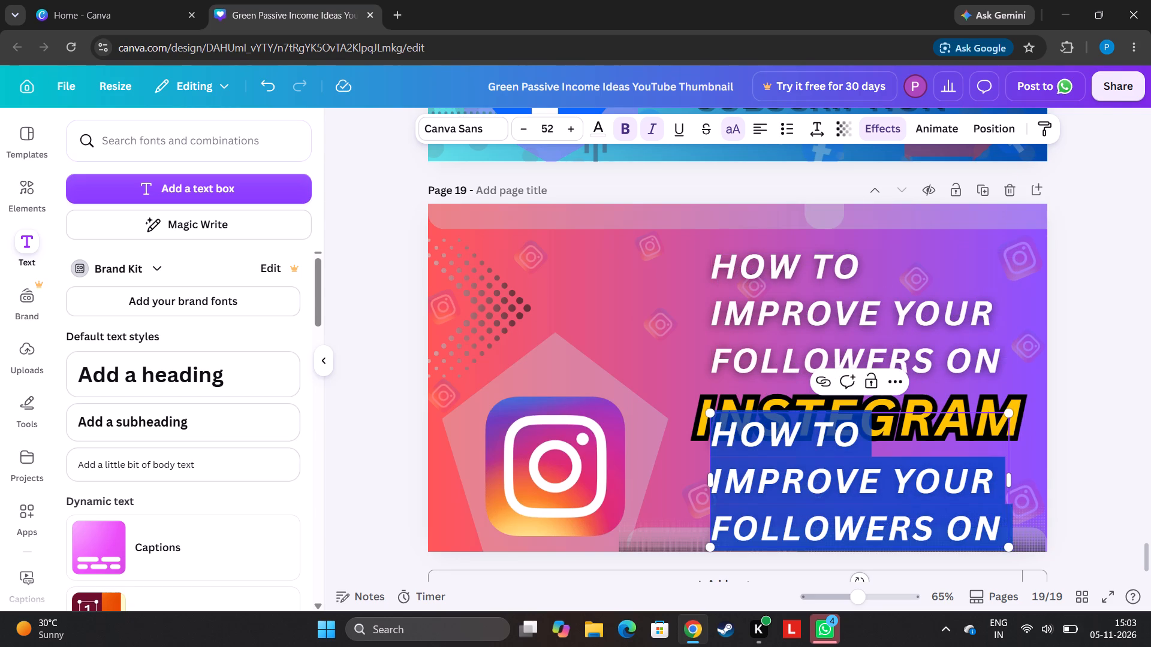
{"action": "key", "text": "BackSpace"}
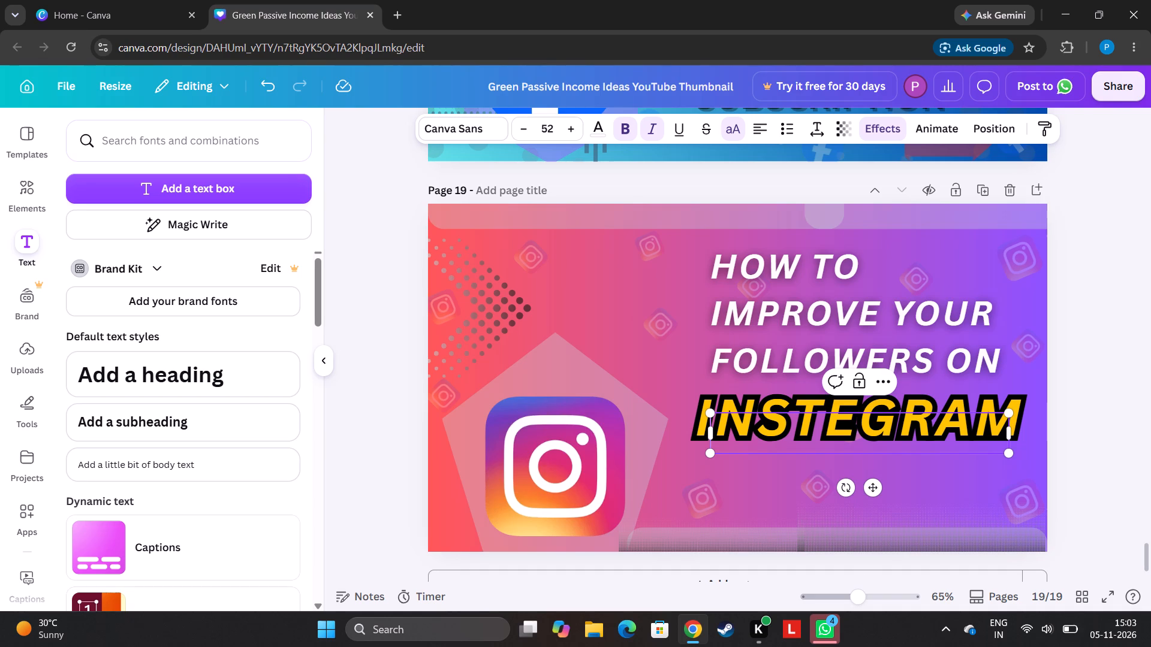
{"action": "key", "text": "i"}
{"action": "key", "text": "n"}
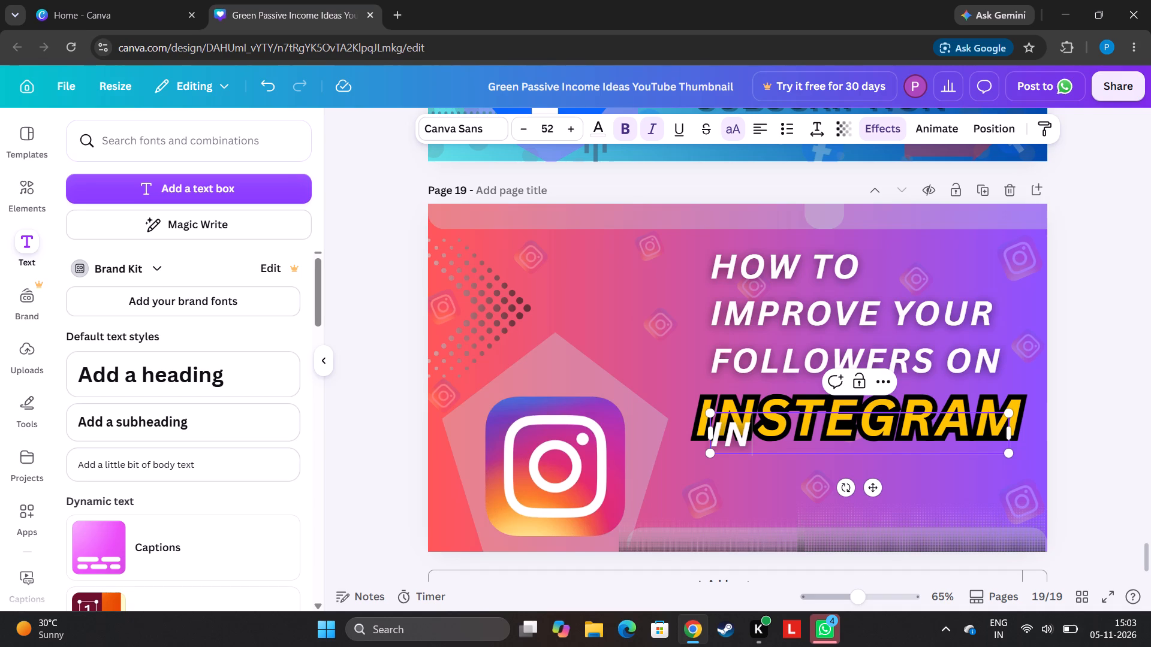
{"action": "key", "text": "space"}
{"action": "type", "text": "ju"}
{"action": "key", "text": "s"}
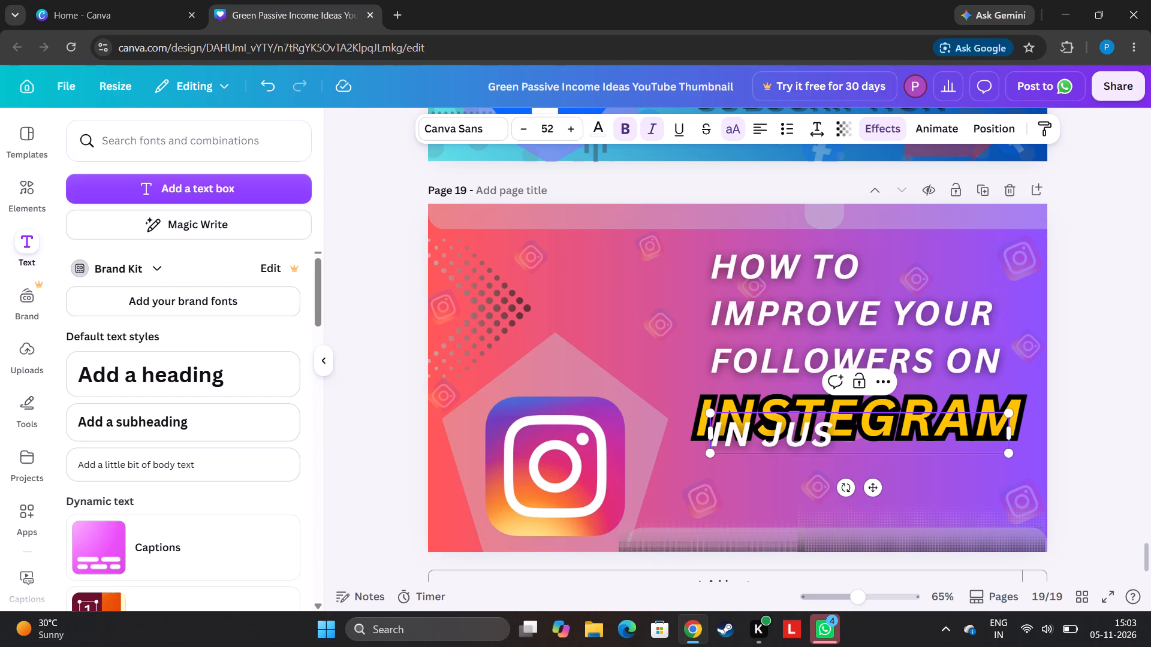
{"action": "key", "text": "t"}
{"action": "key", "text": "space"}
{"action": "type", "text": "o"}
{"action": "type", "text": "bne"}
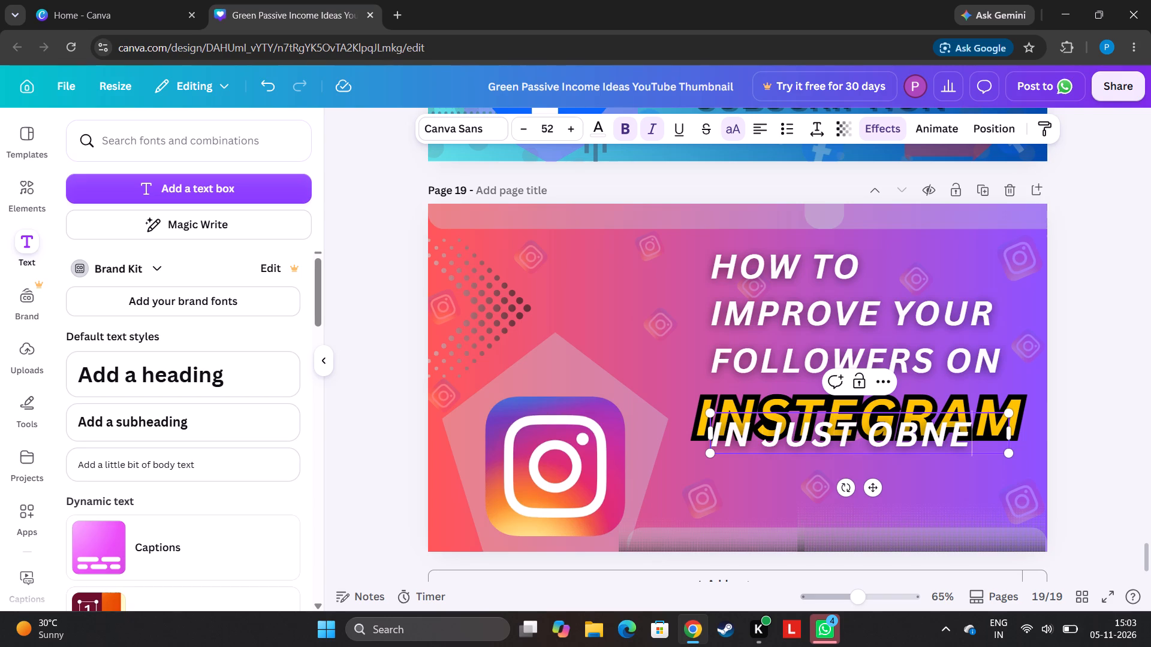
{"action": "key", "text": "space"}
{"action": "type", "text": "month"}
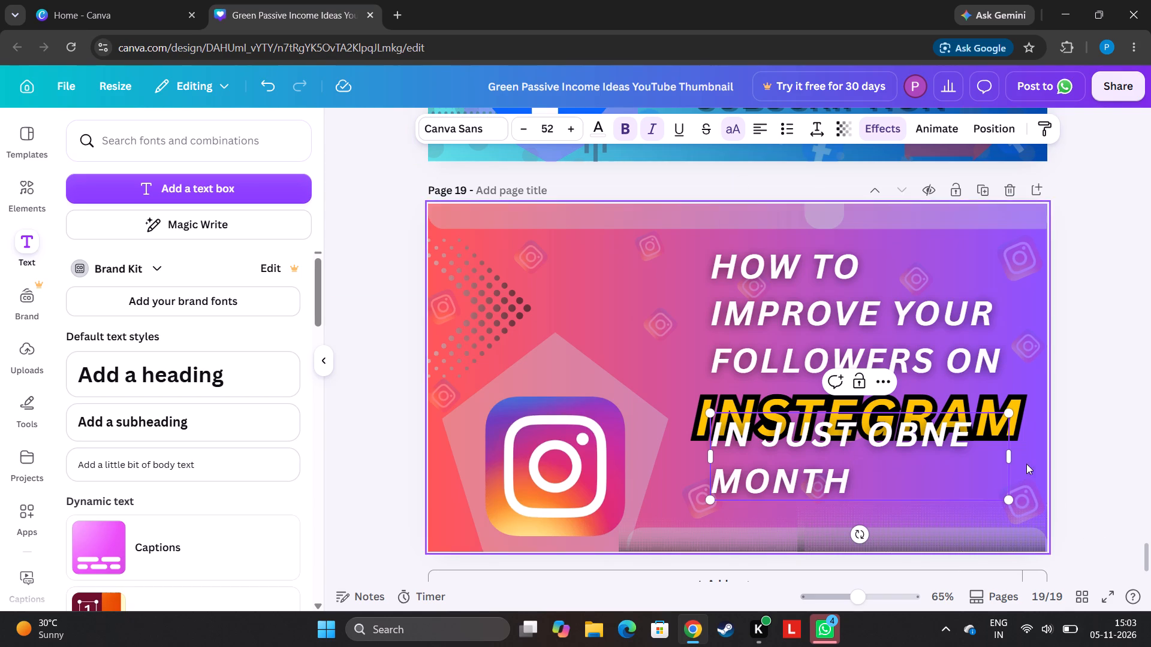
Widen the new text box until it extends slightly past the page's edge, after trying a width of about 502.
{"action": "left_click_drag", "start_coordinate": [1010, 461], "coordinate": [955, 475]}
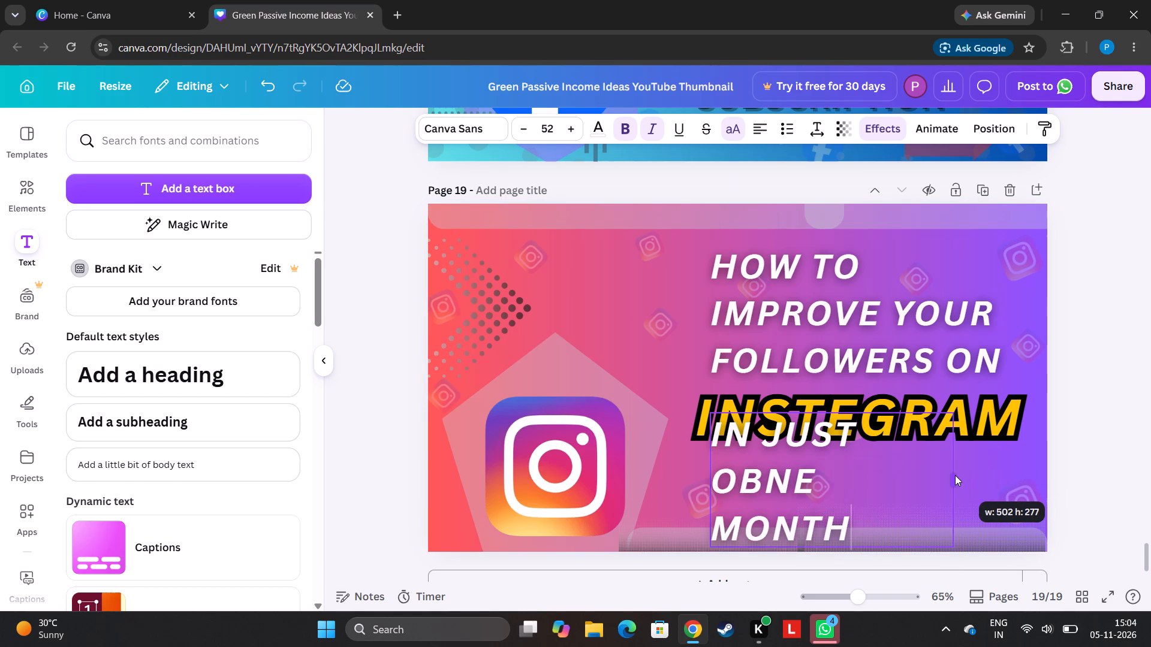
{"action": "left_click_drag", "start_coordinate": [955, 475], "coordinate": [1065, 486]}
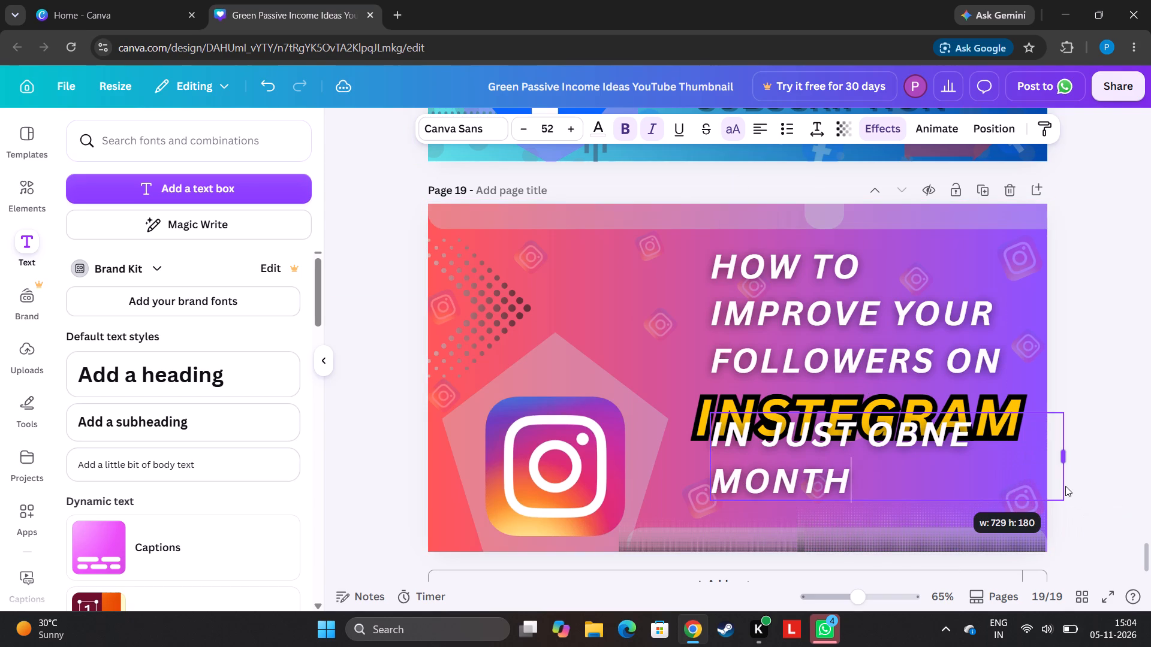
{"action": "left_click_drag", "start_coordinate": [1065, 486], "coordinate": [1072, 488]}
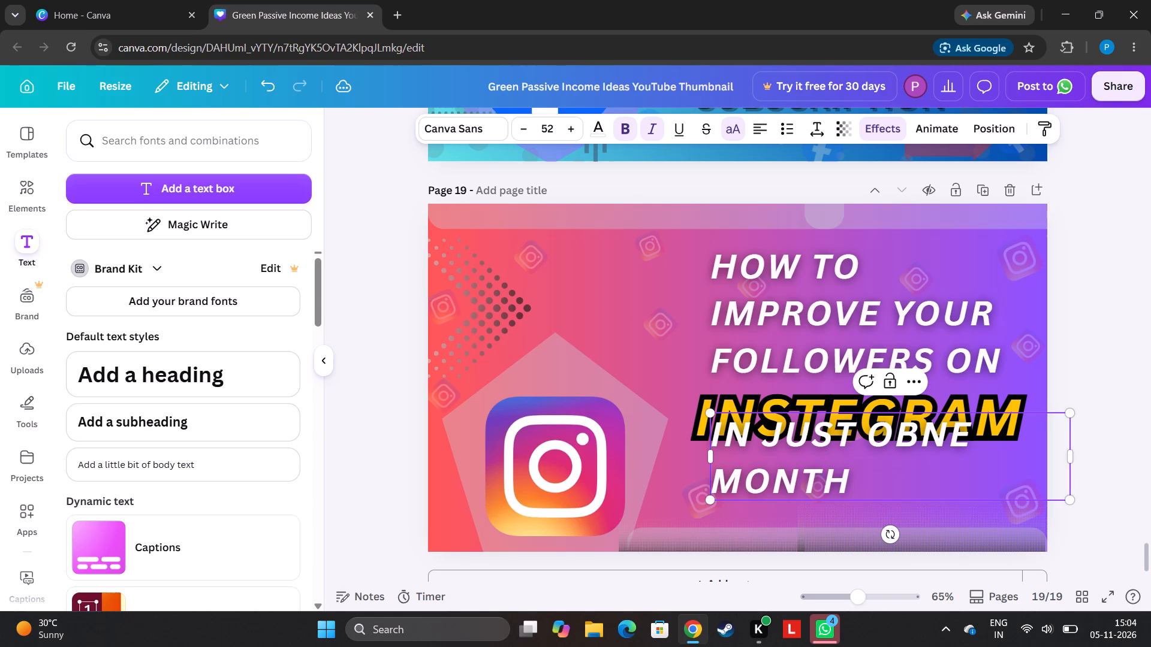
Correct the misspelled word OBNE to ONE in the new text.
{"action": "left_click", "coordinate": [917, 442]}
{"action": "key", "text": "BackSpace"}
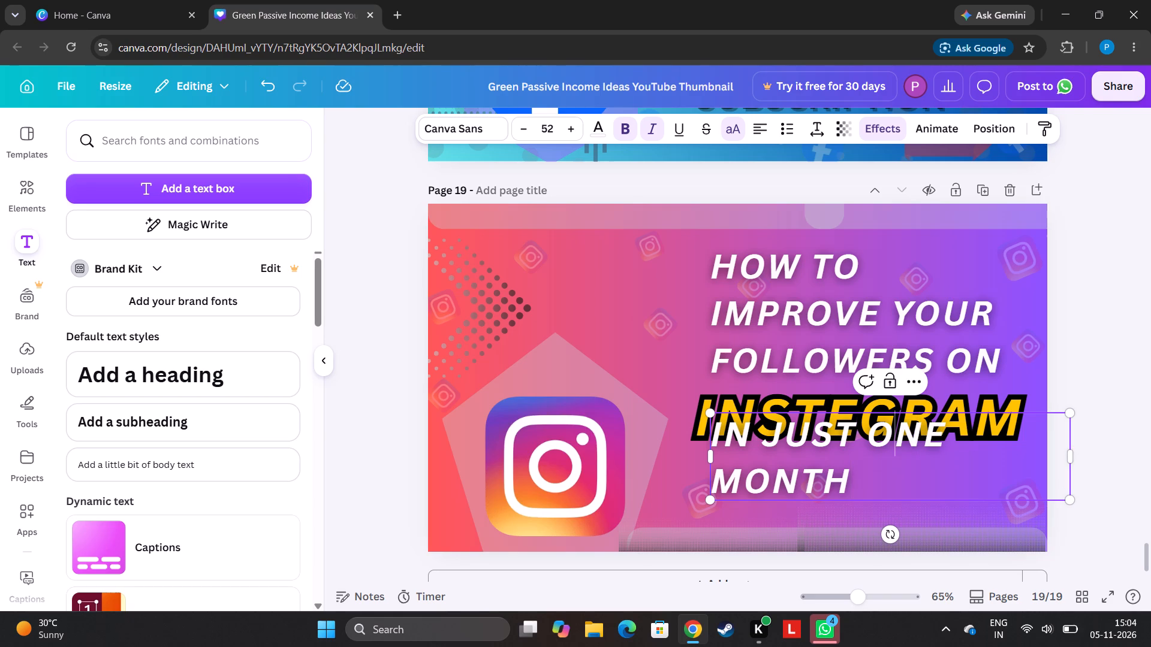
{"action": "left_click", "coordinate": [1116, 409]}
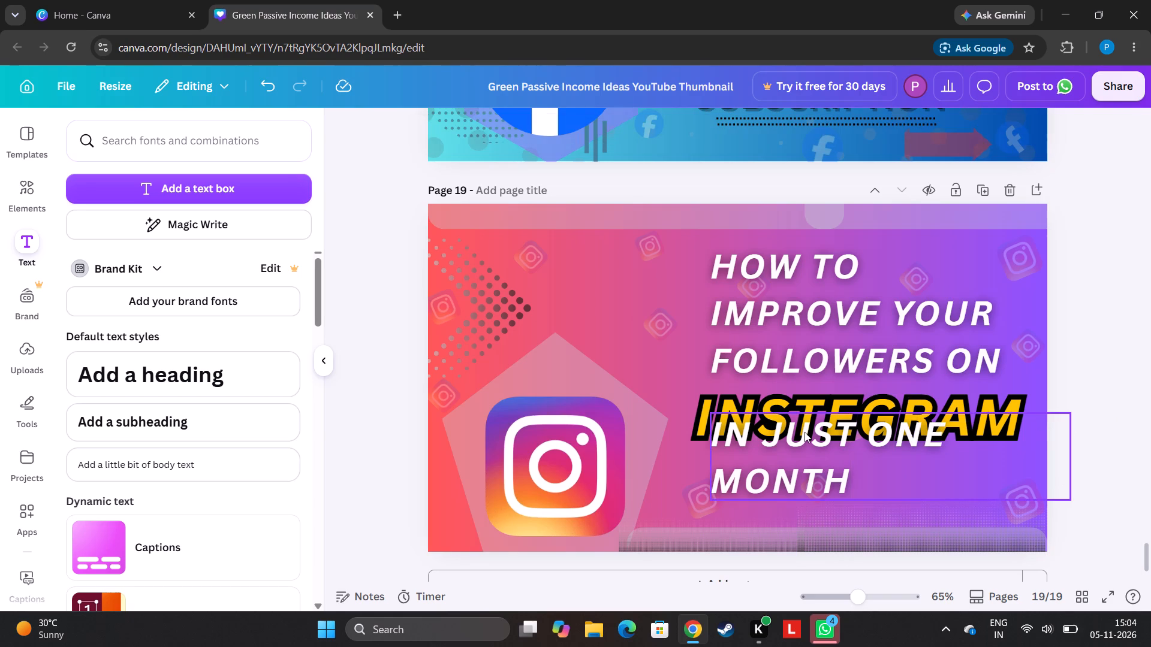
Move the text IN JUST ONE MONTH directly below INSTEGRAM, aligned with its starting edge.
{"action": "left_click_drag", "start_coordinate": [807, 430], "coordinate": [795, 456]}
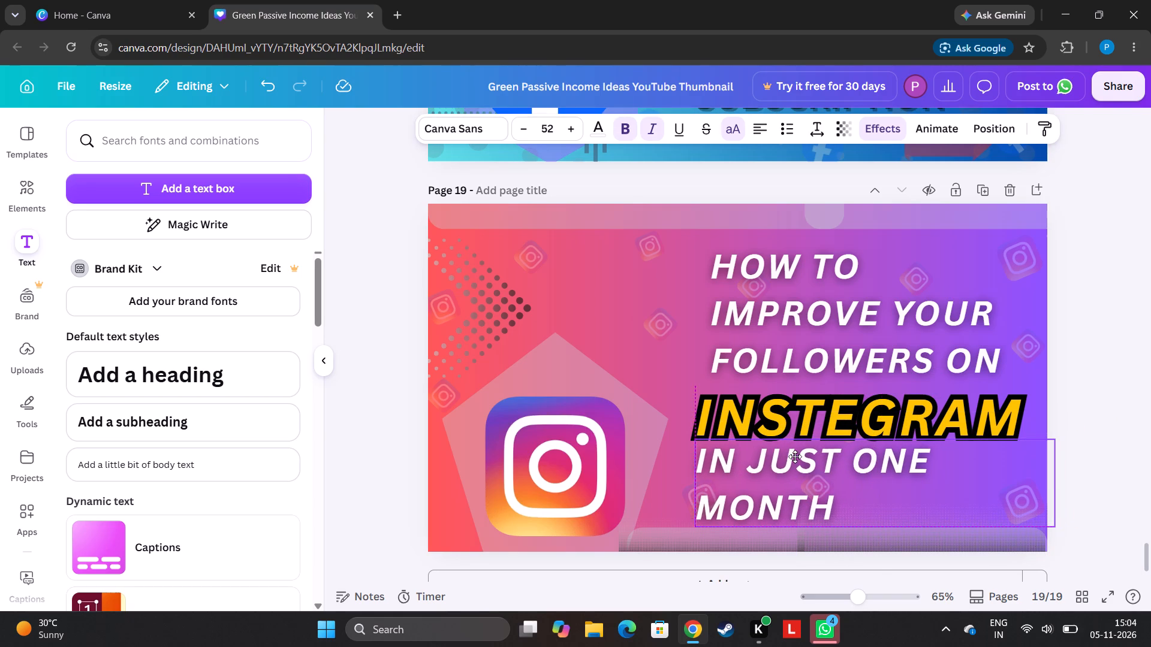
{"action": "left_click_drag", "start_coordinate": [795, 456], "coordinate": [794, 456]}
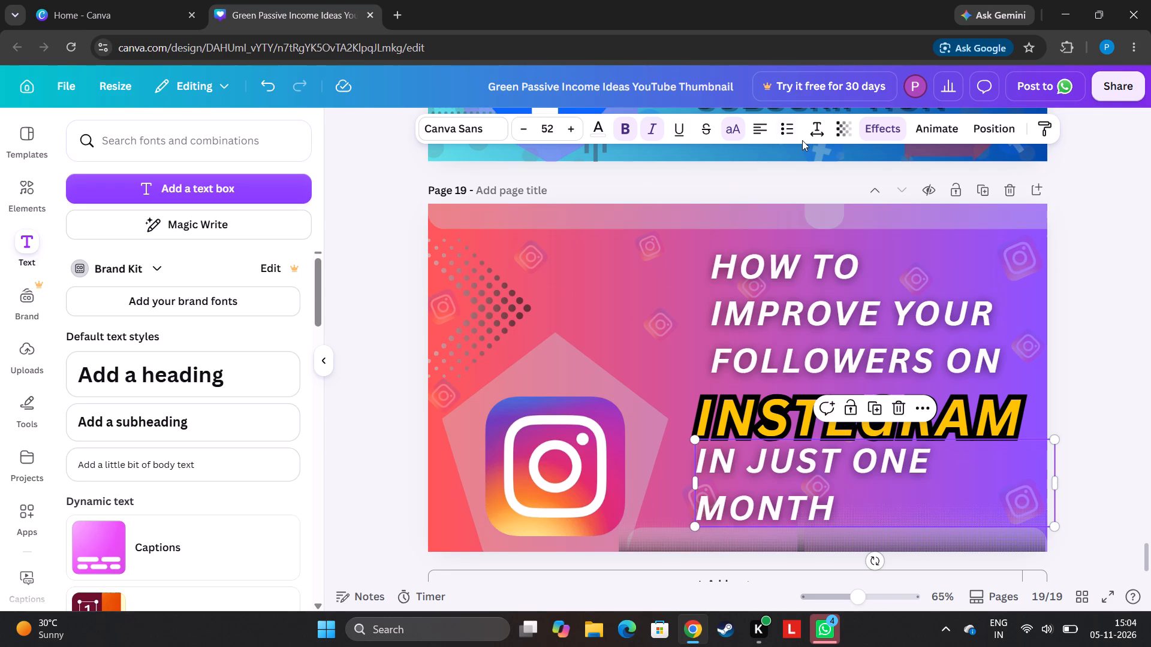
Open the text effects for IN JUST ONE MONTH.
{"action": "left_click", "coordinate": [878, 128]}
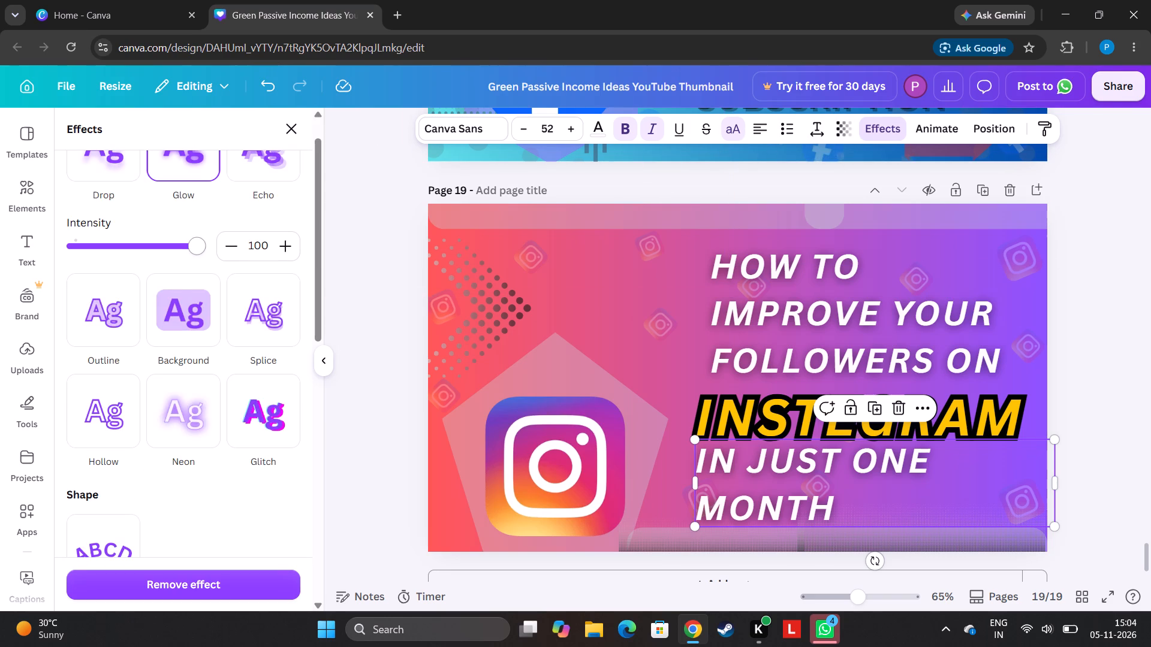
Apply the Echo effect to the "IN JUST ONE MONTH" text with an offset of 100.
{"action": "left_click", "coordinate": [281, 180]}
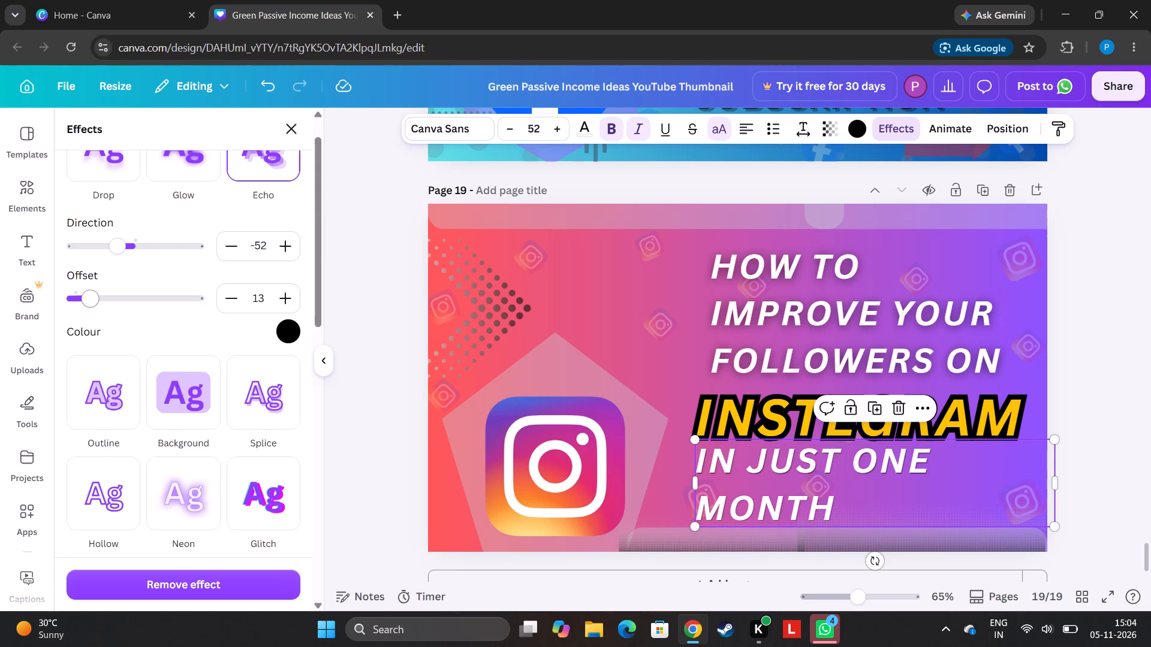
{"action": "left_click_drag", "start_coordinate": [92, 301], "coordinate": [233, 306]}
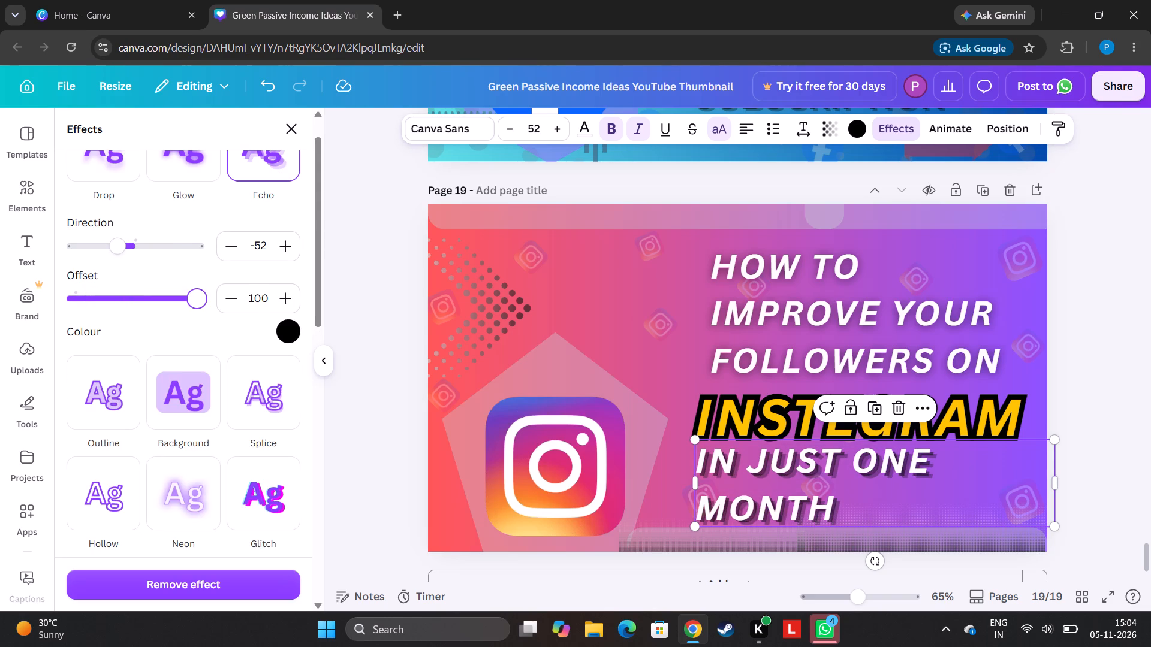
Replace the Echo effect on the "IN JUST ONE MONTH" text with Glow and raise the glow intensity.
{"action": "left_click_drag", "start_coordinate": [233, 306], "coordinate": [0, 341]}
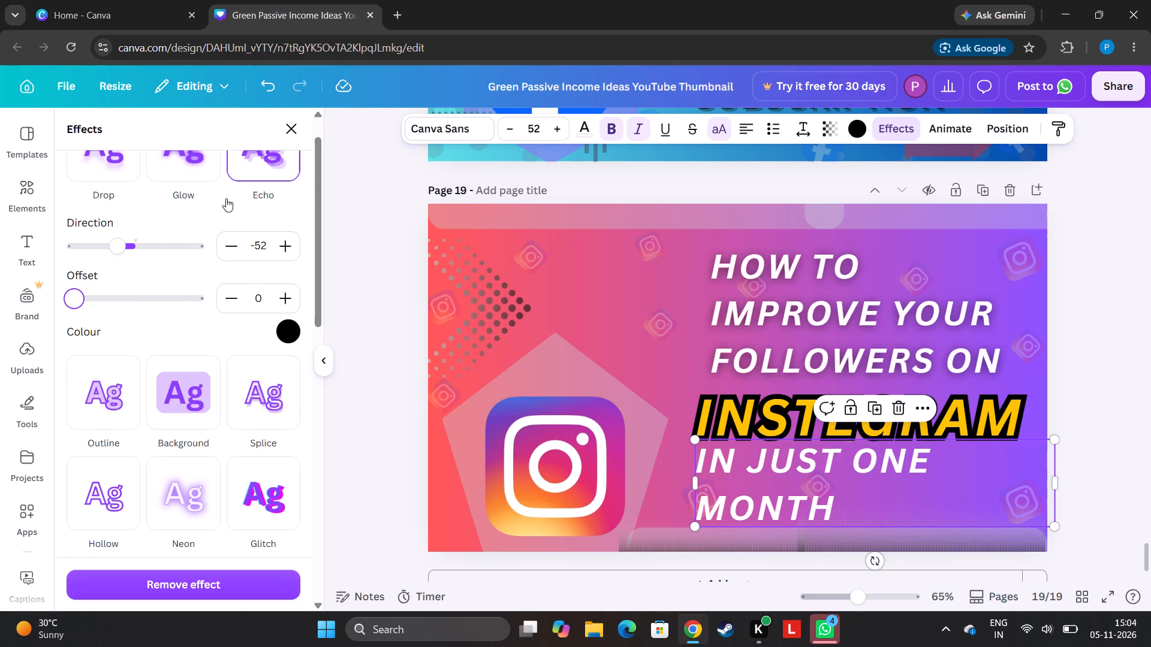
{"action": "left_click", "coordinate": [191, 179]}
{"action": "left_click_drag", "start_coordinate": [136, 252], "coordinate": [301, 244]}
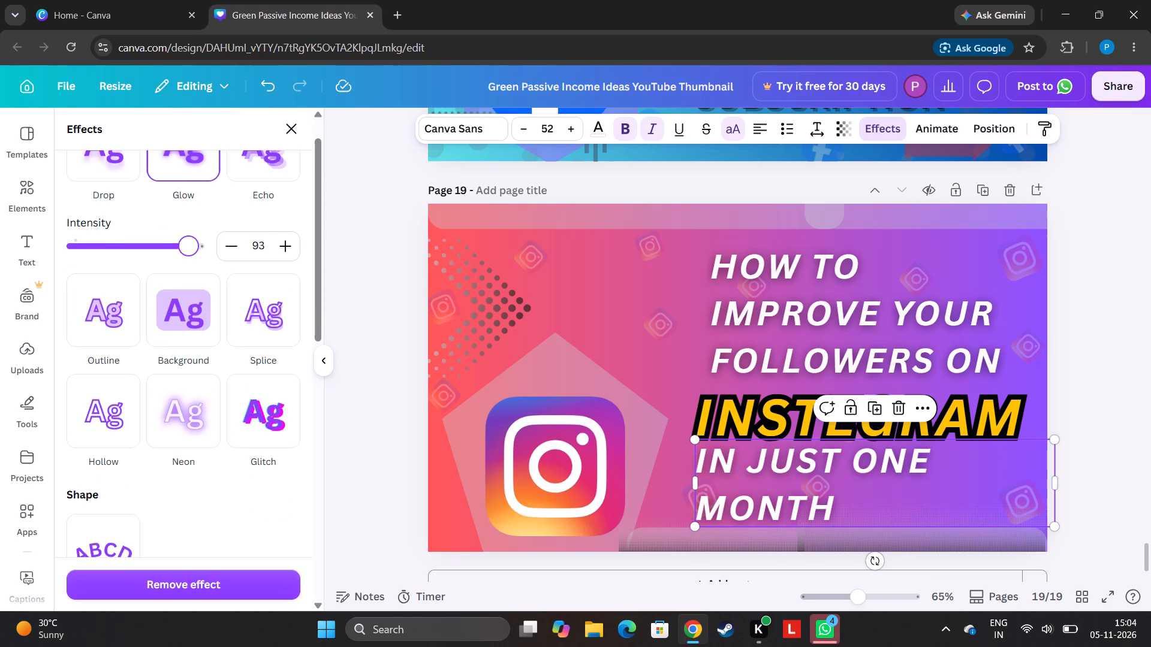
{"action": "left_click_drag", "start_coordinate": [301, 244], "coordinate": [403, 233]}
{"action": "left_click", "coordinate": [385, 276]}
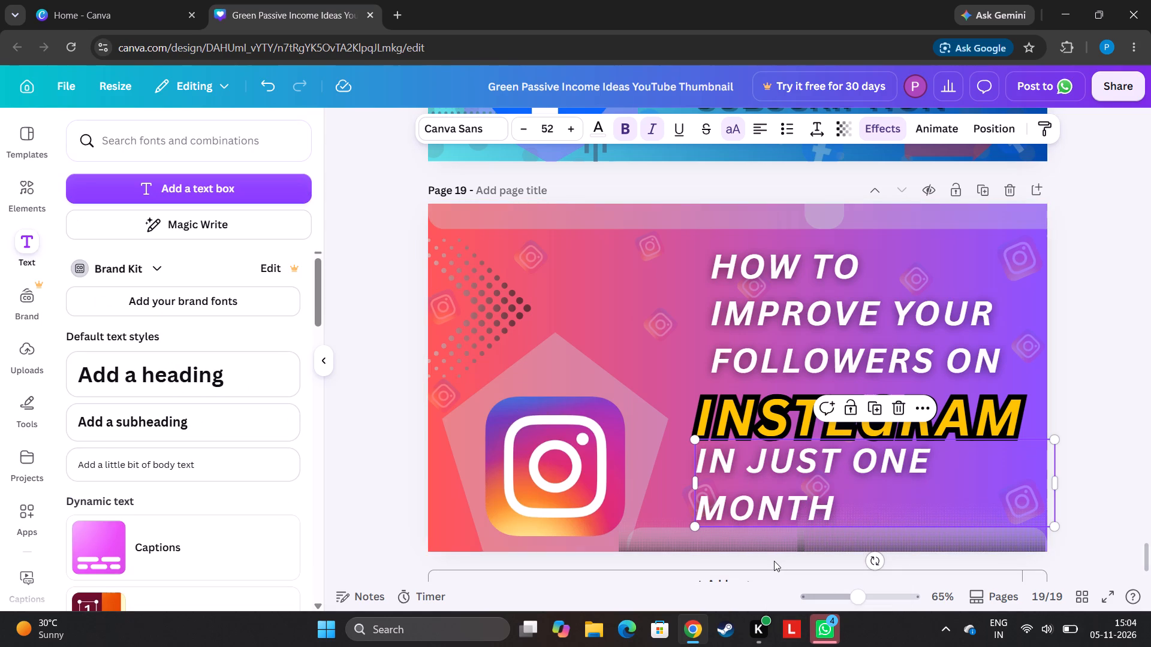
Add the tall, narrow halftone dot strip from the magic recommendations and place it at the page's right edge beside the heading.
{"action": "left_click", "coordinate": [38, 192]}
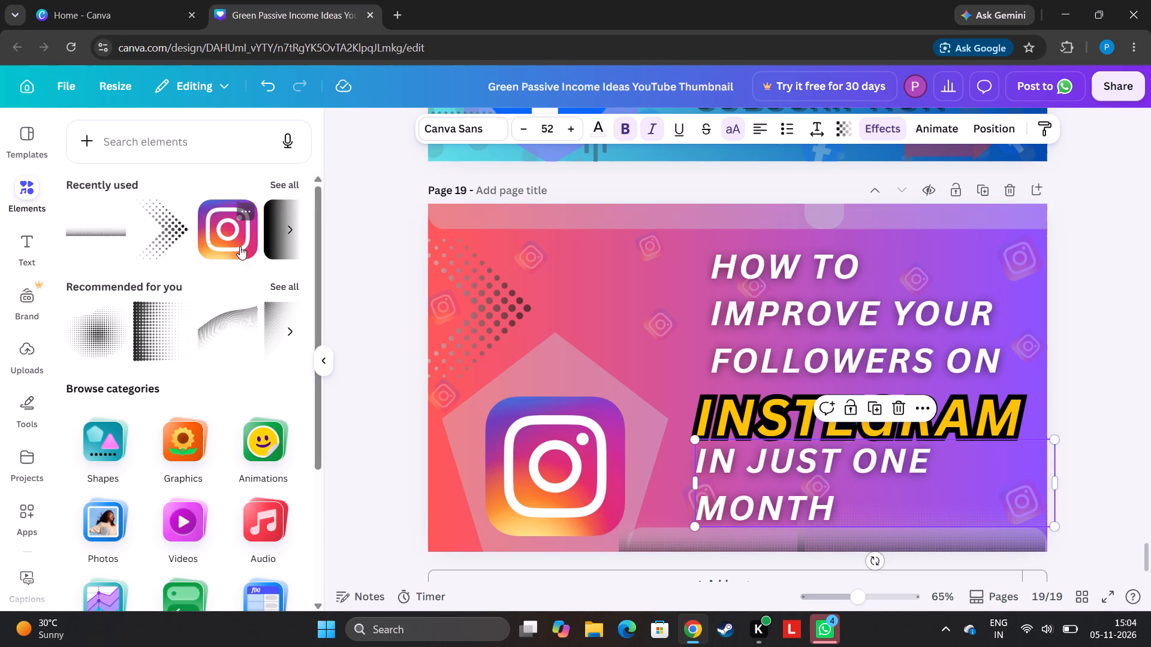
{"action": "left_click", "coordinate": [291, 284]}
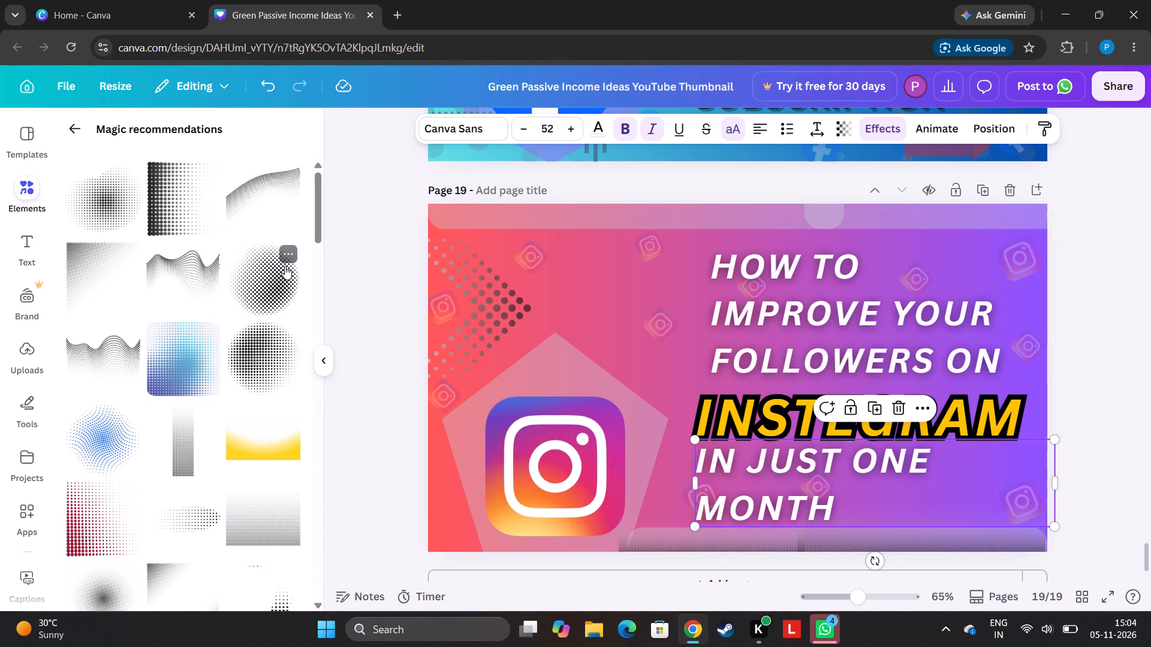
{"action": "left_click", "coordinate": [184, 466]}
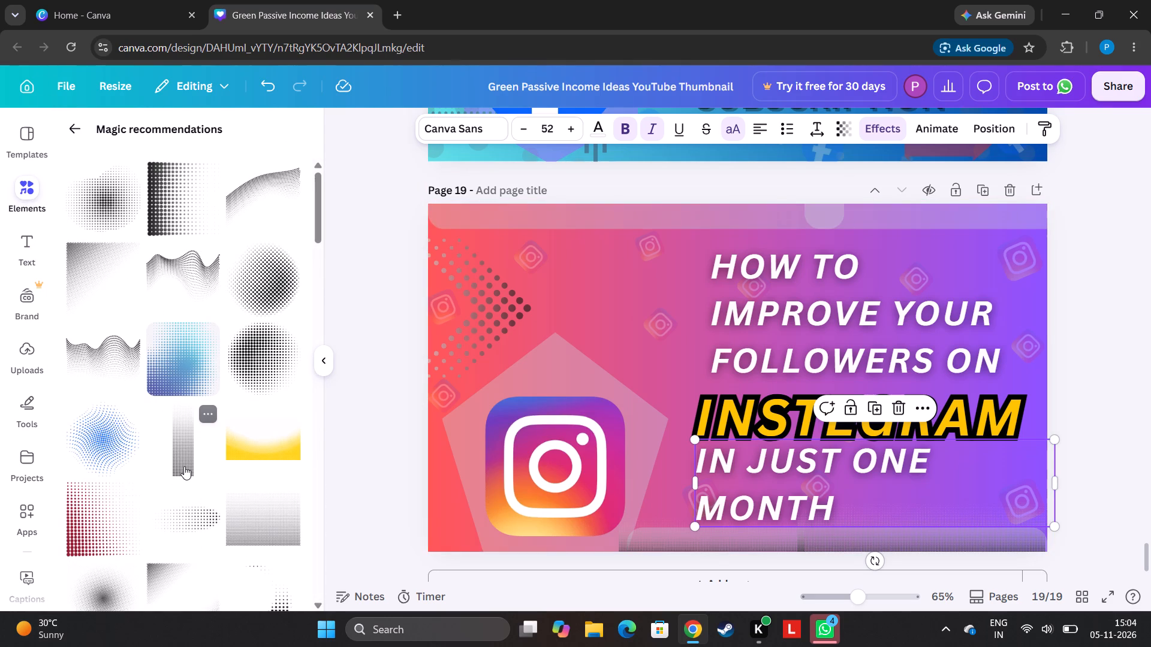
{"action": "left_click", "coordinate": [736, 427]}
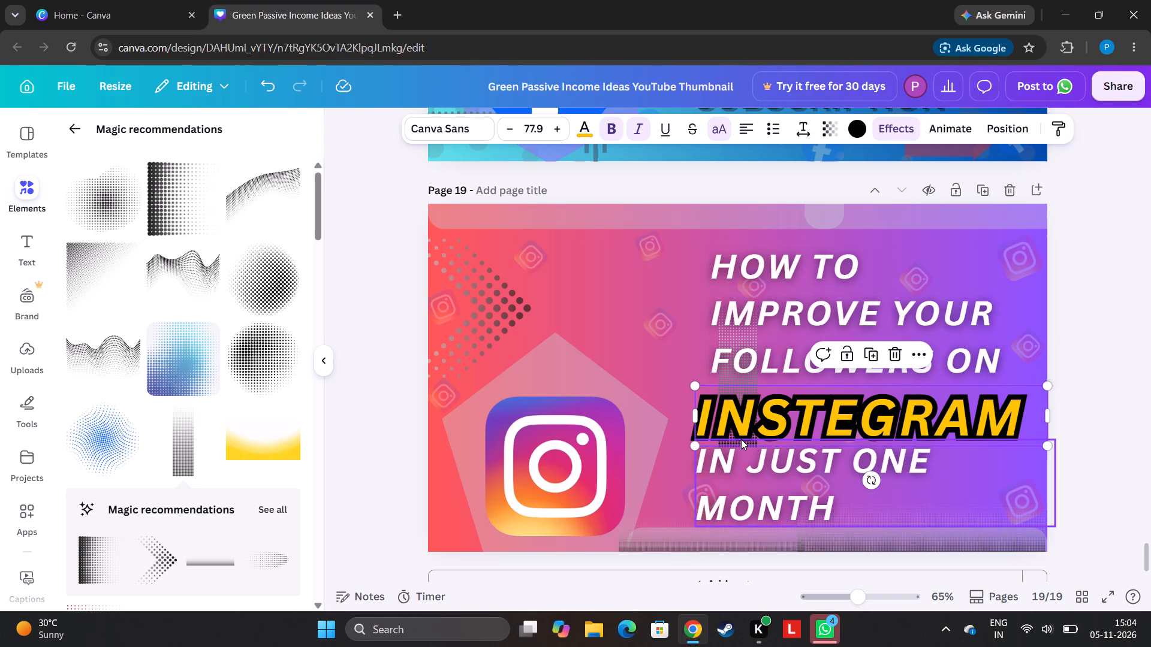
{"action": "left_click_drag", "start_coordinate": [742, 445], "coordinate": [757, 488]}
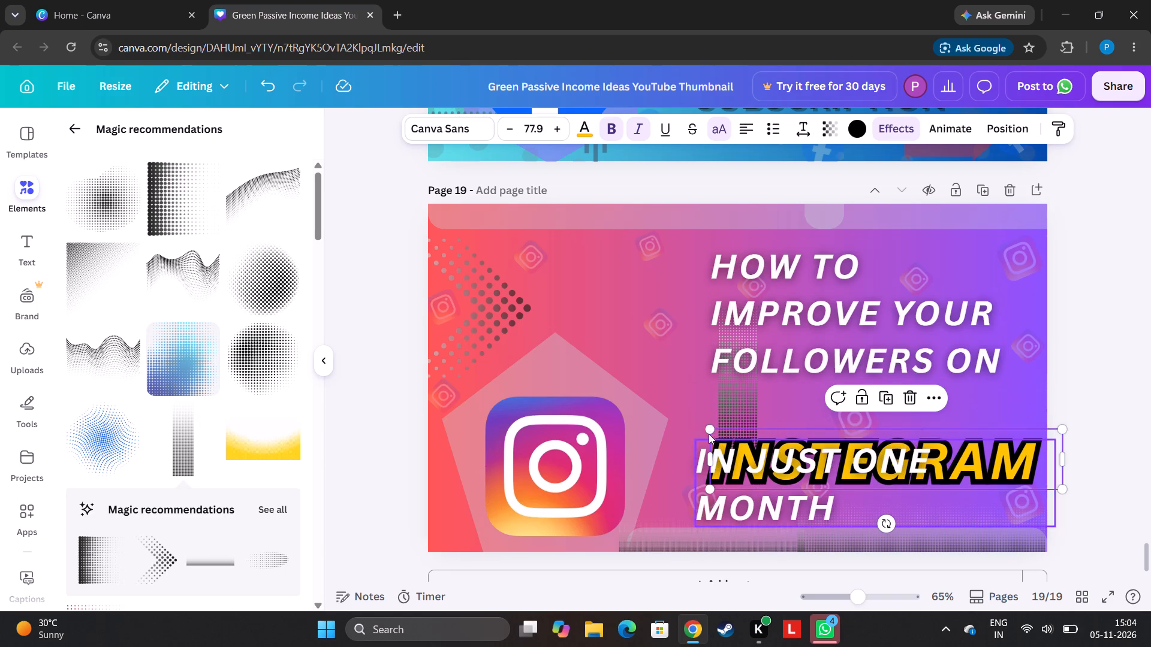
{"action": "left_click_drag", "start_coordinate": [740, 399], "coordinate": [739, 343]}
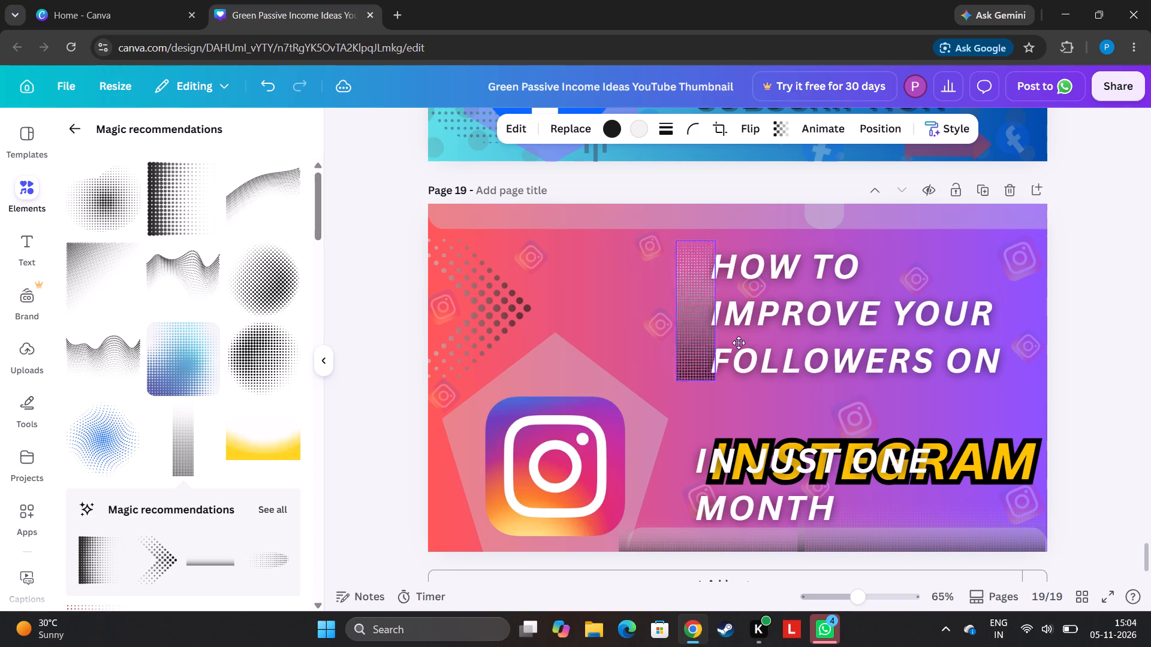
{"action": "left_click_drag", "start_coordinate": [739, 343], "coordinate": [1029, 318]}
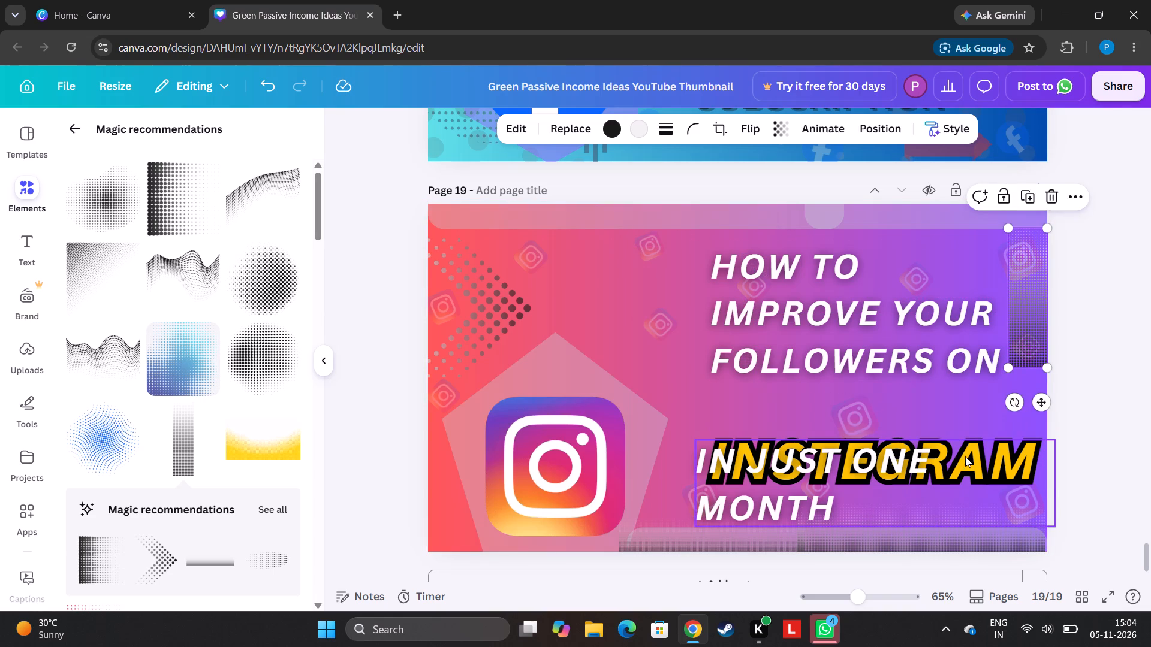
Reposition "INSTEGRAM" directly under the heading, with "IN JUST ONE MONTH" just below it and slightly further right.
{"action": "left_click_drag", "start_coordinate": [965, 456], "coordinate": [966, 479]}
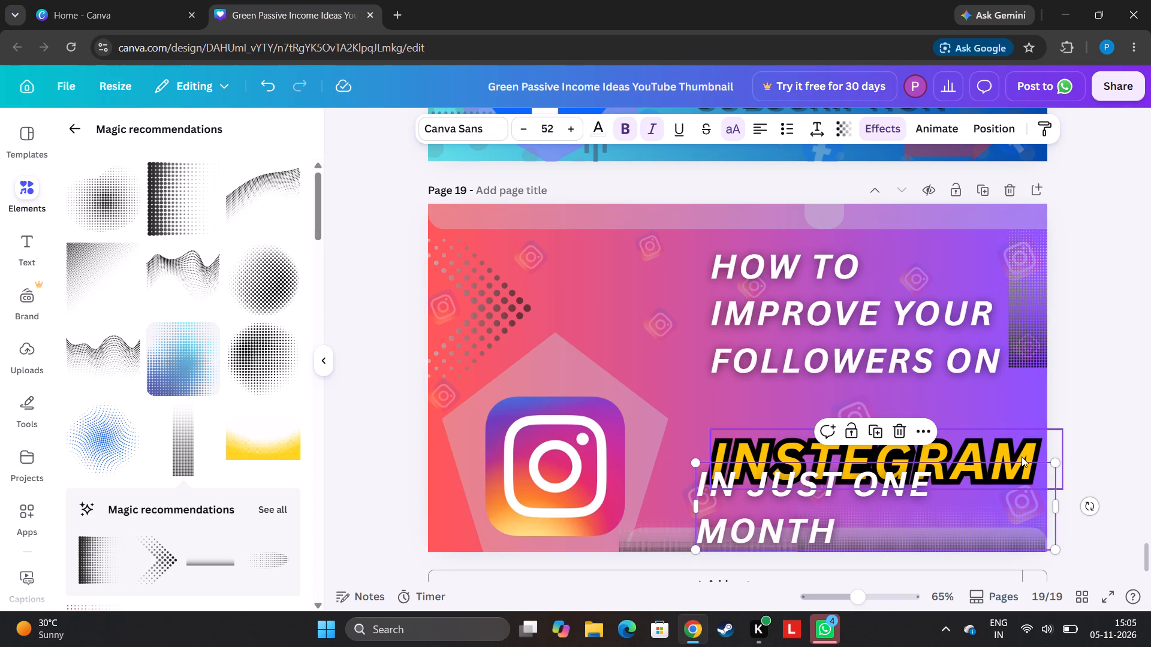
{"action": "left_click_drag", "start_coordinate": [1022, 451], "coordinate": [1003, 401]}
{"action": "left_click_drag", "start_coordinate": [869, 495], "coordinate": [870, 465]}
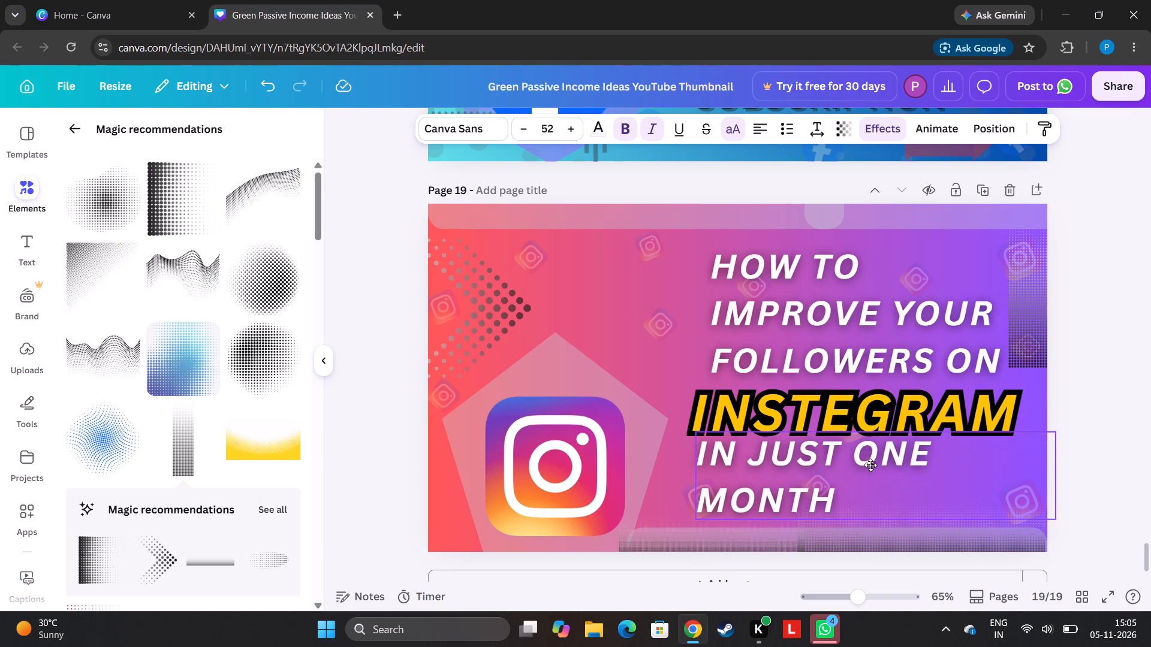
{"action": "left_click_drag", "start_coordinate": [870, 465], "coordinate": [876, 470]}
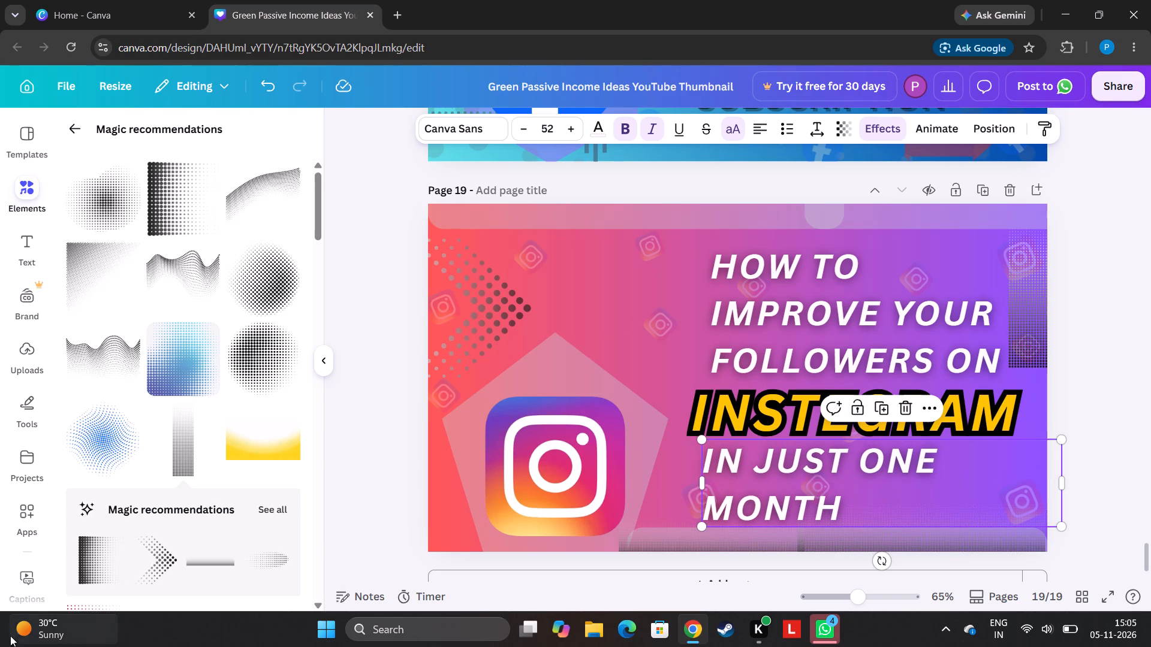
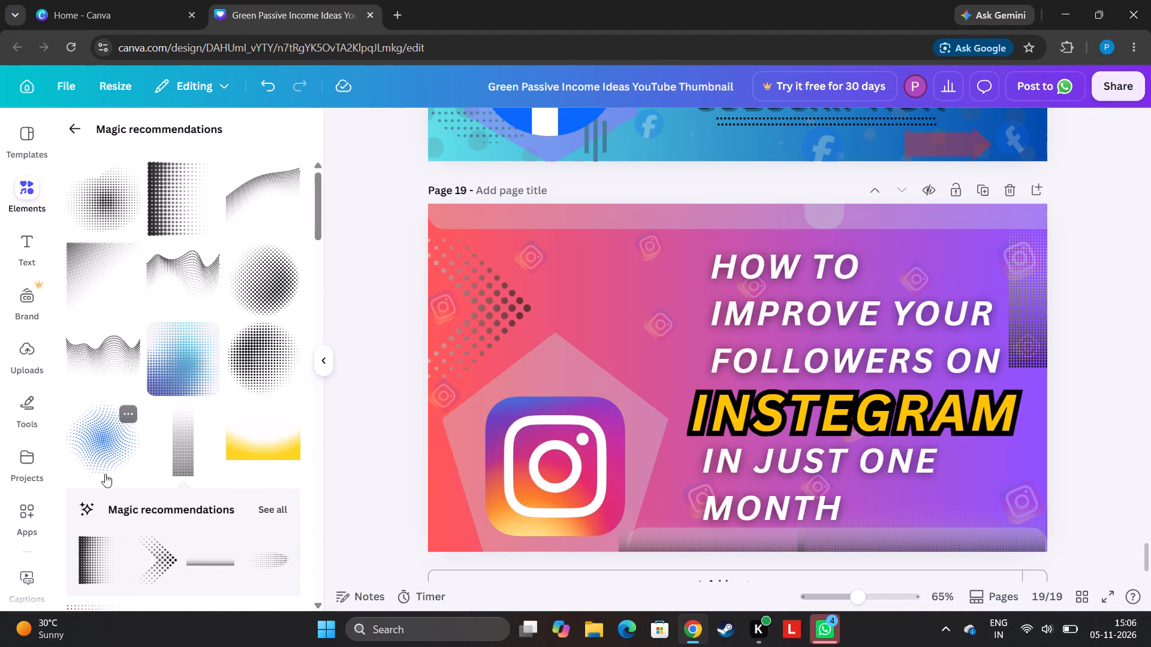
Add the blue swirling circular halftone graphic from the magic recommendations to page 19 and open its colour options.
{"action": "left_click", "coordinate": [98, 460]}
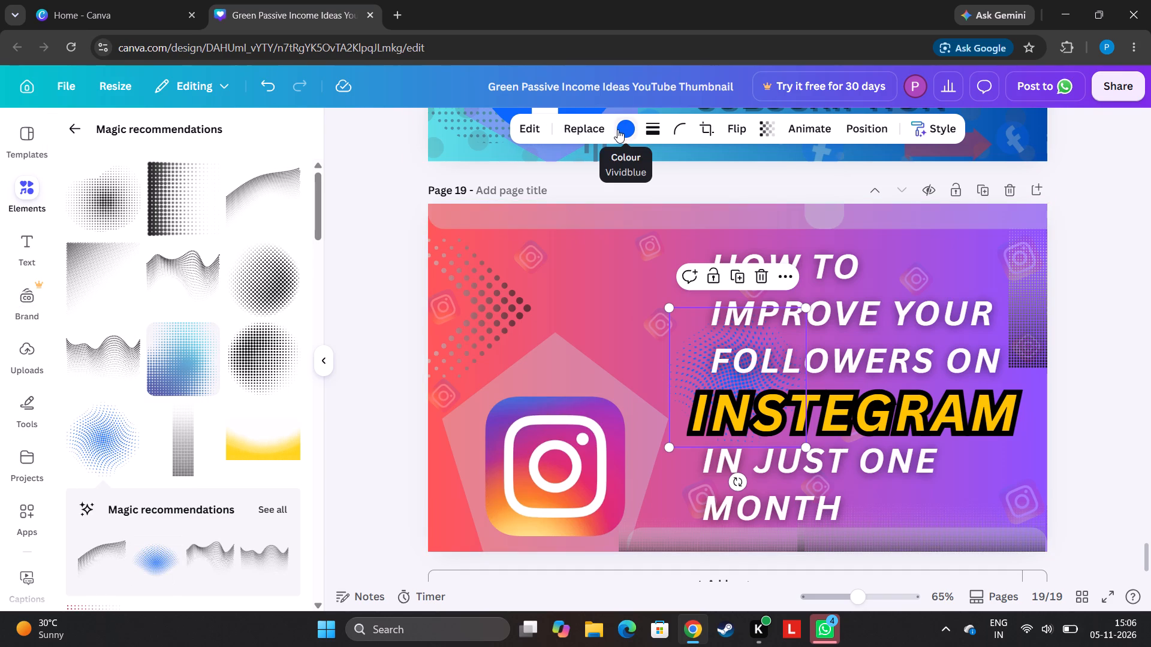
{"action": "left_click", "coordinate": [617, 129]}
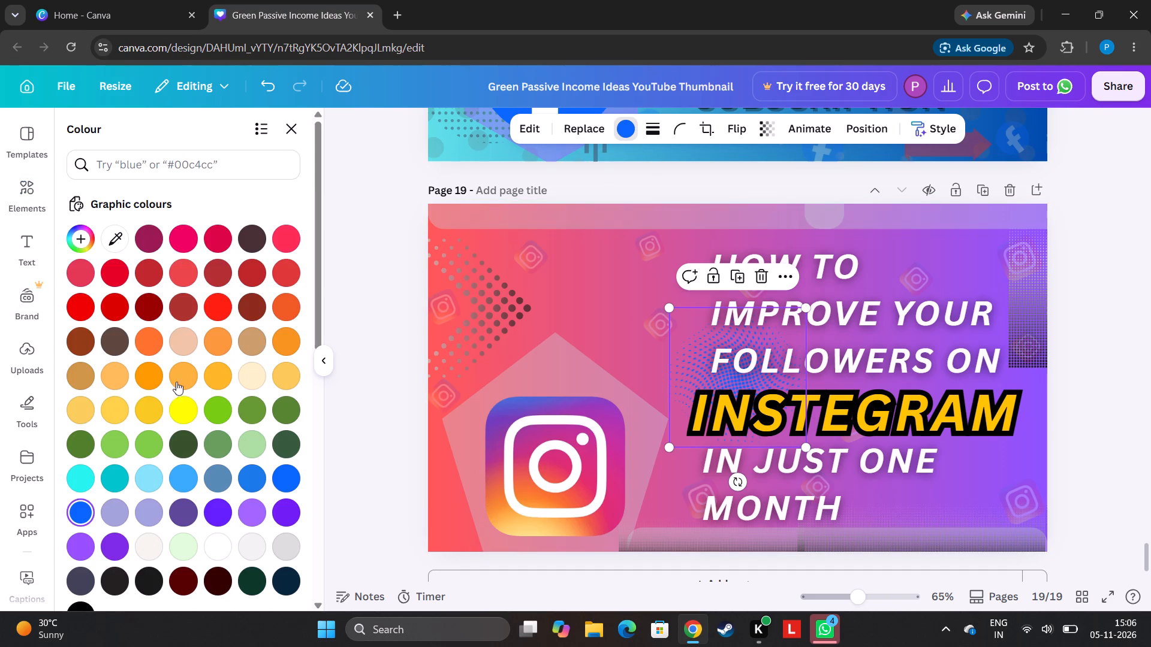
Recolour the circular halftone graphic behind the heading to dark navy.
{"action": "left_click", "coordinate": [296, 578]}
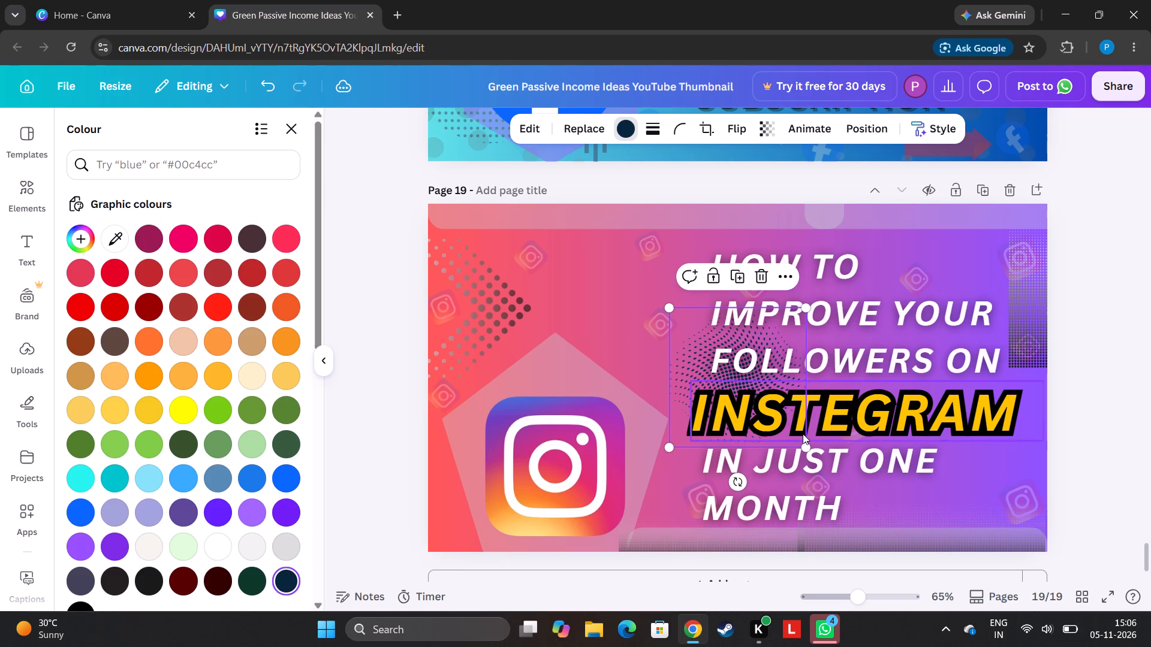
Shrink the circular halftone graphic and place it in the thumbnail's lower-right corner, beside the "IN JUST ONE MONTH" text.
{"action": "left_click_drag", "start_coordinate": [687, 355], "coordinate": [593, 264]}
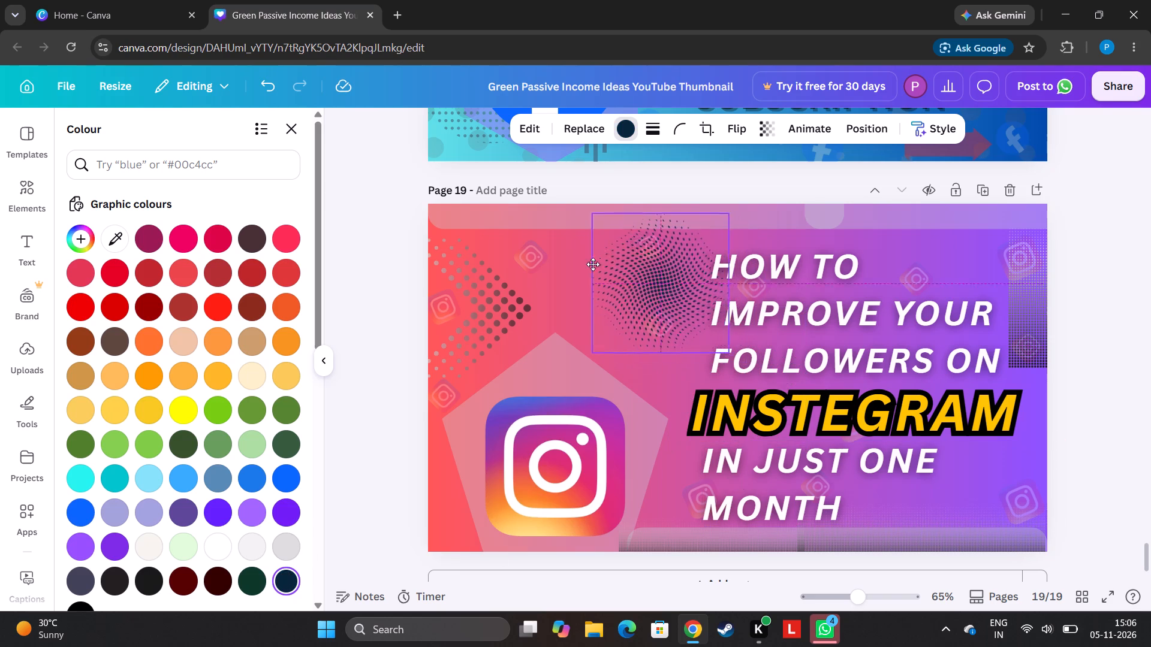
{"action": "left_click_drag", "start_coordinate": [593, 264], "coordinate": [809, 479]}
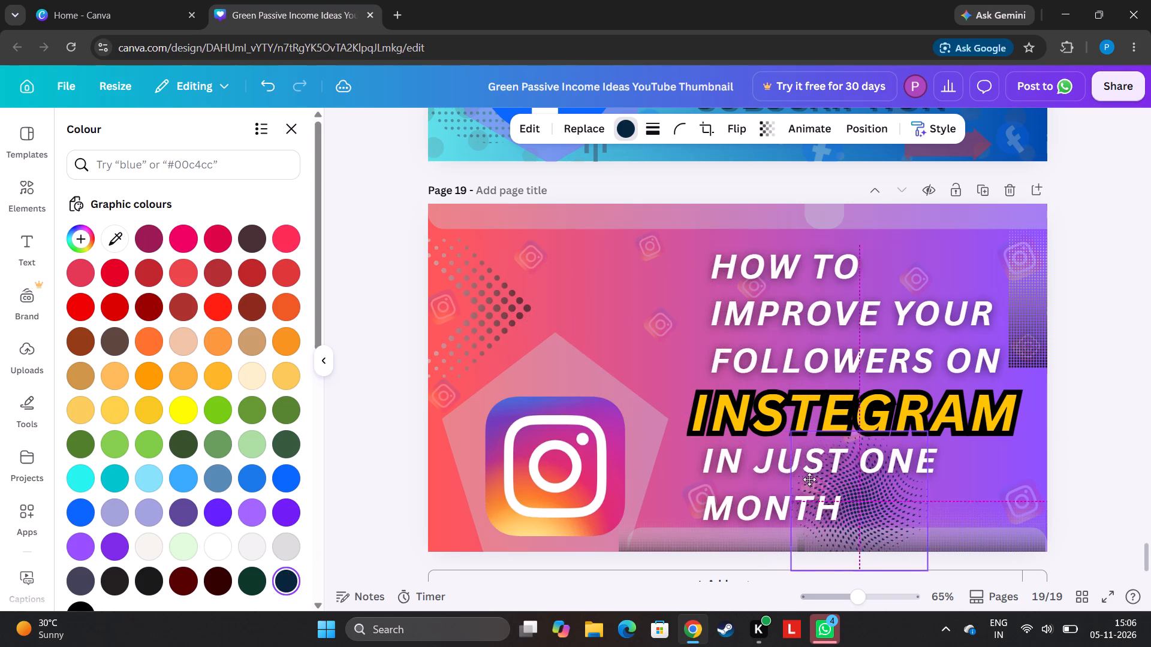
{"action": "left_click_drag", "start_coordinate": [809, 479], "coordinate": [935, 467]}
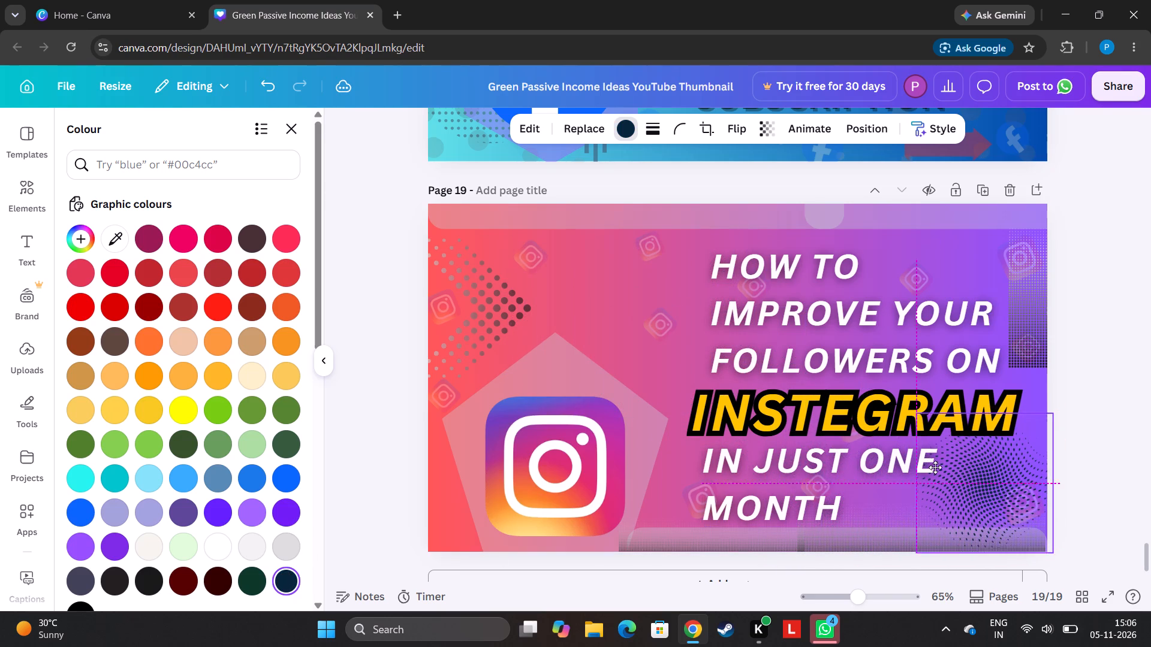
{"action": "left_click_drag", "start_coordinate": [935, 467], "coordinate": [937, 475]}
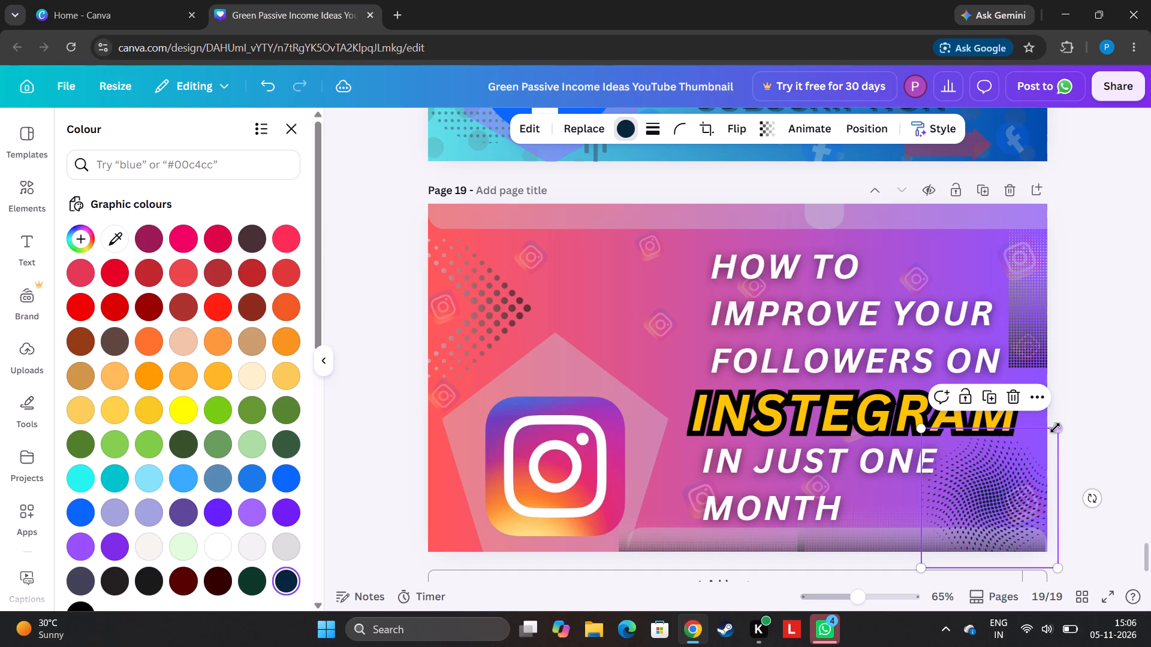
{"action": "left_click_drag", "start_coordinate": [1055, 427], "coordinate": [1033, 457]}
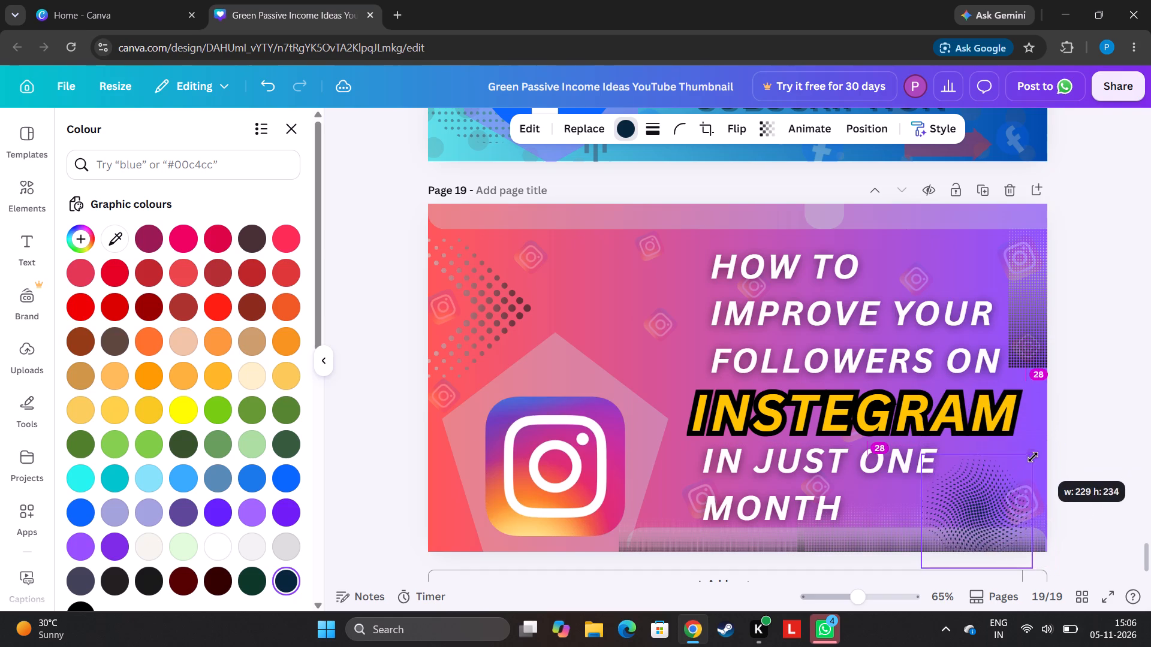
{"action": "left_click_drag", "start_coordinate": [1033, 457], "coordinate": [1026, 468]}
{"action": "left_click_drag", "start_coordinate": [986, 527], "coordinate": [987, 493]}
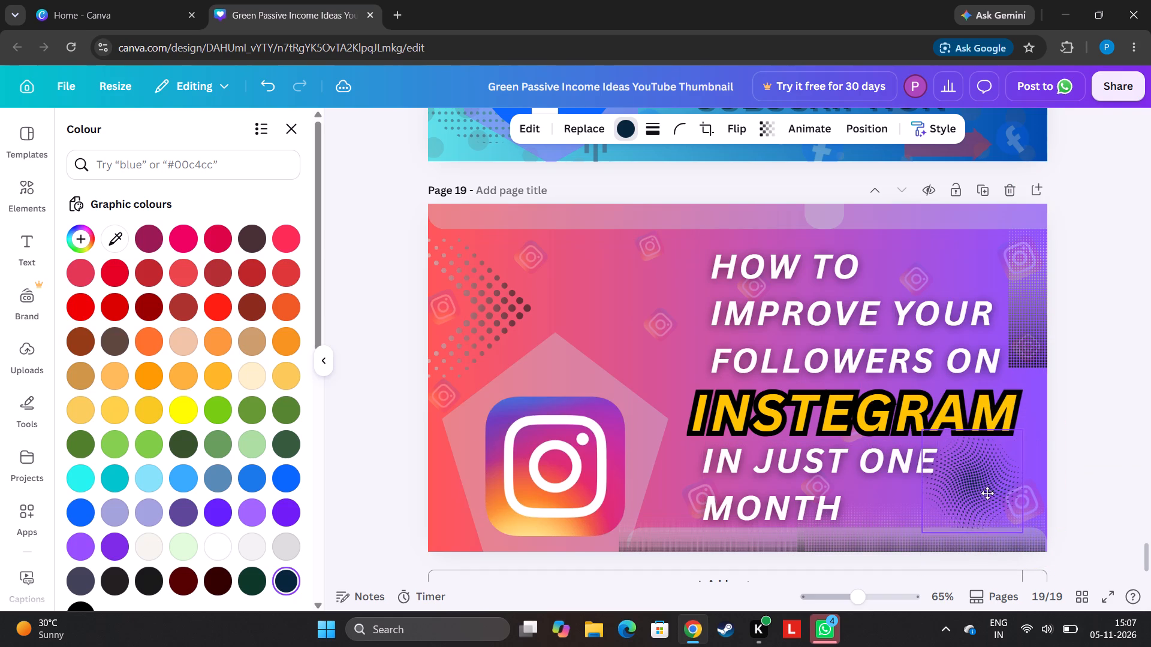
{"action": "left_click_drag", "start_coordinate": [987, 493], "coordinate": [619, 299]}
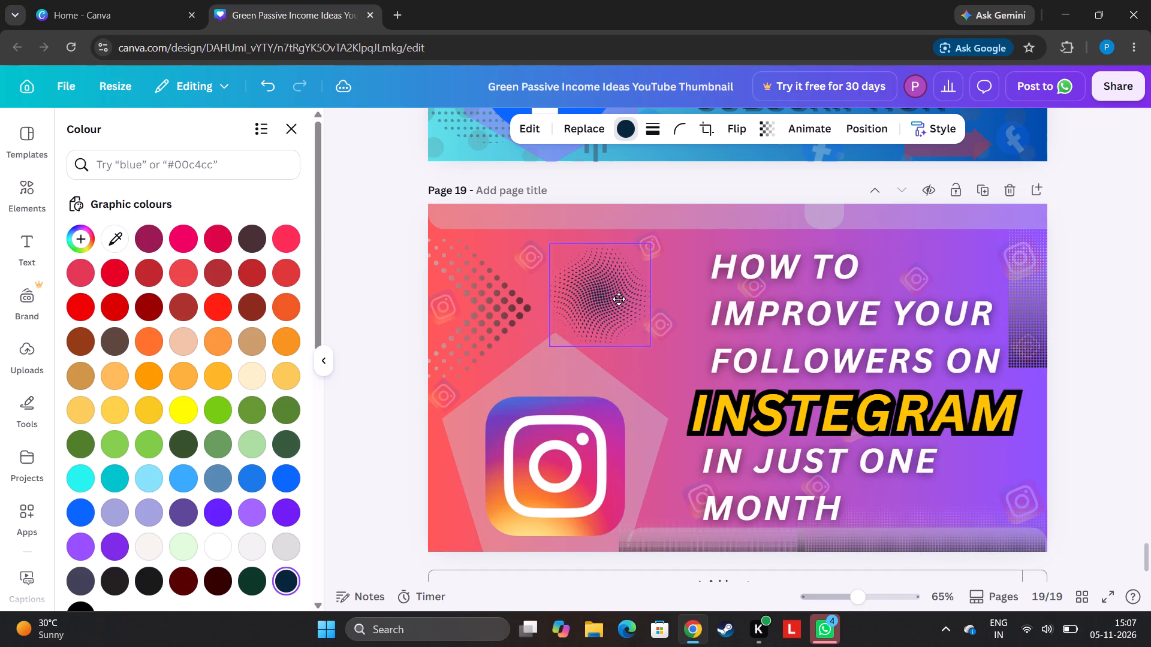
{"action": "left_click_drag", "start_coordinate": [619, 299], "coordinate": [1014, 490]}
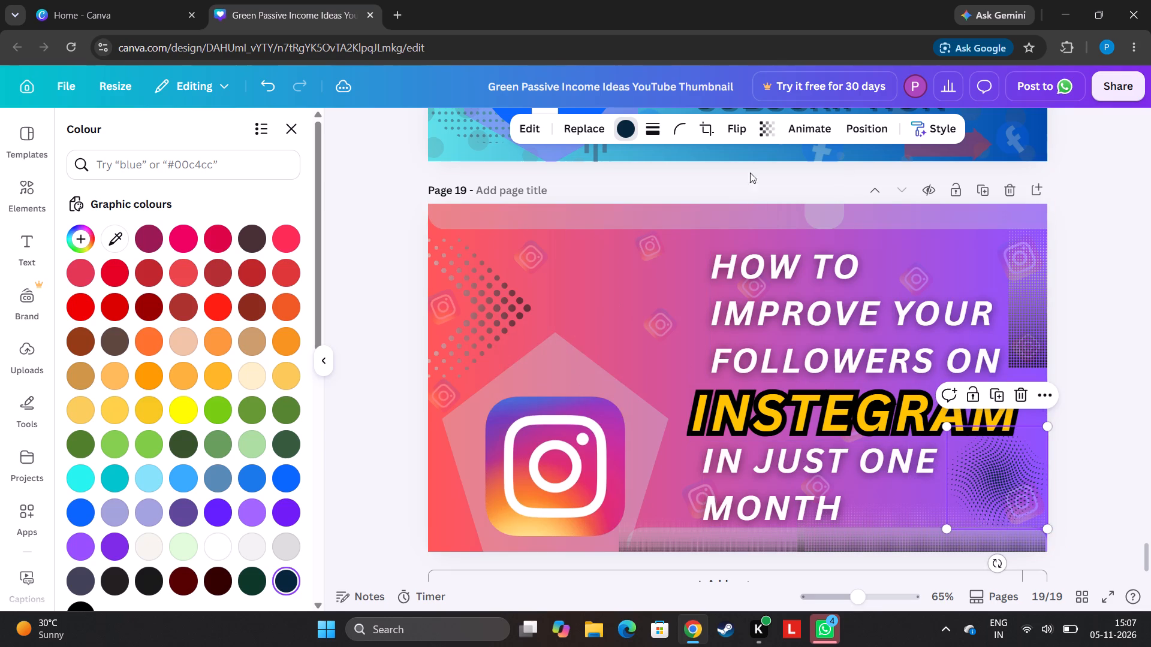
Set the transparency of the circular halftone graphic beside the "IN JUST ONE MONTH" text to 64.
{"action": "left_click", "coordinate": [764, 133]}
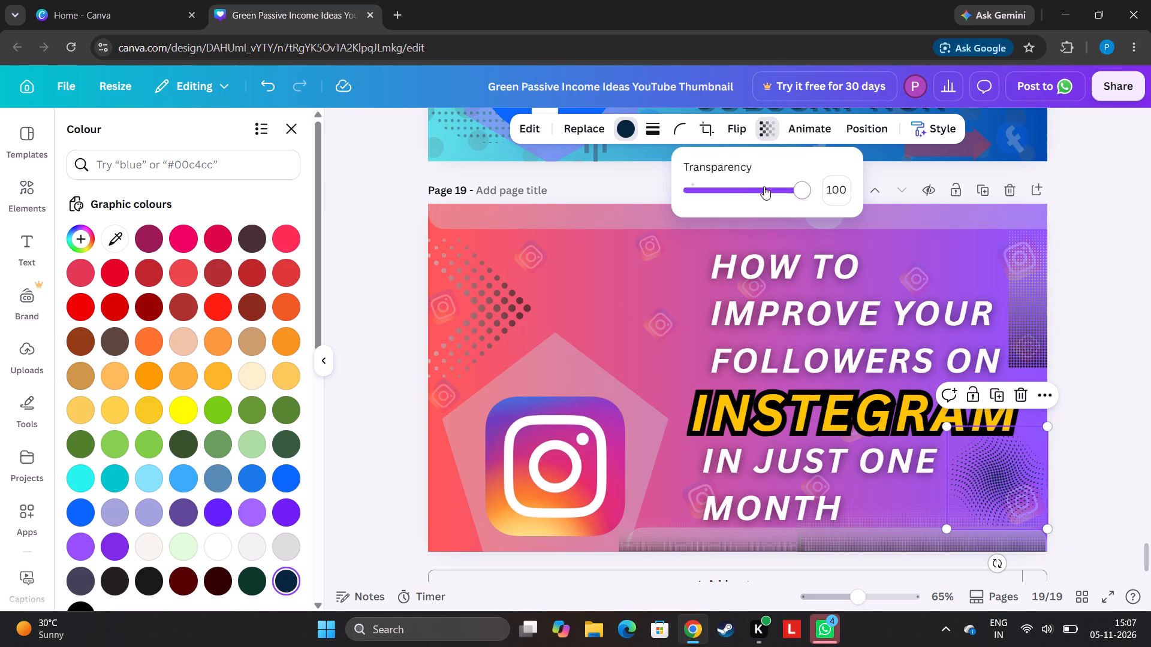
{"action": "left_click", "coordinate": [766, 188]}
{"action": "left_click", "coordinate": [766, 191]}
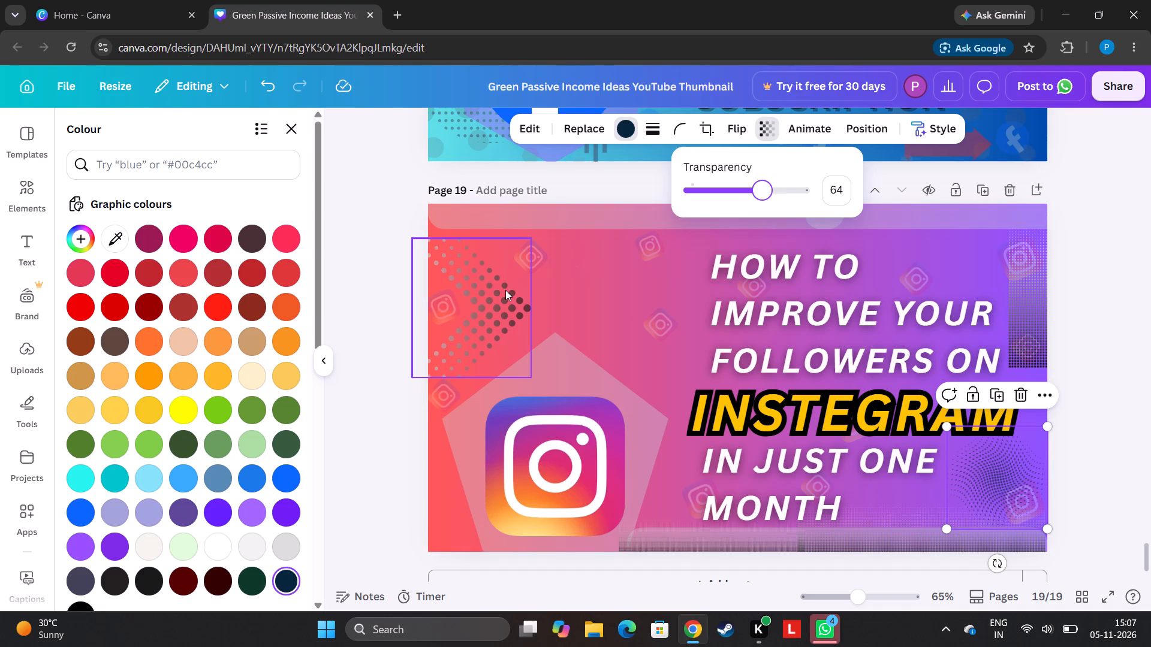
Set the transparency of the triangular dotted halftone graphic above the Instagram logo to 46.
{"action": "left_click", "coordinate": [523, 282]}
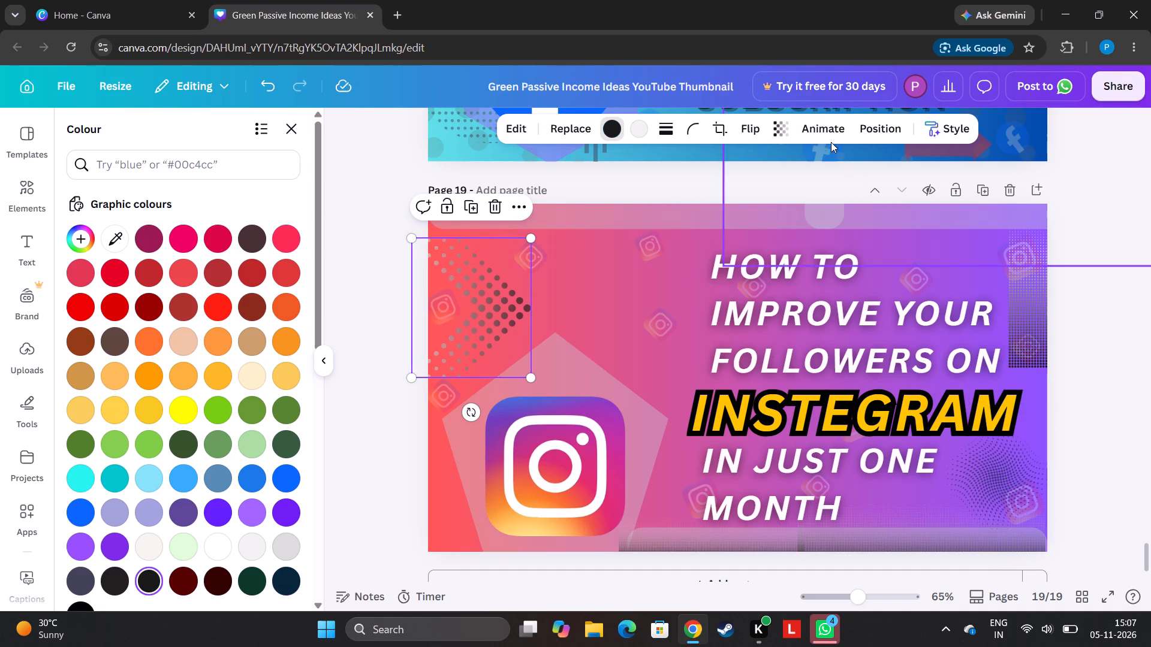
{"action": "left_click", "coordinate": [779, 139]}
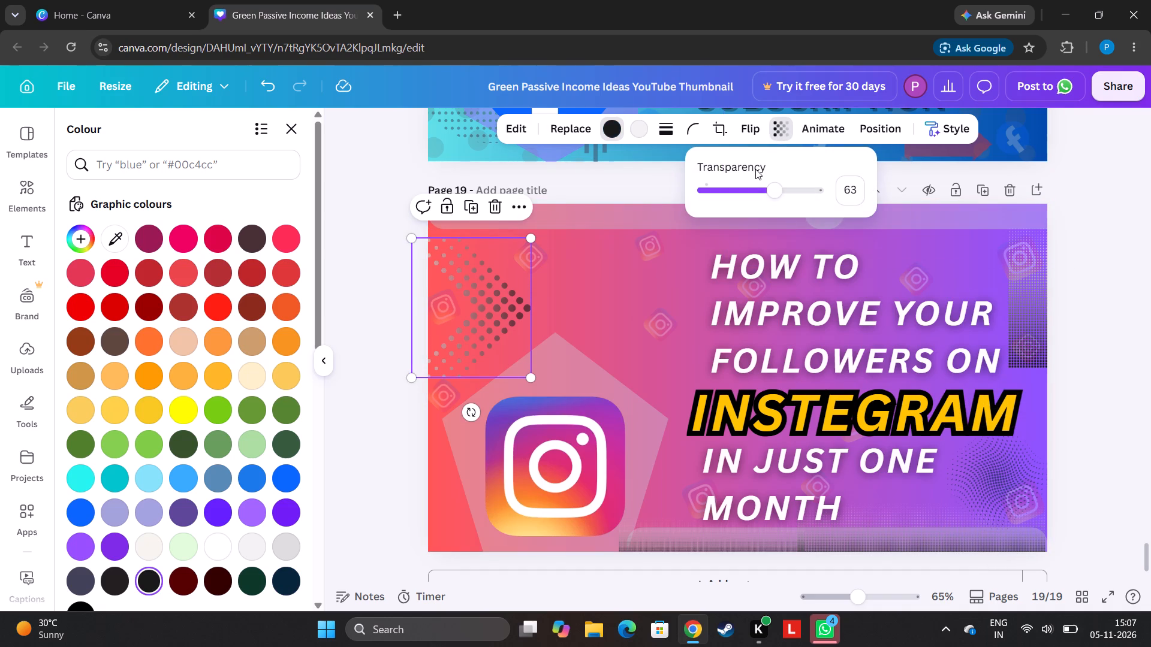
{"action": "left_click", "coordinate": [755, 183]}
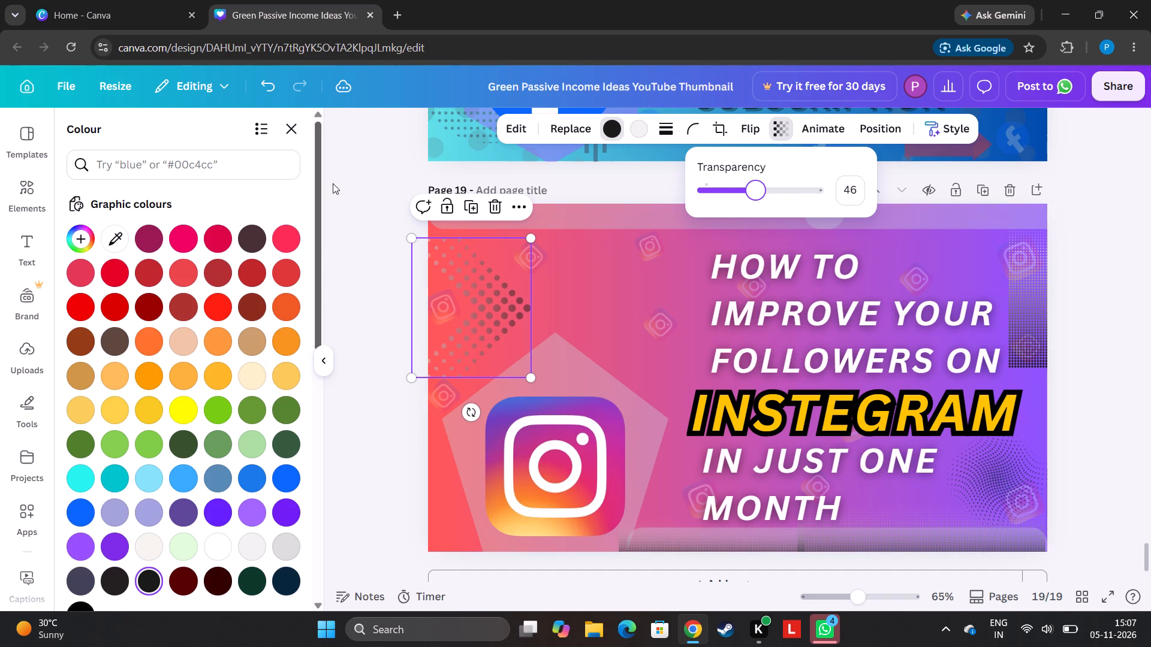
Return to the main elements library and look through its recommended items and browse categories for further thumbnail decorations.
{"action": "left_click", "coordinate": [295, 141]}
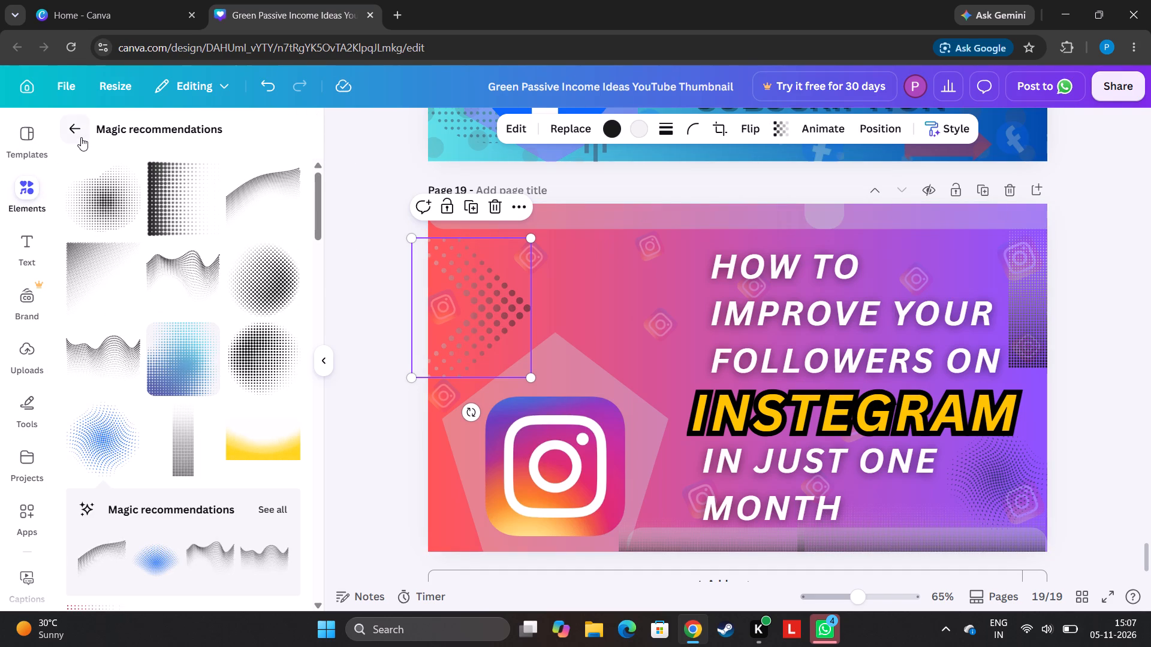
{"action": "left_click_drag", "start_coordinate": [80, 134], "coordinate": [80, 141]}
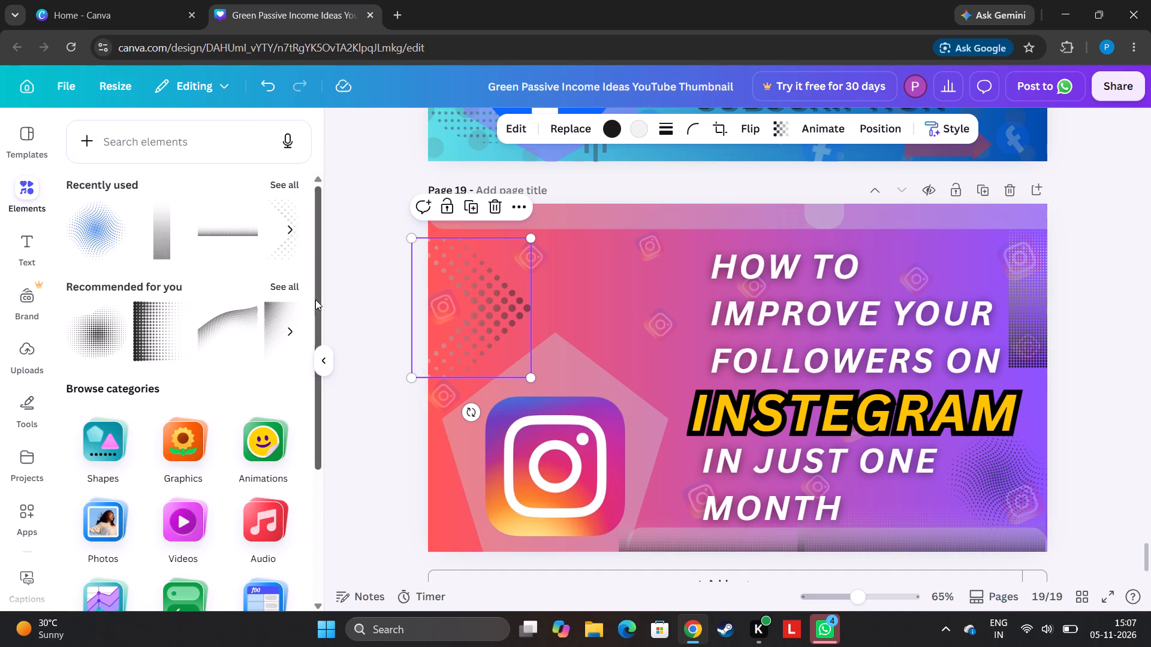
{"action": "left_click_drag", "start_coordinate": [318, 301], "coordinate": [398, 542]}
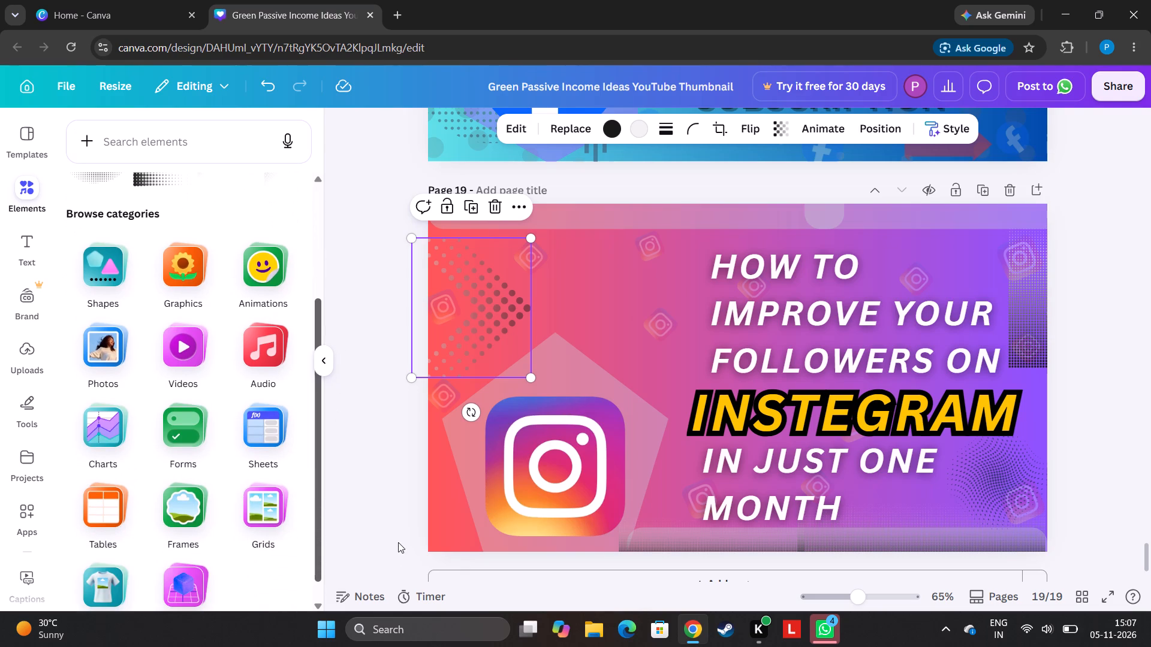
{"action": "left_click_drag", "start_coordinate": [398, 542], "coordinate": [337, 458]}
{"action": "left_click_drag", "start_coordinate": [329, 451], "coordinate": [287, 303]}
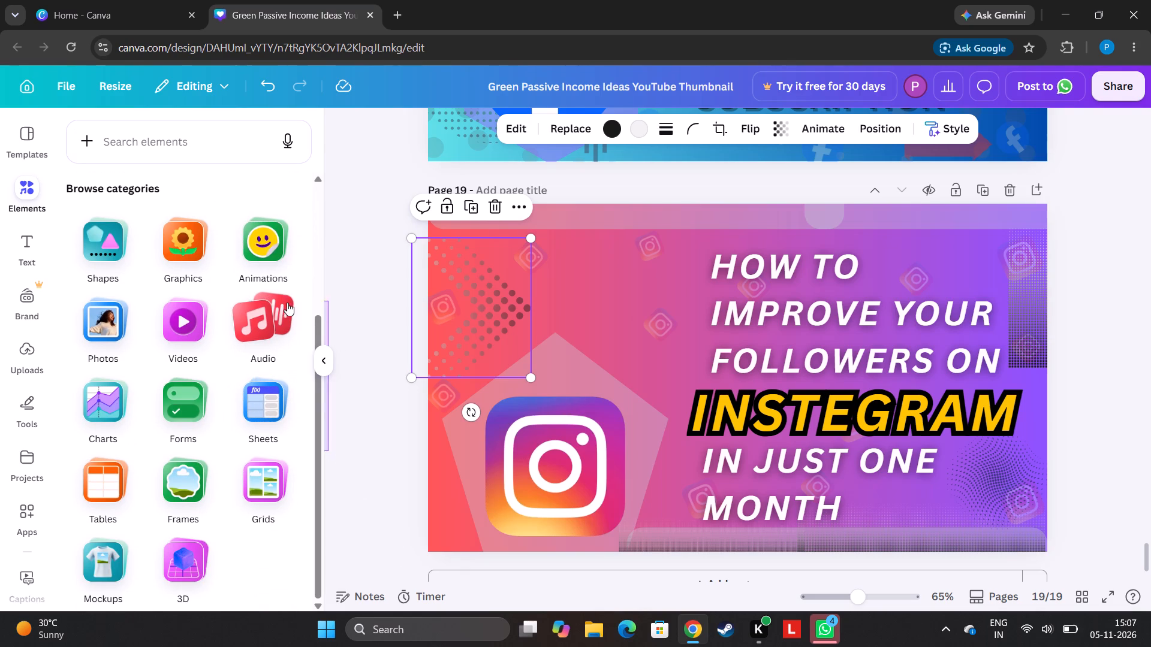
{"action": "left_click_drag", "start_coordinate": [287, 303], "coordinate": [360, 446]}
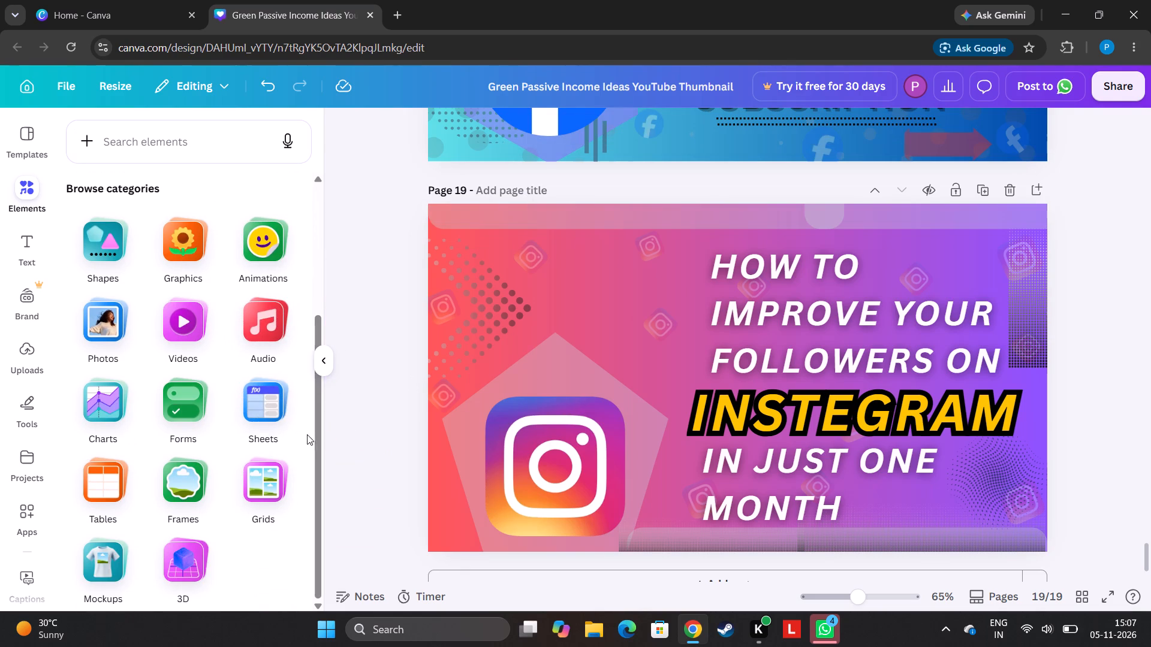
{"action": "left_click_drag", "start_coordinate": [314, 482], "coordinate": [321, 371]}
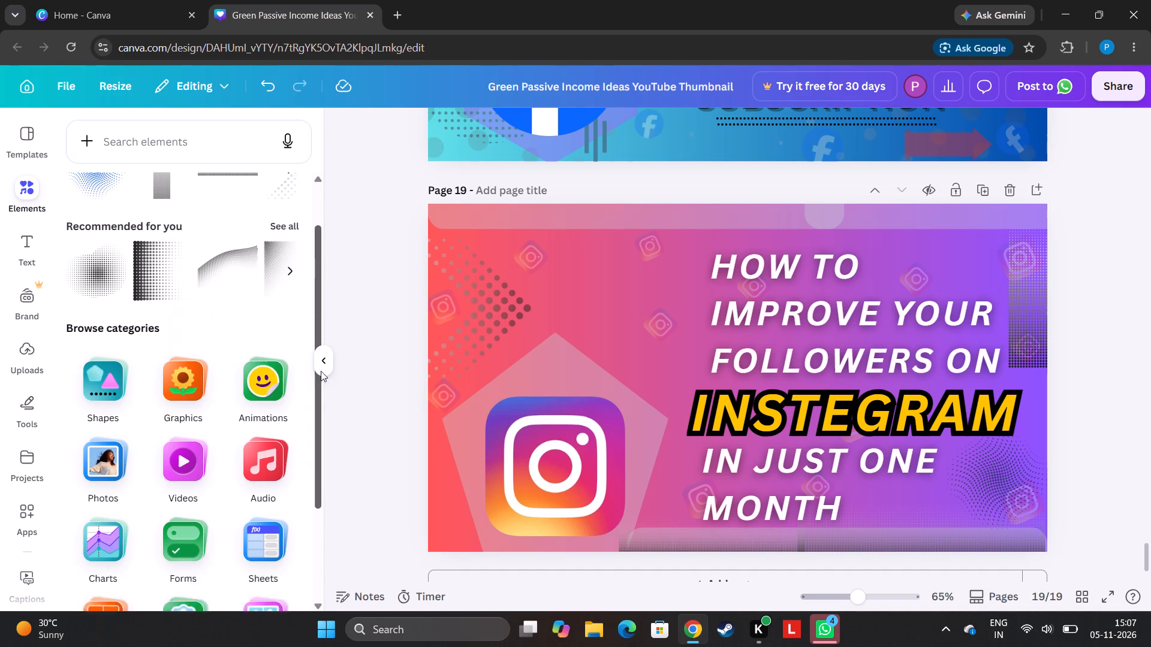
{"action": "left_click_drag", "start_coordinate": [321, 371], "coordinate": [307, 270]}
{"action": "left_click_drag", "start_coordinate": [318, 312], "coordinate": [335, 482]}
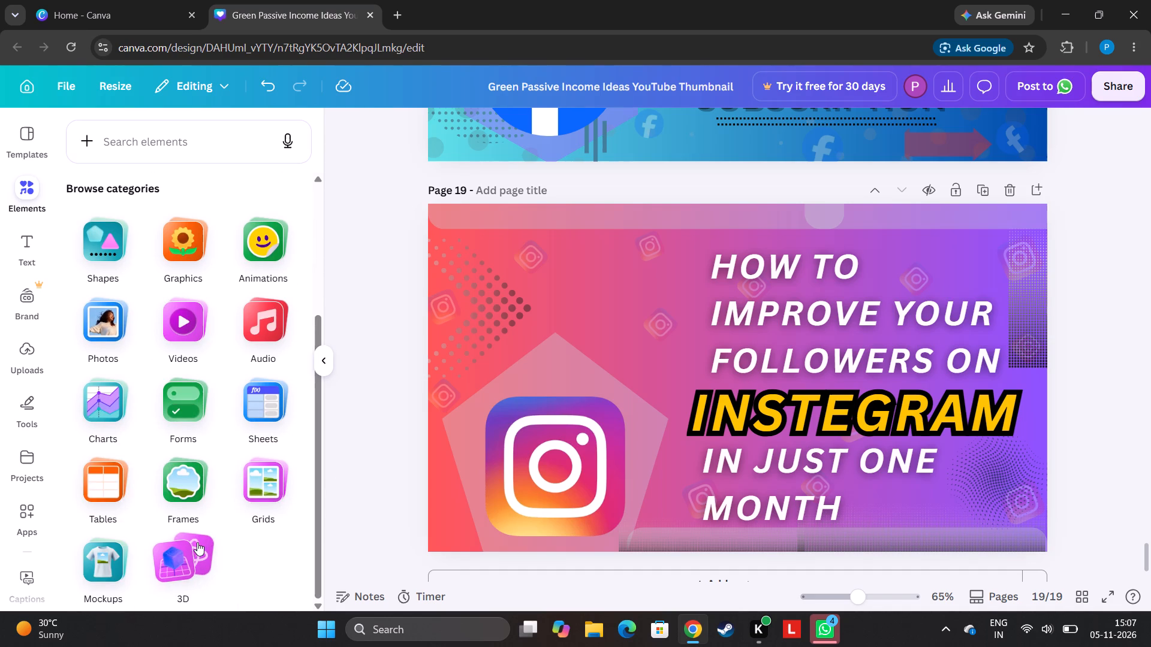
Search the elements for "emoji" and add the shocked face holding its cheeks to the thumbnail's lower-right area.
{"action": "left_click", "coordinate": [197, 542]}
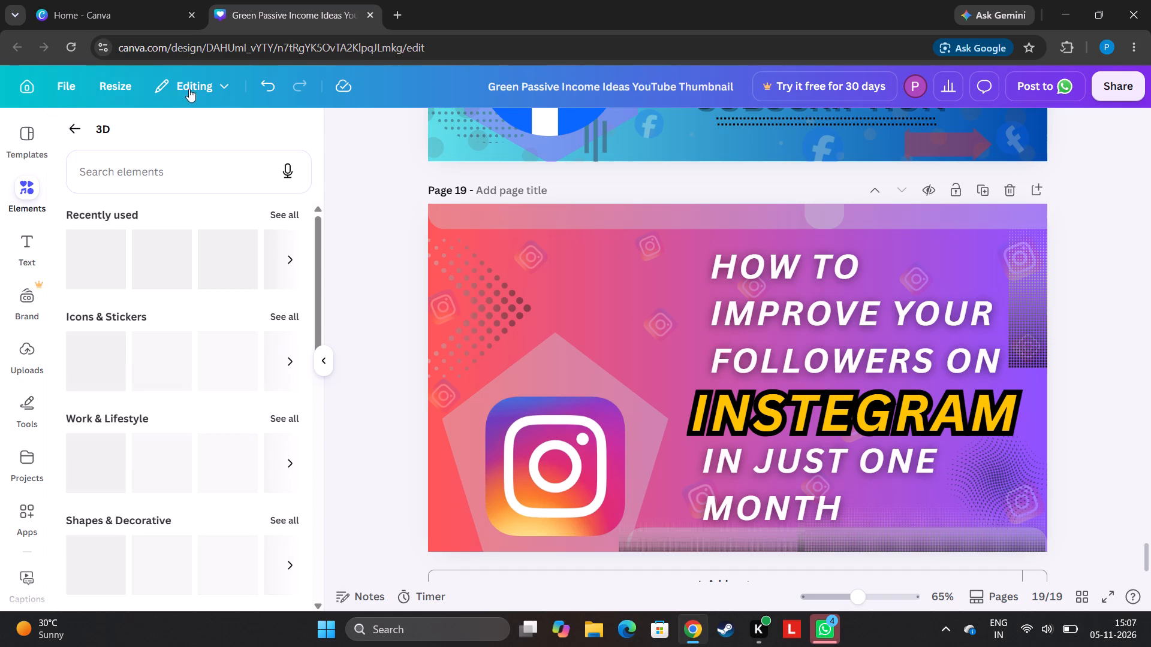
{"action": "left_click", "coordinate": [71, 119]}
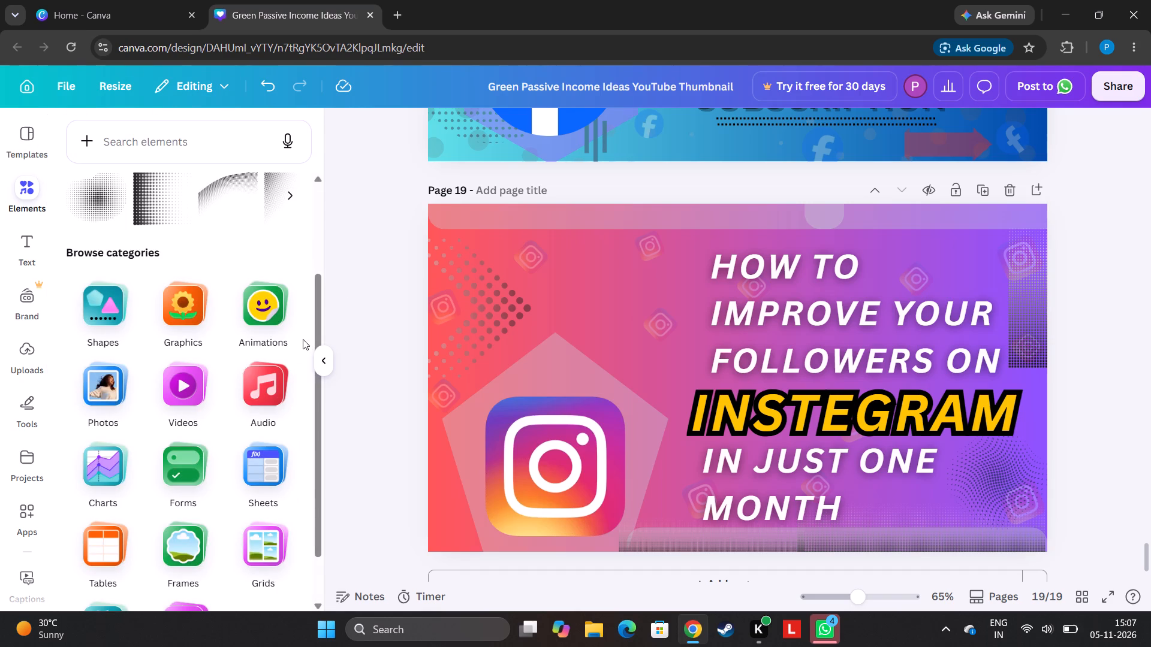
{"action": "left_click_drag", "start_coordinate": [318, 328], "coordinate": [315, 150]}
{"action": "left_click", "coordinate": [202, 148]}
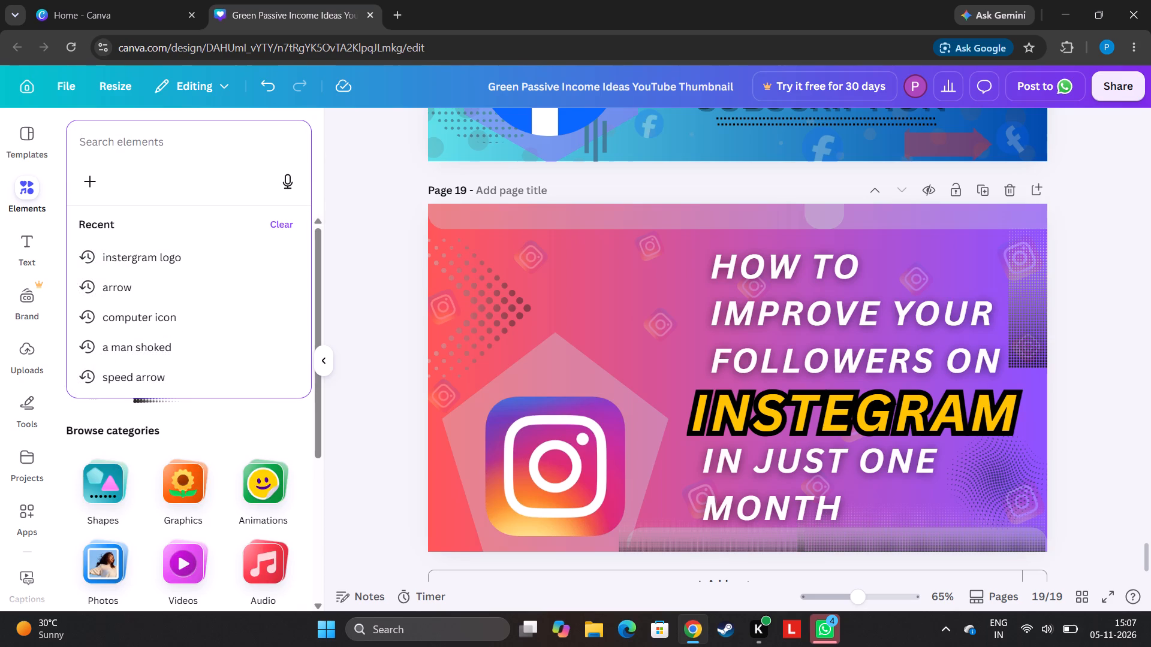
{"action": "type", "text": "emo"}
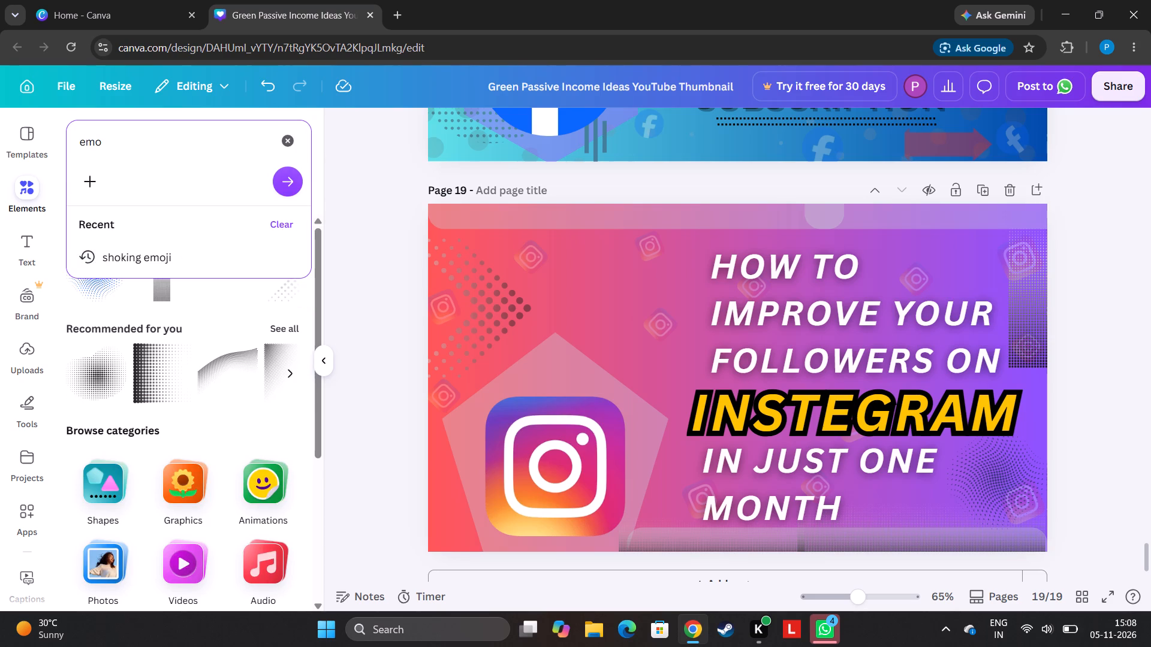
{"action": "type", "text": "jo"}
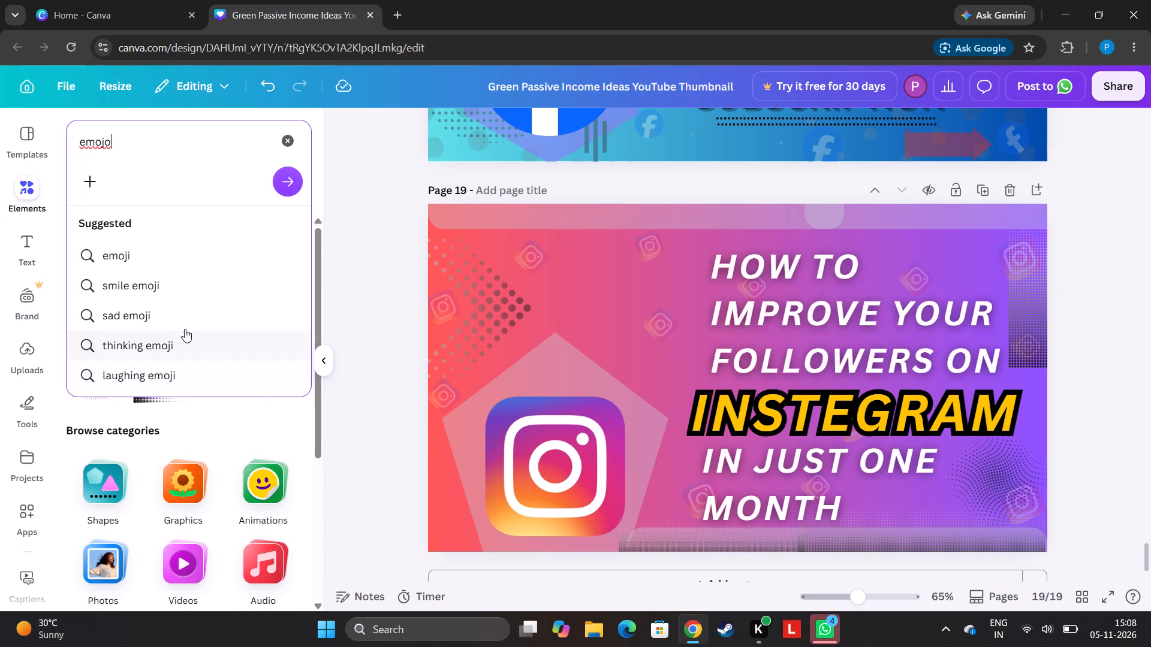
{"action": "left_click", "coordinate": [185, 253]}
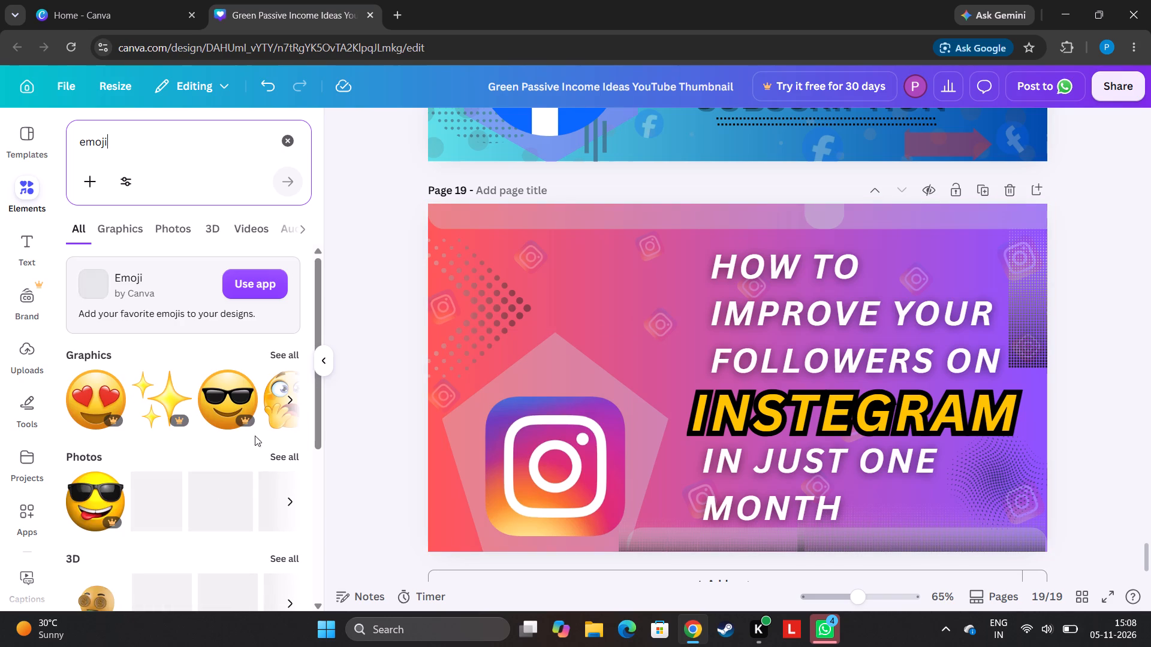
{"action": "left_click_drag", "start_coordinate": [318, 425], "coordinate": [317, 488]}
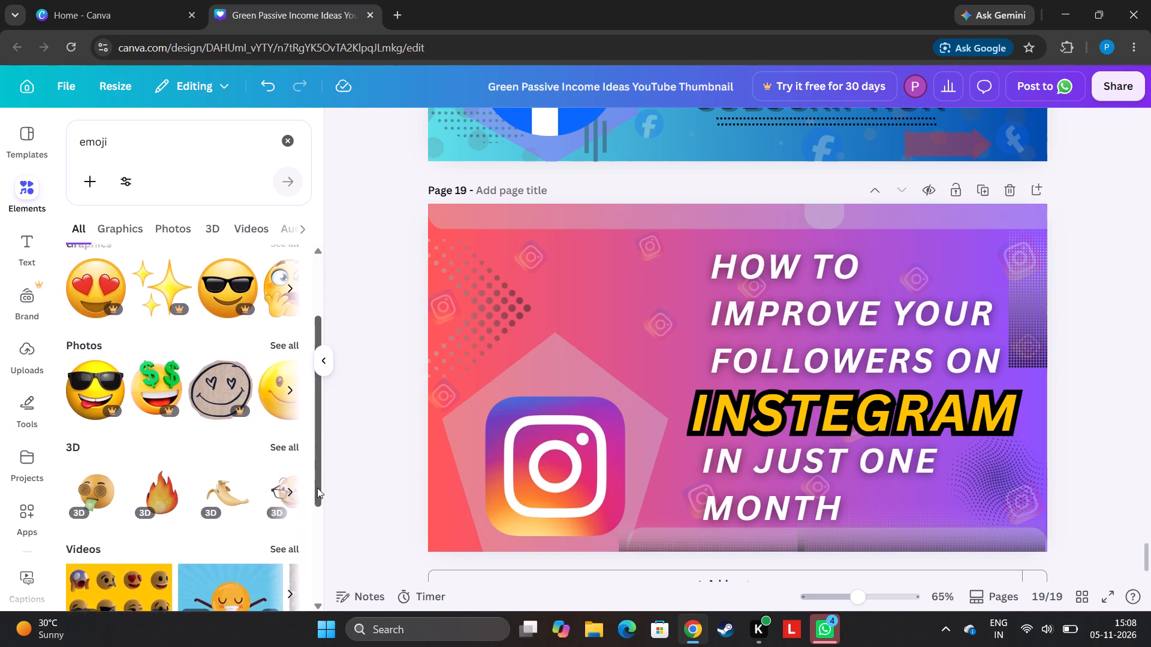
{"action": "left_click_drag", "start_coordinate": [317, 488], "coordinate": [314, 530]}
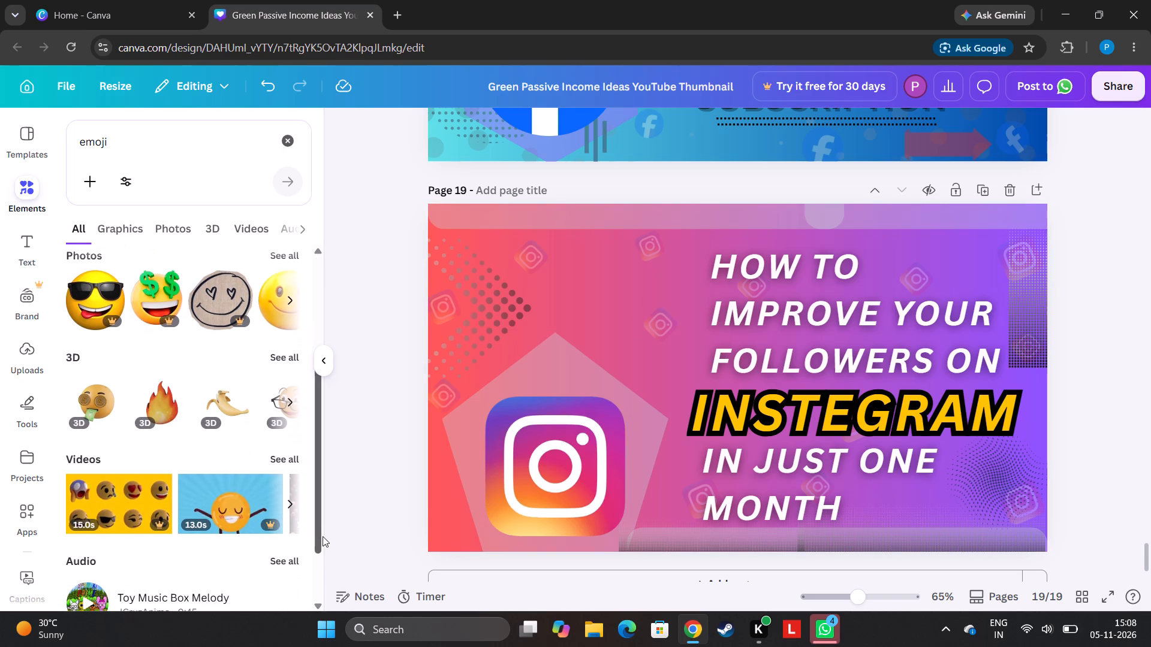
Show the full set of graphics results for the emoji search.
{"action": "left_click_drag", "start_coordinate": [316, 539], "coordinate": [366, 394]}
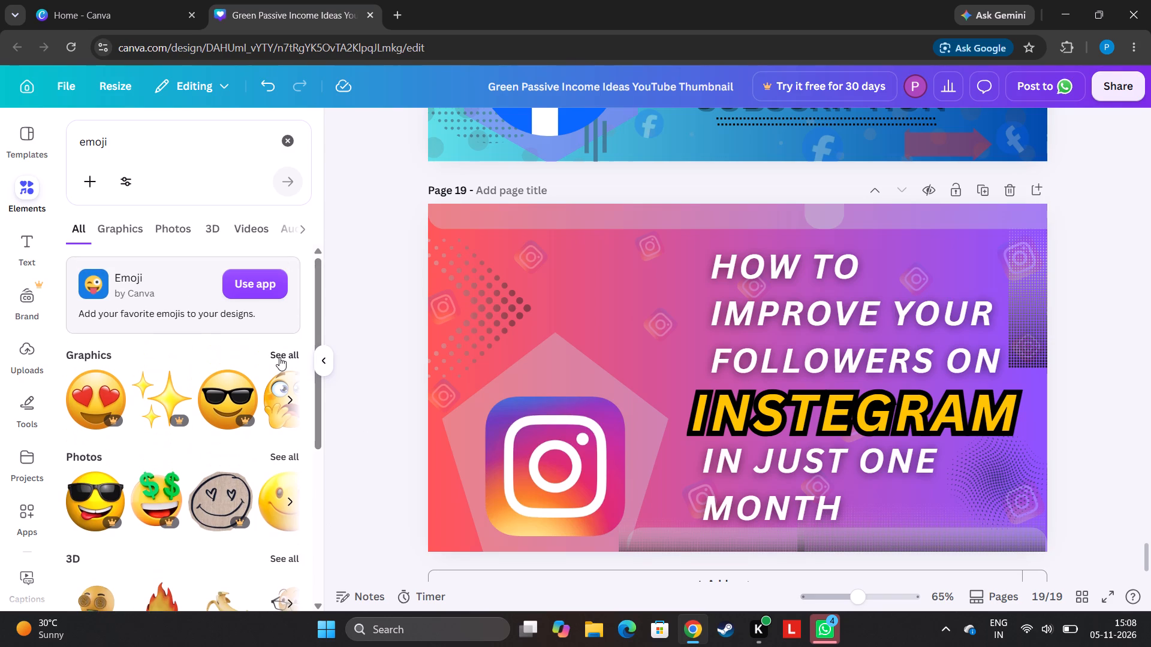
{"action": "left_click", "coordinate": [279, 357]}
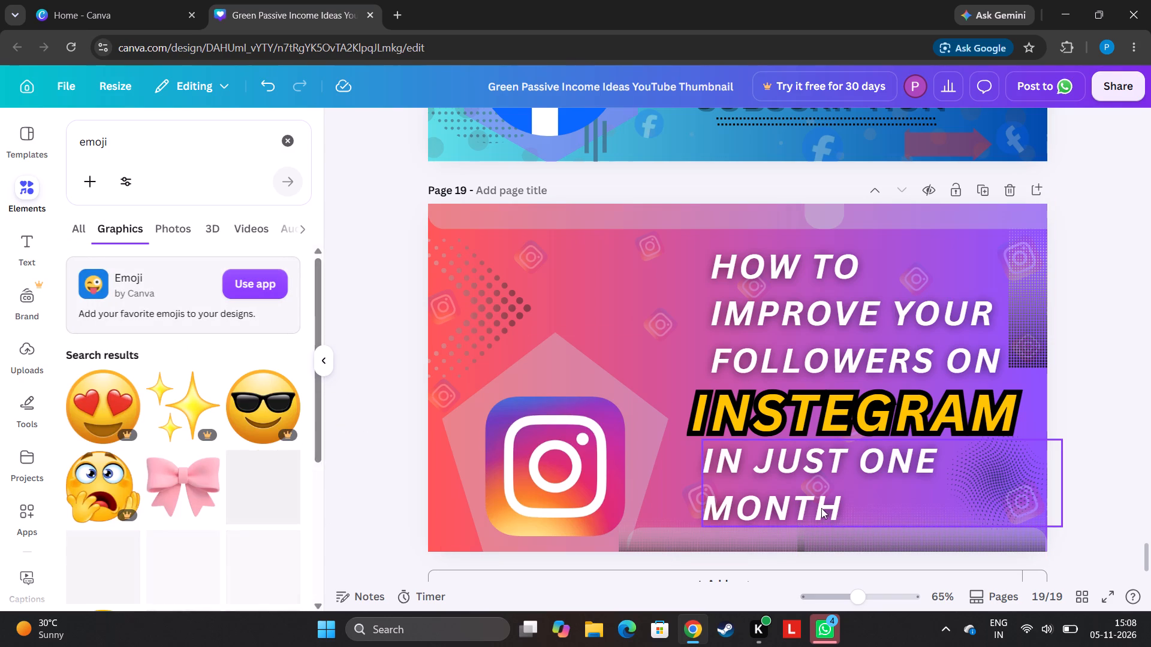
Nudge the "IN JUST ONE MONTH" text slightly left on the thumbnail.
{"action": "left_click_drag", "start_coordinate": [818, 506], "coordinate": [812, 504]}
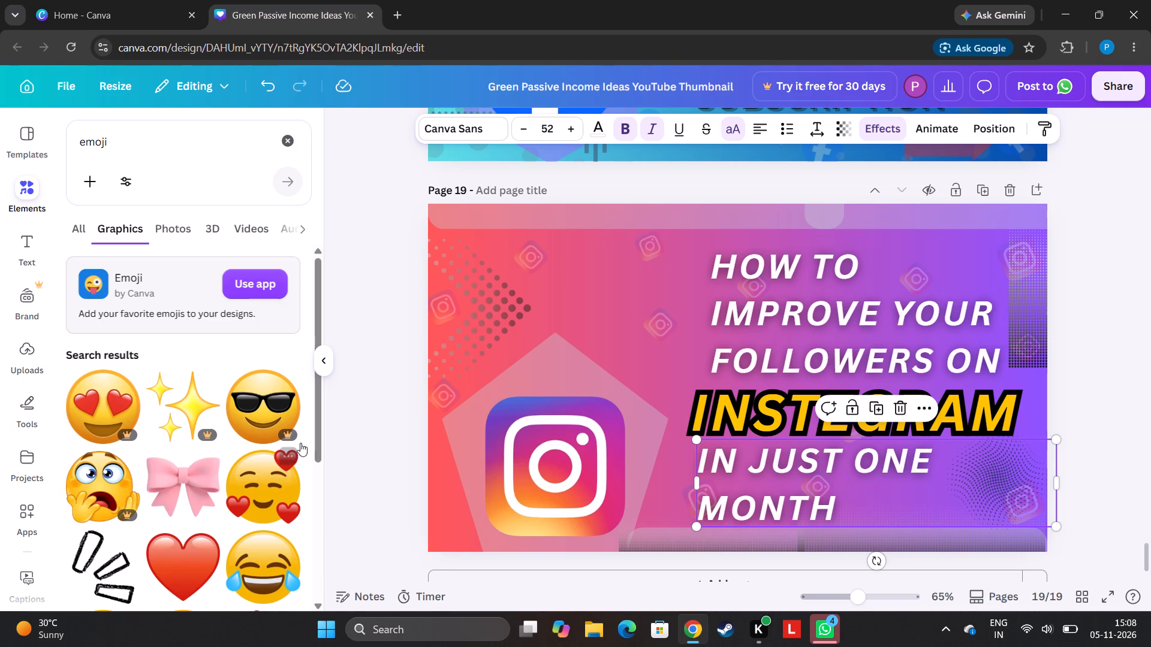
Add the shocked emoji holding its cheeks, shrink it, and place it in the thumbnail's lower-right corner beside "IN JUST ONE MONTH".
{"action": "left_click_drag", "start_coordinate": [321, 433], "coordinate": [313, 544]}
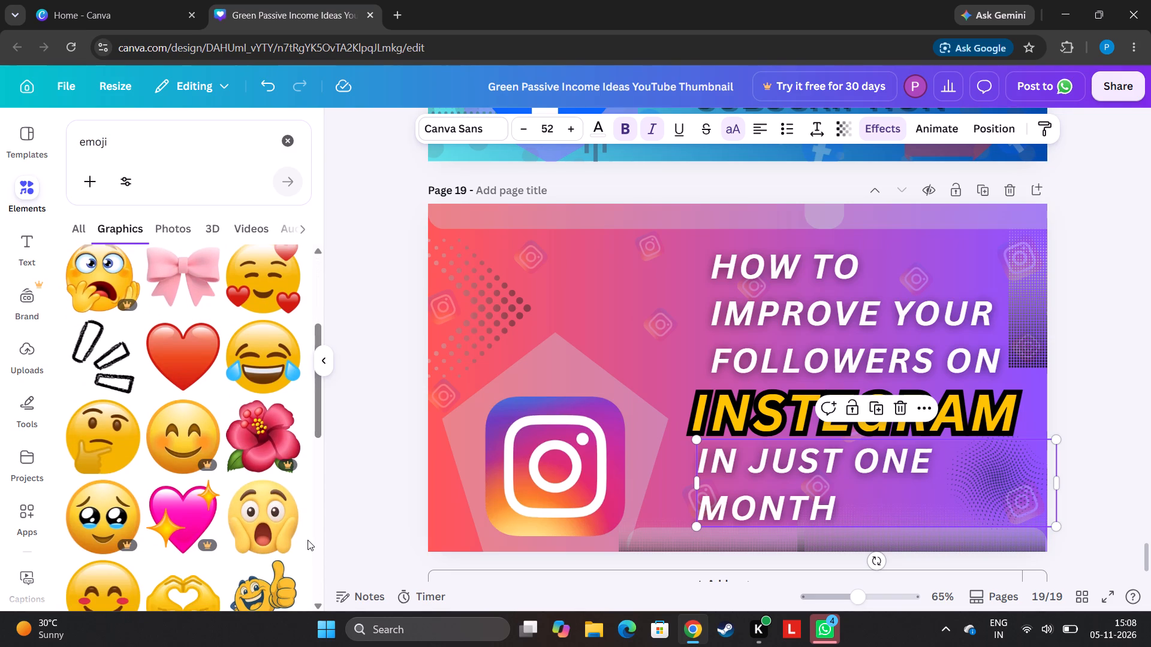
{"action": "left_click", "coordinate": [278, 519]}
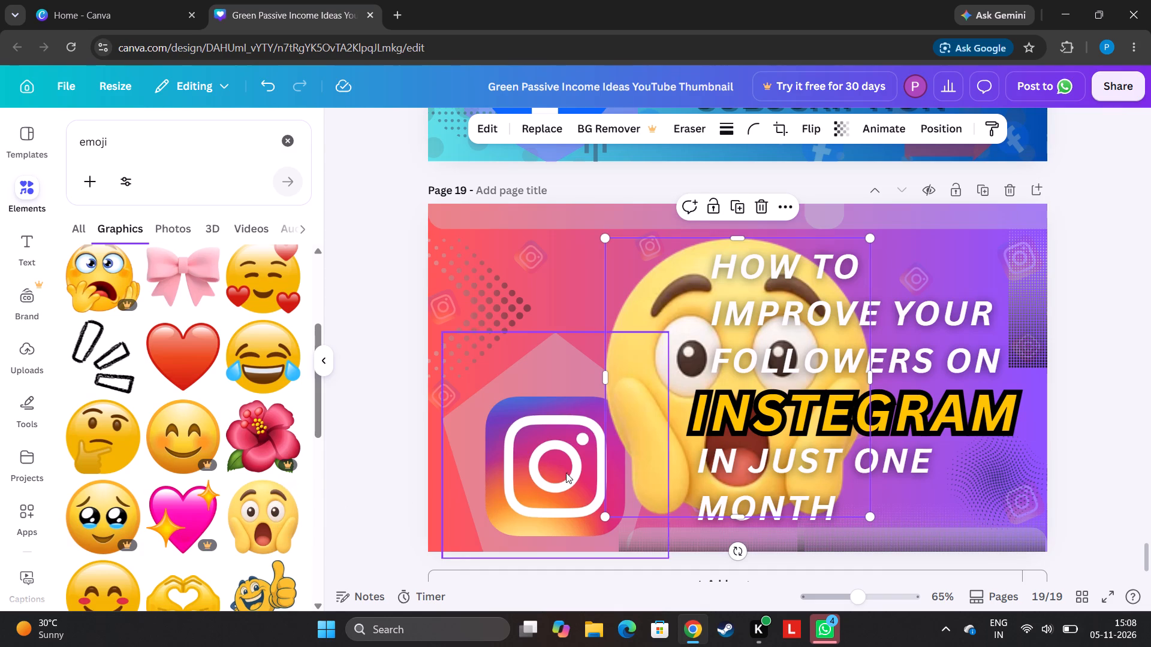
{"action": "left_click_drag", "start_coordinate": [645, 395], "coordinate": [457, 350]}
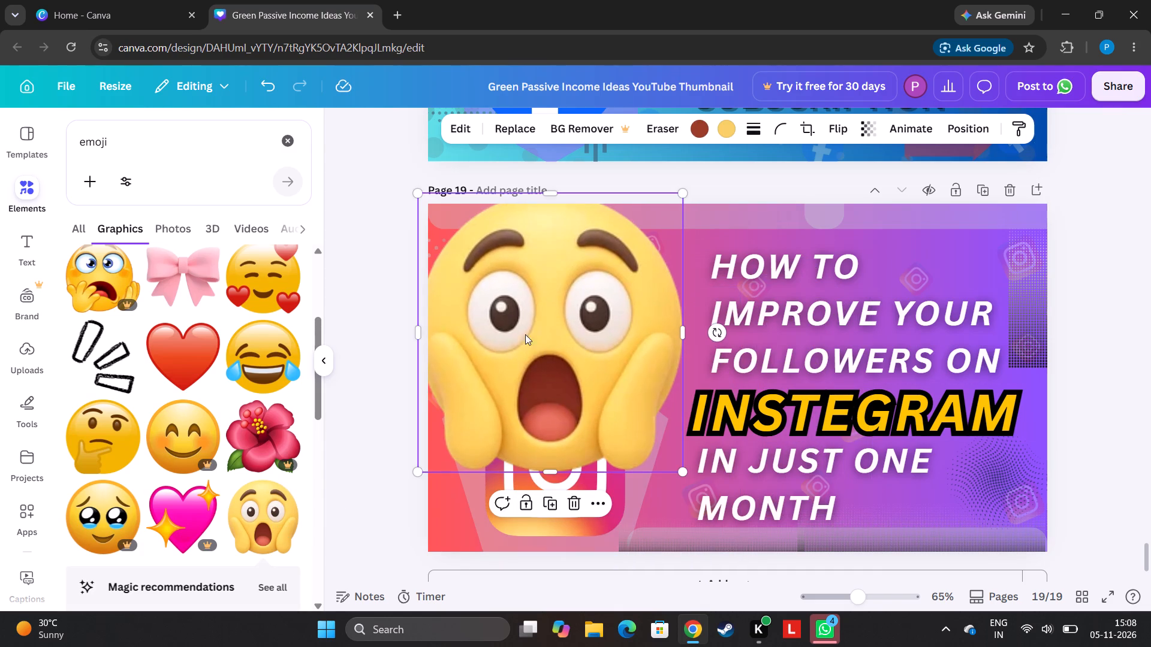
{"action": "left_click_drag", "start_coordinate": [681, 191], "coordinate": [617, 486]}
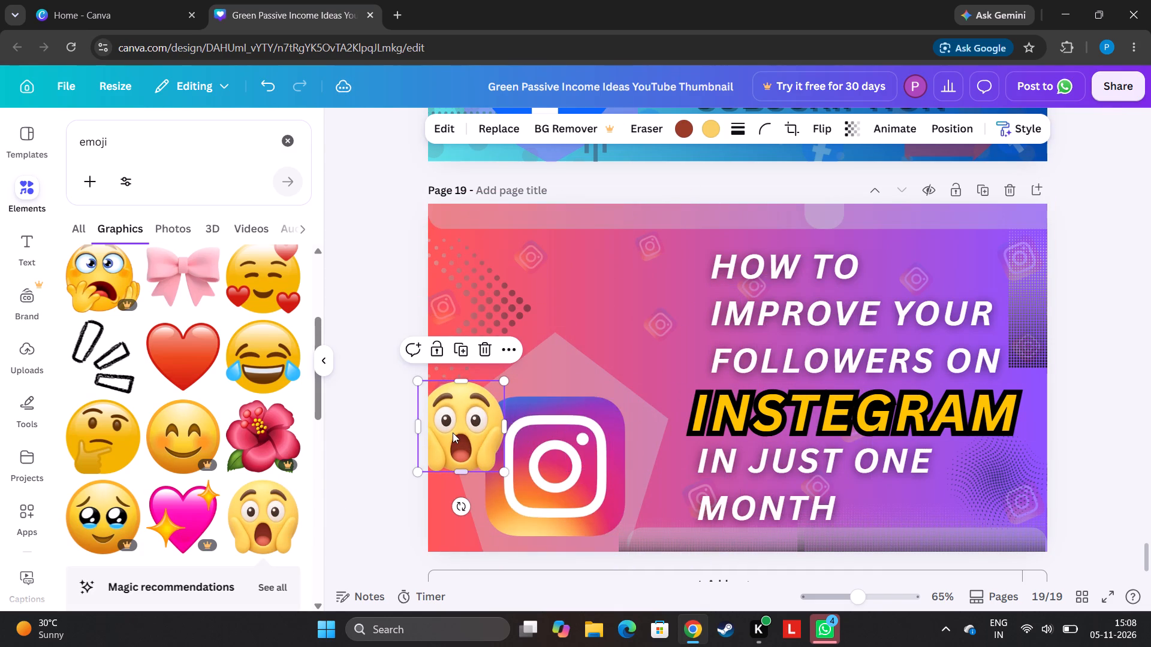
{"action": "left_click_drag", "start_coordinate": [453, 433], "coordinate": [979, 504]}
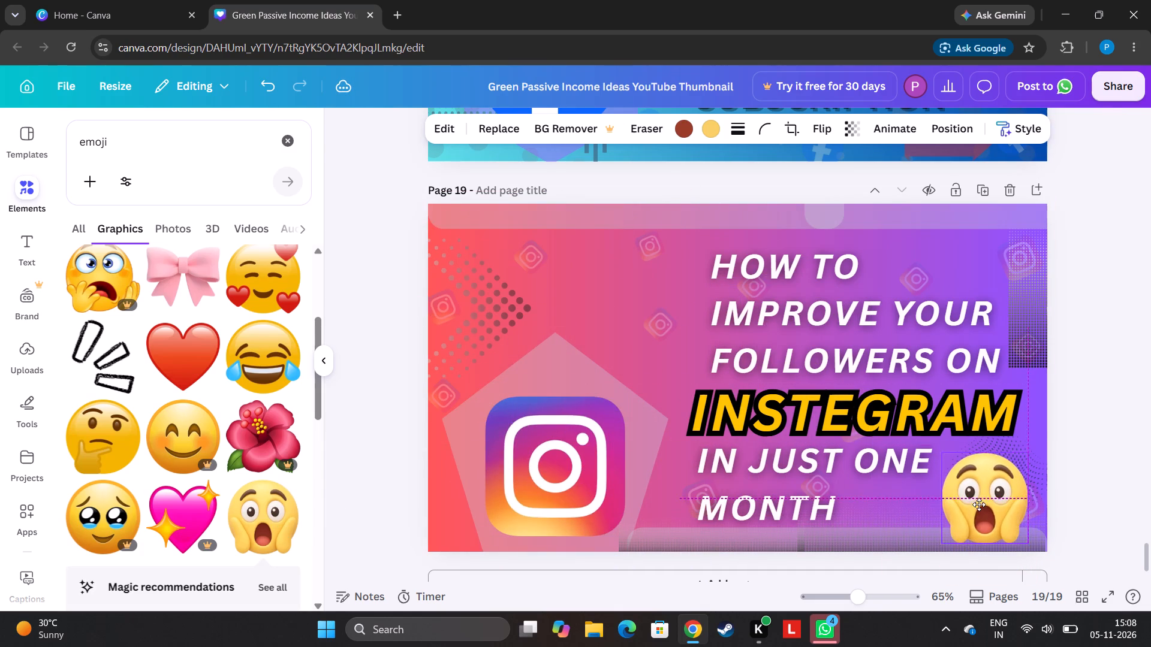
{"action": "left_click_drag", "start_coordinate": [979, 504], "coordinate": [981, 504]}
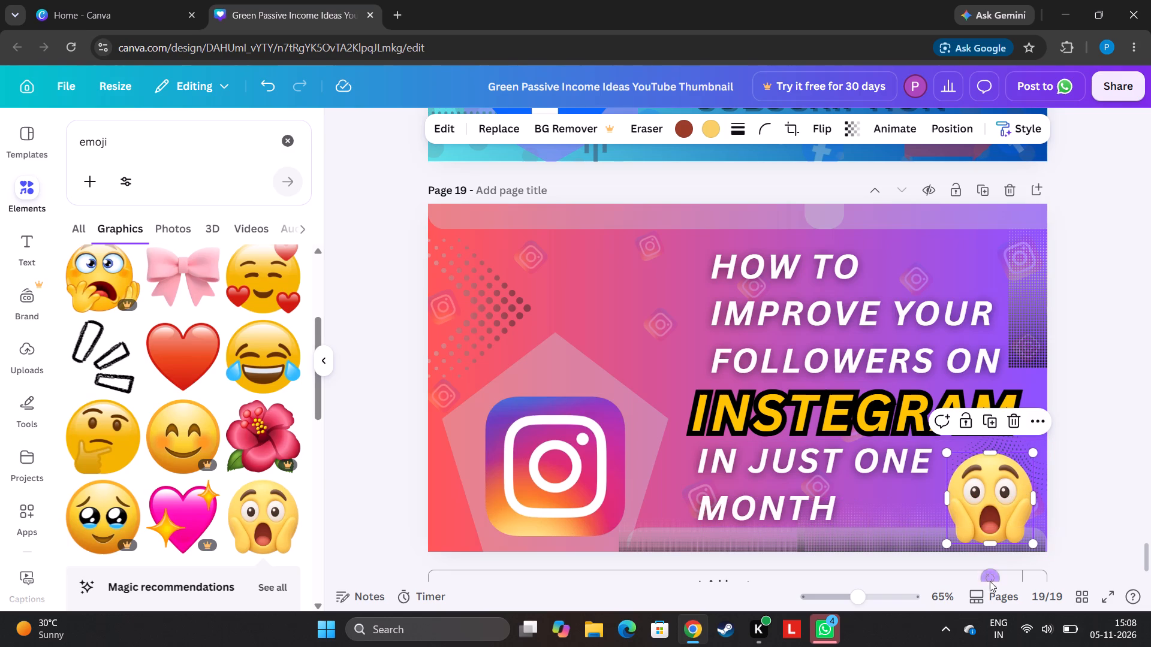
Tilt the shocked emoji to about -40°, shrink it and tuck it into the thumbnail's bottom-right corner.
{"action": "left_click_drag", "start_coordinate": [990, 581], "coordinate": [1008, 582]}
{"action": "left_click_drag", "start_coordinate": [990, 573], "coordinate": [992, 573]}
{"action": "left_click_drag", "start_coordinate": [992, 573], "coordinate": [1027, 540]}
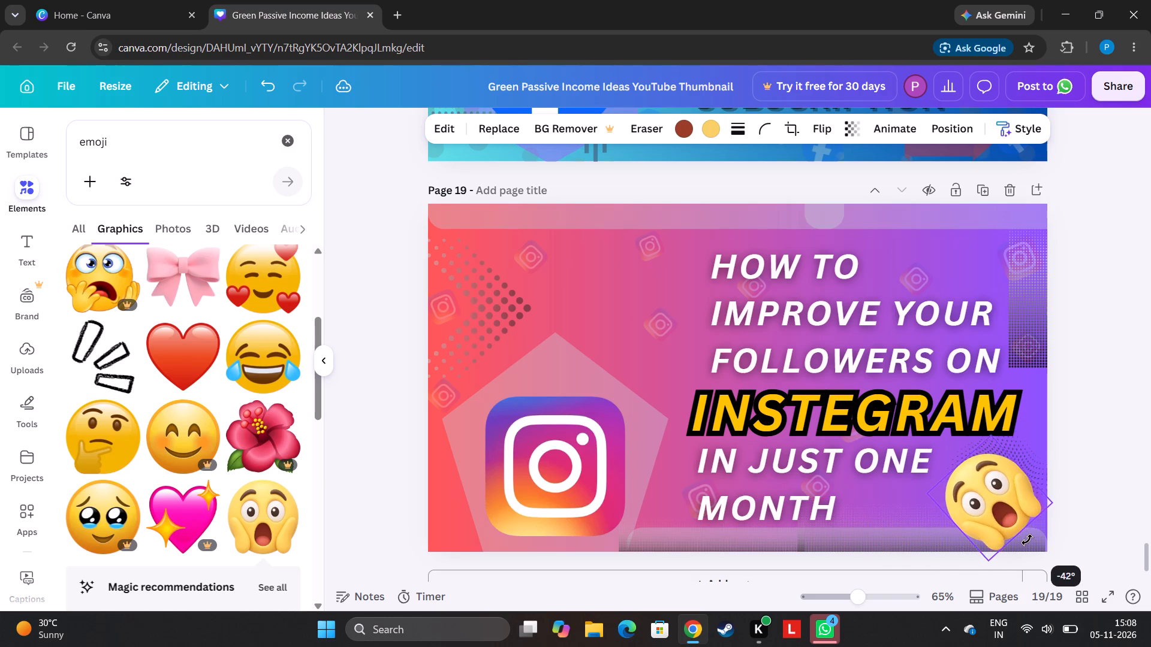
{"action": "left_click_drag", "start_coordinate": [1027, 540], "coordinate": [1025, 543]}
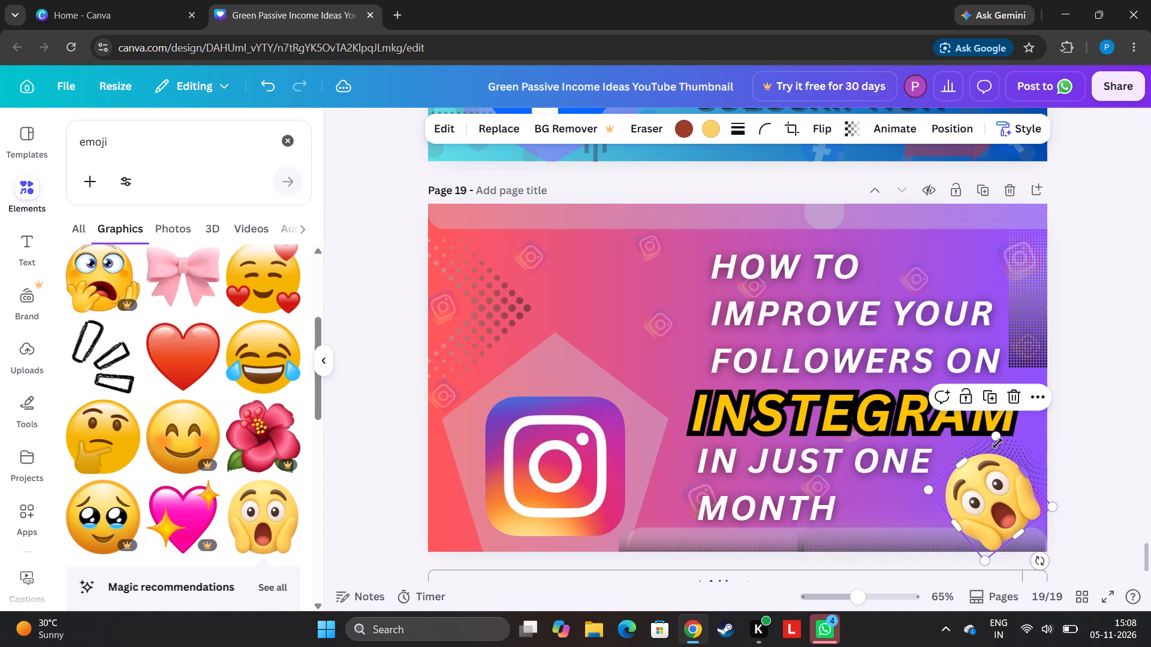
{"action": "left_click_drag", "start_coordinate": [998, 442], "coordinate": [992, 481]}
{"action": "left_click_drag", "start_coordinate": [993, 522], "coordinate": [1020, 519]}
Make the shocked emoji slightly transparent.
{"action": "left_click", "coordinate": [854, 129]}
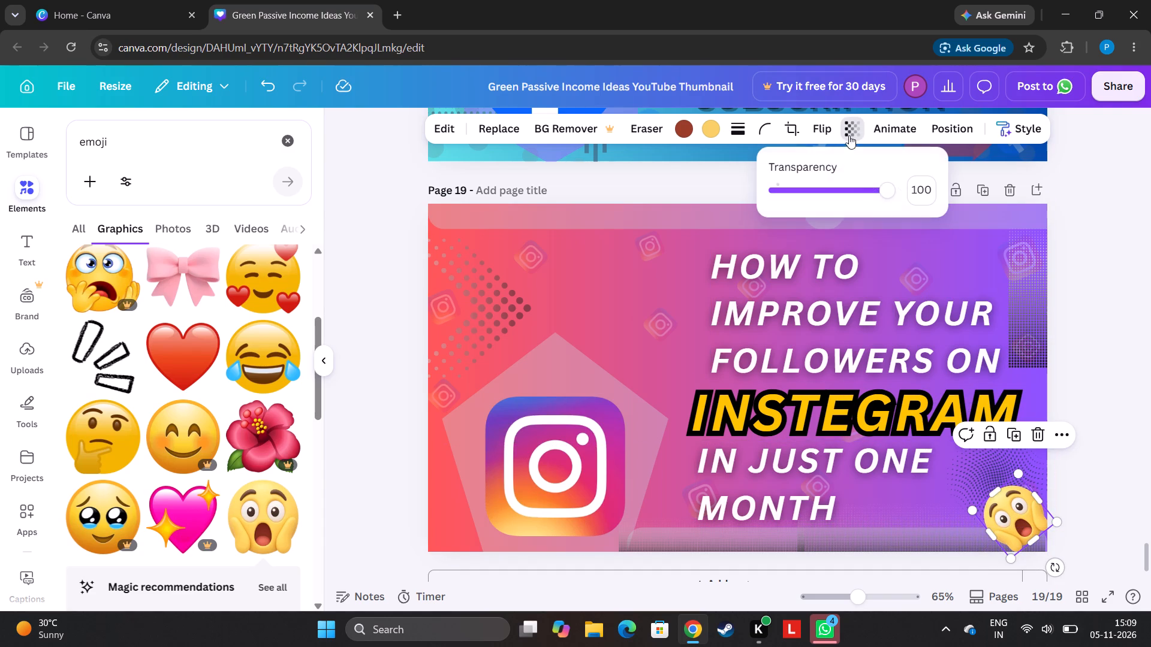
{"action": "left_click", "coordinate": [829, 184]}
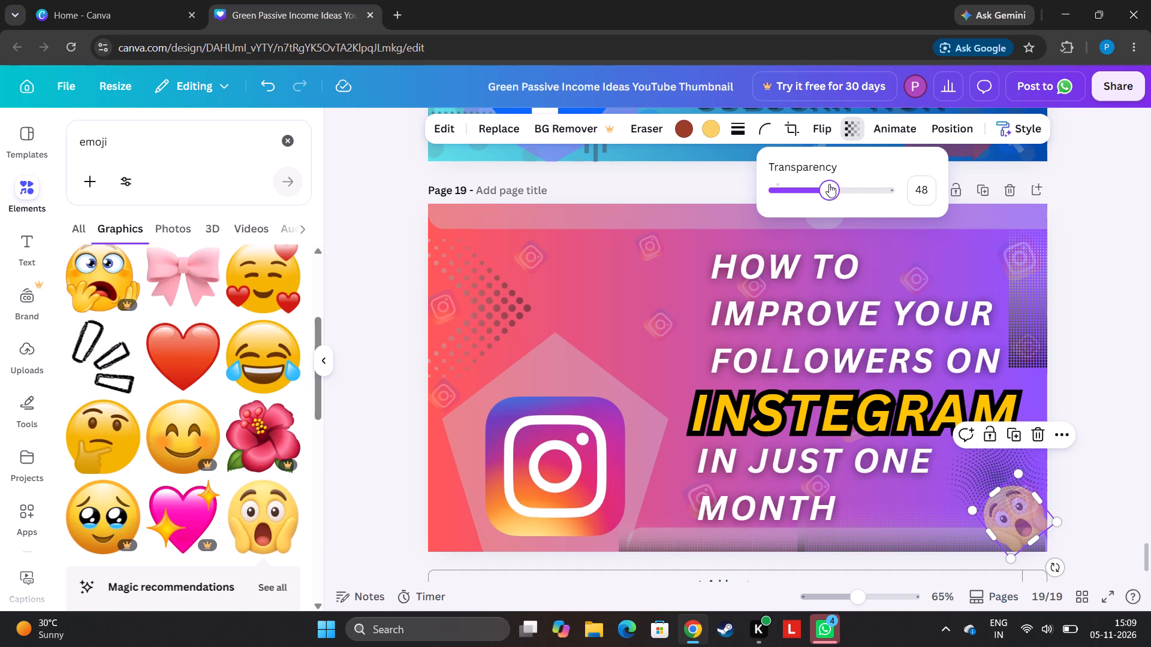
{"action": "left_click", "coordinate": [861, 186]}
{"action": "left_click_drag", "start_coordinate": [861, 186], "coordinate": [876, 185]}
{"action": "left_click_drag", "start_coordinate": [876, 182], "coordinate": [870, 184]}
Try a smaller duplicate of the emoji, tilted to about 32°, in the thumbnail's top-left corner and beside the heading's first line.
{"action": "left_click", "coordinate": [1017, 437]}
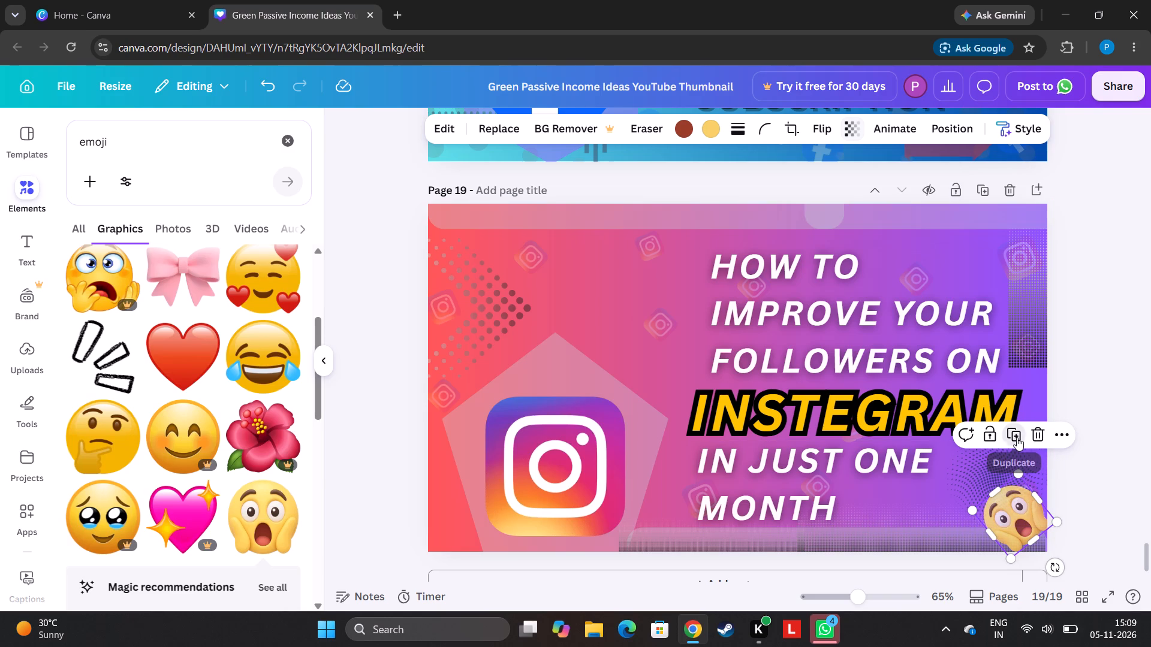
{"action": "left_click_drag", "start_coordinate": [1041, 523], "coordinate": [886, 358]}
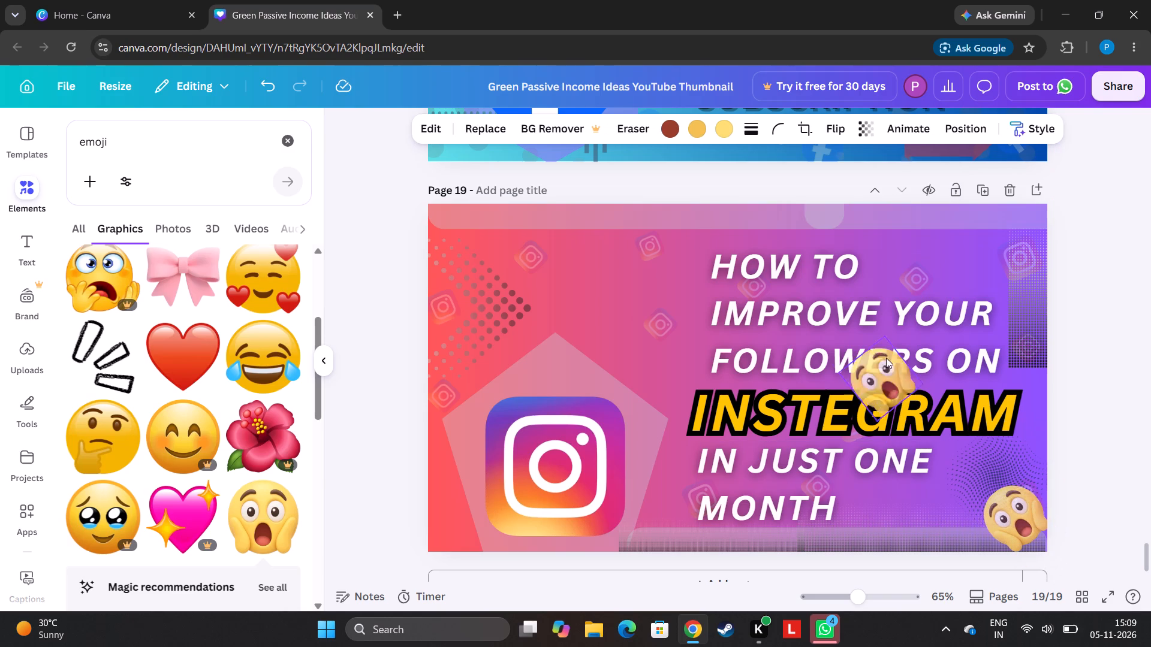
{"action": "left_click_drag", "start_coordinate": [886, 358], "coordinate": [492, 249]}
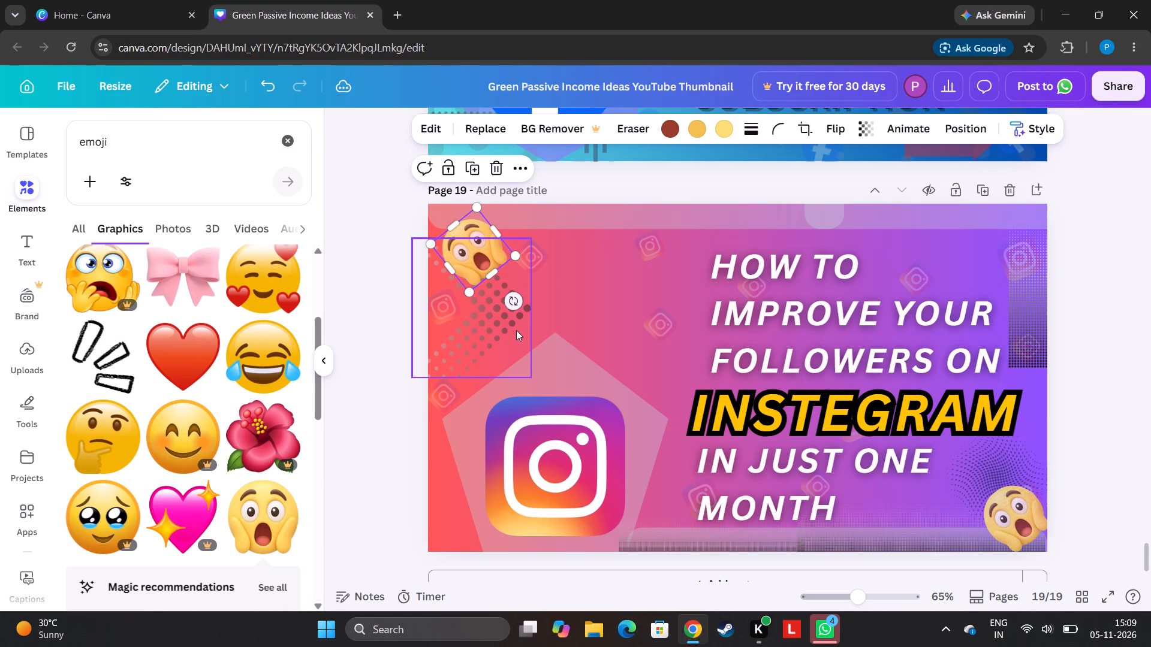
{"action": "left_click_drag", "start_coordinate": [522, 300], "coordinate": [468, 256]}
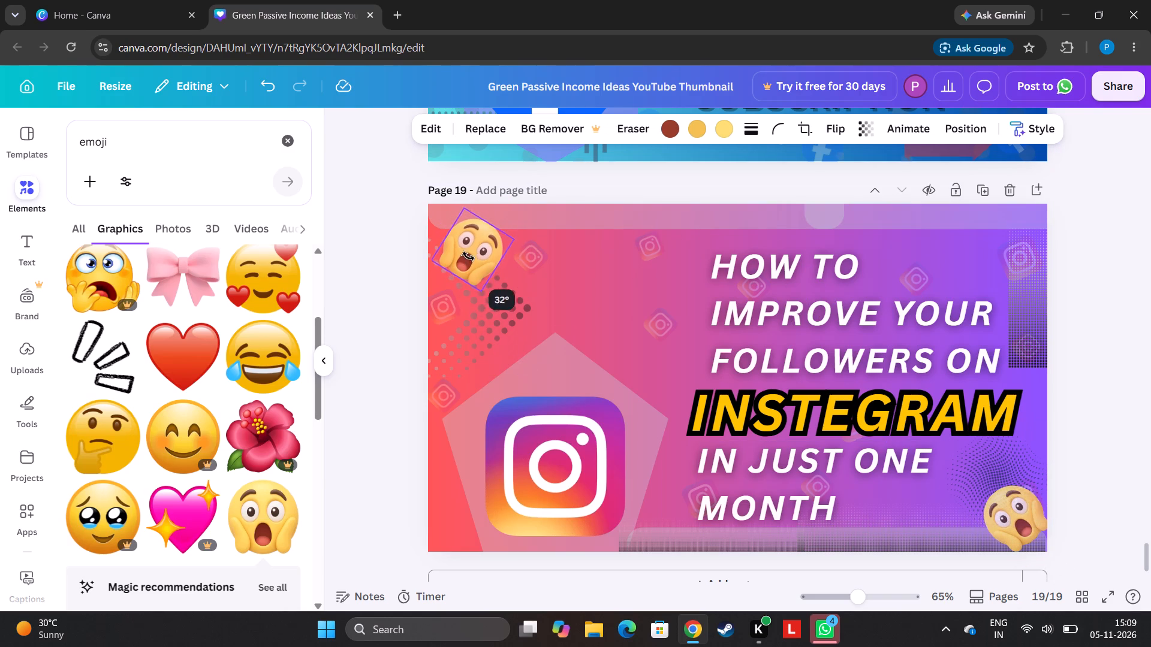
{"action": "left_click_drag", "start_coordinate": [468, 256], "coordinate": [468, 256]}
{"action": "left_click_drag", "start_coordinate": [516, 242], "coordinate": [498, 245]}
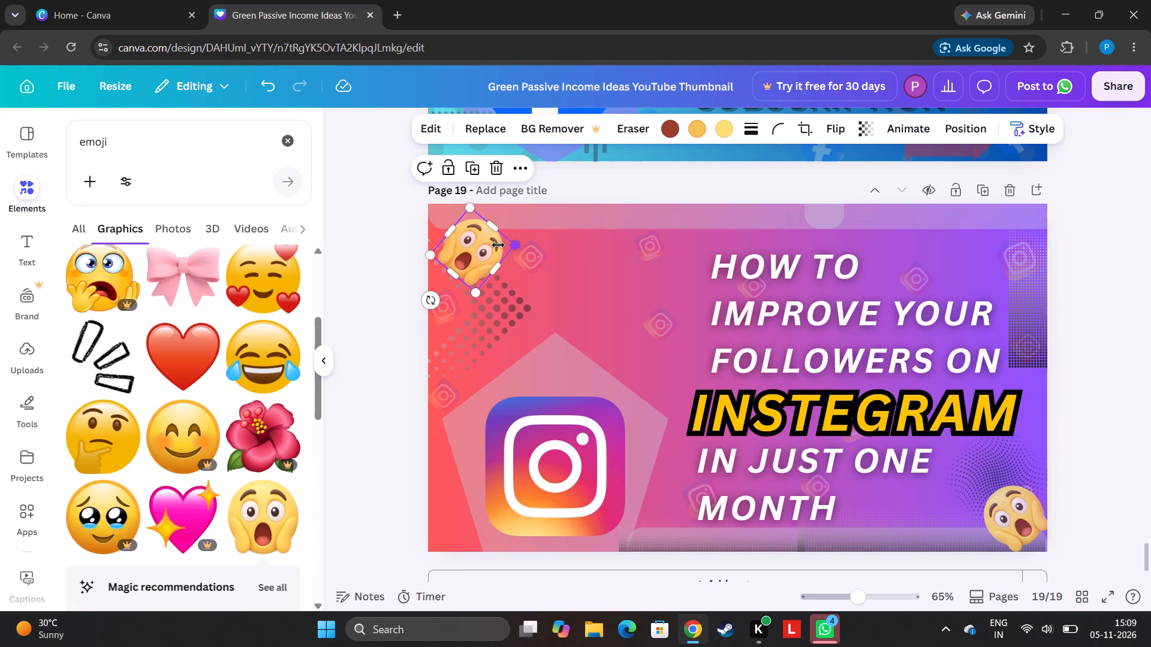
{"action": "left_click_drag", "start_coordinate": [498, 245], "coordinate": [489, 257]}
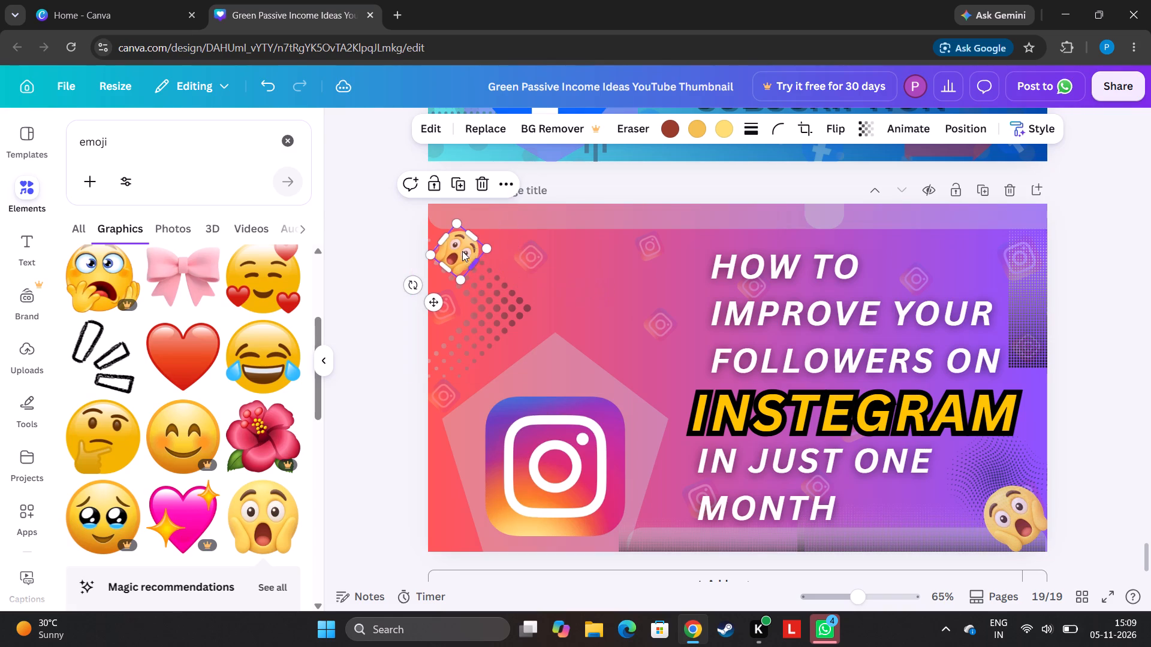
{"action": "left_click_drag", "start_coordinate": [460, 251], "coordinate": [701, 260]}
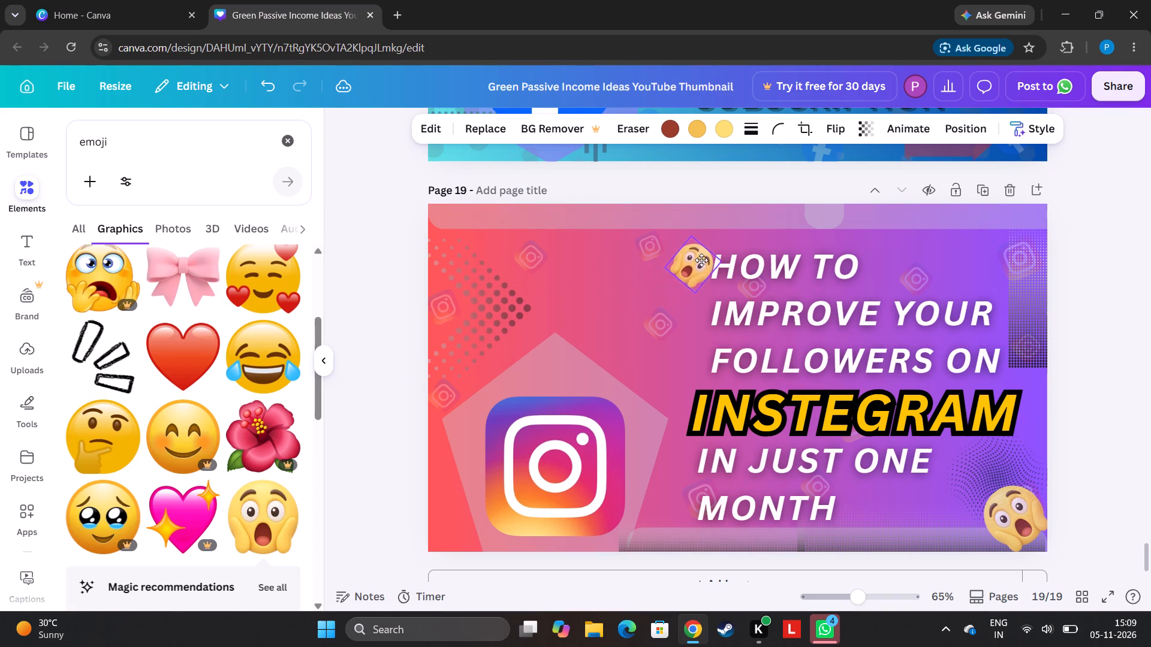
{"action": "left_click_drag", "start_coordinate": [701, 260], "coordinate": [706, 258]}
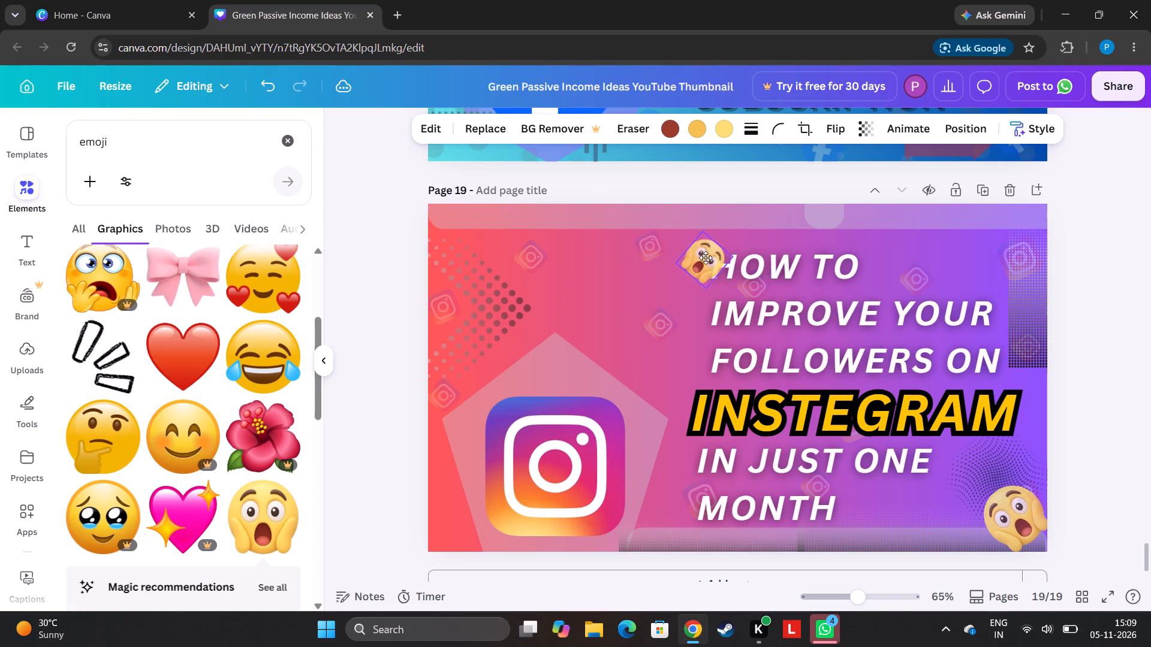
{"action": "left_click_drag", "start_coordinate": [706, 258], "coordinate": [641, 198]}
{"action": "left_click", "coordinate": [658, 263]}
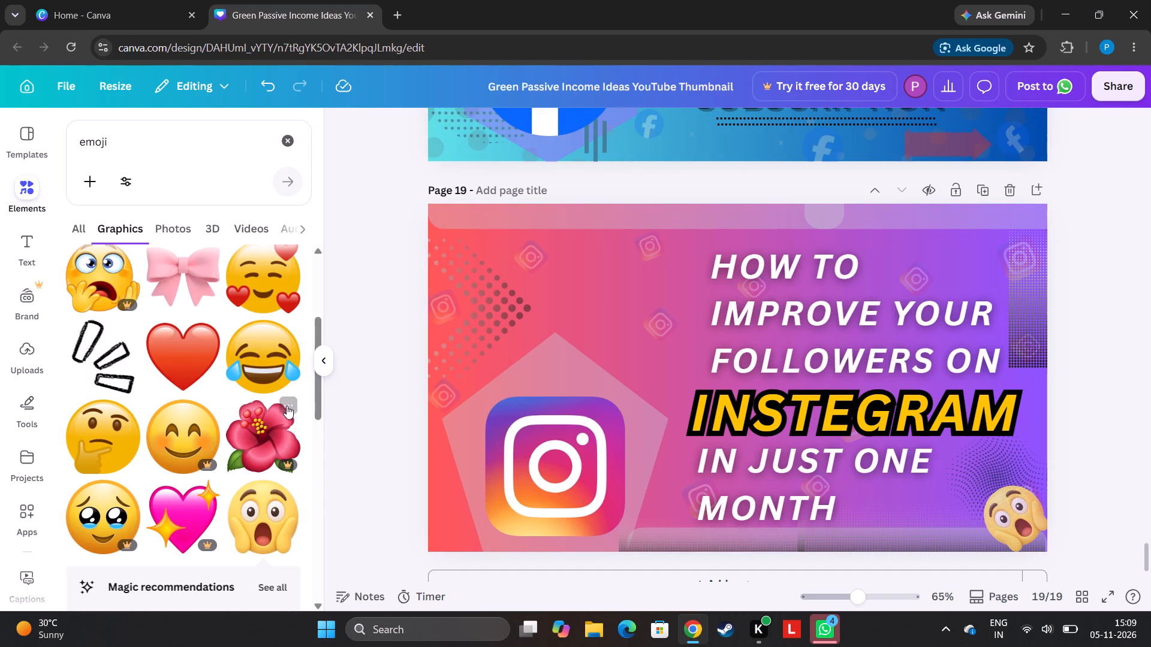
Add the hand-drawn three-stroke burst graphic from the emoji results and place it above the Instagram logo.
{"action": "left_click_drag", "start_coordinate": [330, 391], "coordinate": [312, 451]}
{"action": "left_click_drag", "start_coordinate": [312, 410], "coordinate": [312, 447]}
{"action": "left_click_drag", "start_coordinate": [310, 389], "coordinate": [310, 398]}
{"action": "left_click", "coordinate": [103, 338]}
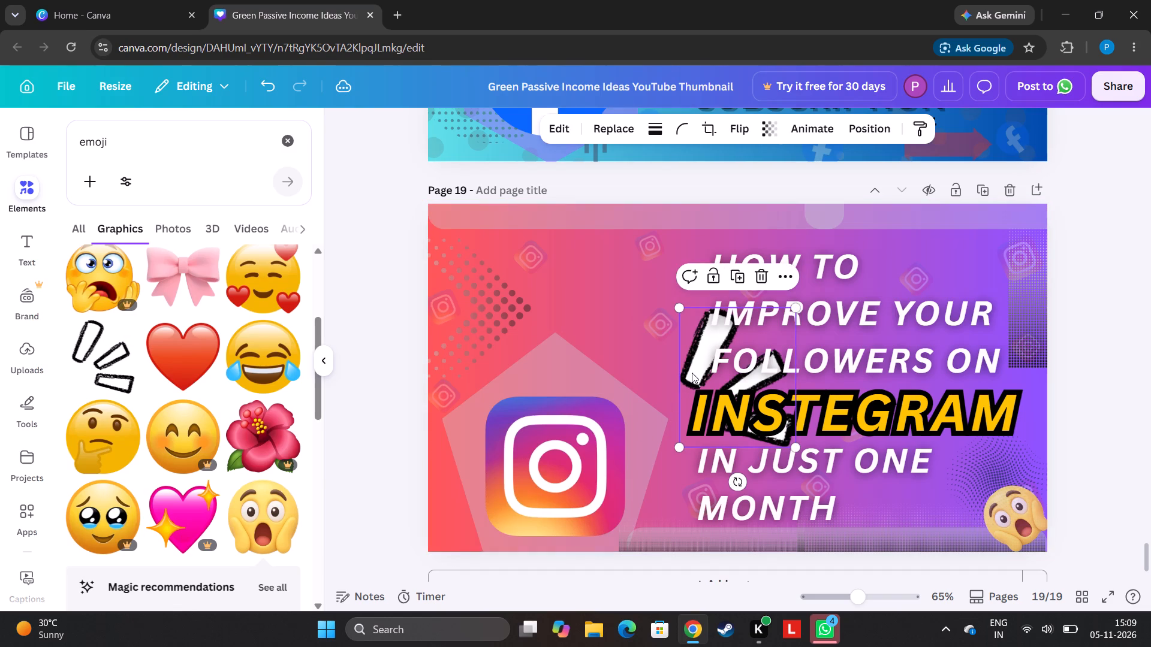
{"action": "left_click_drag", "start_coordinate": [692, 373], "coordinate": [523, 315]}
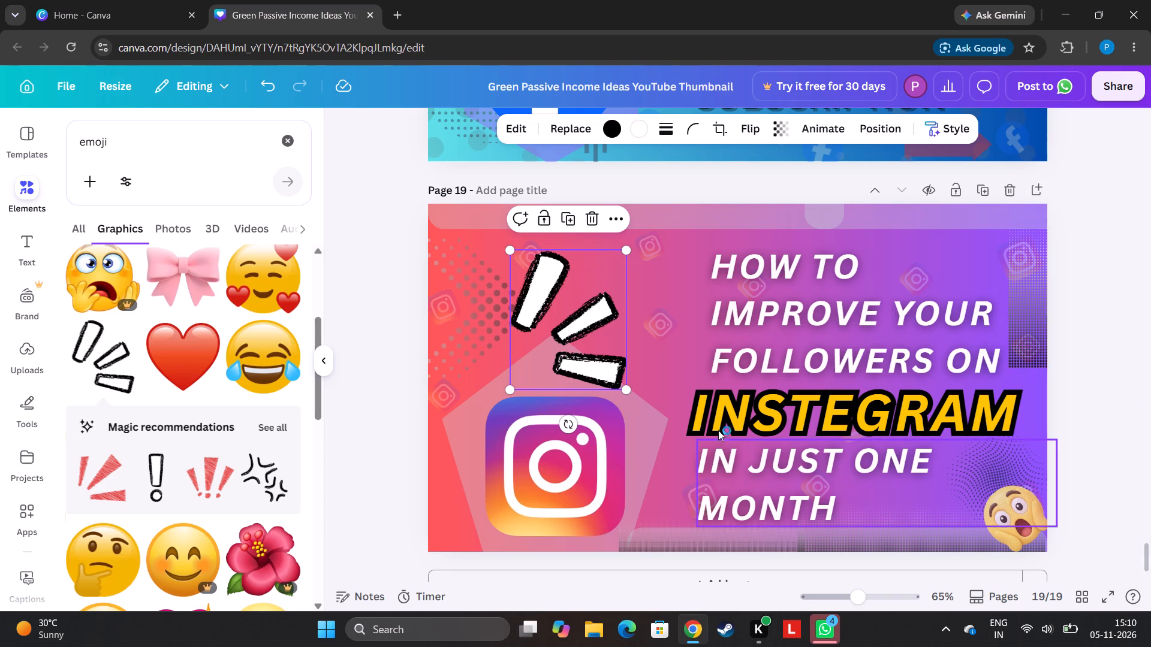
Set the burst graphic's transparency to 43.
{"action": "left_click", "coordinate": [773, 132]}
{"action": "left_click", "coordinate": [752, 191]}
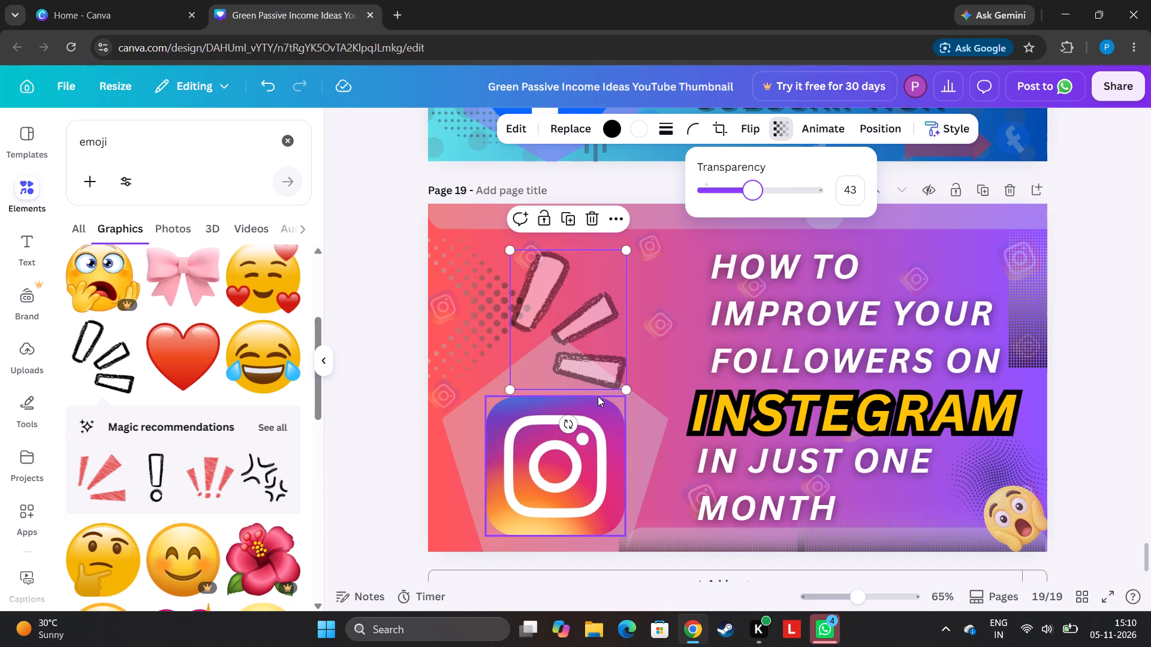
Shrink the semi-transparent three-stroke accent graphic and place it, rotated, just above the shocked emoji as radiating lines.
{"action": "left_click_drag", "start_coordinate": [625, 388], "coordinate": [562, 318]}
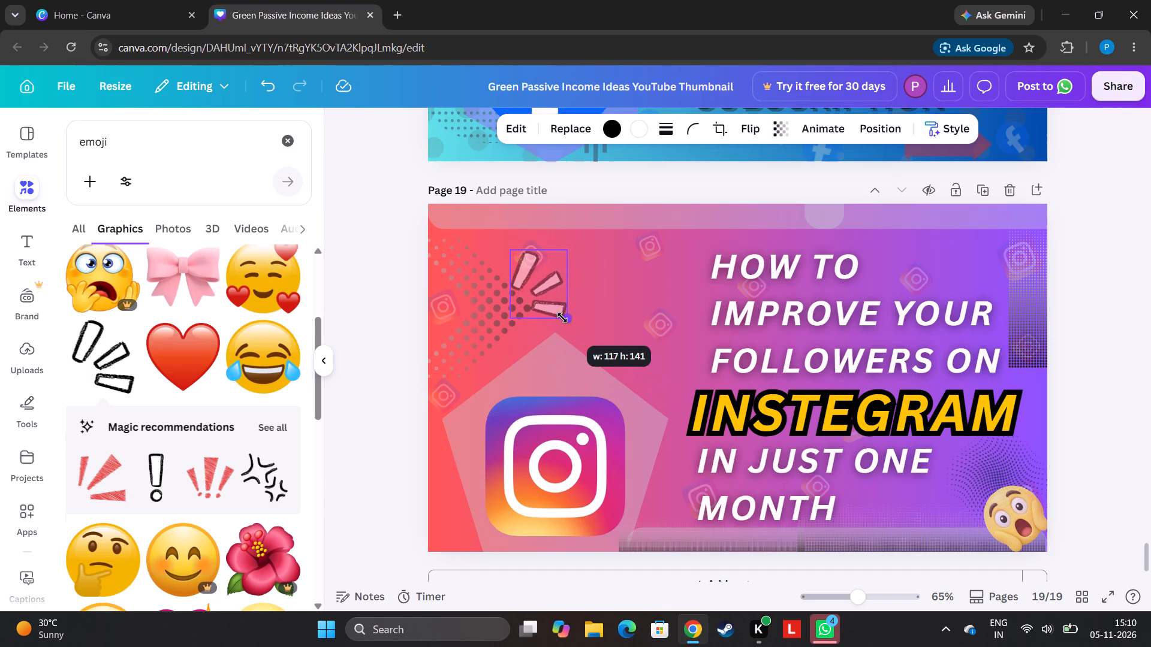
{"action": "left_click_drag", "start_coordinate": [562, 318], "coordinate": [556, 291]}
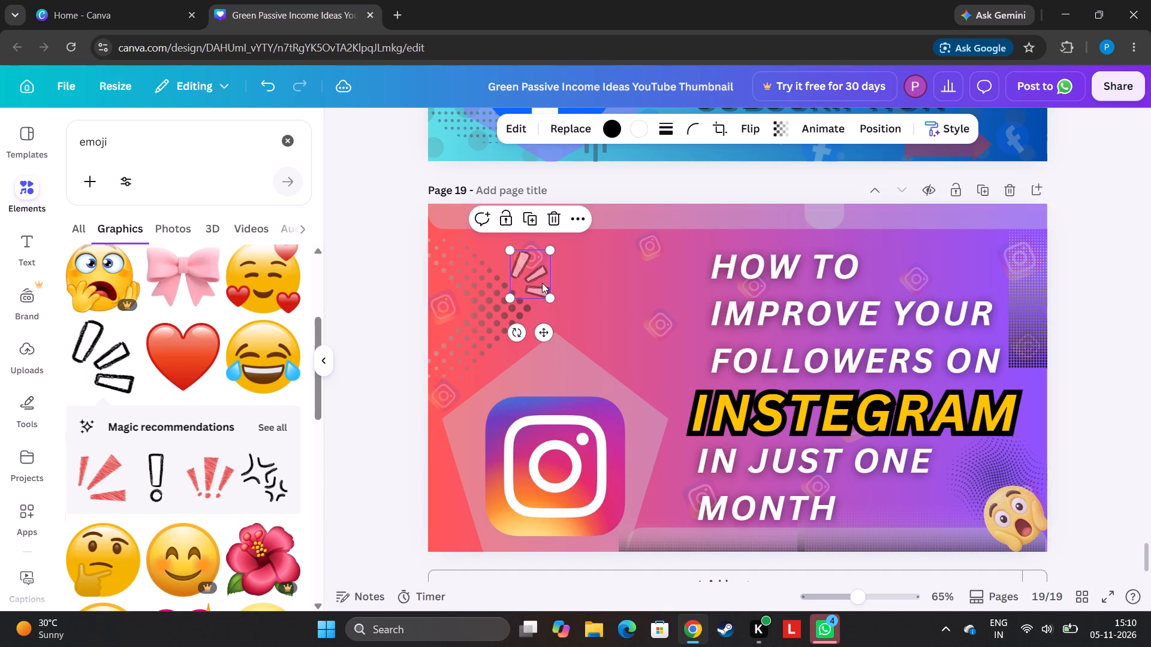
{"action": "left_click_drag", "start_coordinate": [526, 283], "coordinate": [976, 509]}
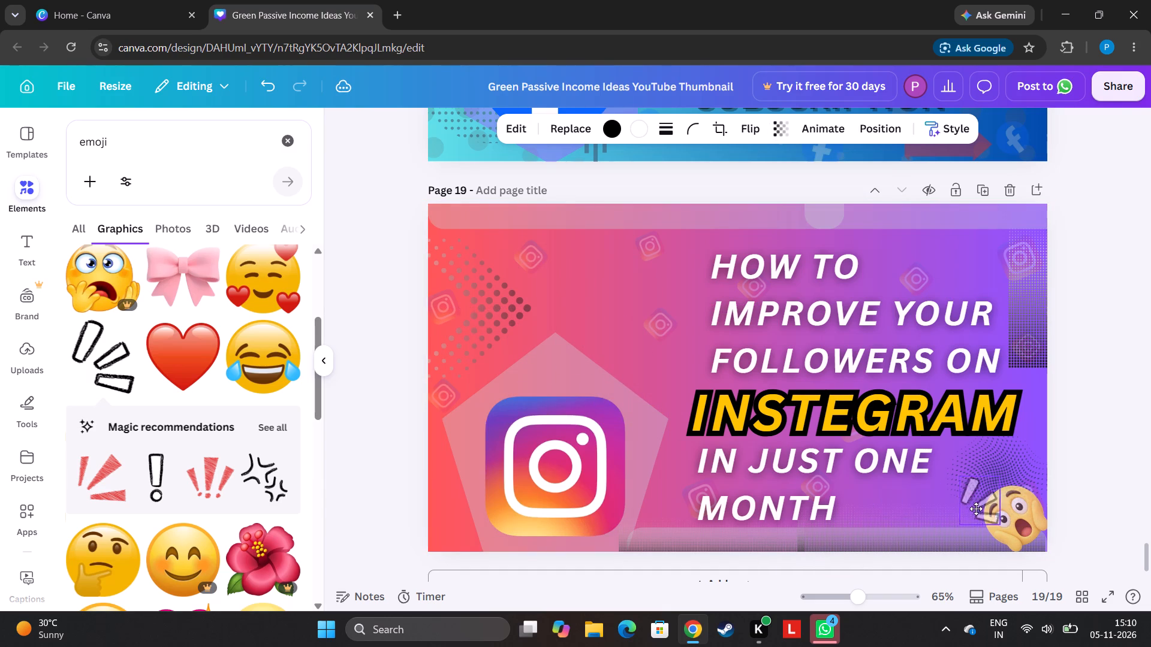
{"action": "left_click_drag", "start_coordinate": [976, 509], "coordinate": [959, 498]}
{"action": "left_click_drag", "start_coordinate": [947, 549], "coordinate": [1062, 435]}
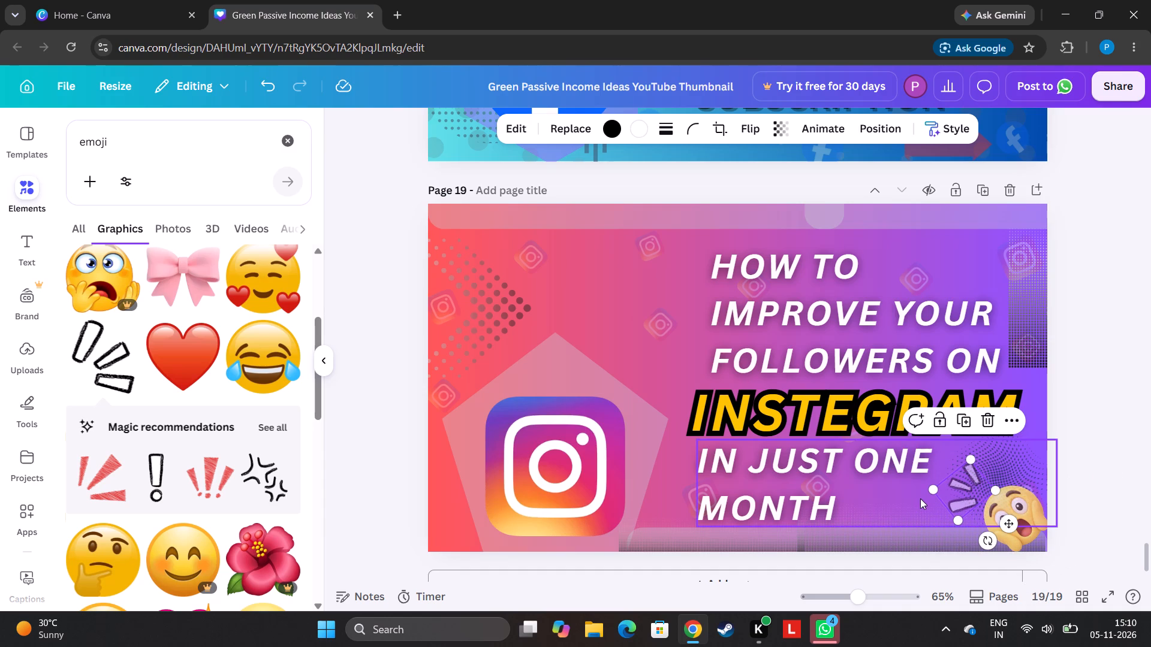
Reposition and rotate the three-stroke accent graphic so its lines fan out just above the shocked emoji's head.
{"action": "left_click_drag", "start_coordinate": [977, 498], "coordinate": [977, 498]}
{"action": "left_click_drag", "start_coordinate": [977, 498], "coordinate": [995, 477]}
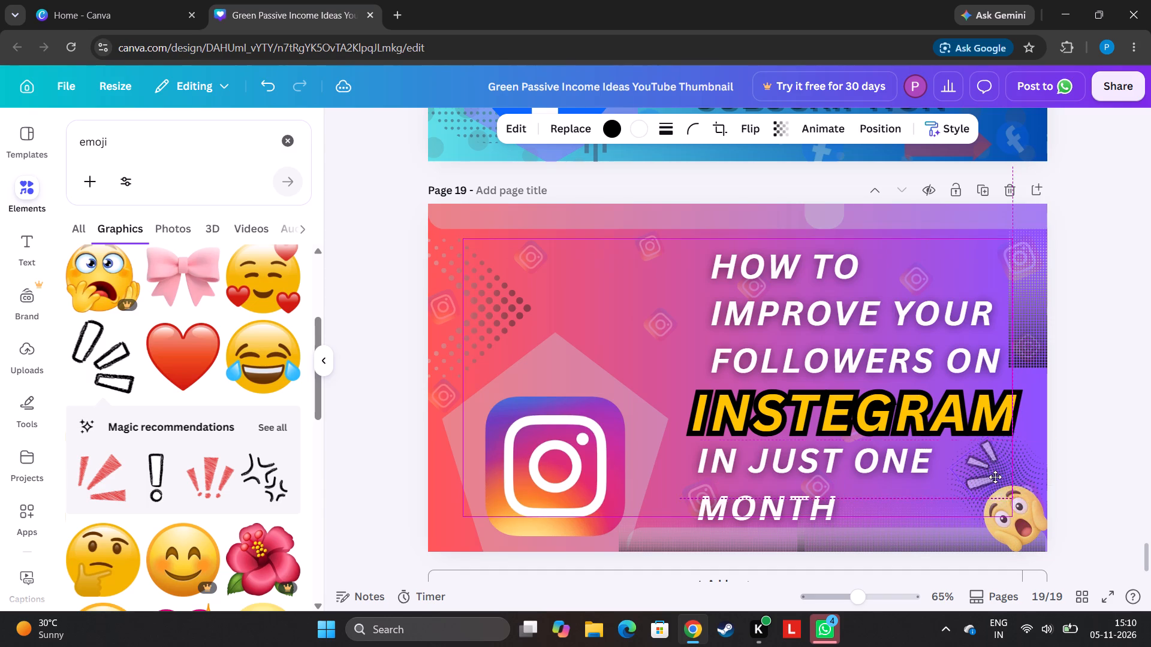
{"action": "left_click_drag", "start_coordinate": [995, 477], "coordinate": [991, 481]}
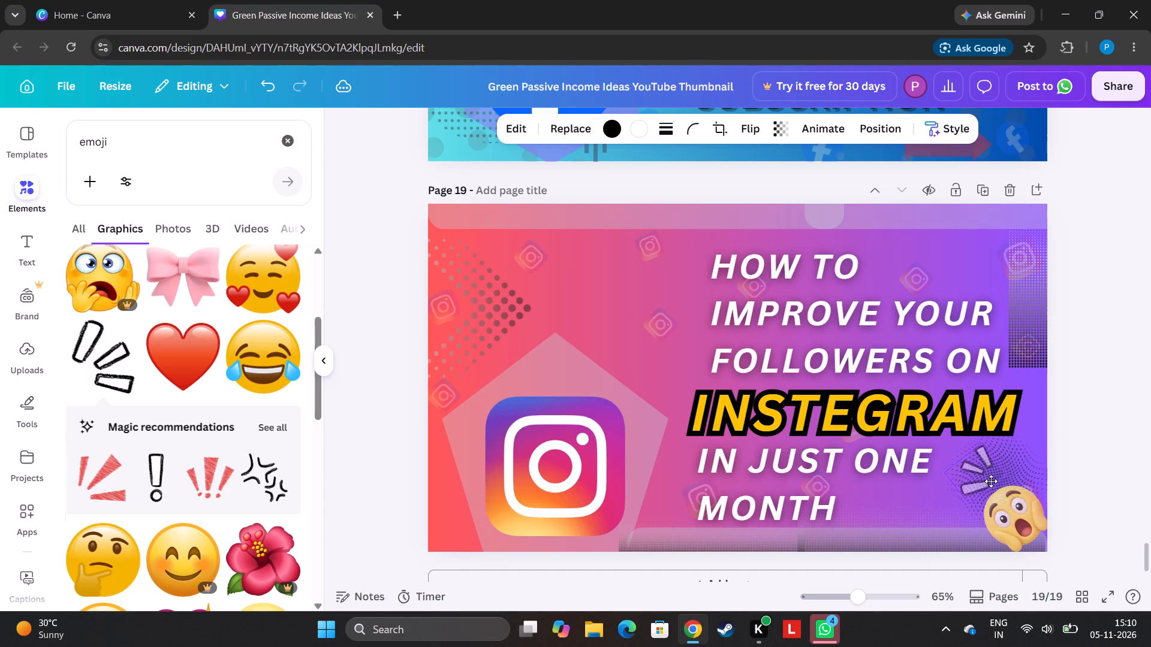
{"action": "left_click_drag", "start_coordinate": [991, 481], "coordinate": [995, 481]}
{"action": "left_click_drag", "start_coordinate": [1004, 525], "coordinate": [998, 512]}
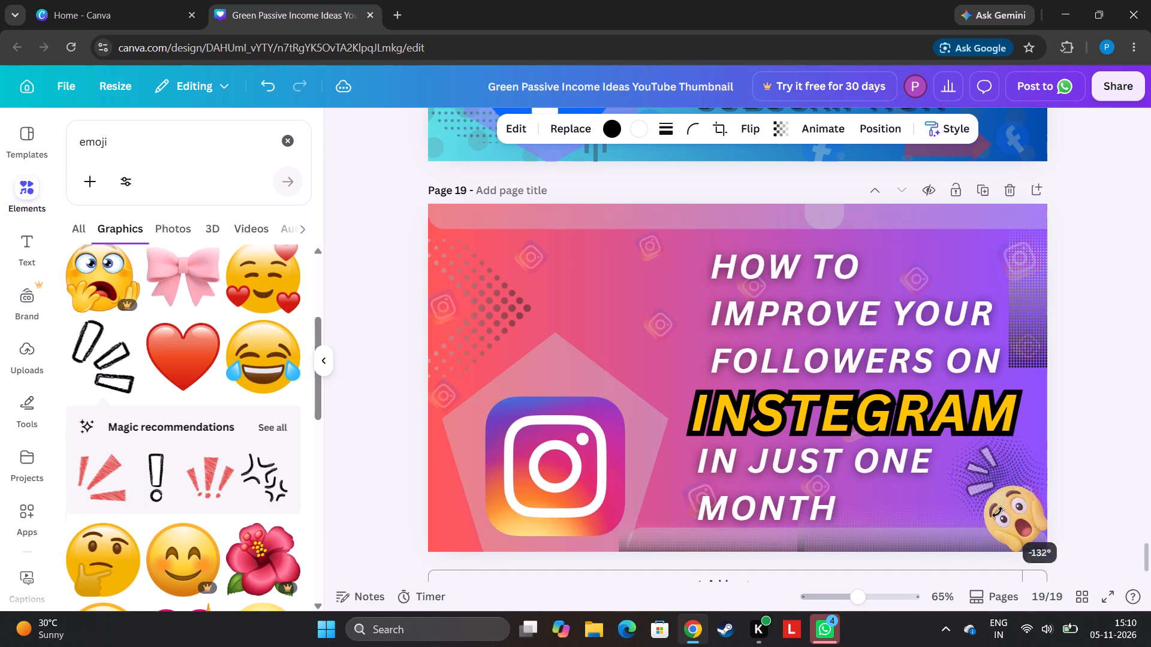
{"action": "left_click_drag", "start_coordinate": [998, 512], "coordinate": [980, 507]}
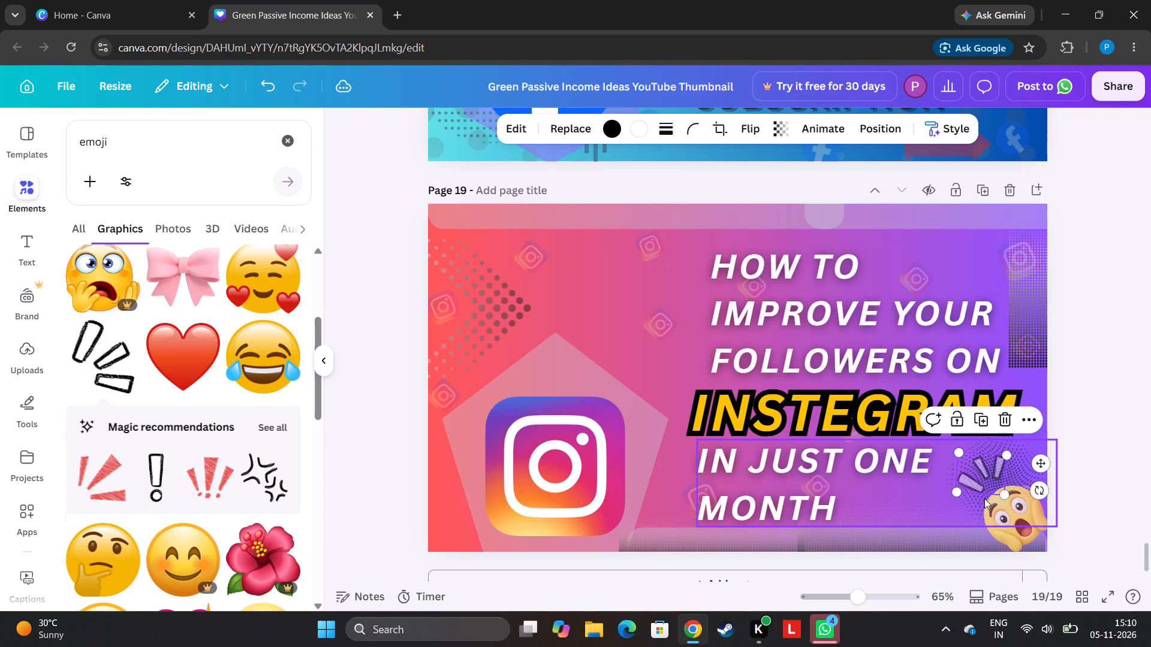
{"action": "left_click", "coordinate": [992, 473]}
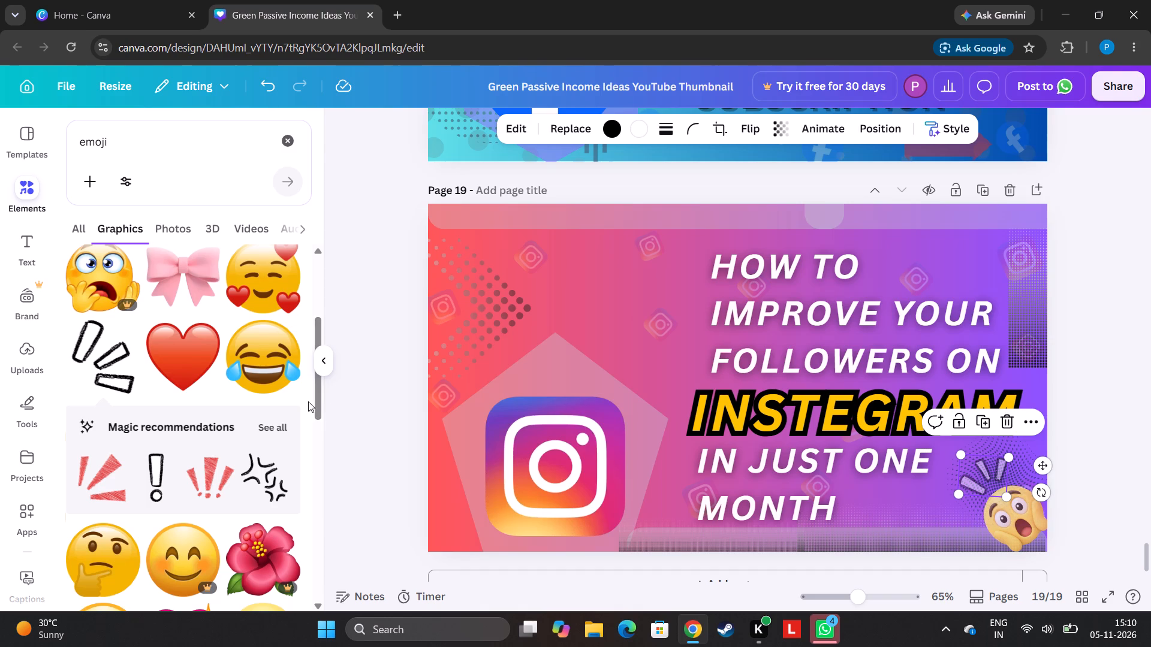
Show all Magic recommendations for graphics similar to the three-stroke accent.
{"action": "left_click", "coordinate": [278, 422]}
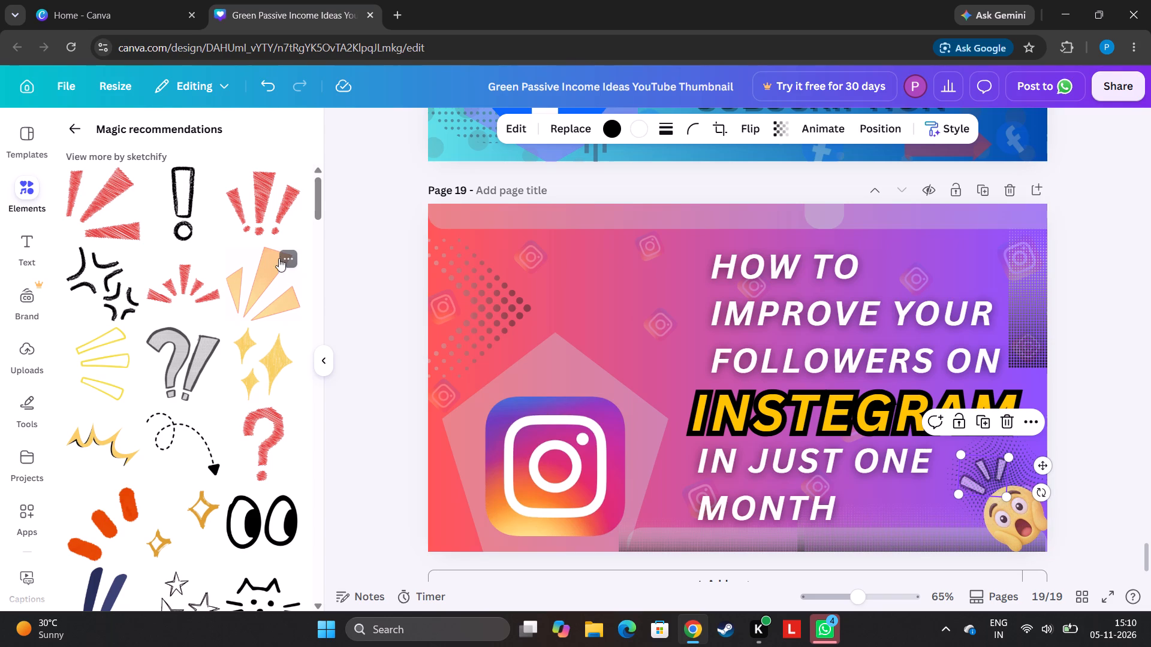
Browse the recommended accent graphics for another decoration to add to the Instagram thumbnail.
{"action": "left_click_drag", "start_coordinate": [321, 198], "coordinate": [326, 219]}
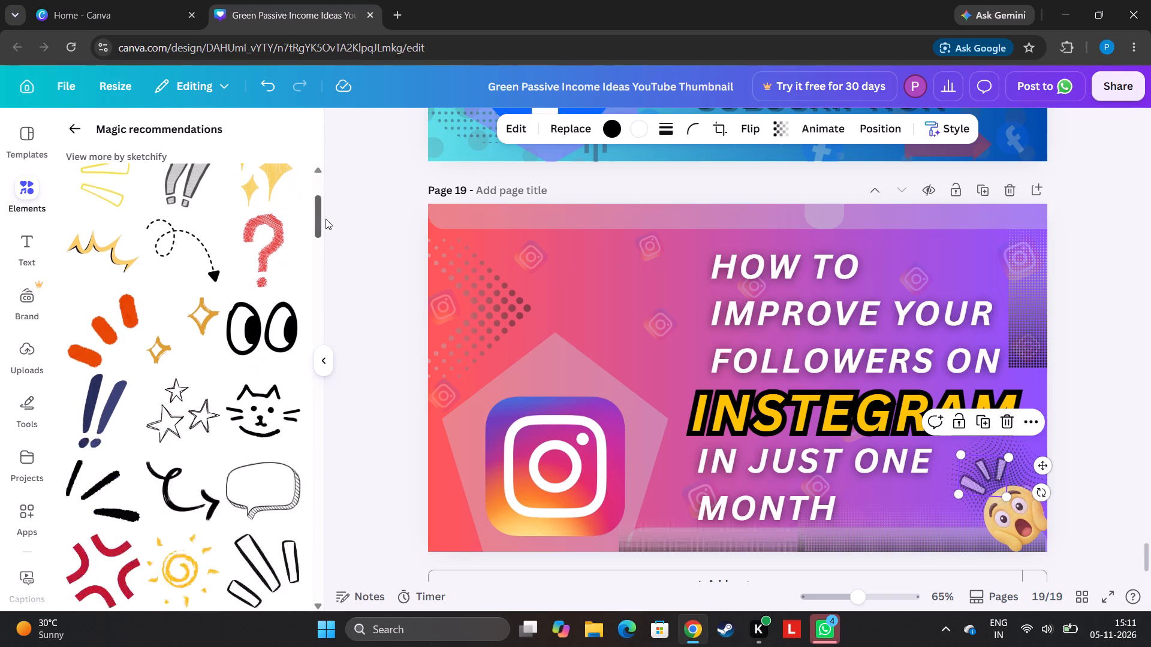
{"action": "left_click_drag", "start_coordinate": [326, 219], "coordinate": [353, 352]}
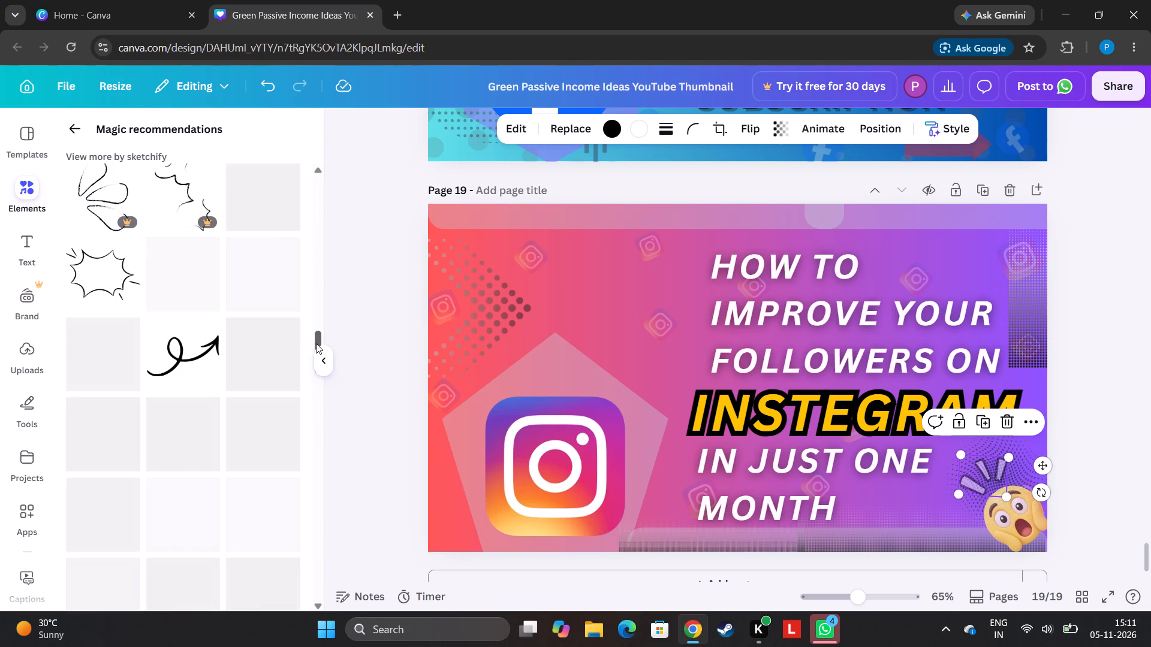
{"action": "left_click_drag", "start_coordinate": [317, 343], "coordinate": [316, 271]}
{"action": "left_click", "coordinate": [316, 271]}
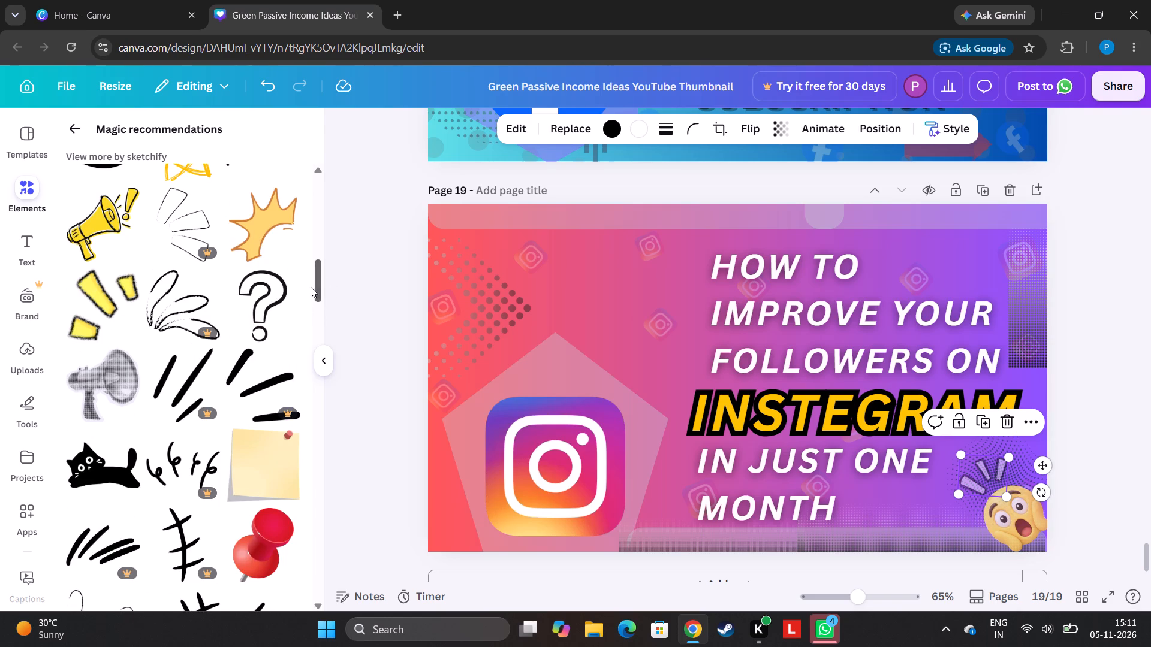
{"action": "left_click_drag", "start_coordinate": [313, 291], "coordinate": [388, 0]}
{"action": "left_click_drag", "start_coordinate": [323, 208], "coordinate": [322, 218]}
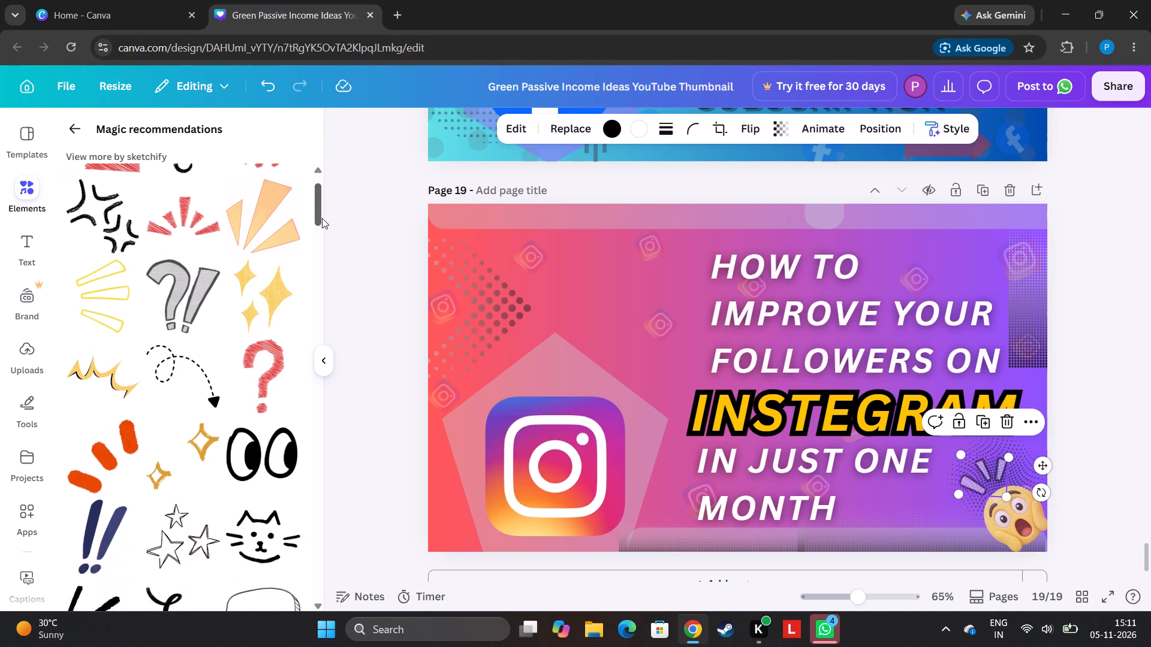
{"action": "left_click_drag", "start_coordinate": [322, 218], "coordinate": [271, 604]}
{"action": "left_click_drag", "start_coordinate": [313, 600], "coordinate": [341, 300]}
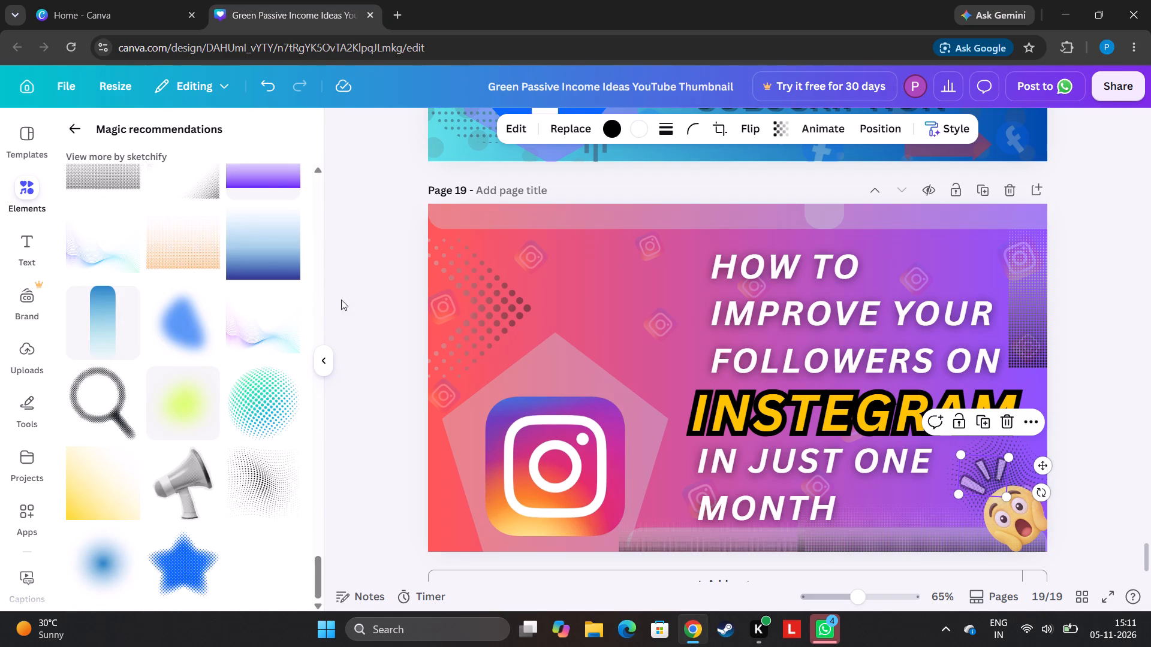
{"action": "left_click_drag", "start_coordinate": [341, 300], "coordinate": [342, 288]}
{"action": "left_click_drag", "start_coordinate": [322, 591], "coordinate": [351, 427]}
{"action": "left_click_drag", "start_coordinate": [320, 412], "coordinate": [323, 324]}
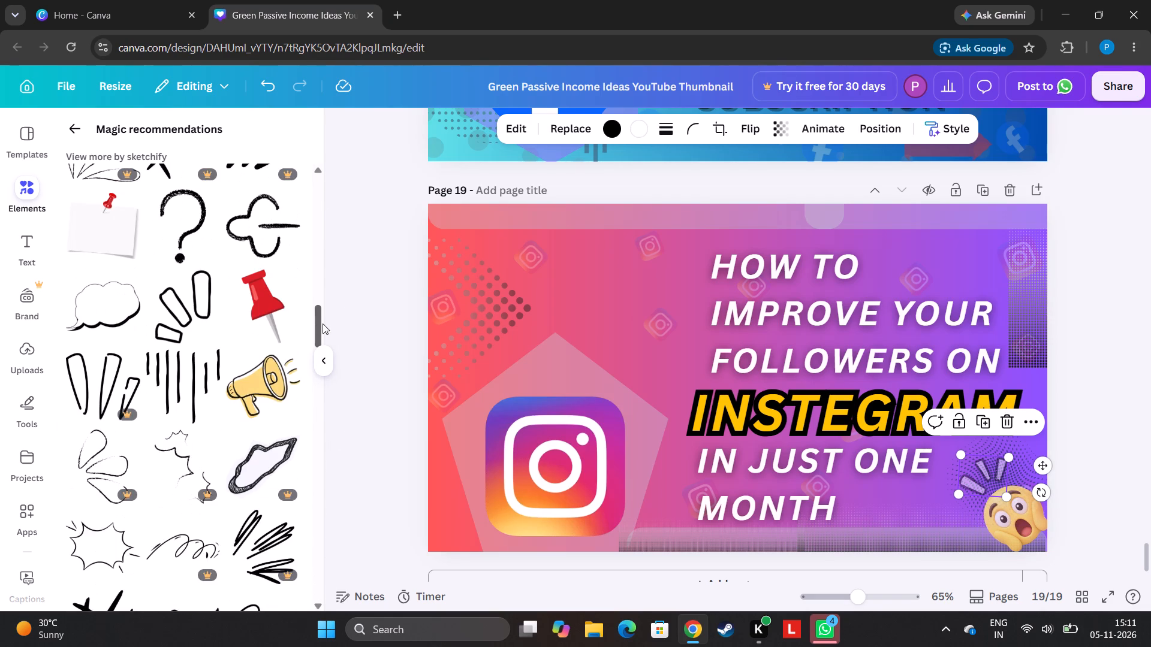
{"action": "left_click_drag", "start_coordinate": [321, 327], "coordinate": [327, 209]}
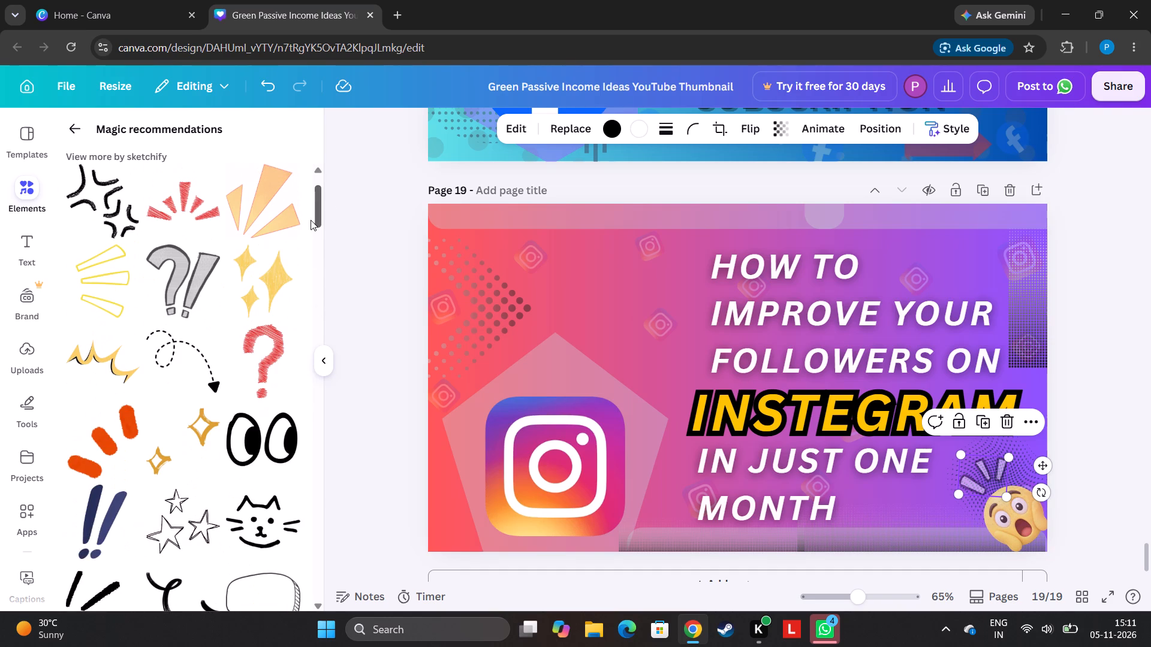
{"action": "left_click_drag", "start_coordinate": [320, 216], "coordinate": [320, 158]}
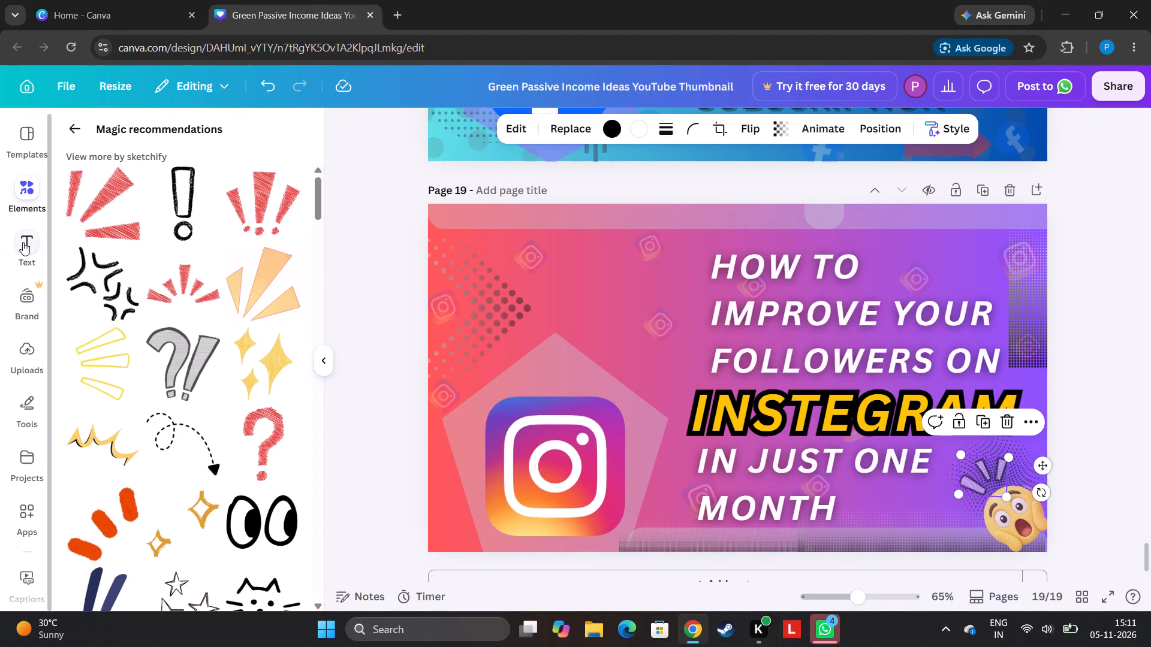
Add the yellow open-mouthed laughing emoji with black outline, shrunk to about 165 px wide, at the thumbnail's left edge over the halftone dots.
{"action": "left_click", "coordinate": [73, 131]}
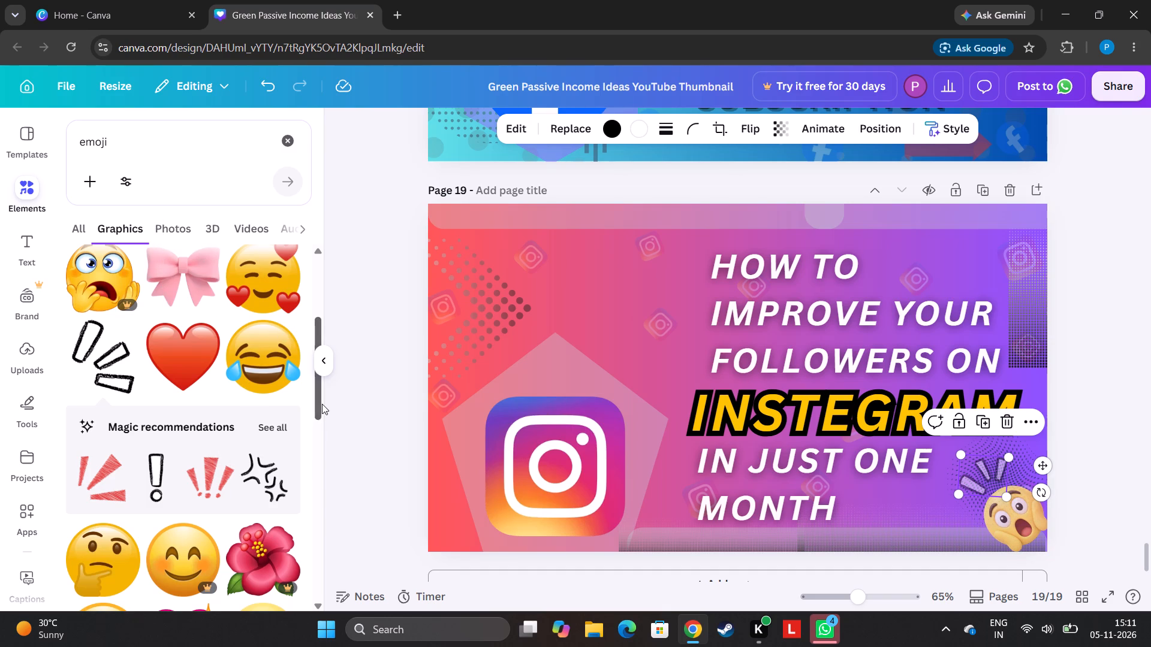
{"action": "left_click_drag", "start_coordinate": [321, 403], "coordinate": [321, 506]}
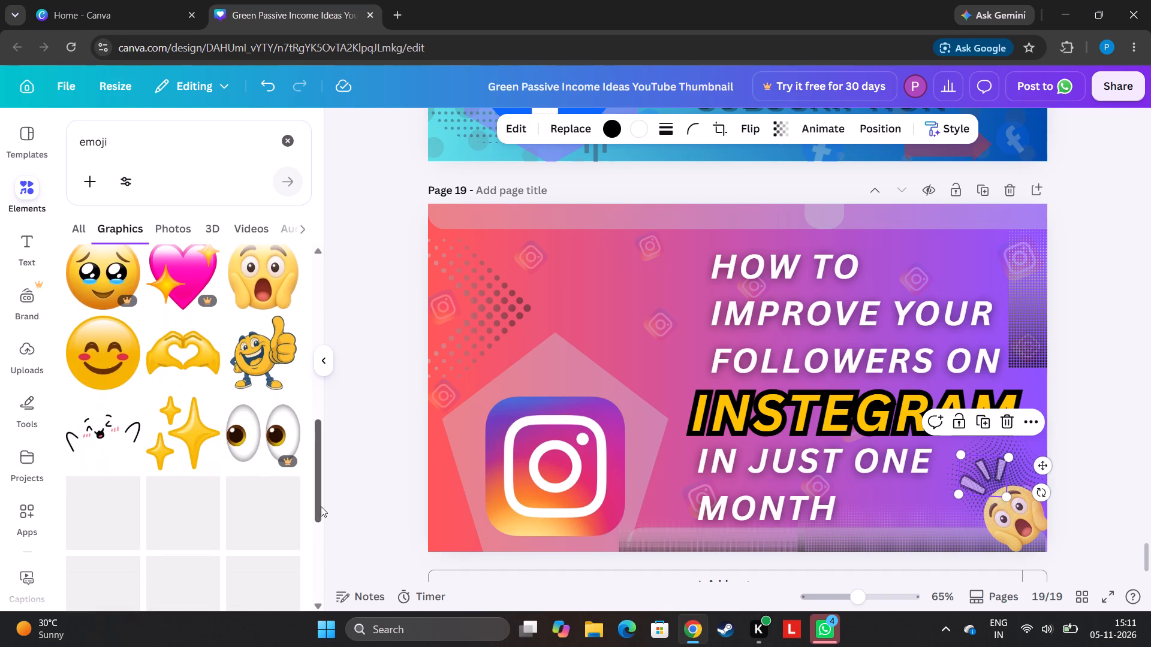
{"action": "left_click_drag", "start_coordinate": [321, 506], "coordinate": [323, 536]}
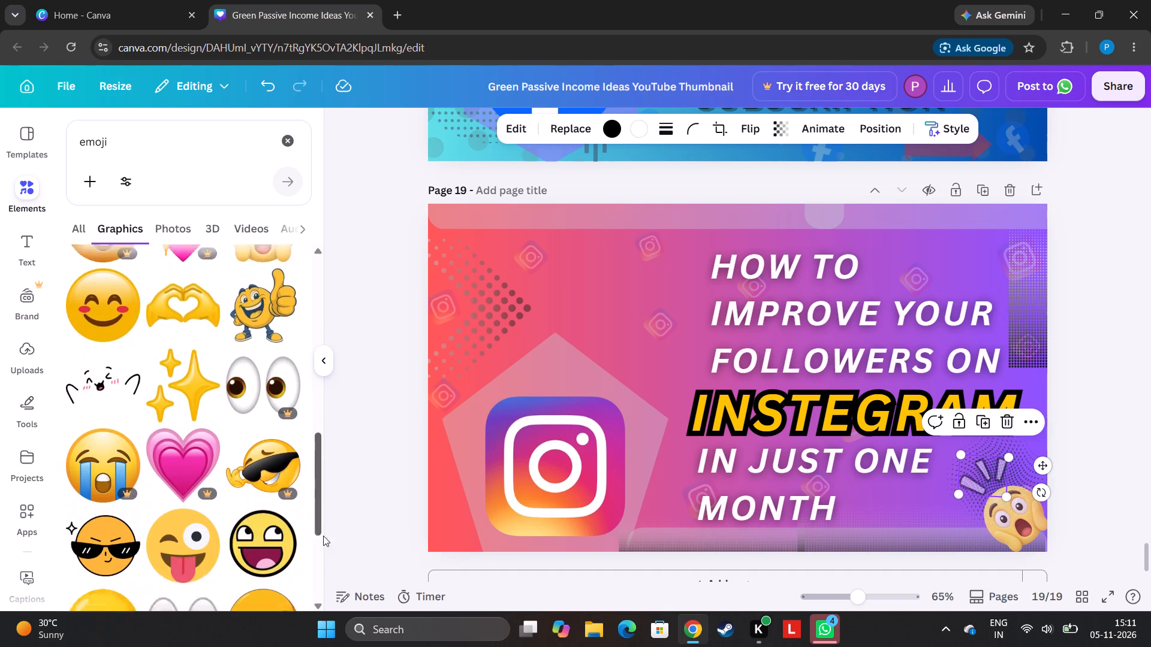
{"action": "left_click_drag", "start_coordinate": [323, 536], "coordinate": [321, 573]}
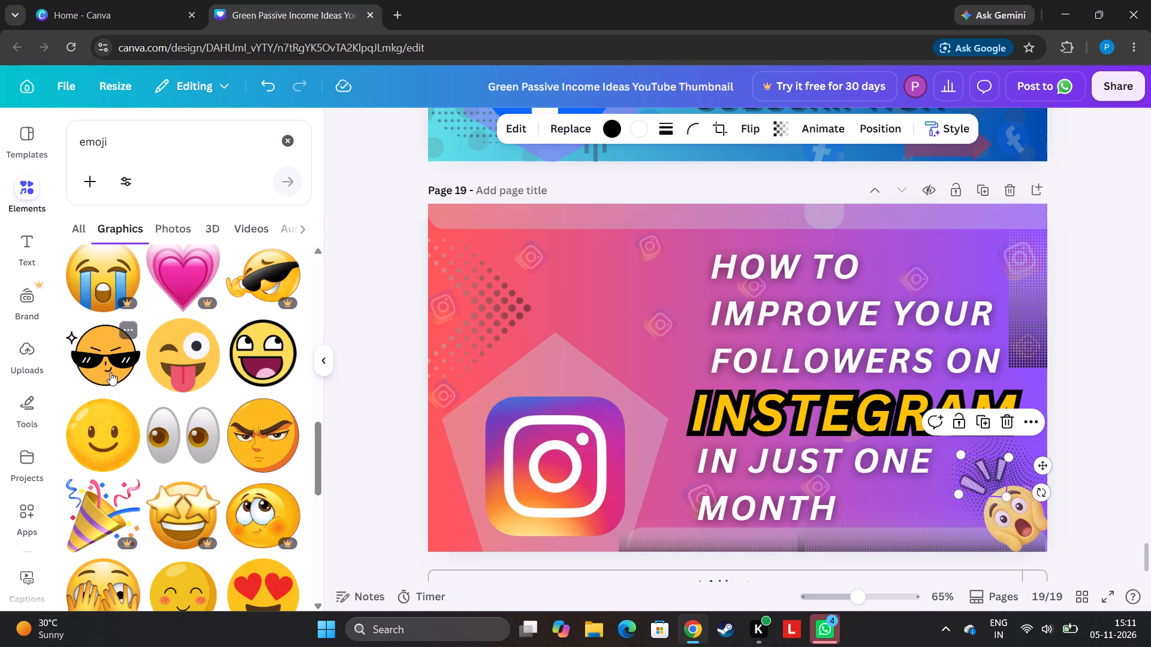
{"action": "left_click", "coordinate": [242, 367]}
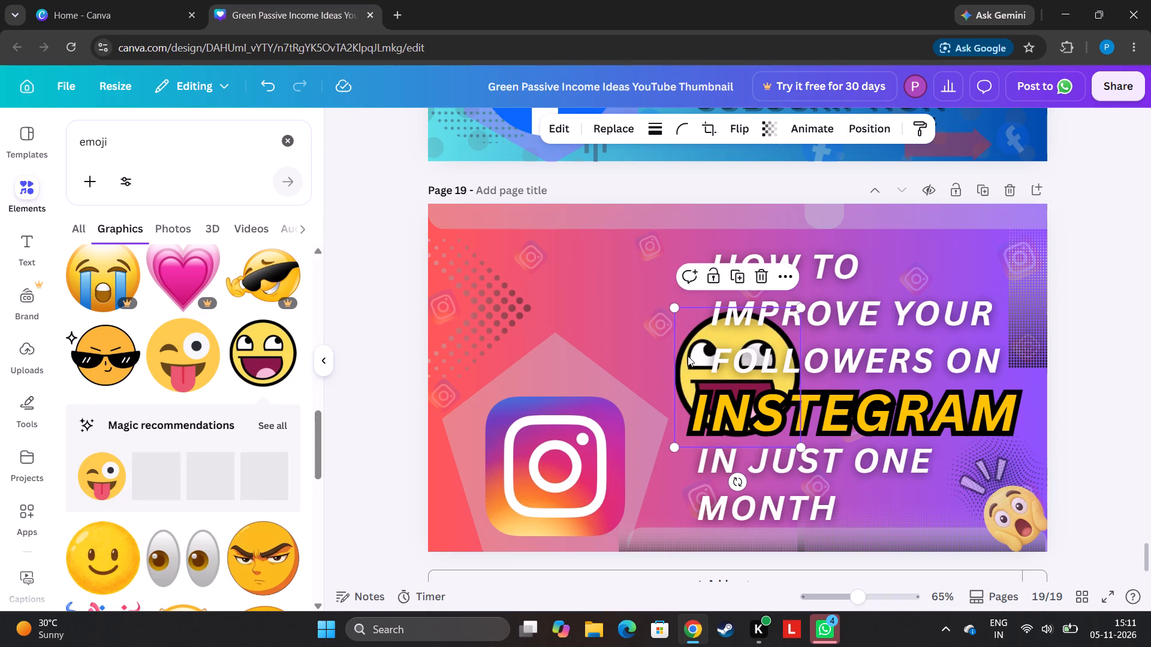
{"action": "left_click_drag", "start_coordinate": [688, 356], "coordinate": [438, 259]}
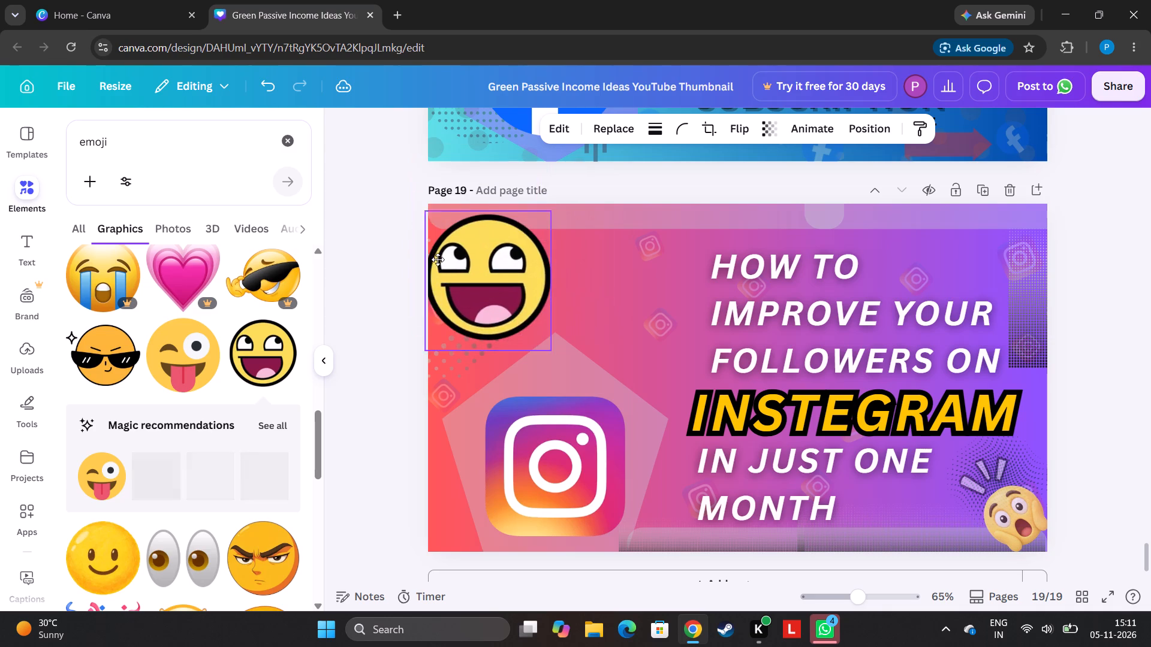
{"action": "left_click_drag", "start_coordinate": [438, 259], "coordinate": [441, 258]}
{"action": "left_click_drag", "start_coordinate": [559, 207], "coordinate": [517, 276]}
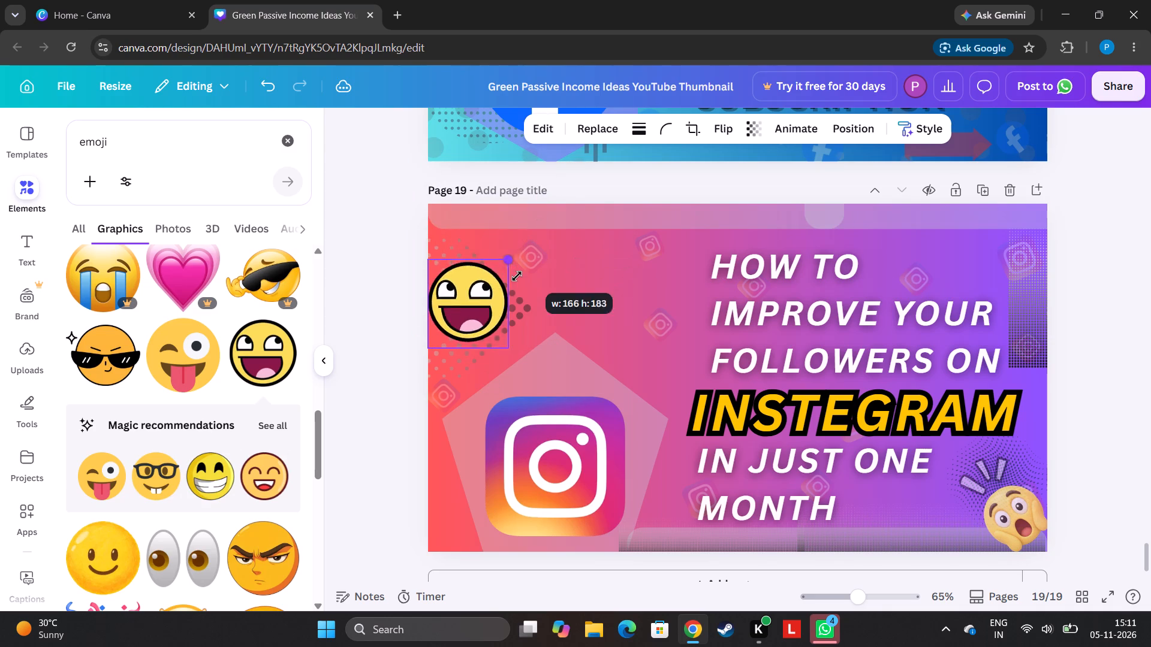
{"action": "left_click_drag", "start_coordinate": [517, 276], "coordinate": [532, 283]}
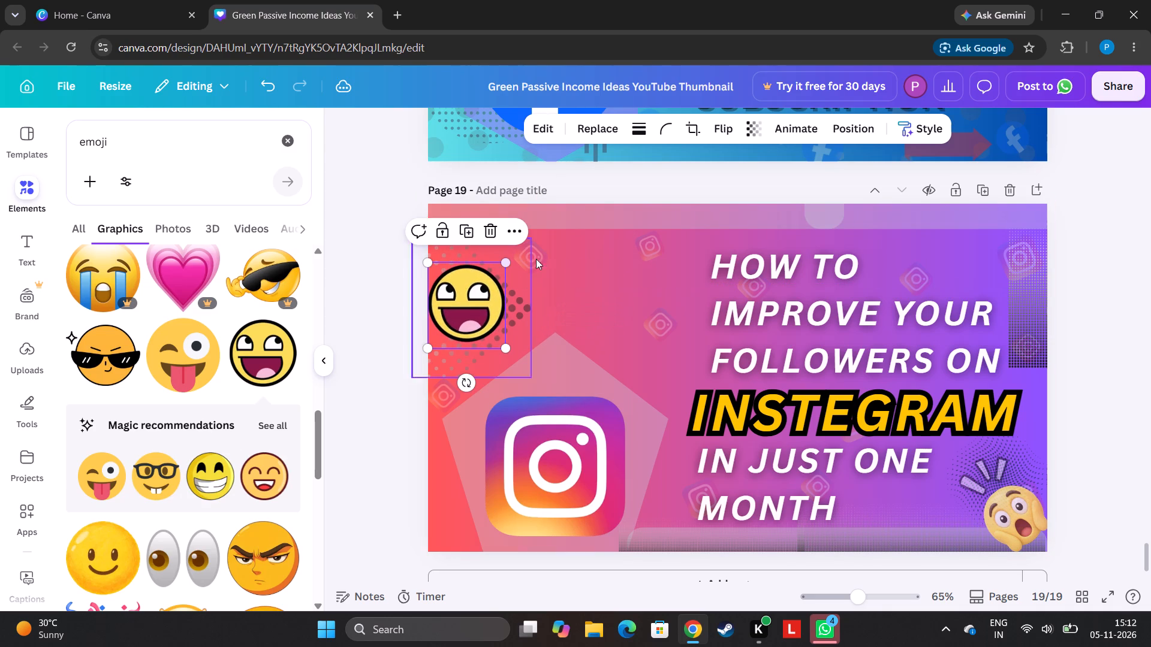
Set the laughing emoji's transparency to 47.
{"action": "left_click", "coordinate": [758, 126]}
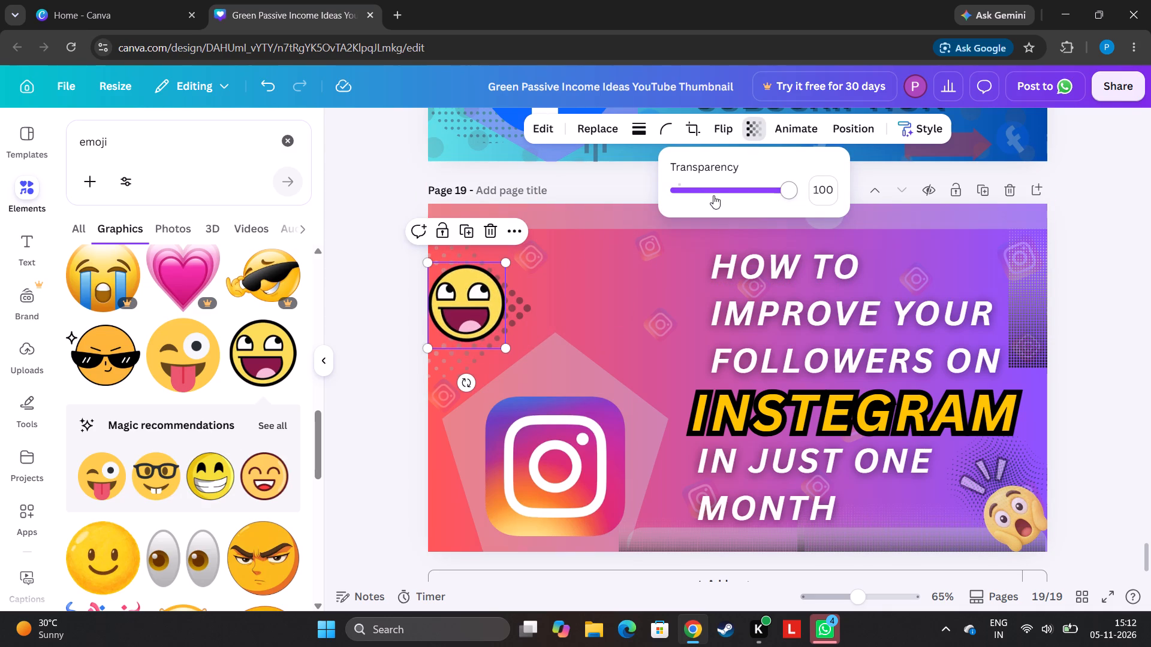
{"action": "left_click", "coordinate": [713, 195]}
{"action": "left_click_drag", "start_coordinate": [719, 196], "coordinate": [730, 197]}
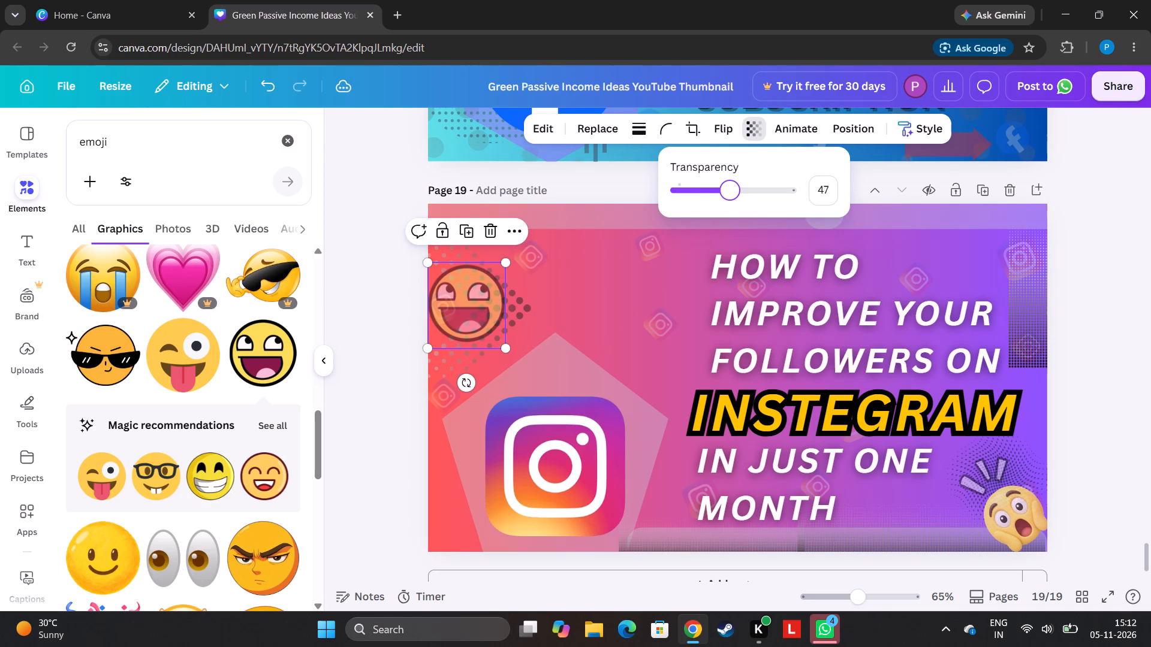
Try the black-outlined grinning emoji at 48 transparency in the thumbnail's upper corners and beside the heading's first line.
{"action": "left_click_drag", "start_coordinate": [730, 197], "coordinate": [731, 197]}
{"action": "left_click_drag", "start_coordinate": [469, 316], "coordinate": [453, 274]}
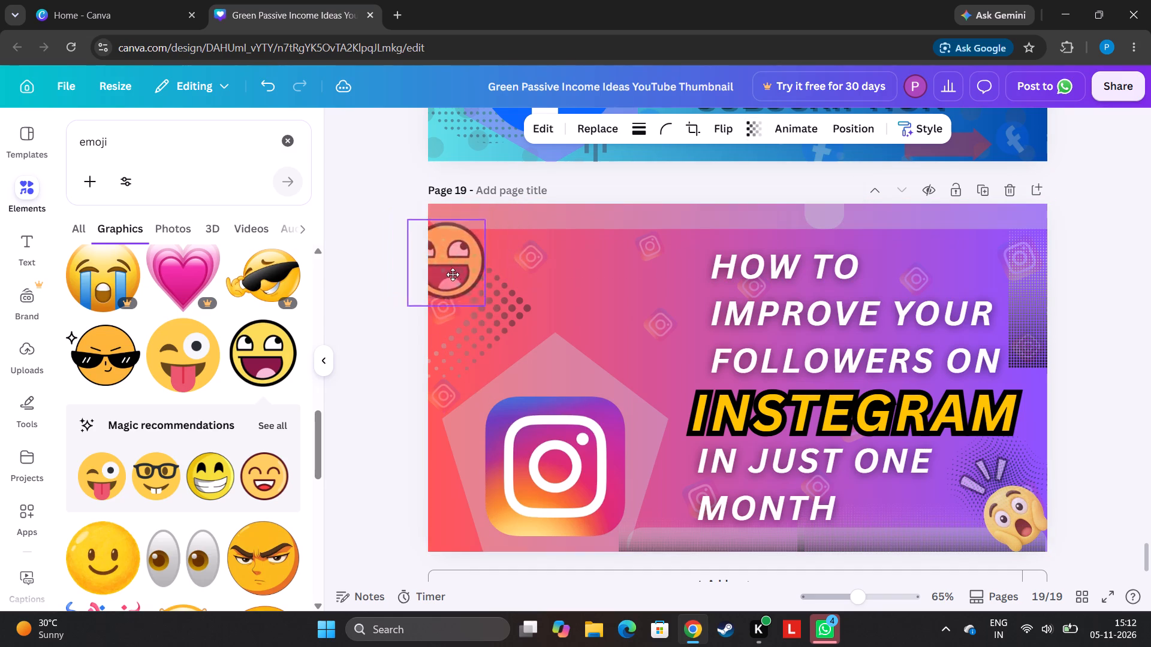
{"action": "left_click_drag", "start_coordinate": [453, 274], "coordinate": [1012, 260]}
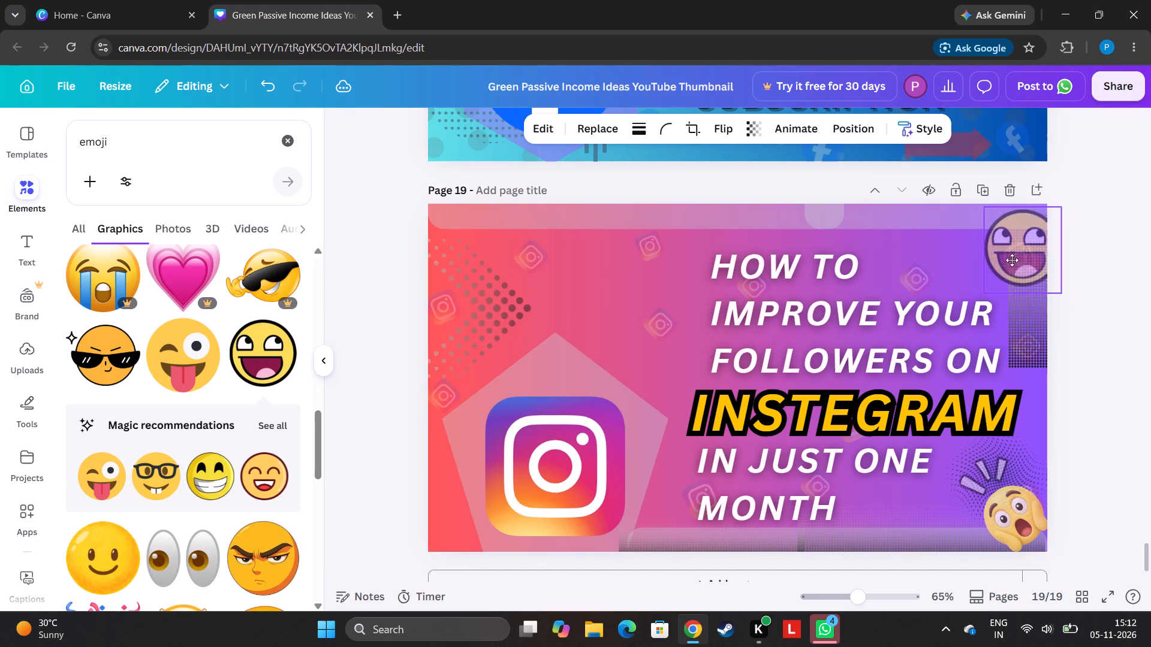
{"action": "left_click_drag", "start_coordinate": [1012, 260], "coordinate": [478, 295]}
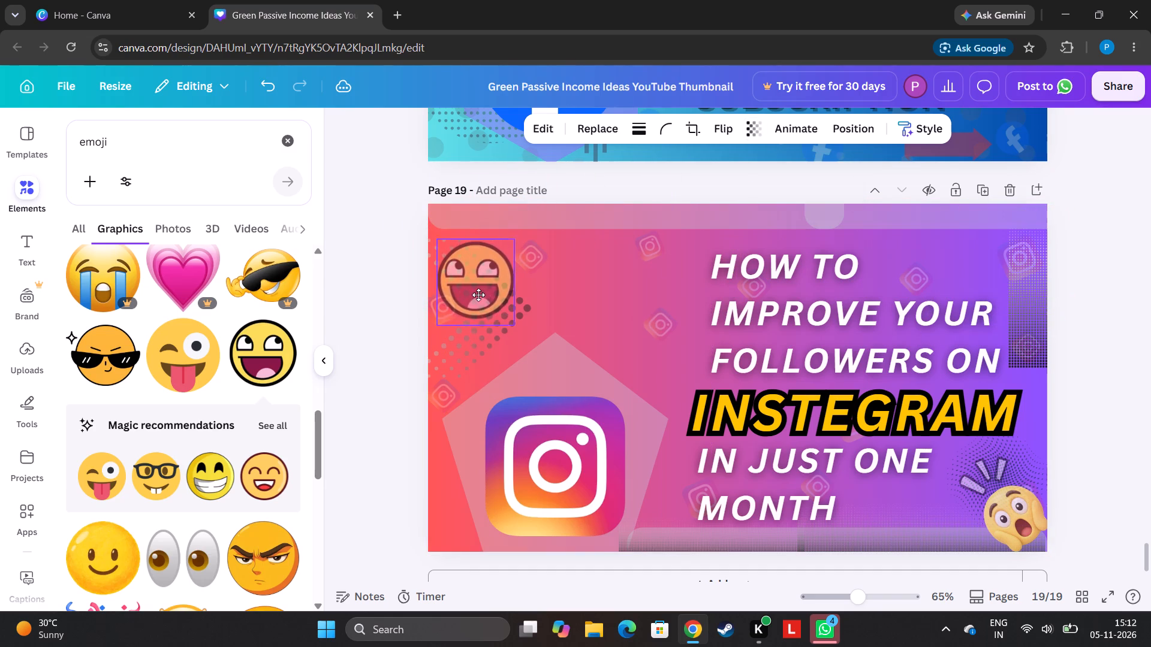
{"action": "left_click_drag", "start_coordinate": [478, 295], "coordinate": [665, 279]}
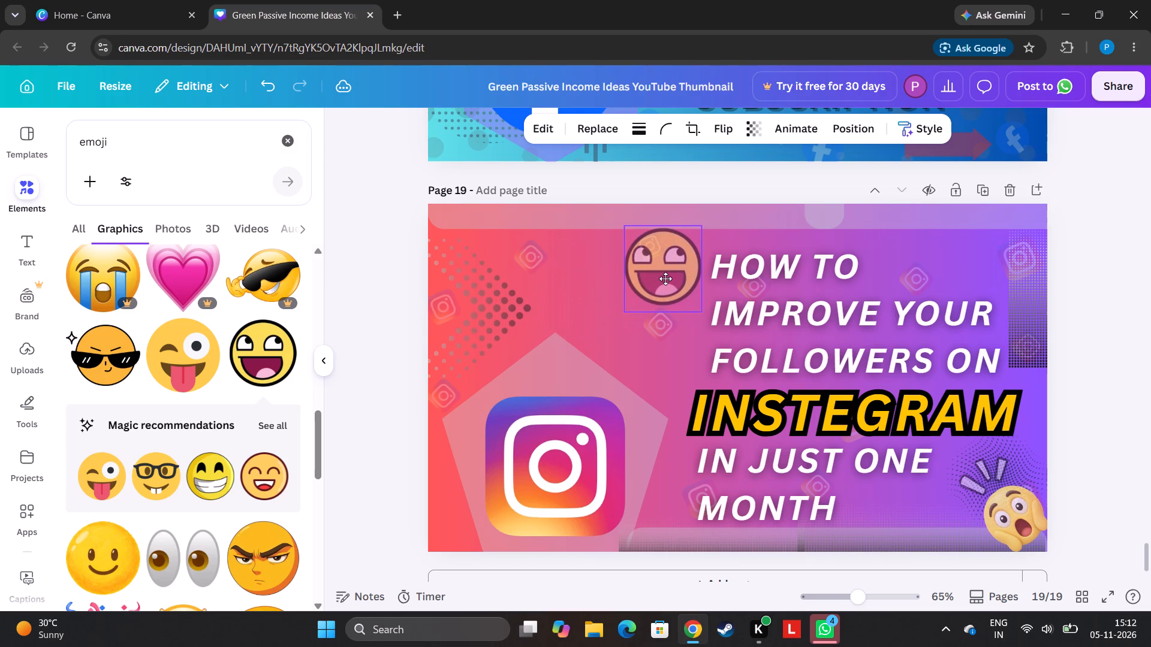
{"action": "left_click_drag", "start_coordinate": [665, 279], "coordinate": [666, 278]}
Tilt the black-outlined grinning emoji clockwise and shrink it slightly.
{"action": "left_click_drag", "start_coordinate": [663, 340], "coordinate": [648, 322]}
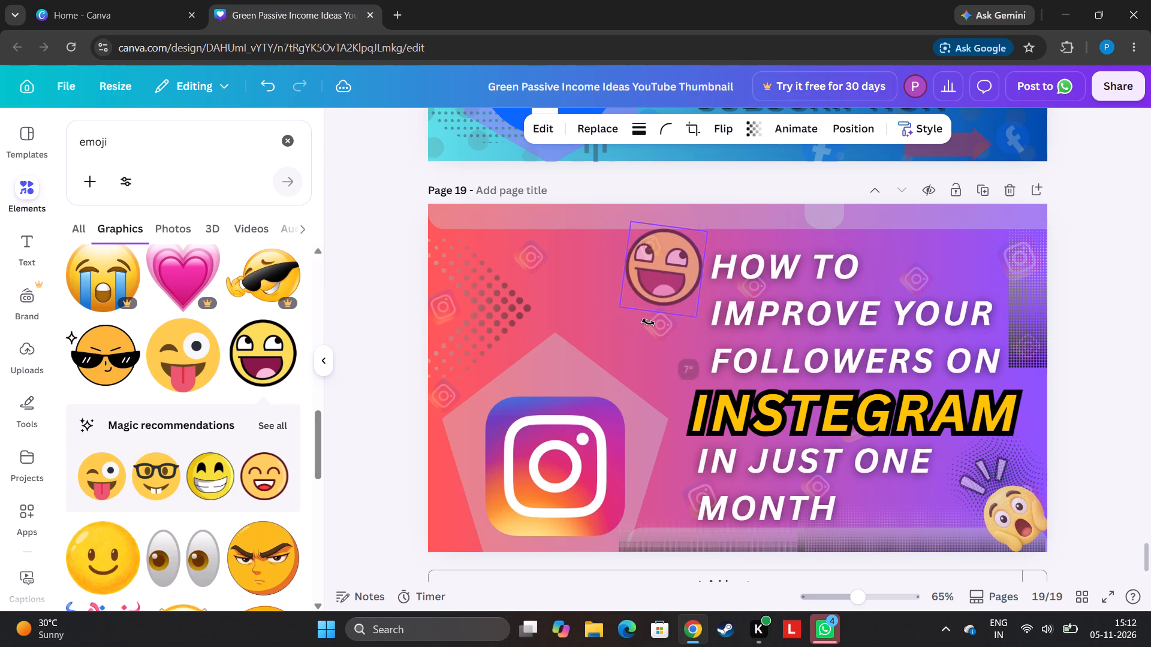
{"action": "left_click_drag", "start_coordinate": [648, 322], "coordinate": [641, 315]}
{"action": "left_click_drag", "start_coordinate": [681, 326], "coordinate": [675, 295]}
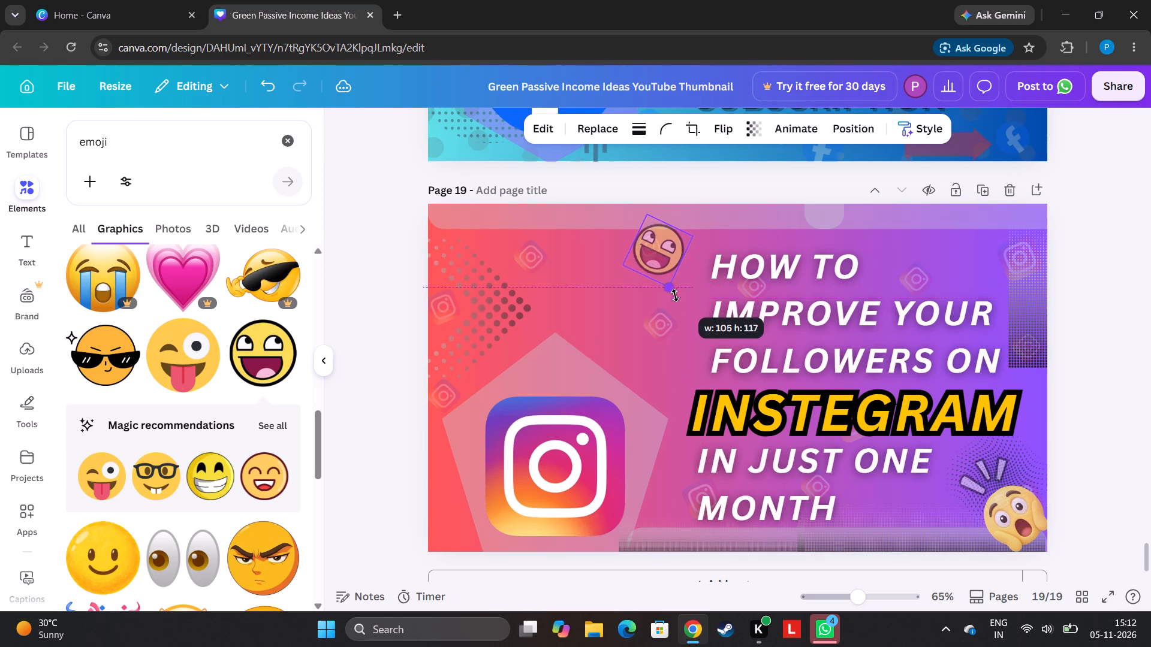
{"action": "left_click_drag", "start_coordinate": [675, 295], "coordinate": [675, 296]}
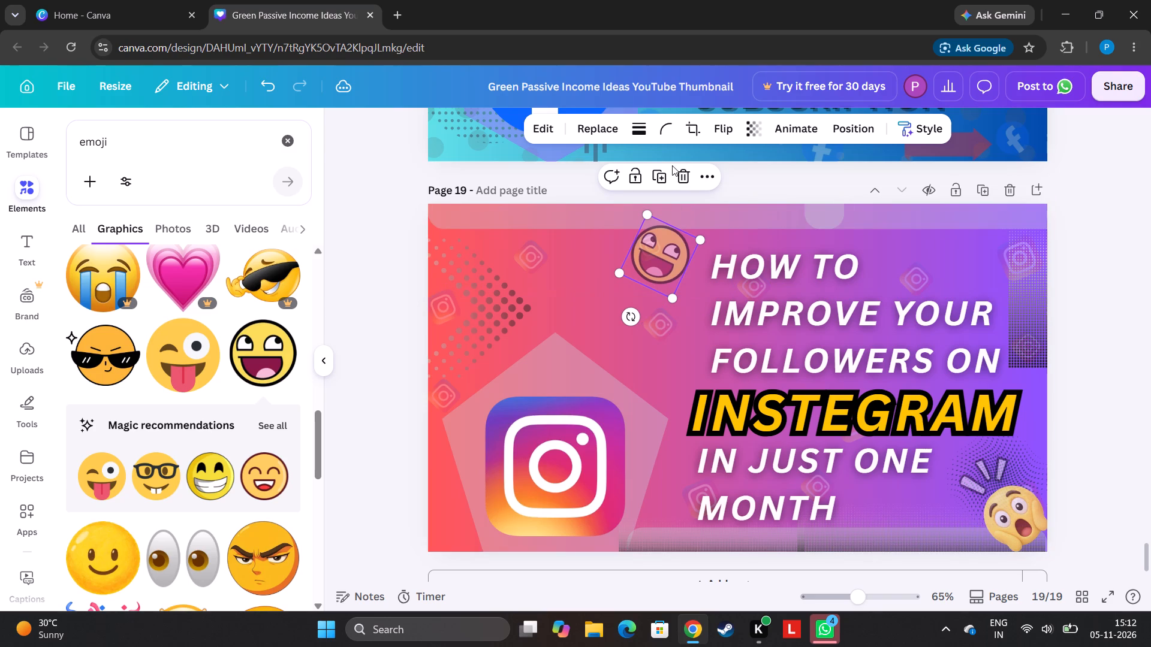
Make the black-outlined grinning emoji more opaque.
{"action": "left_click", "coordinate": [748, 129]}
{"action": "left_click_drag", "start_coordinate": [739, 188], "coordinate": [746, 188]}
Place the black-outlined grinning emoji in the thumbnail's top-left corner, above the halftone dots.
{"action": "left_click_drag", "start_coordinate": [672, 254], "coordinate": [698, 304]}
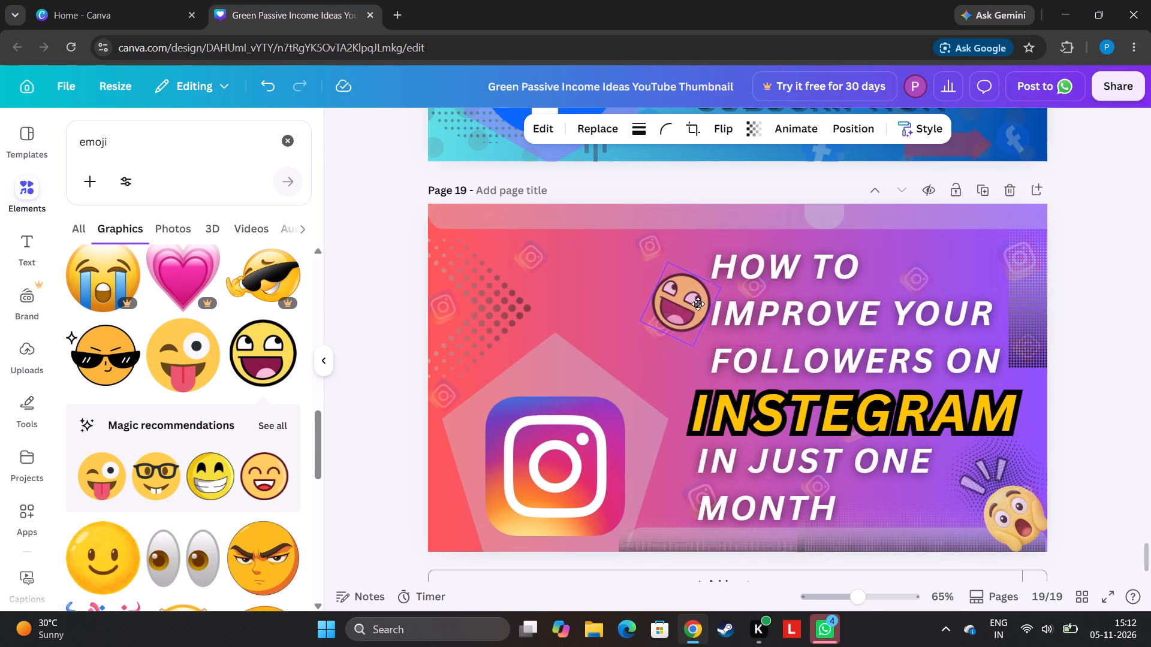
{"action": "left_click_drag", "start_coordinate": [698, 304], "coordinate": [486, 520]}
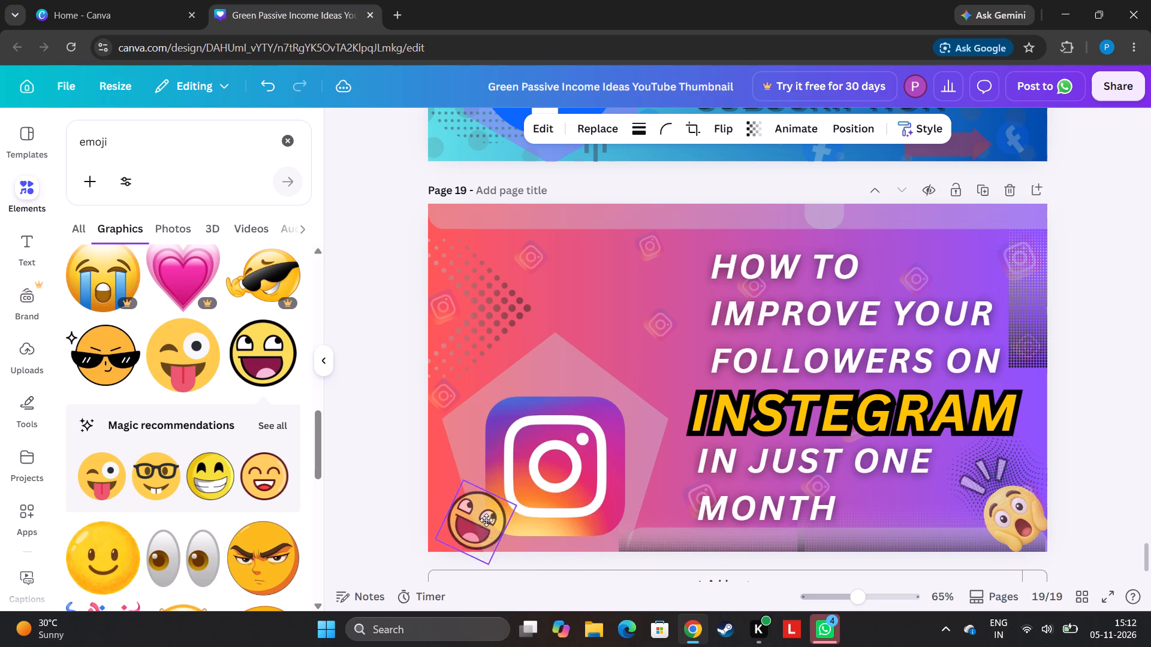
{"action": "left_click_drag", "start_coordinate": [486, 520], "coordinate": [684, 255]}
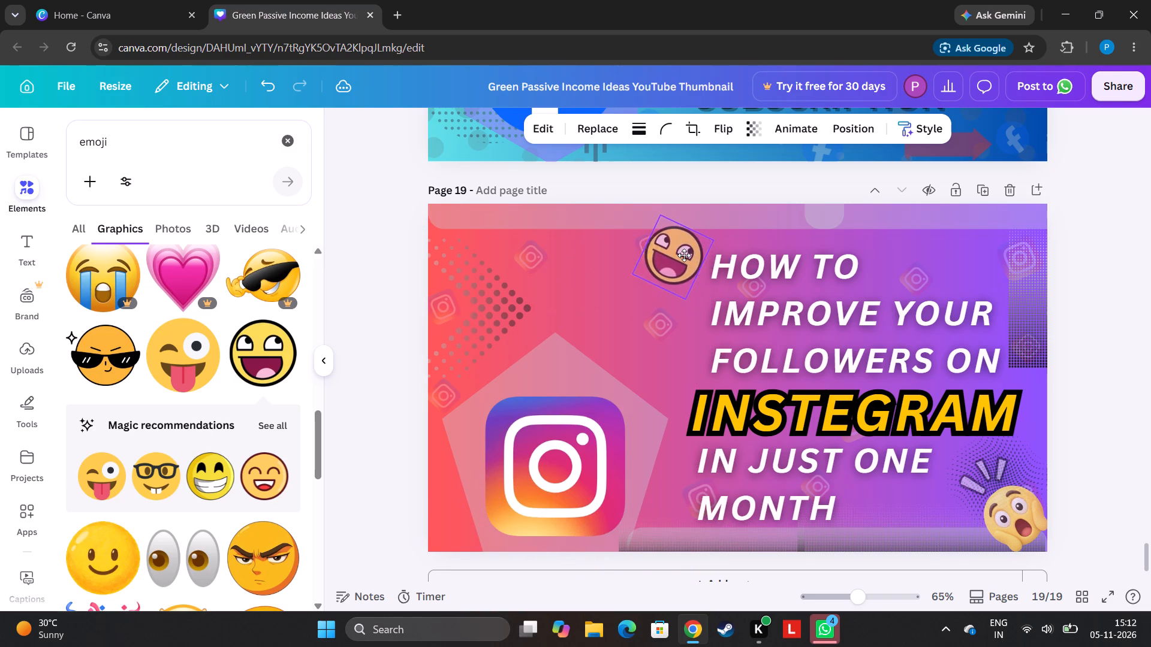
{"action": "left_click_drag", "start_coordinate": [684, 255], "coordinate": [487, 215]}
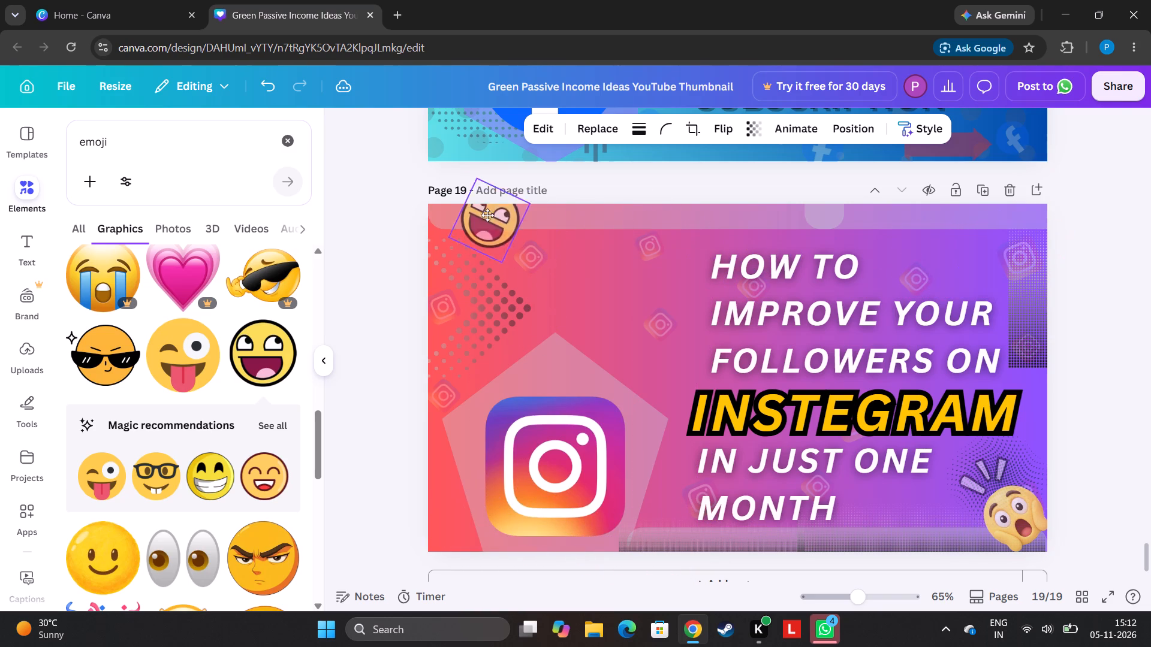
{"action": "left_click_drag", "start_coordinate": [487, 215], "coordinate": [476, 239]}
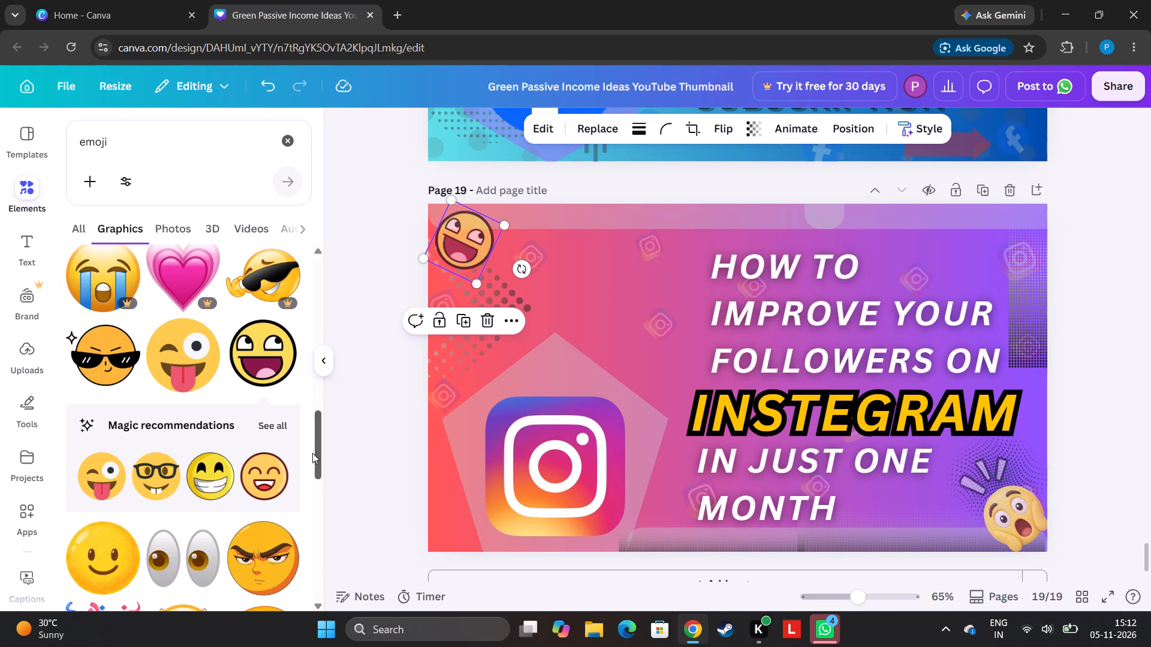
Add the laughing emoji with pink cheeks from the emoji graphics to page 19 and shrink it to a small icon.
{"action": "left_click_drag", "start_coordinate": [316, 449], "coordinate": [311, 512]}
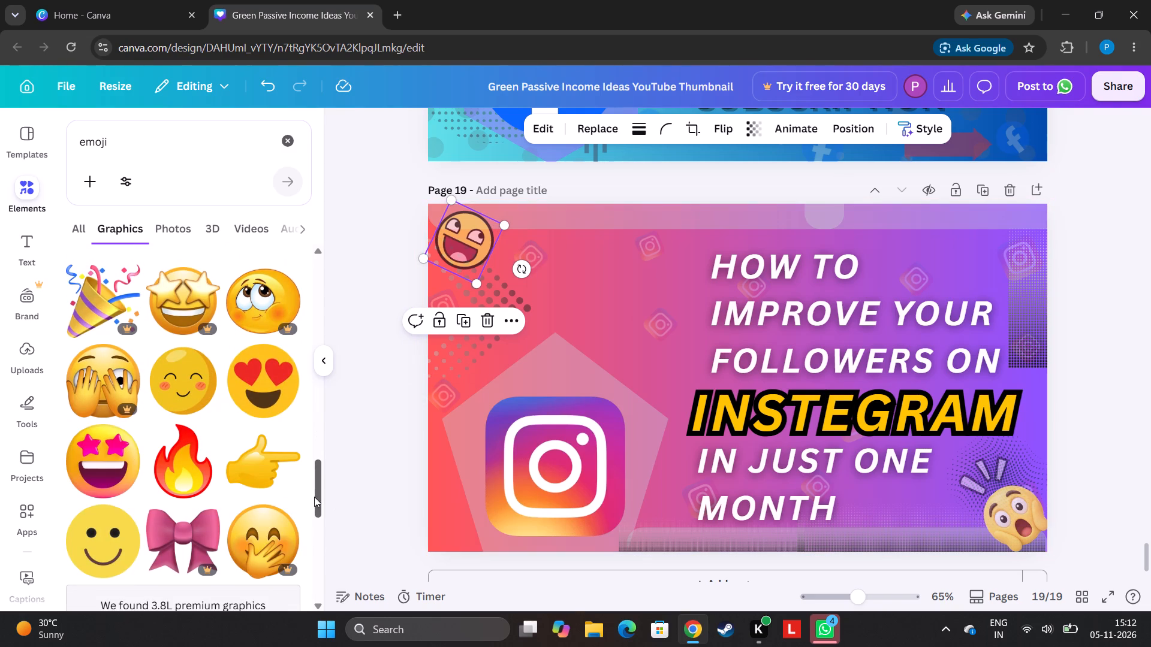
{"action": "left_click_drag", "start_coordinate": [314, 498], "coordinate": [314, 586]}
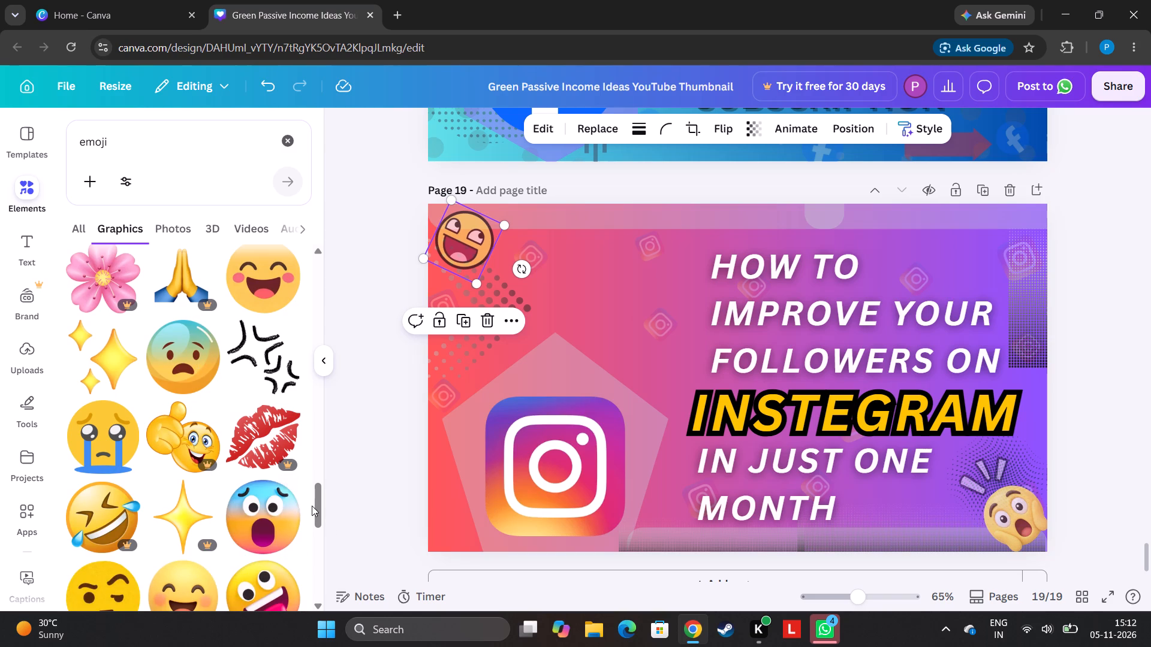
{"action": "left_click_drag", "start_coordinate": [321, 507], "coordinate": [343, 552]}
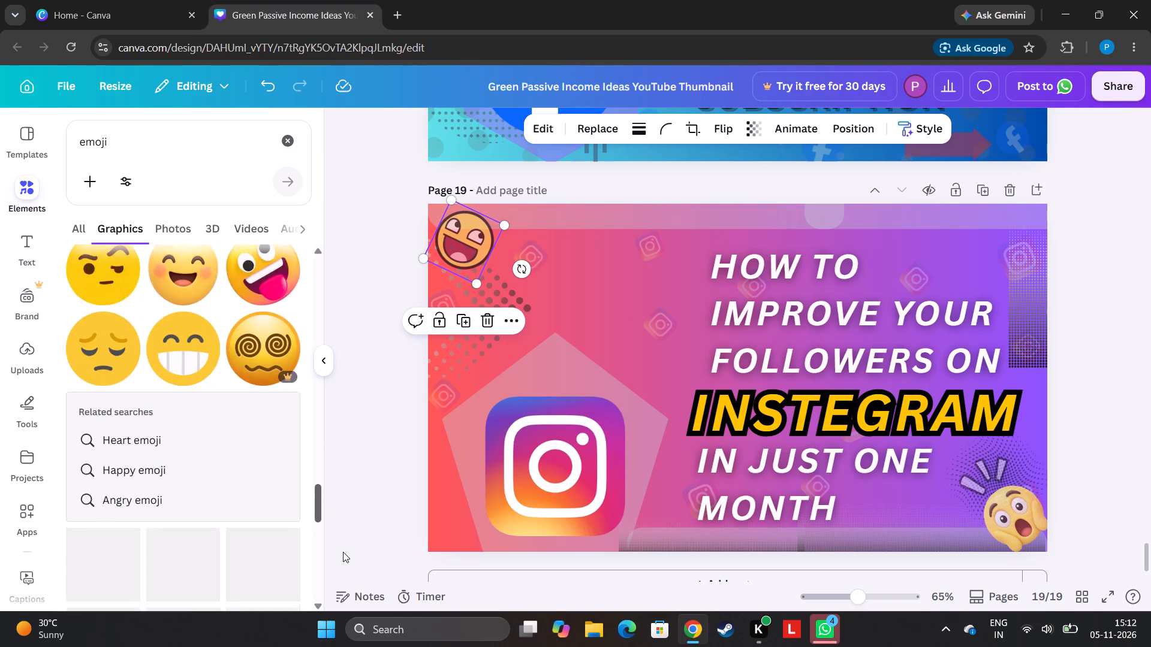
{"action": "left_click_drag", "start_coordinate": [343, 552], "coordinate": [360, 505]}
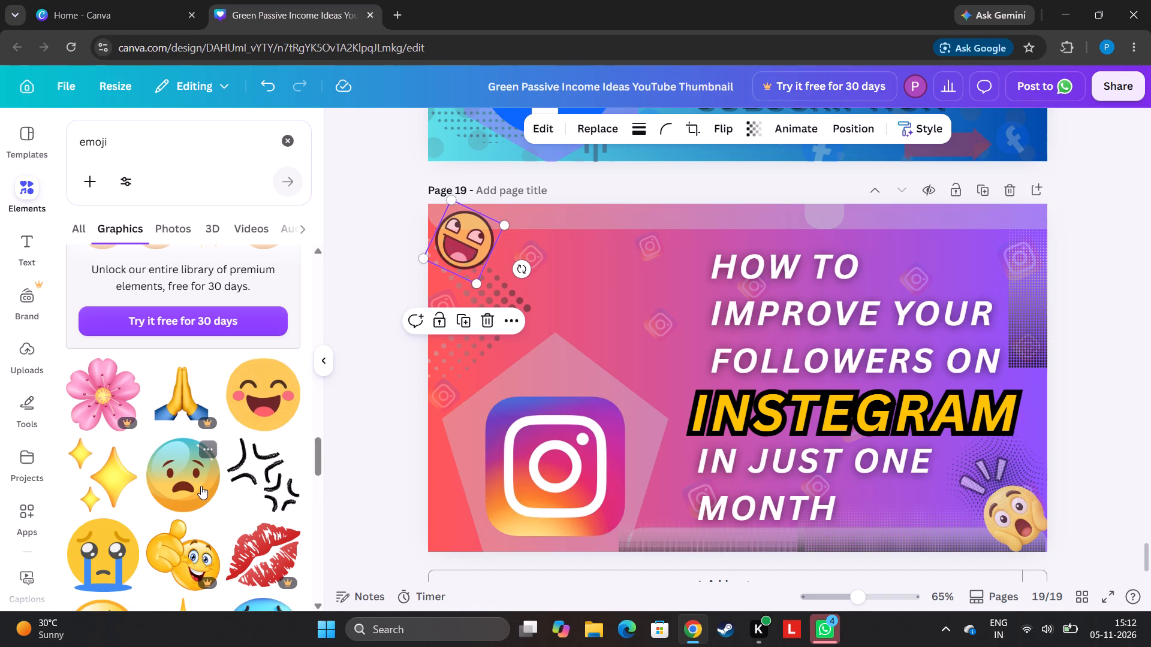
{"action": "left_click", "coordinate": [276, 415]}
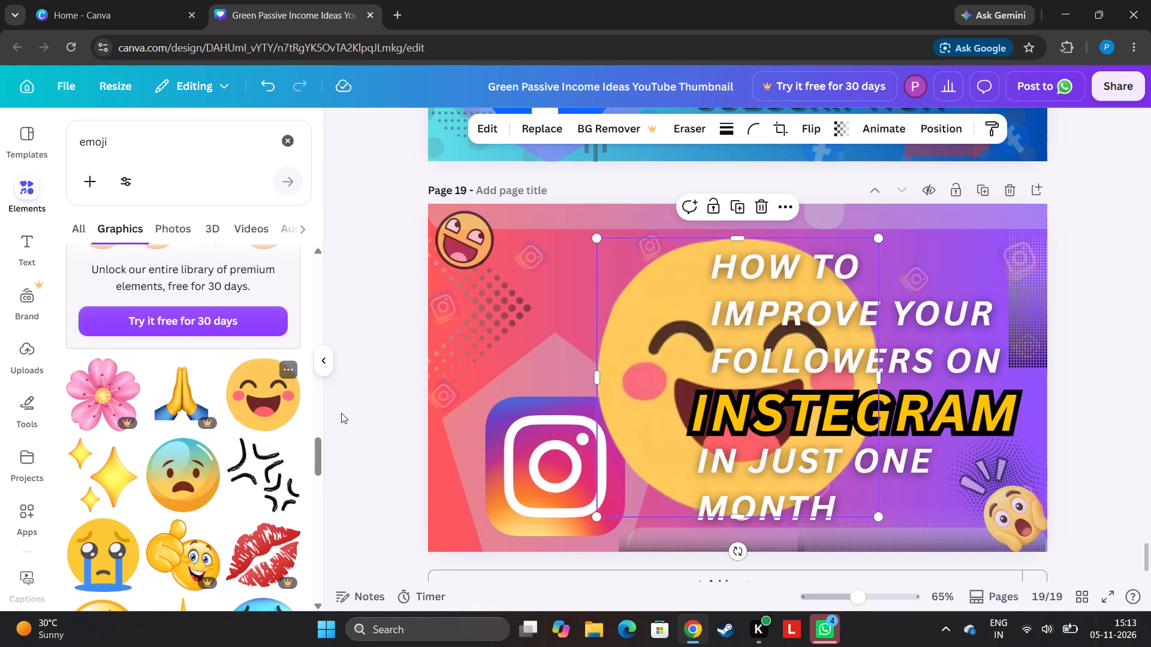
{"action": "left_click_drag", "start_coordinate": [667, 343], "coordinate": [460, 353]}
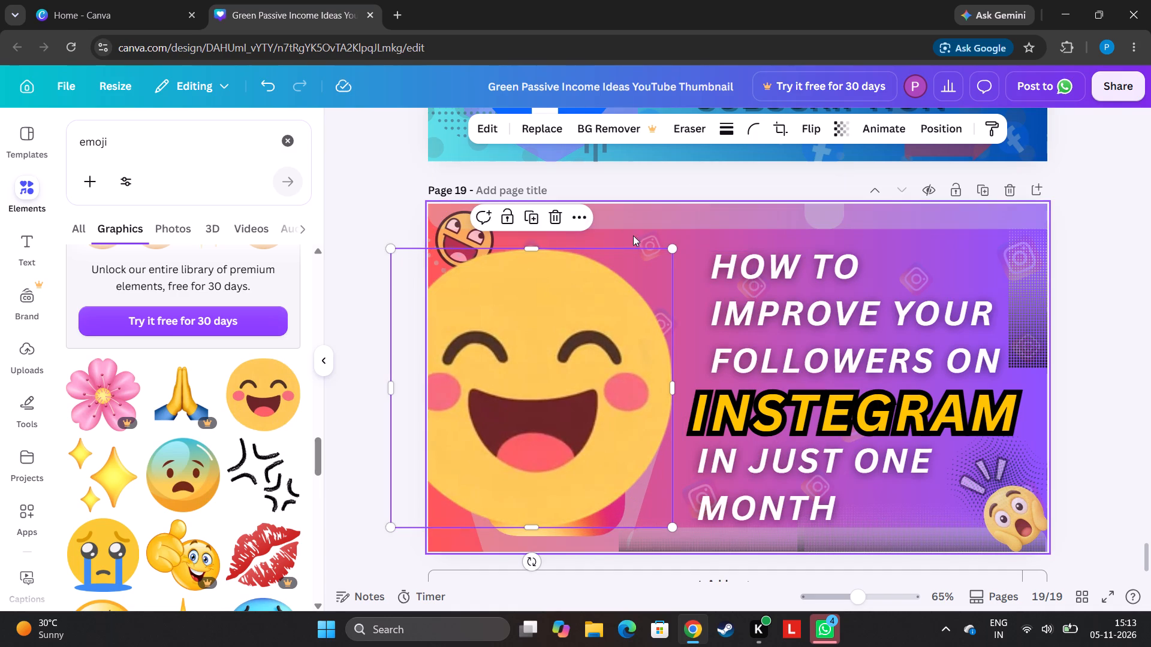
{"action": "left_click_drag", "start_coordinate": [671, 246], "coordinate": [574, 517]}
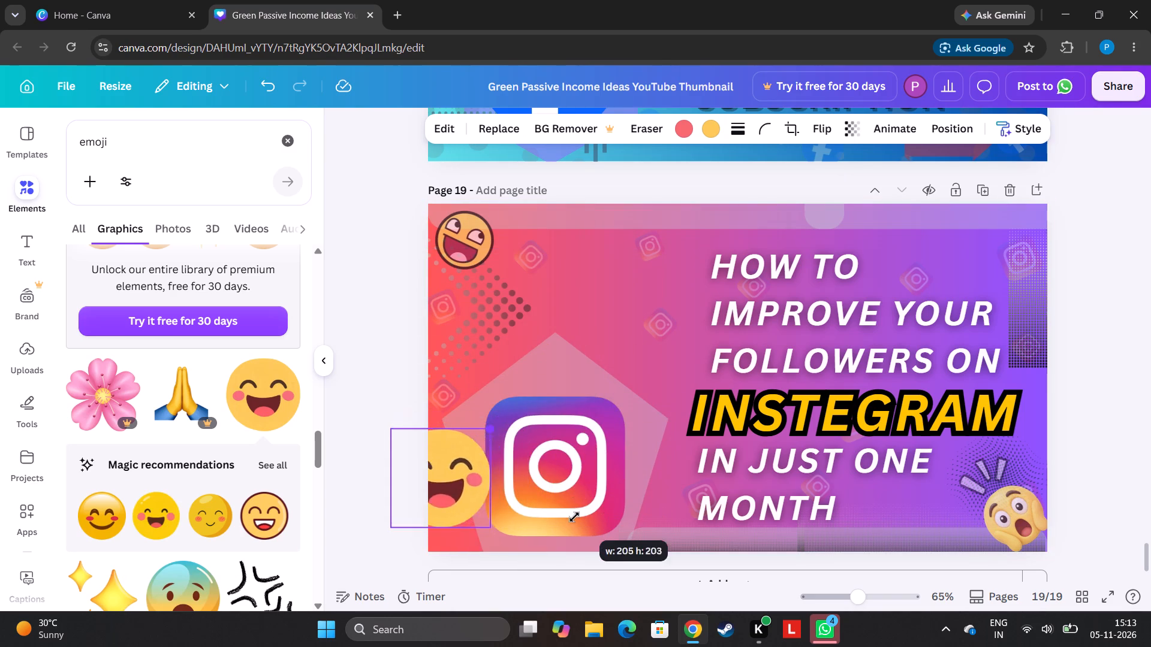
{"action": "left_click_drag", "start_coordinate": [574, 517], "coordinate": [564, 561]}
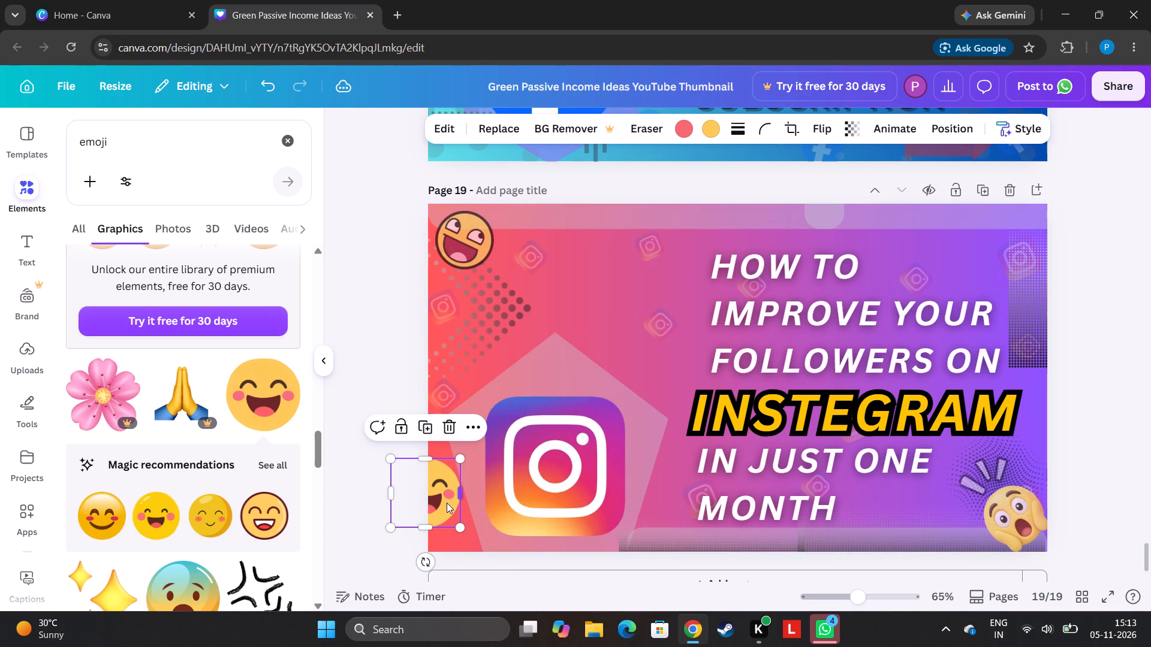
Place the pink-cheeked laughing emoji just after "HOW TO" in the heading, shrunk to about 100 px wide.
{"action": "left_click_drag", "start_coordinate": [442, 504], "coordinate": [933, 274]}
{"action": "left_click_drag", "start_coordinate": [956, 232], "coordinate": [933, 253]}
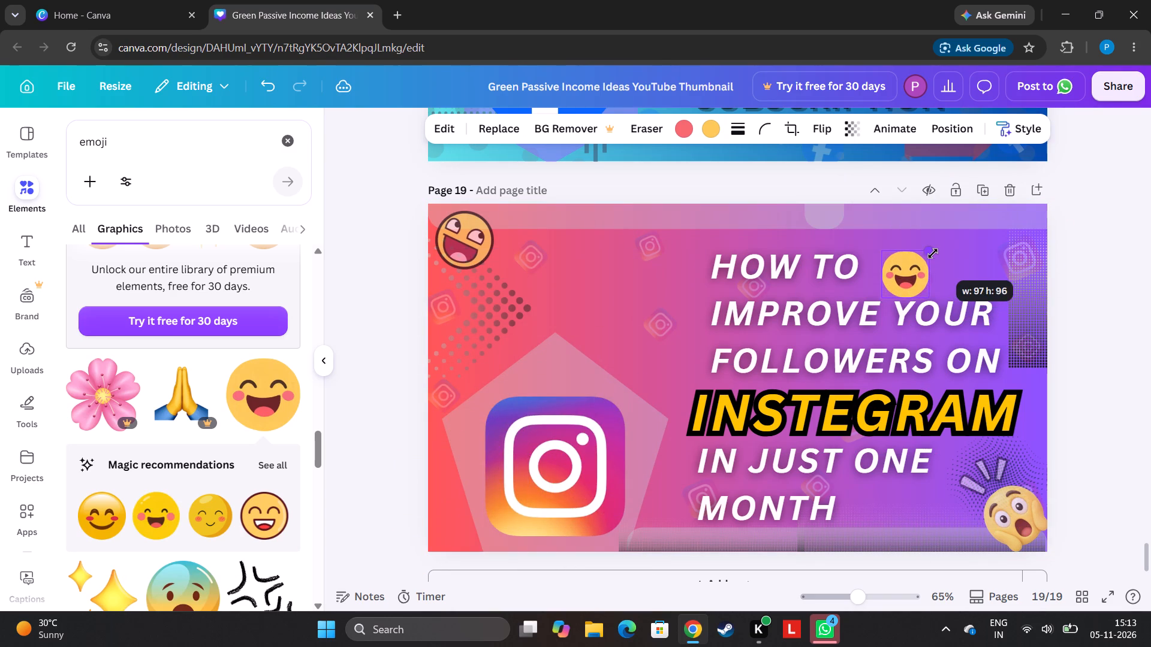
{"action": "left_click_drag", "start_coordinate": [933, 253], "coordinate": [935, 252]}
{"action": "left_click_drag", "start_coordinate": [912, 287], "coordinate": [892, 270]}
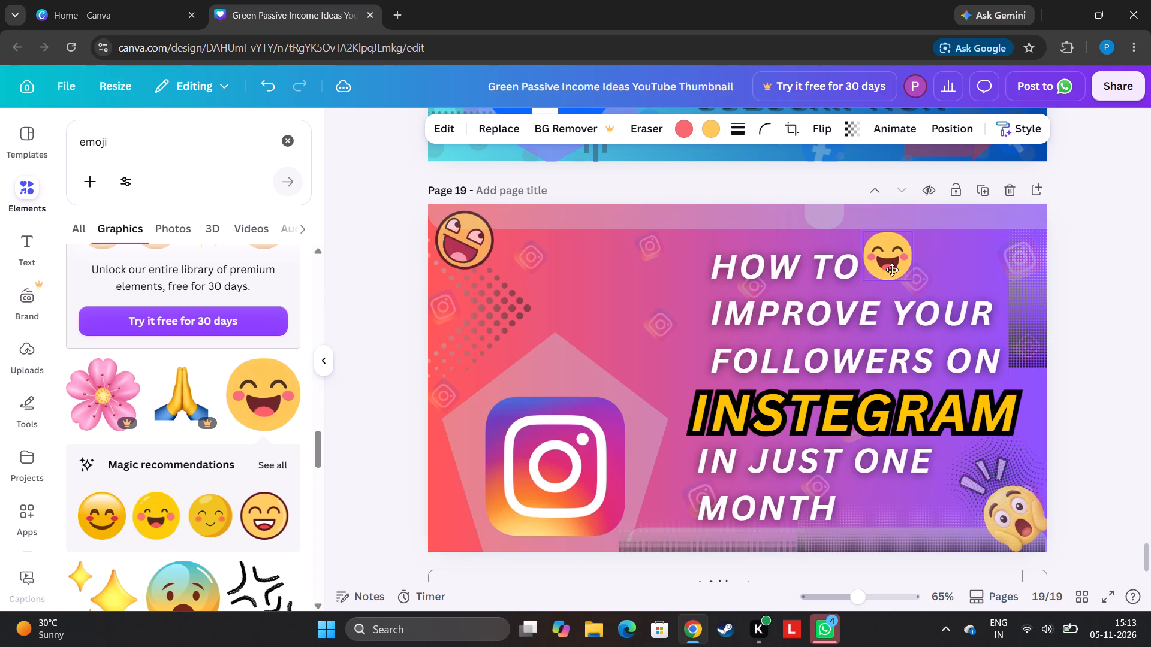
{"action": "left_click_drag", "start_coordinate": [892, 270], "coordinate": [903, 274]}
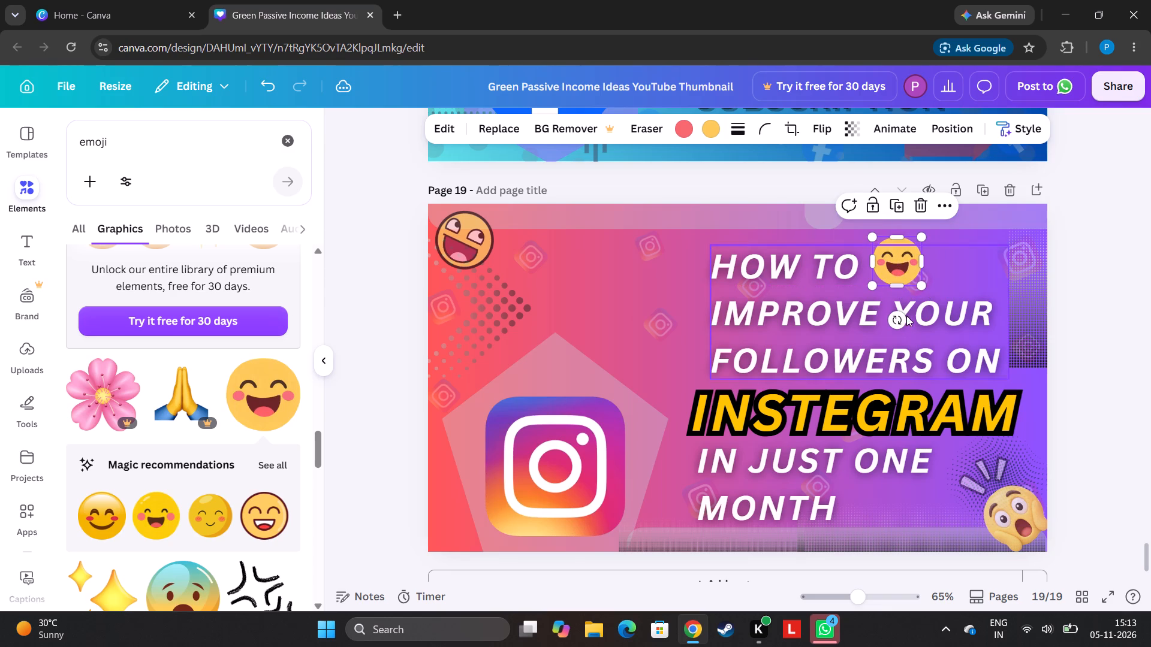
Tilt the pink-cheeked laughing emoji counterclockwise and fine-tune its position beside "HOW TO", leaving a small gap after the text.
{"action": "left_click_drag", "start_coordinate": [904, 319], "coordinate": [935, 308]}
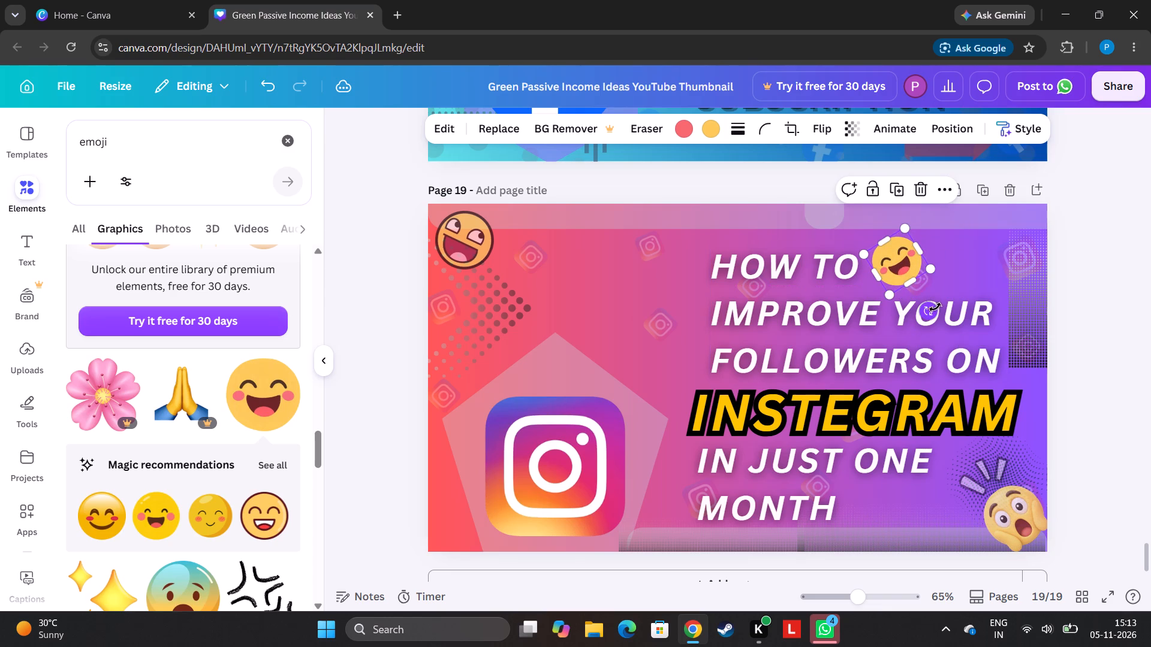
{"action": "left_click_drag", "start_coordinate": [905, 262], "coordinate": [906, 259]}
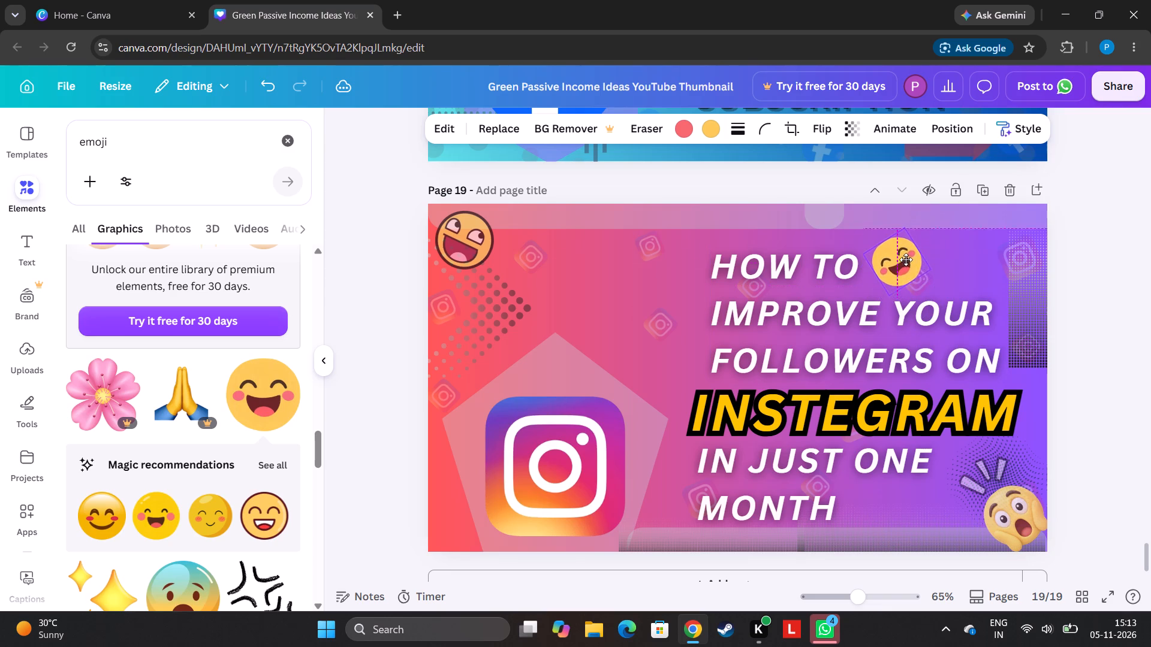
{"action": "left_click_drag", "start_coordinate": [906, 259], "coordinate": [905, 265]}
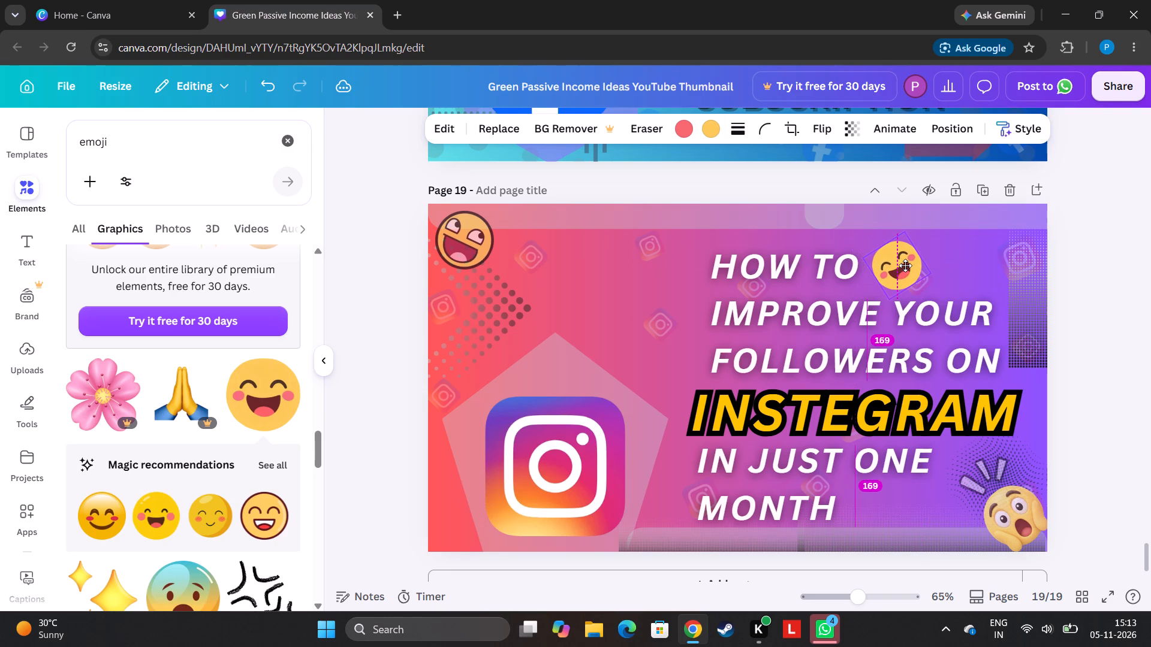
{"action": "left_click_drag", "start_coordinate": [905, 265], "coordinate": [911, 263]}
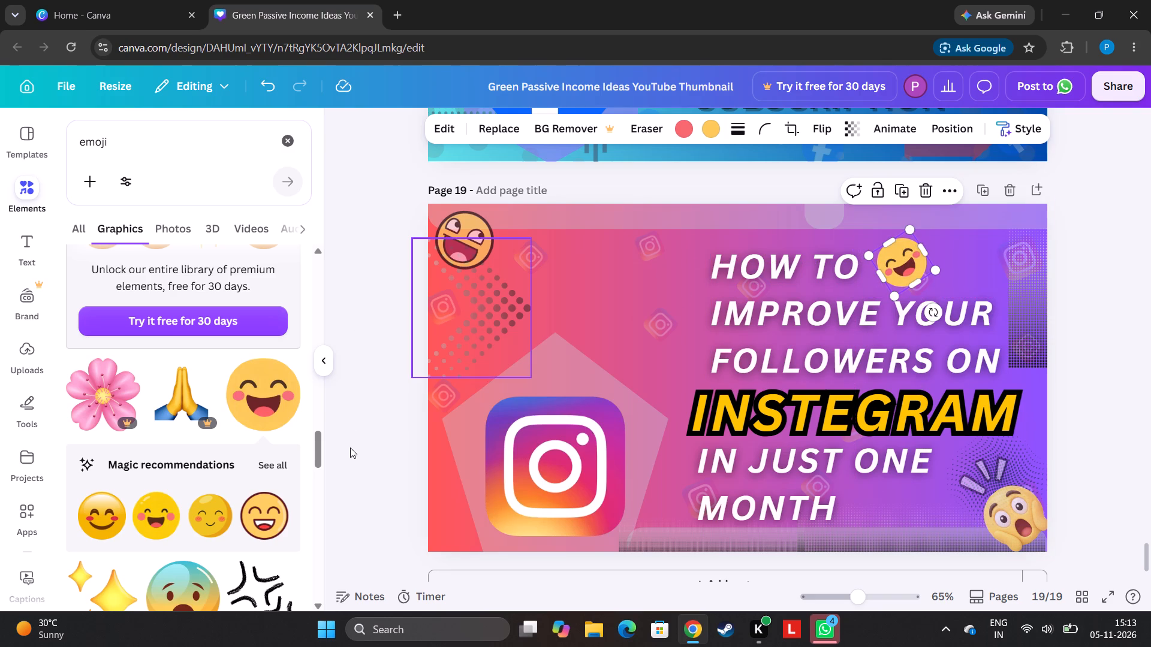
Look through the emoji results and the recommended graphics for further decorations for the Instagram thumbnail.
{"action": "left_click_drag", "start_coordinate": [320, 455], "coordinate": [321, 539]}
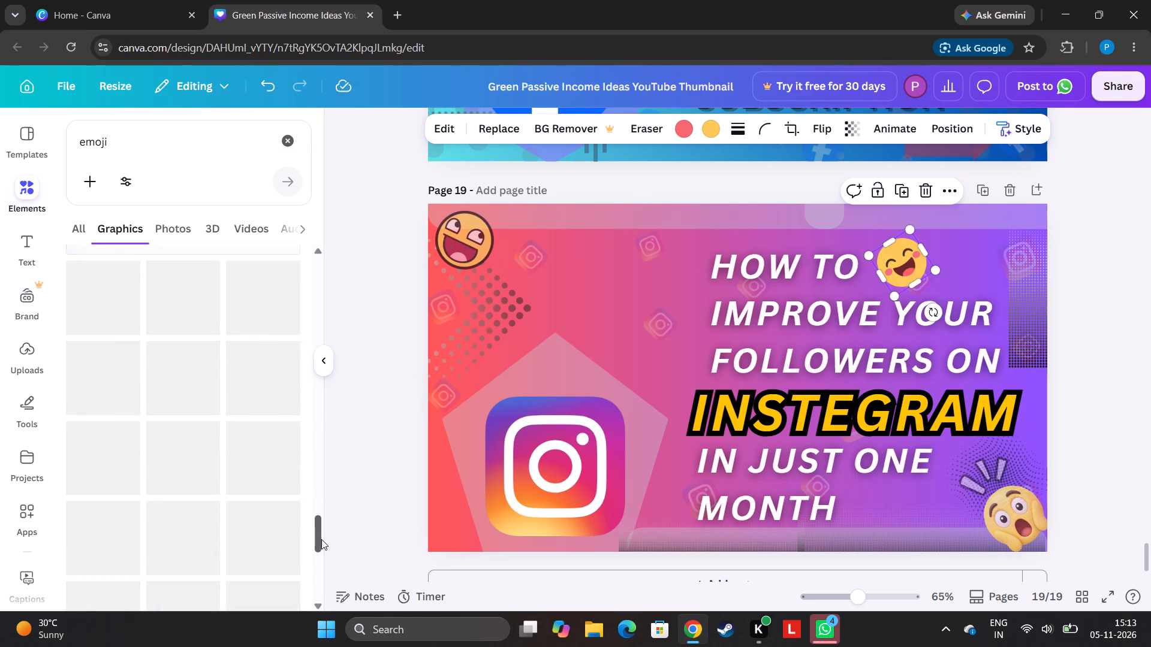
{"action": "left_click_drag", "start_coordinate": [321, 539], "coordinate": [352, 463]}
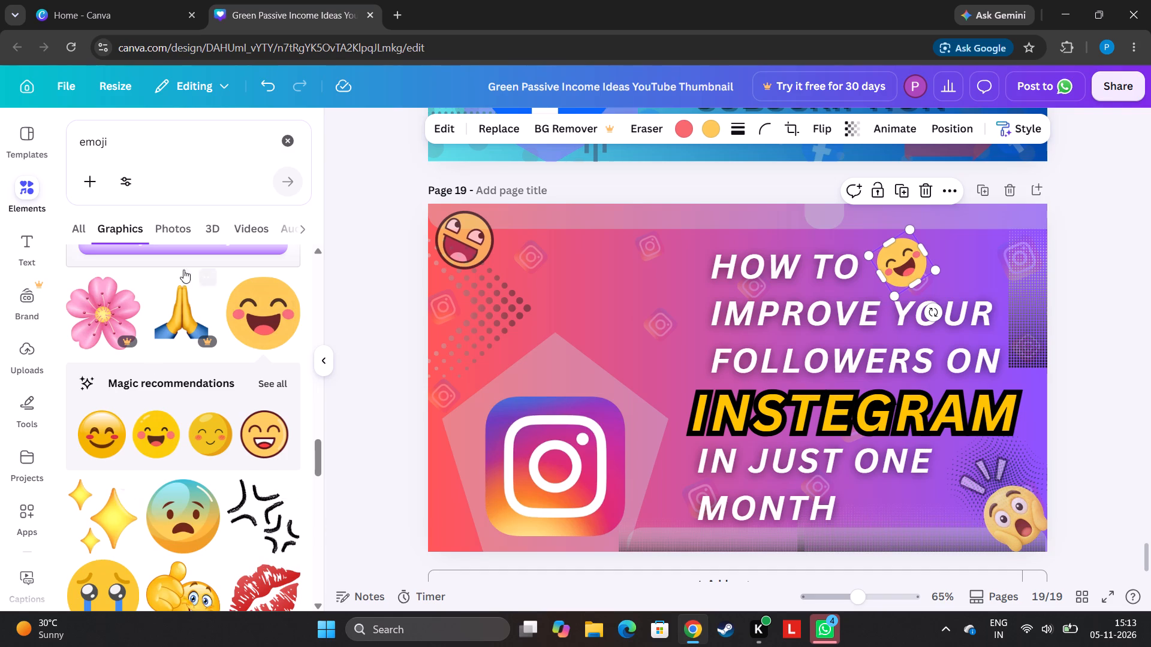
{"action": "left_click", "coordinate": [290, 140]}
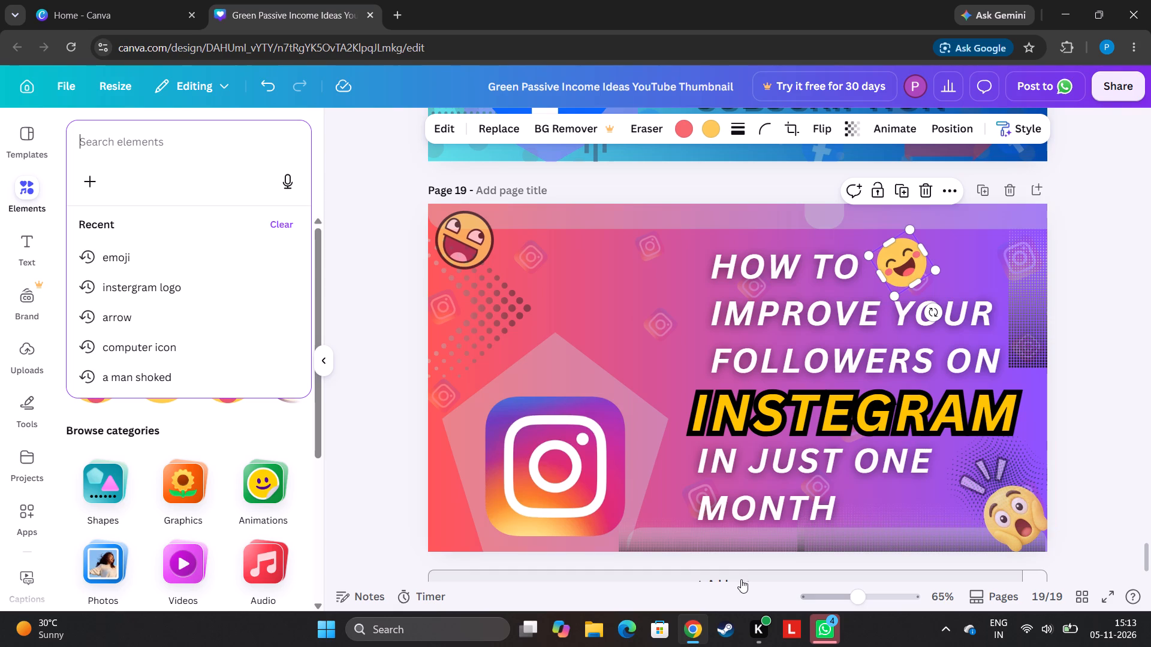
{"action": "left_click_drag", "start_coordinate": [1146, 562], "coordinate": [1150, 585]}
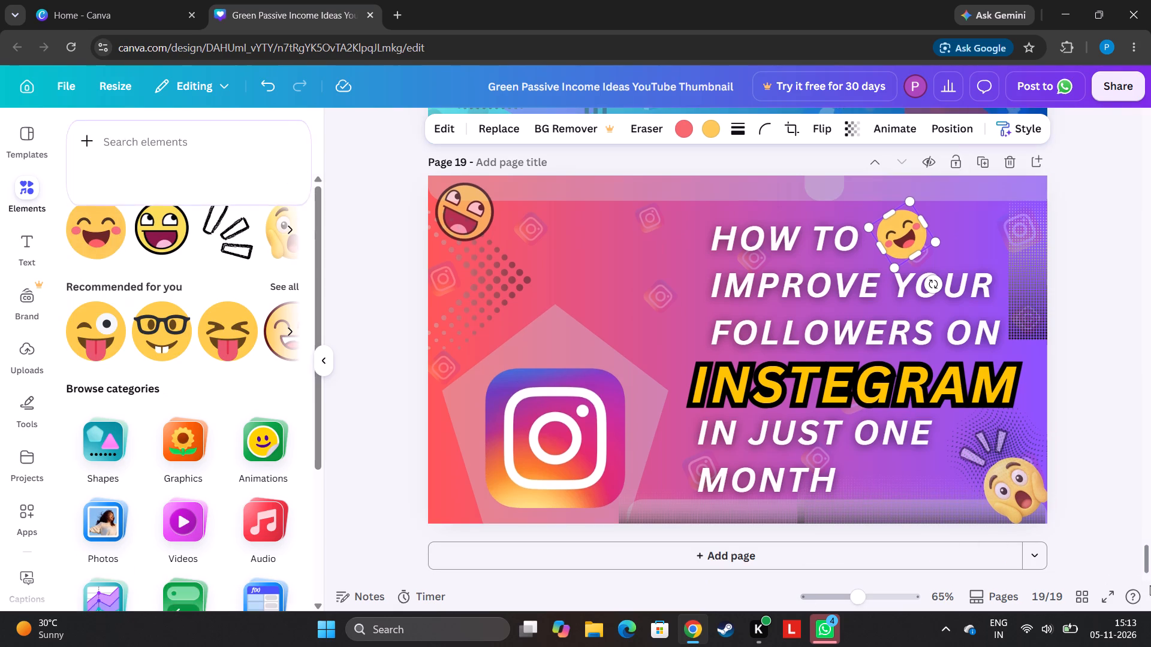
{"action": "left_click_drag", "start_coordinate": [1150, 585], "coordinate": [1150, 590]}
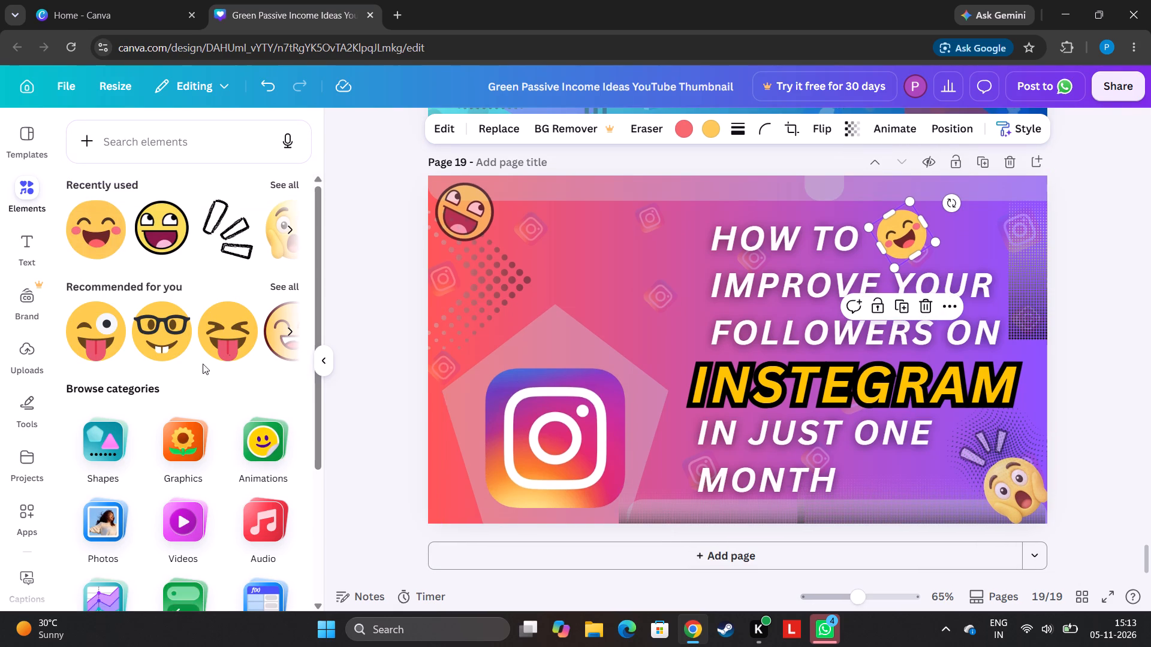
{"action": "left_click", "coordinate": [290, 288]}
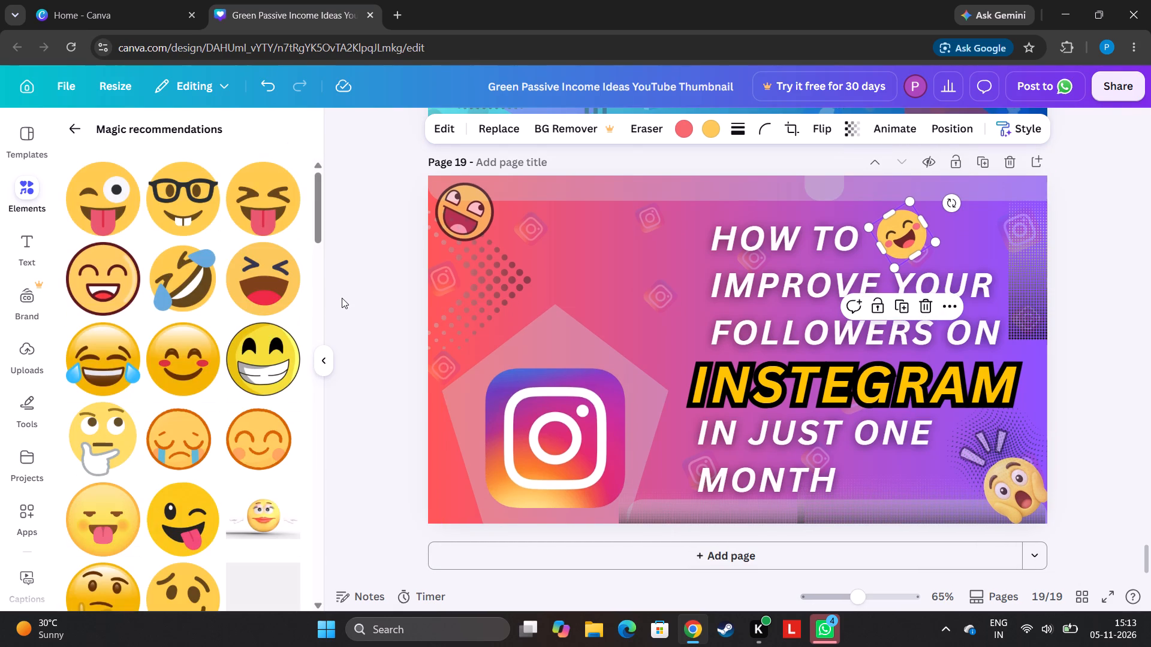
{"action": "left_click", "coordinate": [342, 298]}
{"action": "left_click", "coordinate": [342, 298]}
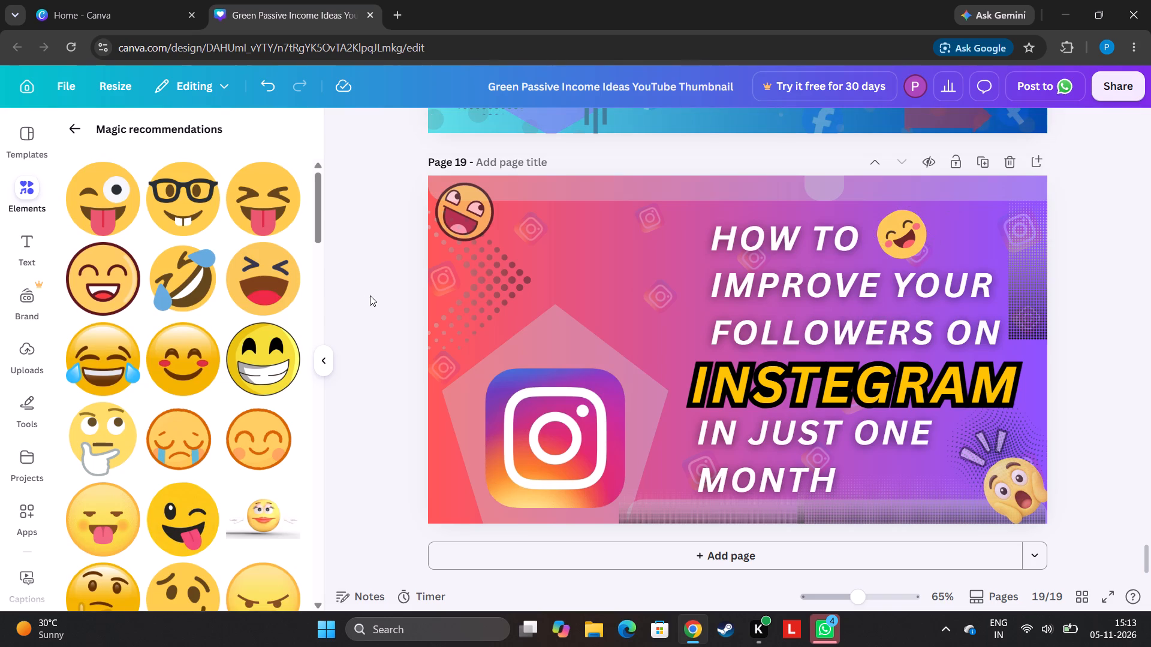
{"action": "left_click", "coordinate": [66, 135]}
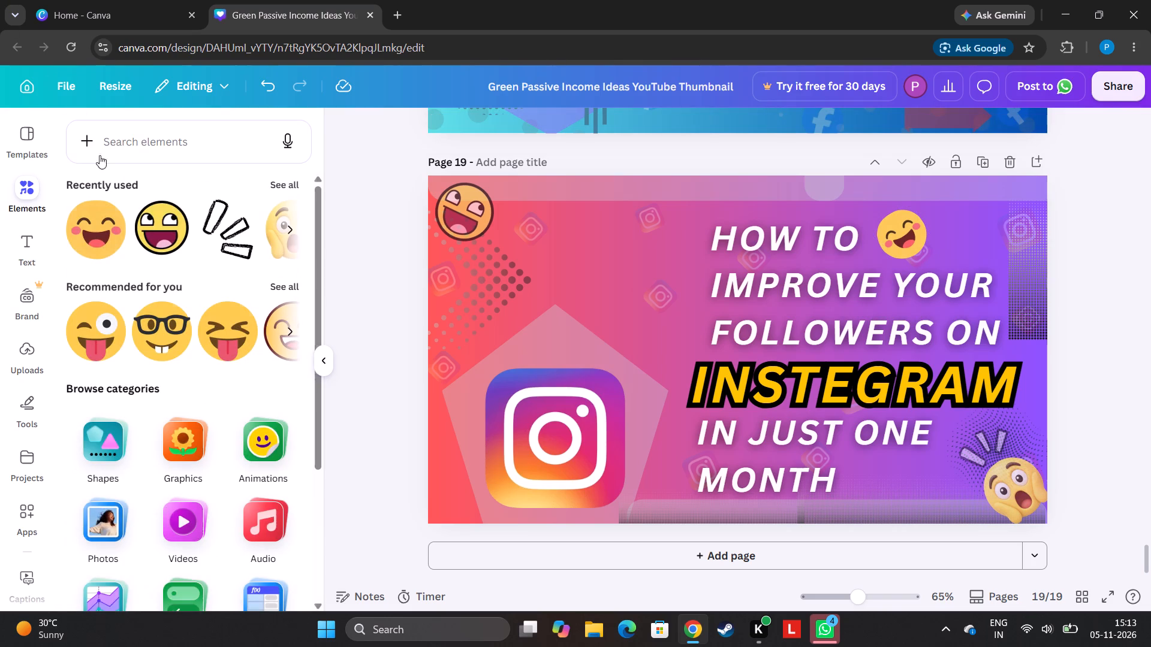
Add a new page 20 after the Instagram thumbnail and give it a solid light green background, #B6D59F.
{"action": "left_click", "coordinate": [637, 560]}
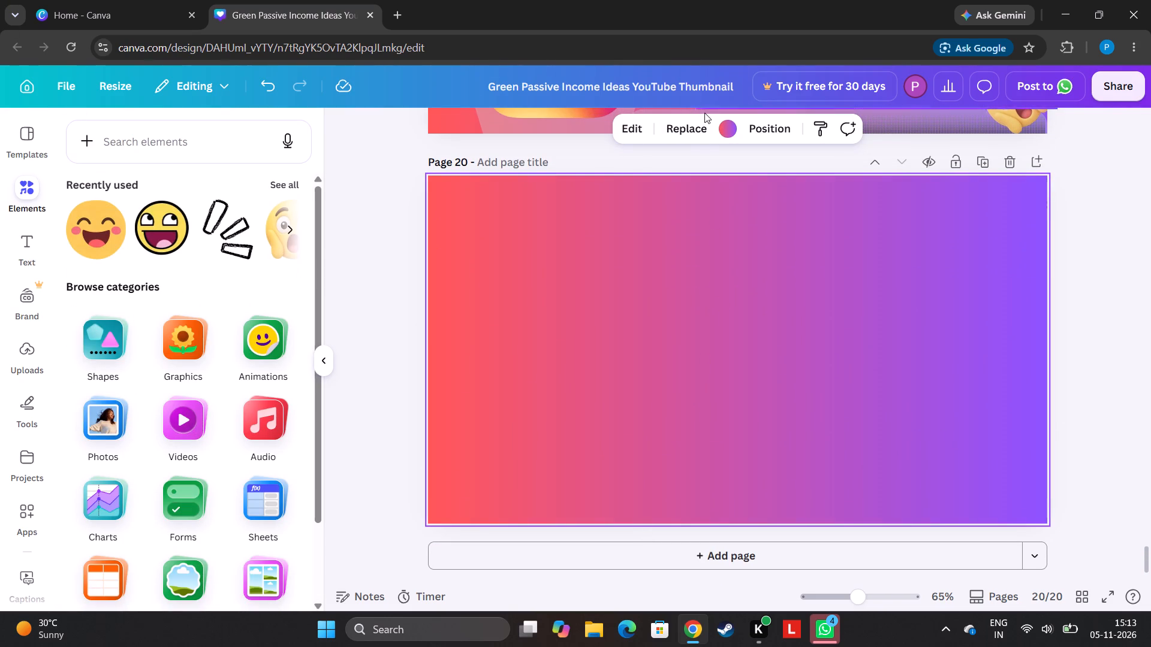
{"action": "left_click", "coordinate": [722, 125]}
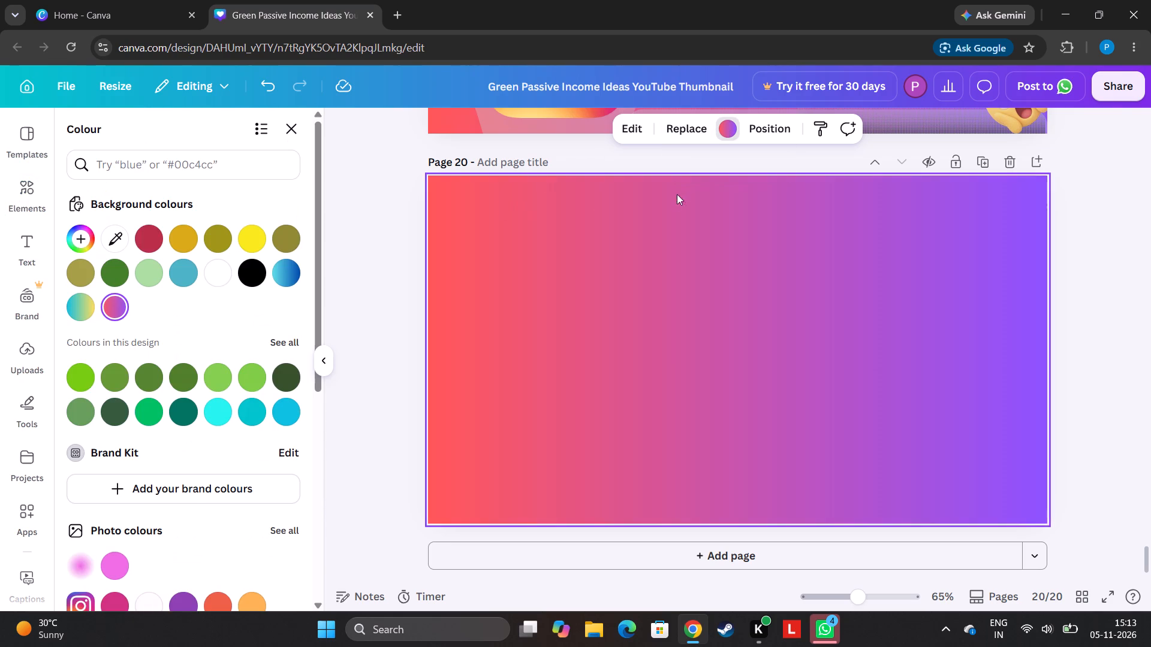
{"action": "left_click", "coordinate": [209, 370]}
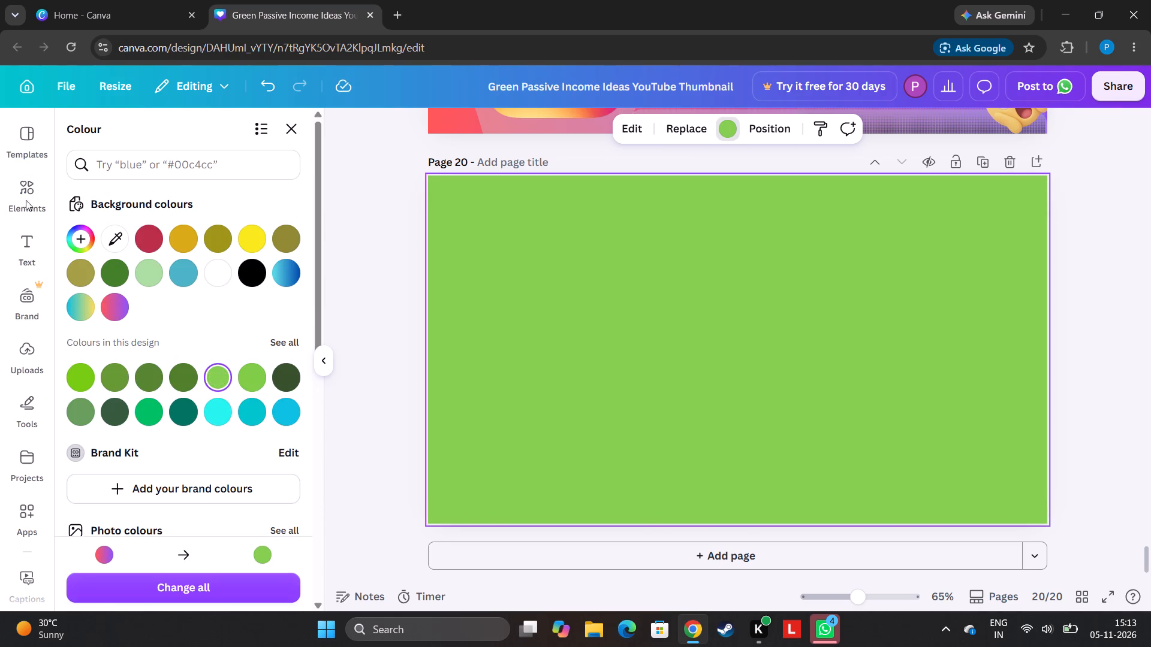
{"action": "left_click", "coordinate": [86, 228]}
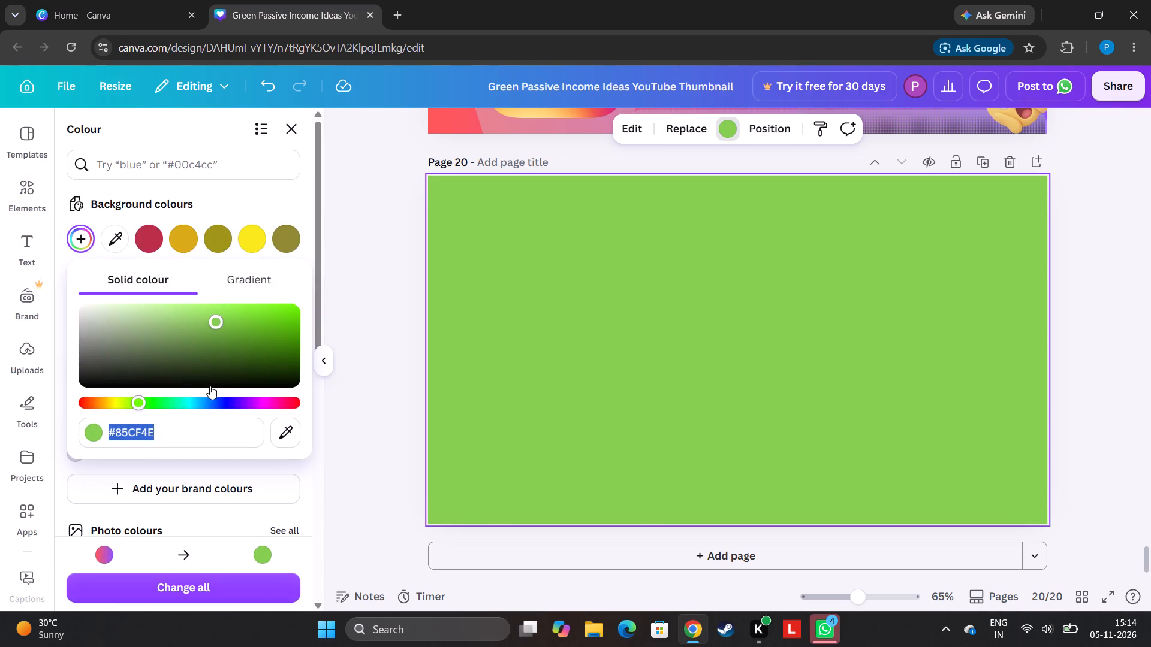
{"action": "left_click_drag", "start_coordinate": [217, 321], "coordinate": [151, 343]}
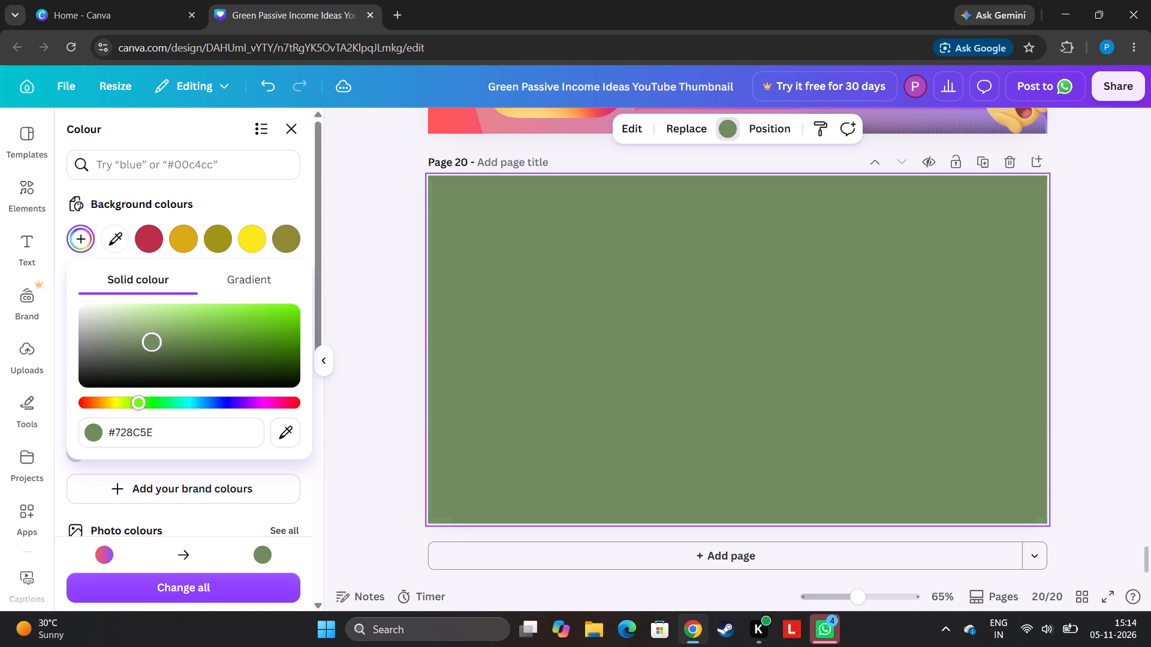
{"action": "left_click_drag", "start_coordinate": [151, 343], "coordinate": [302, 387]}
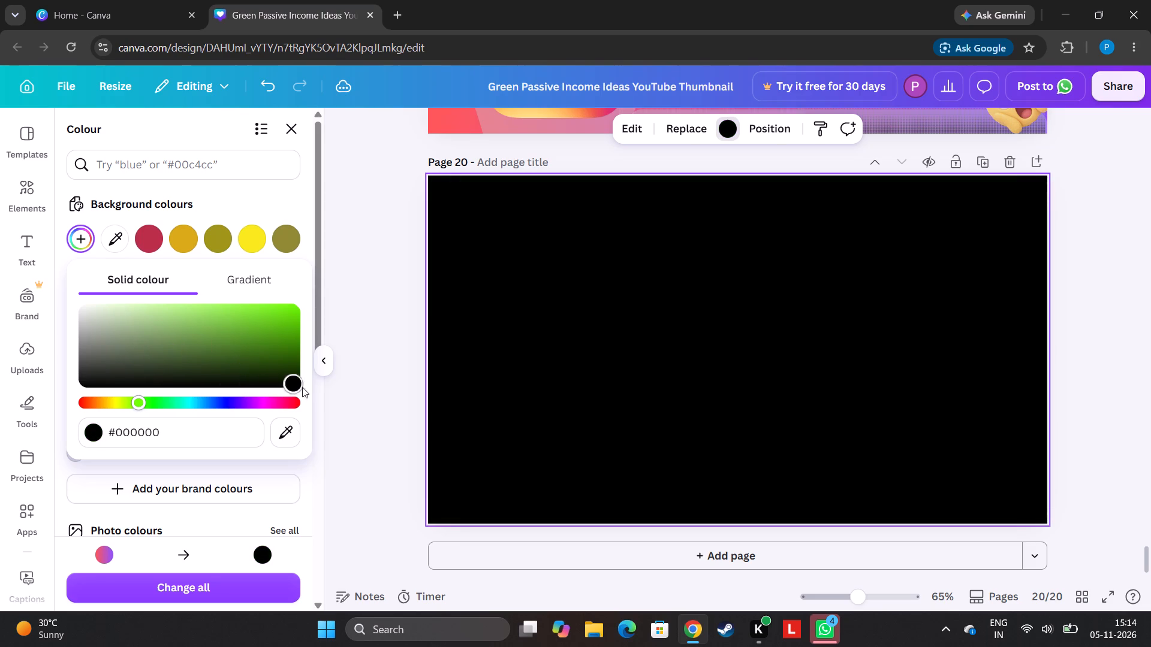
{"action": "left_click_drag", "start_coordinate": [302, 387], "coordinate": [152, 328]}
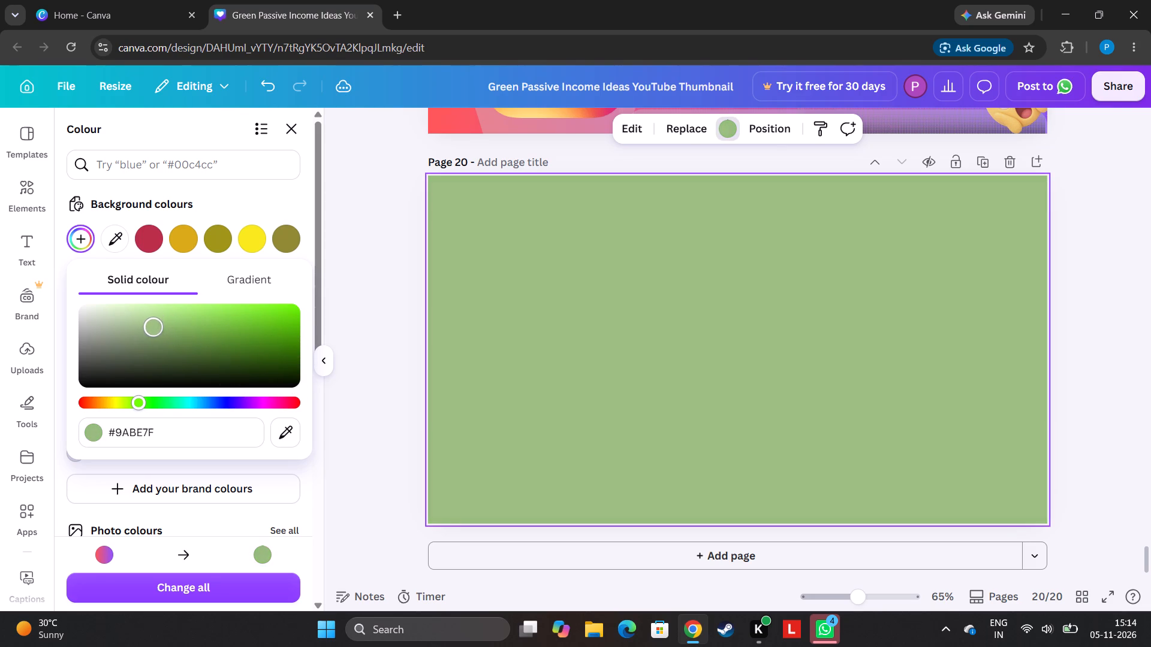
{"action": "left_click_drag", "start_coordinate": [152, 328], "coordinate": [138, 329]}
{"action": "left_click_drag", "start_coordinate": [138, 329], "coordinate": [135, 318]}
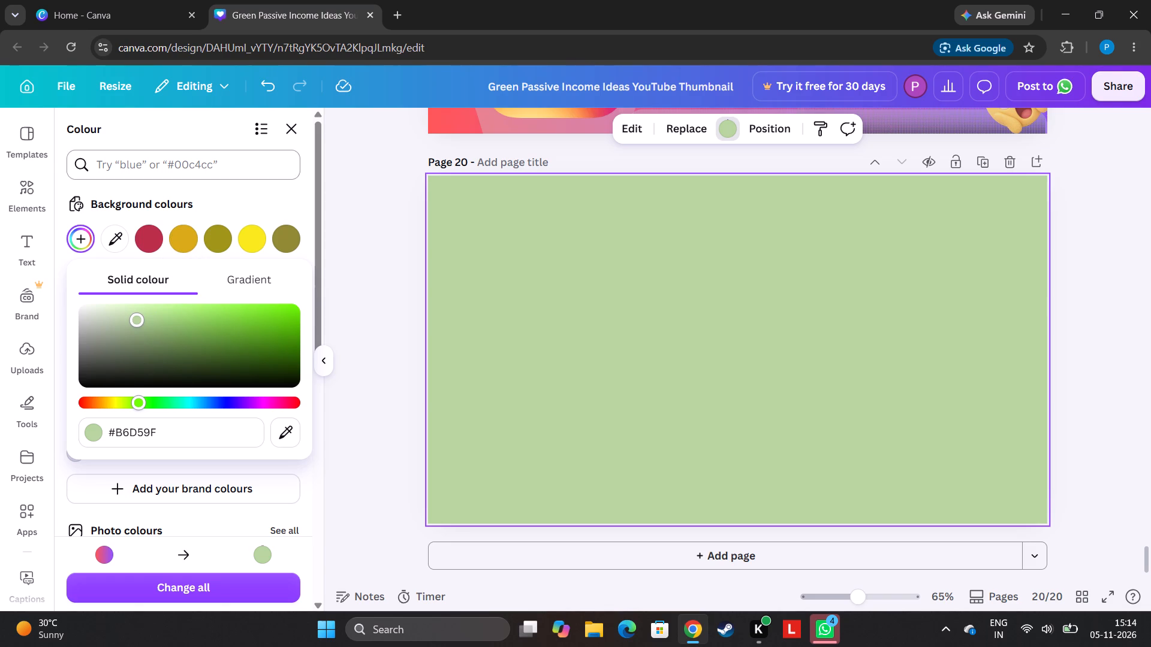
{"action": "left_click", "coordinate": [285, 139]}
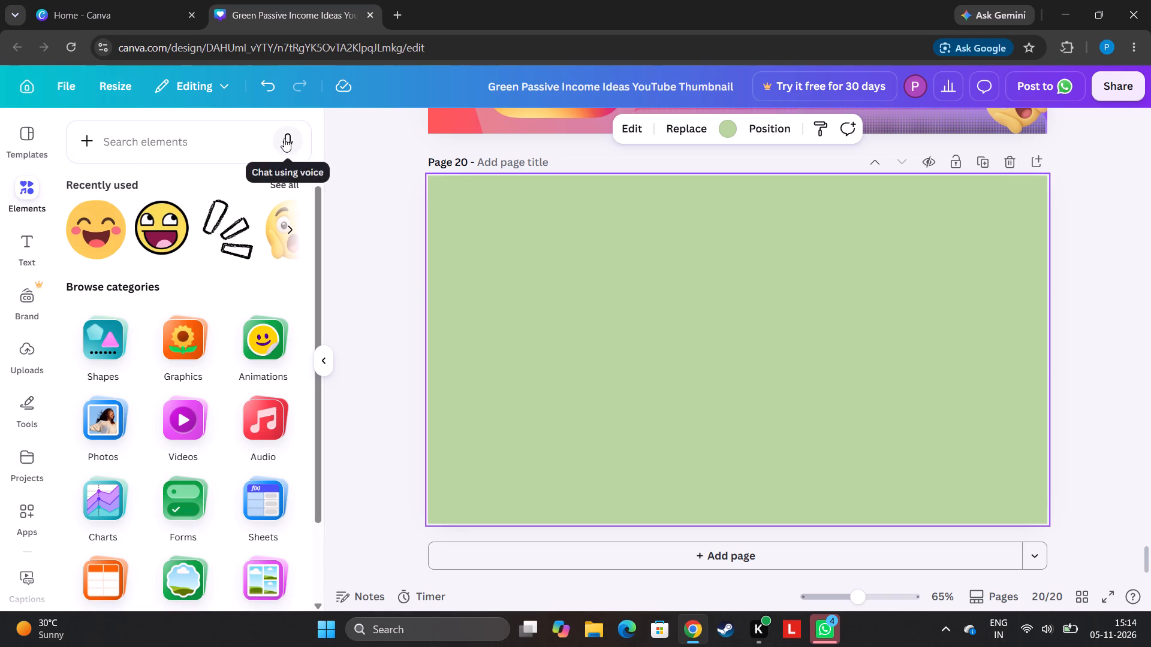
Search the elements for "mothers day" and show all the matching graphics.
{"action": "left_click", "coordinate": [113, 135]}
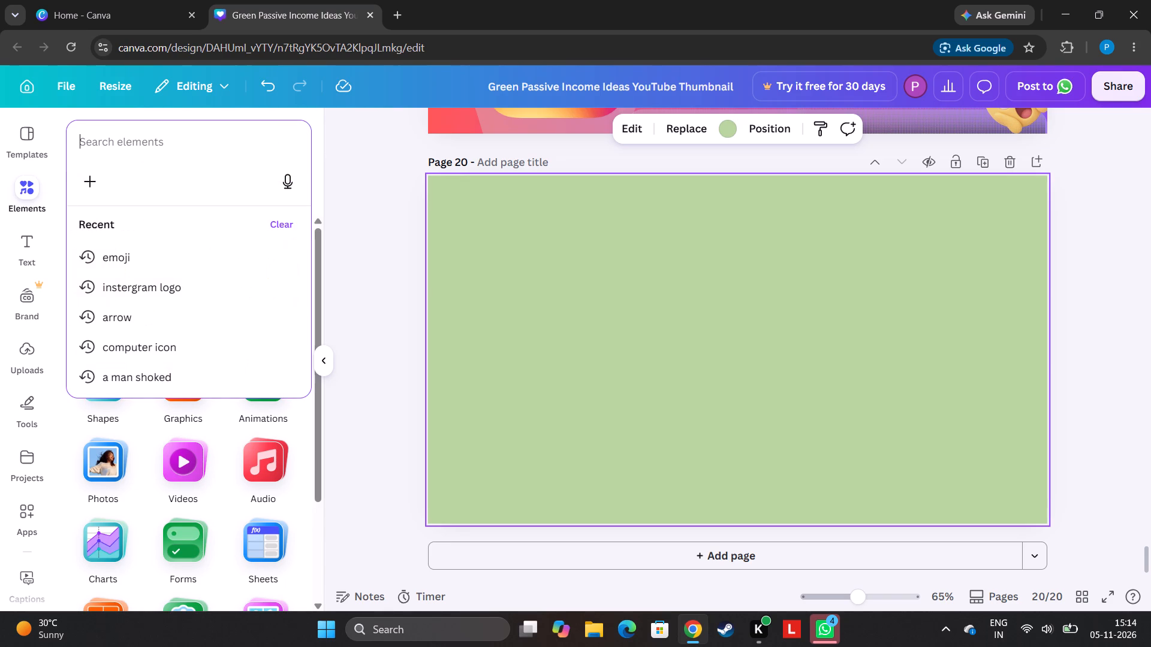
{"action": "key", "text": "m"}
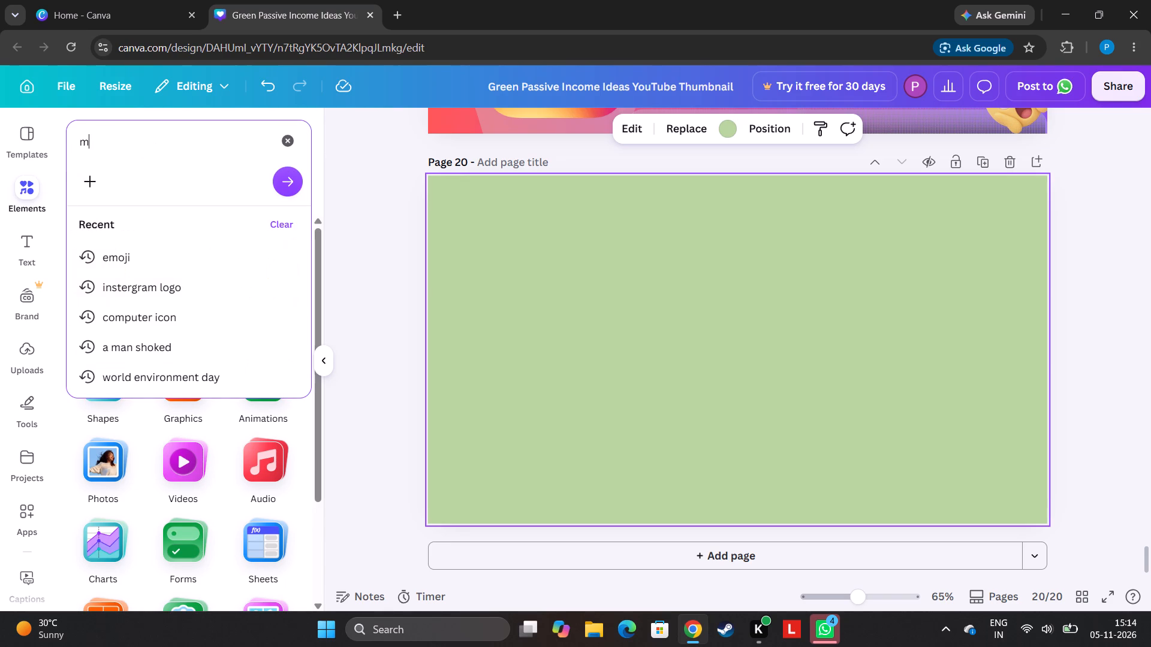
{"action": "key", "text": "o"}
{"action": "key", "text": "t"}
{"action": "key", "text": "h"}
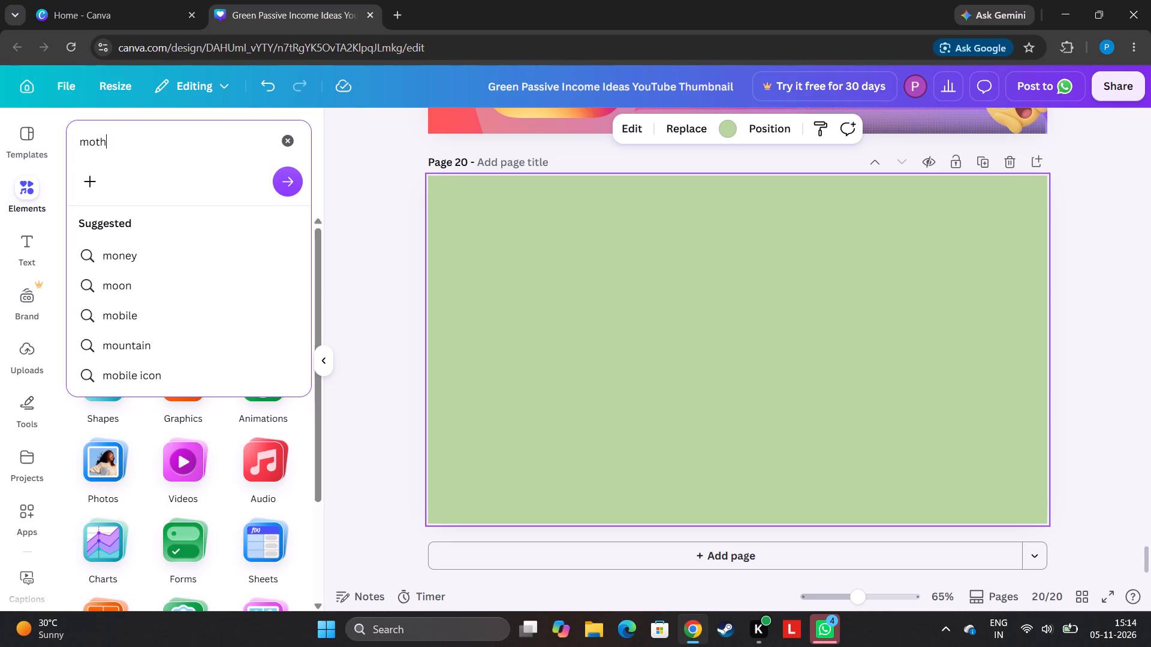
{"action": "type", "text": "ers"}
{"action": "key", "text": "space"}
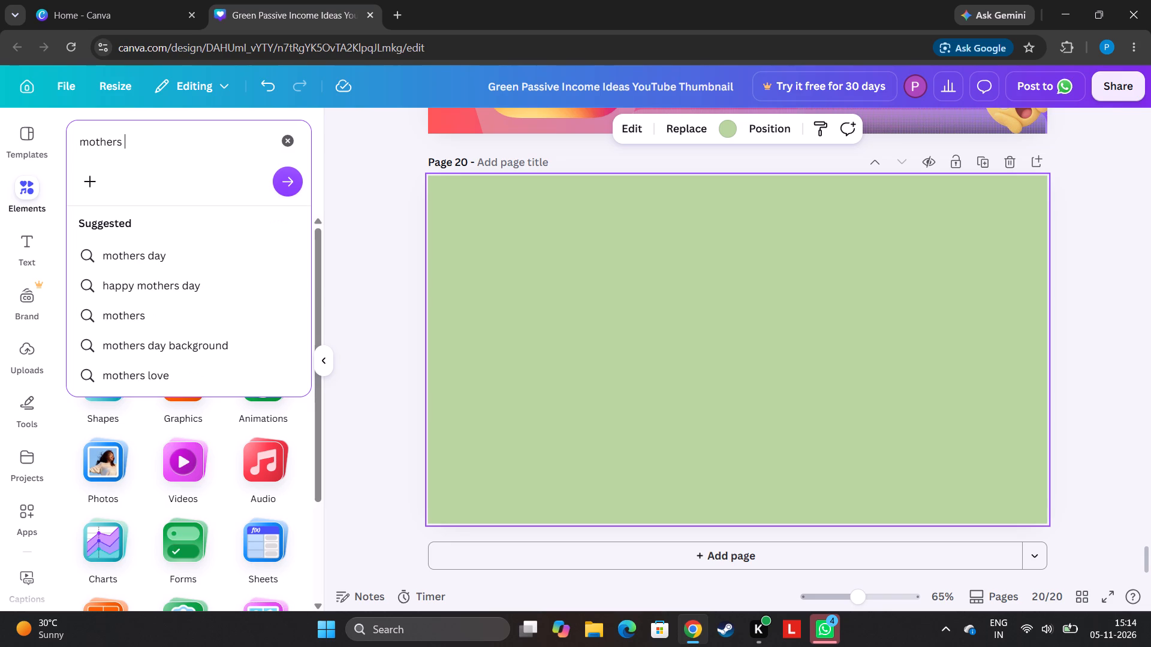
{"action": "key", "text": "d"}
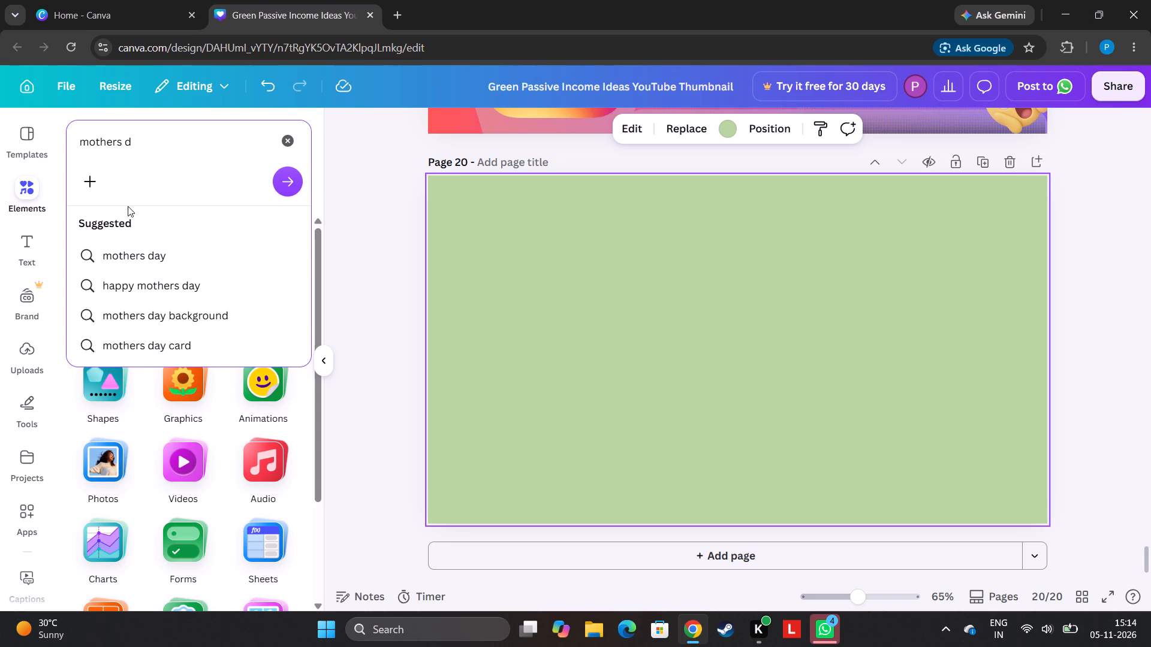
{"action": "left_click", "coordinate": [151, 229]}
{"action": "left_click", "coordinate": [176, 253]}
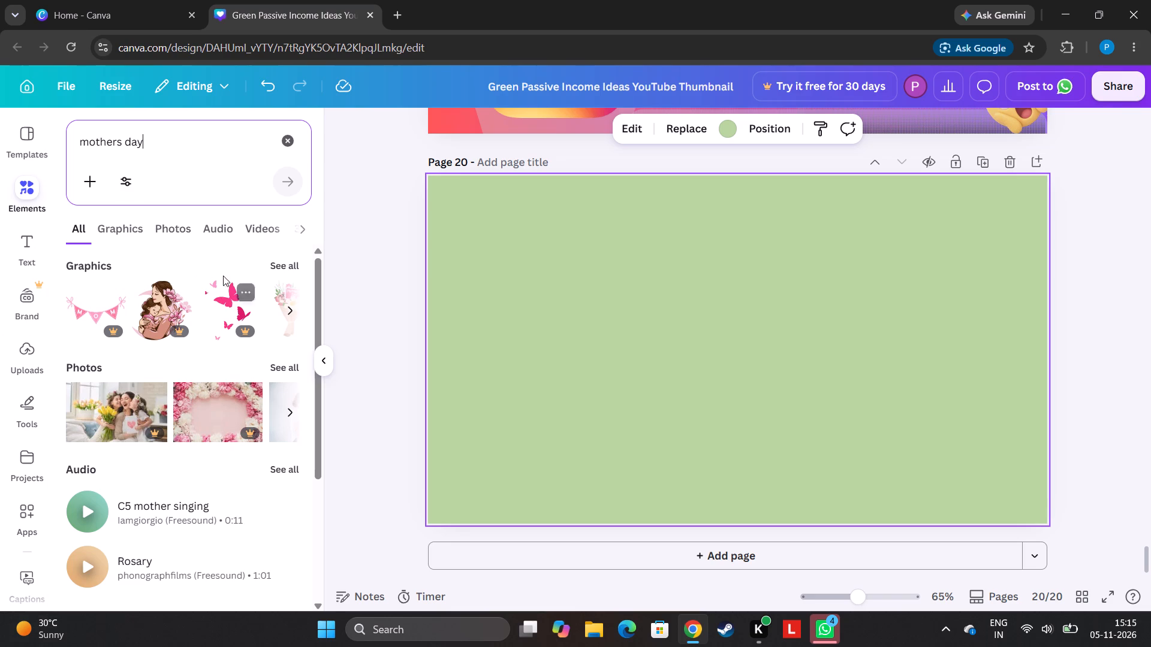
{"action": "left_click", "coordinate": [291, 265]}
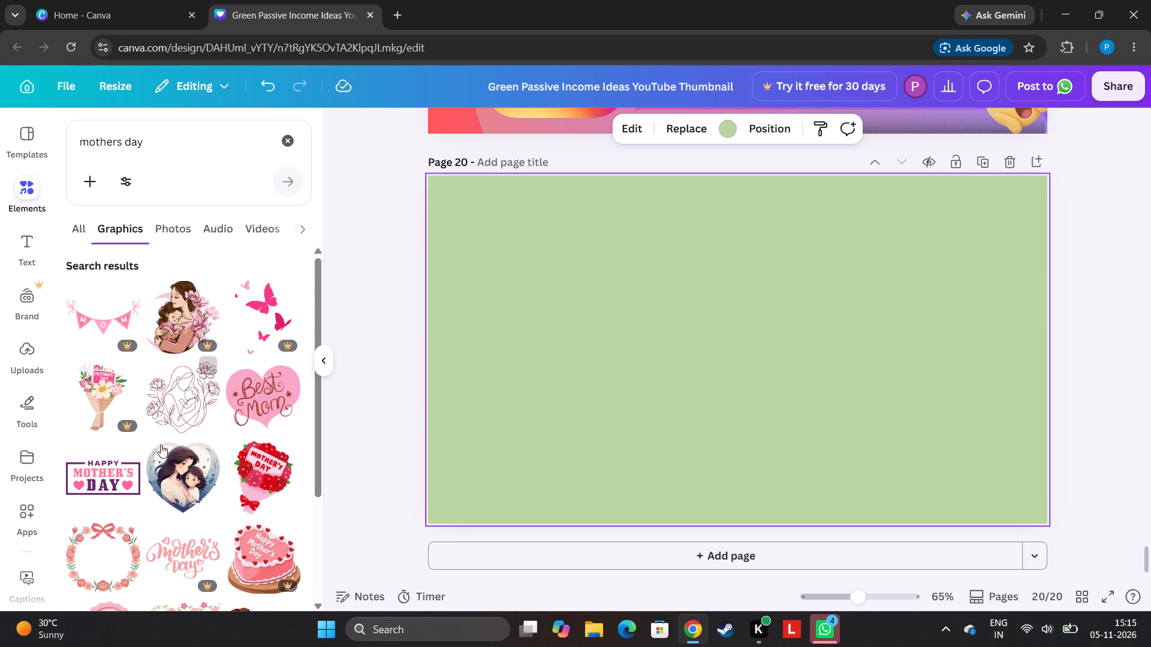
Add the purple-framed "Happy Mother's Day" graphic, slightly reduced, near the page's top edge and a little right of centre.
{"action": "left_click", "coordinate": [89, 493]}
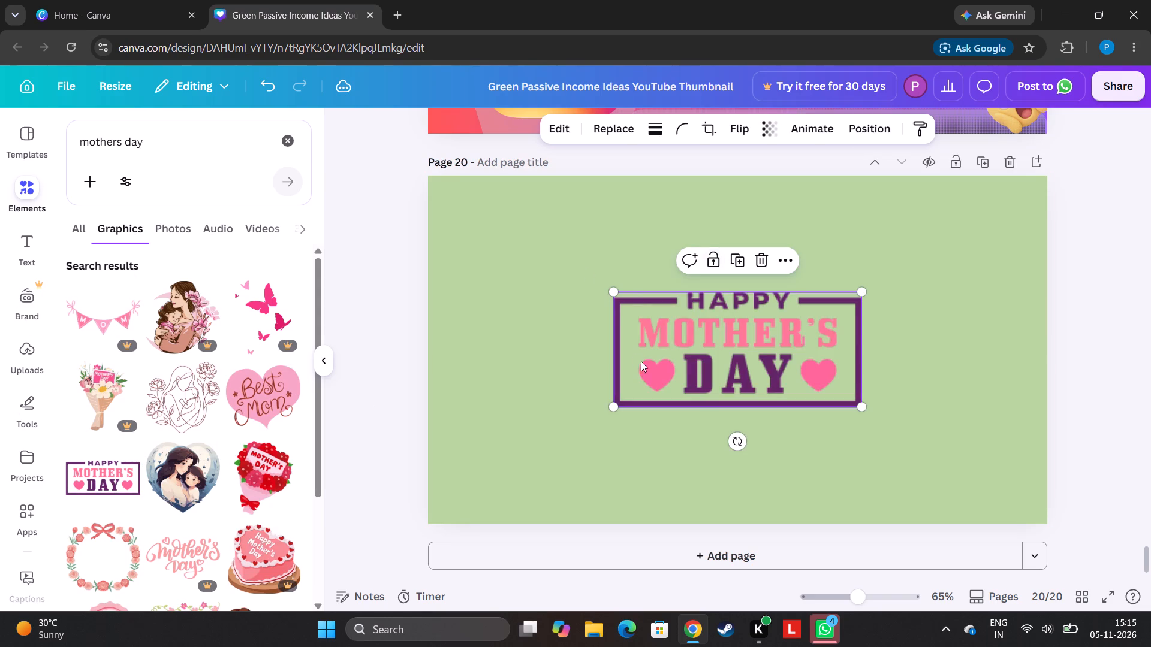
{"action": "left_click_drag", "start_coordinate": [855, 403], "coordinate": [856, 404]}
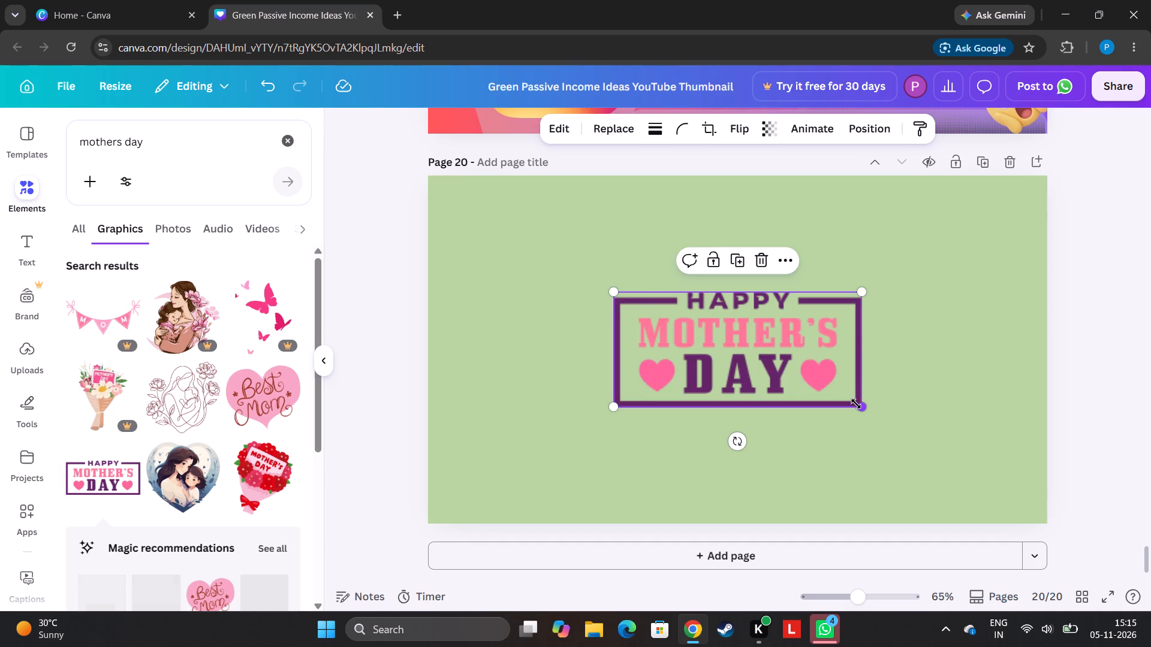
{"action": "left_click_drag", "start_coordinate": [856, 404], "coordinate": [921, 379]}
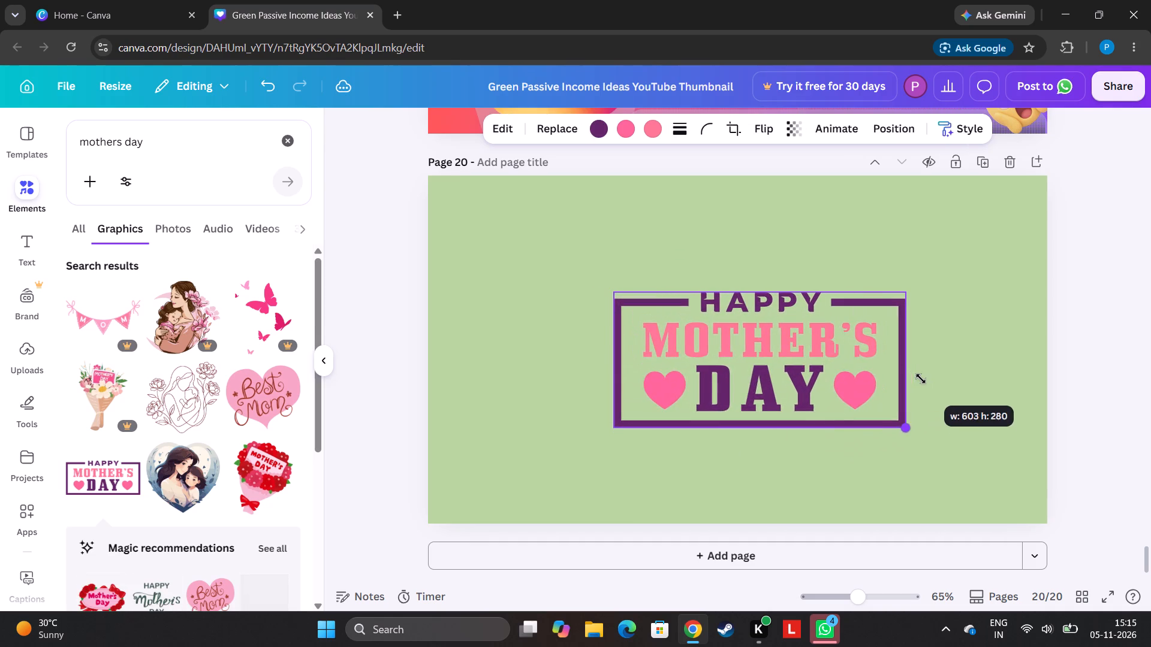
{"action": "left_click_drag", "start_coordinate": [921, 379], "coordinate": [857, 356]}
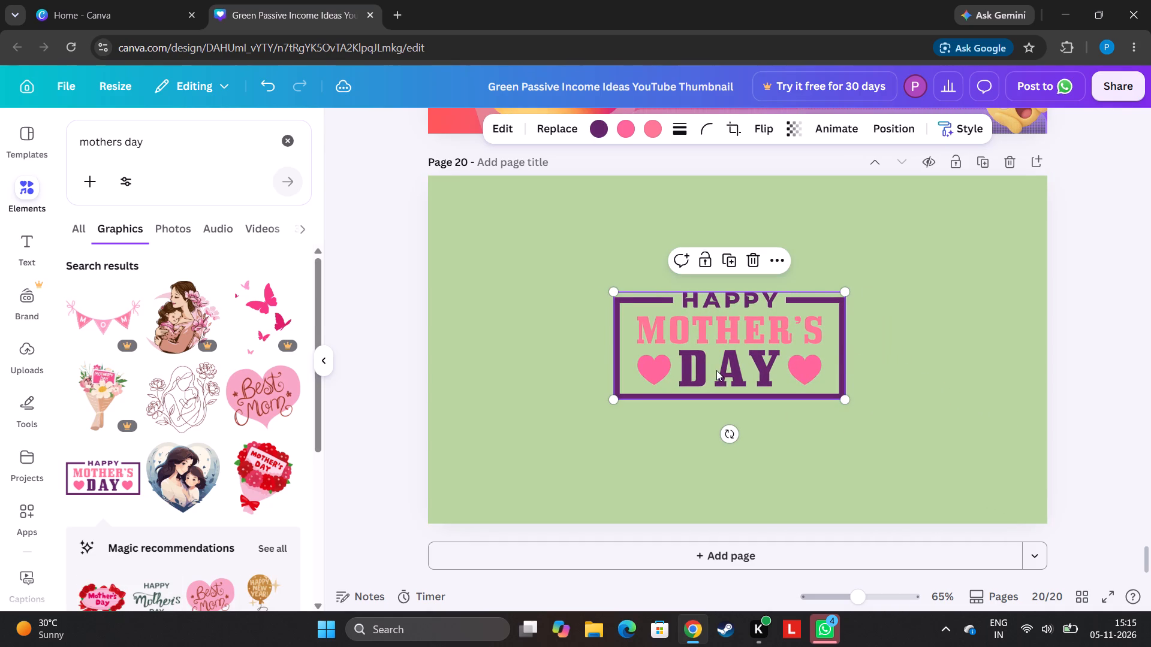
{"action": "left_click_drag", "start_coordinate": [719, 374], "coordinate": [776, 311]}
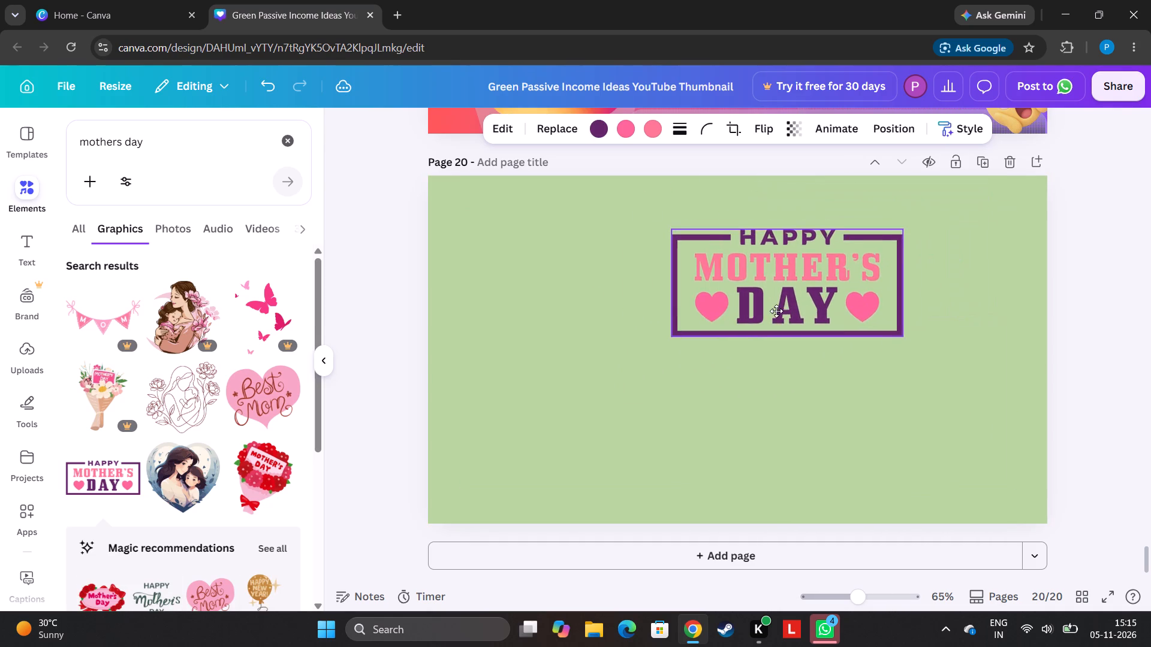
{"action": "left_click_drag", "start_coordinate": [776, 311], "coordinate": [763, 280]}
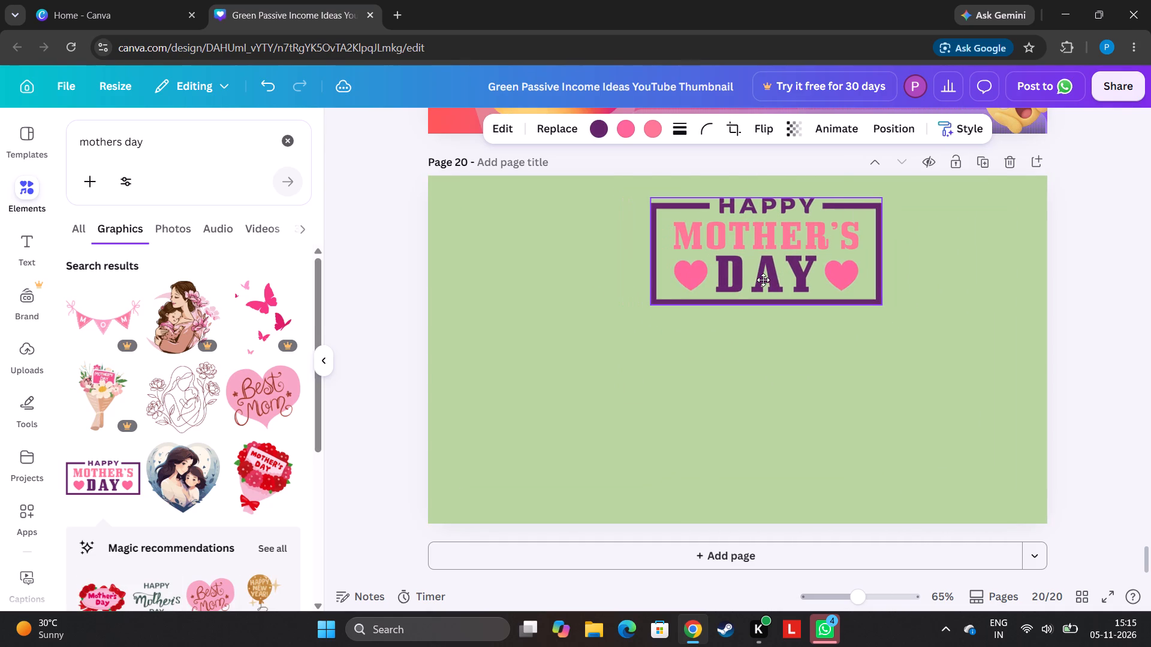
{"action": "left_click_drag", "start_coordinate": [763, 280], "coordinate": [773, 282]}
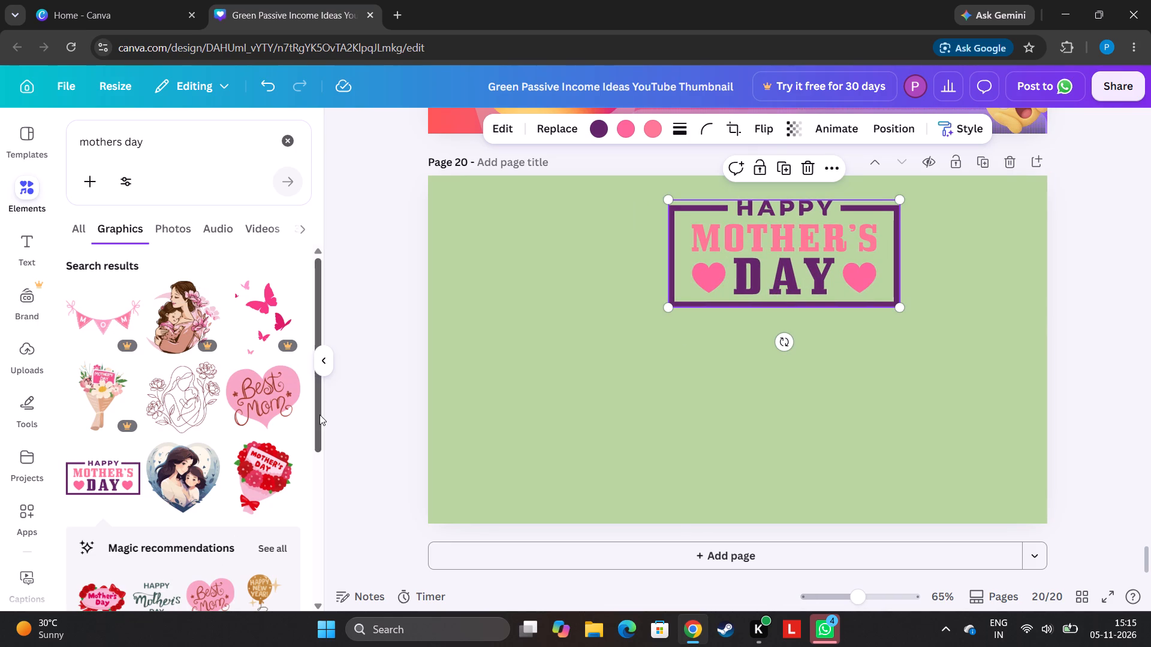
Add the pink and red heart balloons graphic, scaled down, just to the right of the "Happy Mother's Day" frame.
{"action": "left_click_drag", "start_coordinate": [318, 412], "coordinate": [345, 524]}
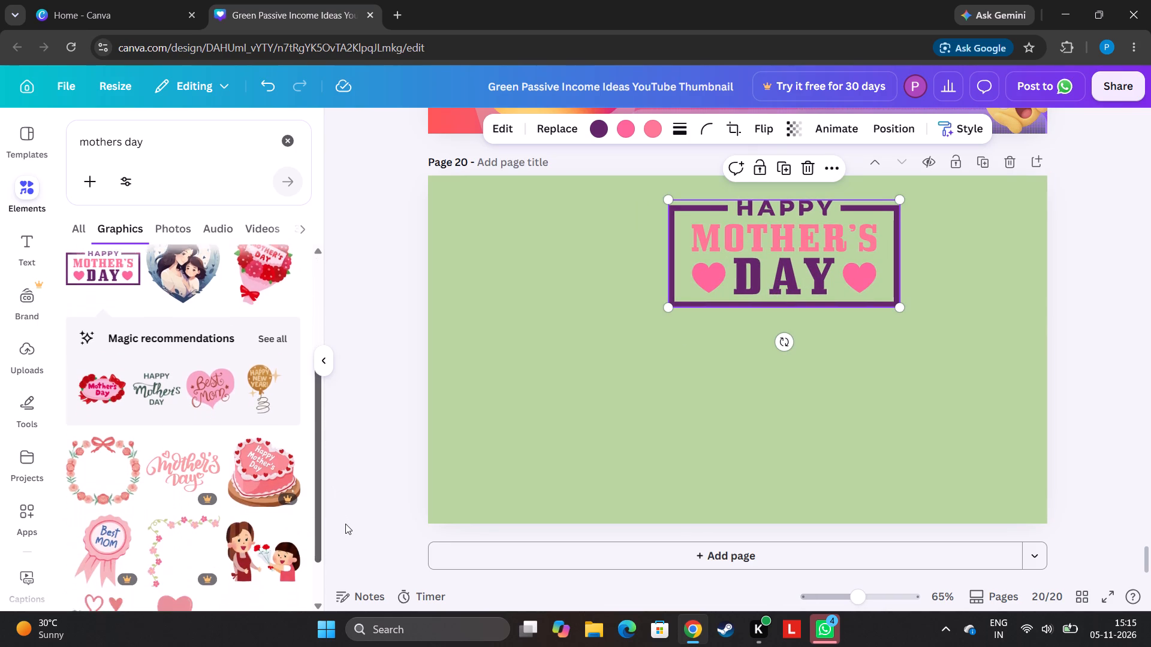
{"action": "left_click_drag", "start_coordinate": [345, 524], "coordinate": [363, 565]}
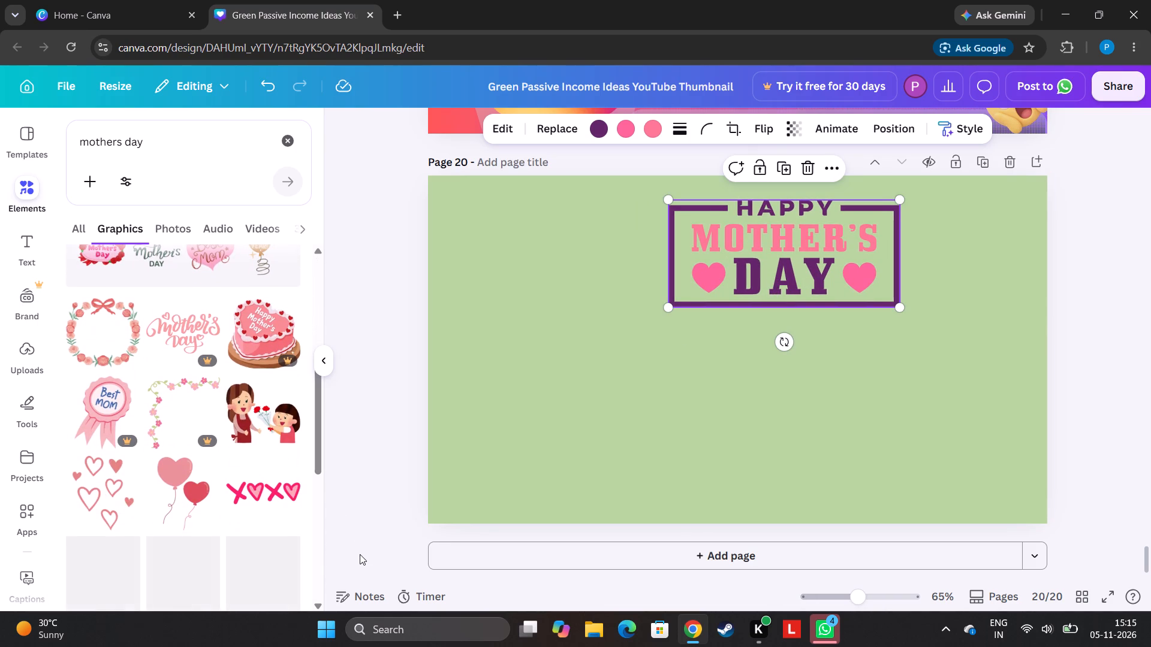
{"action": "left_click", "coordinate": [189, 479]}
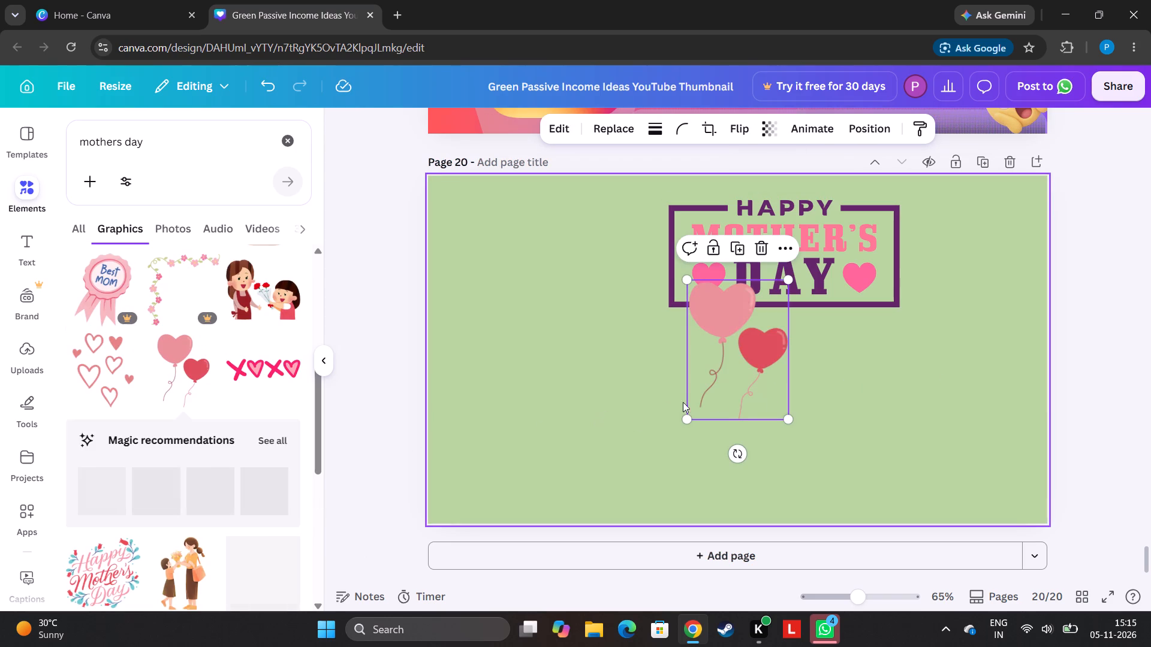
{"action": "left_click_drag", "start_coordinate": [729, 395], "coordinate": [984, 295]}
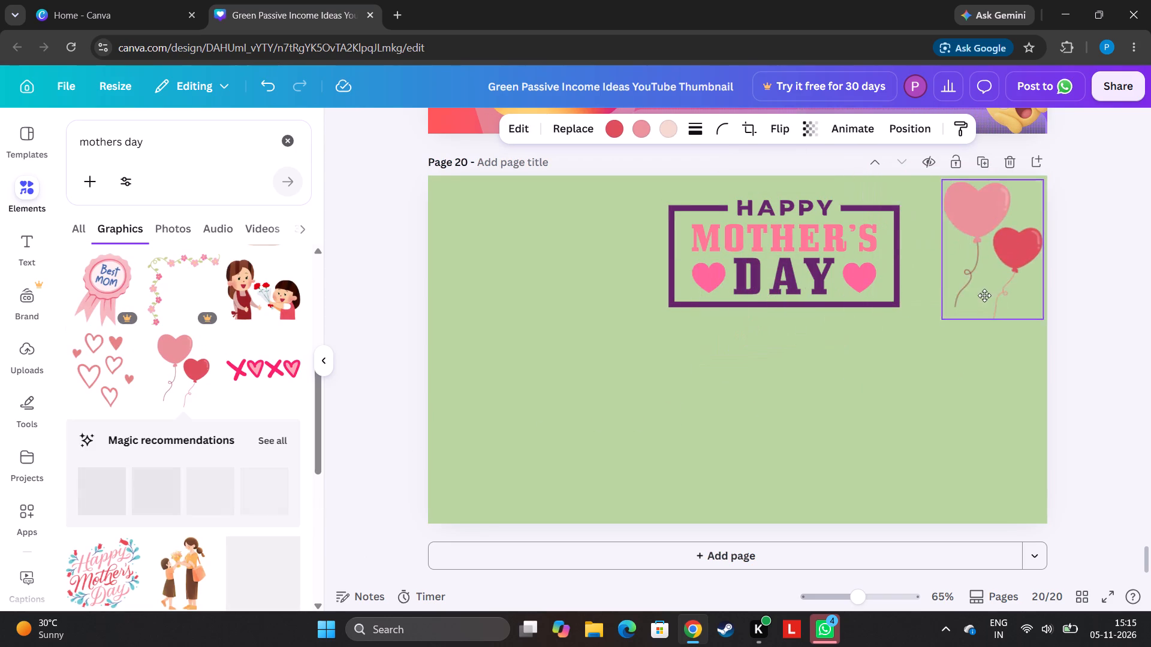
{"action": "left_click_drag", "start_coordinate": [984, 295], "coordinate": [945, 303]}
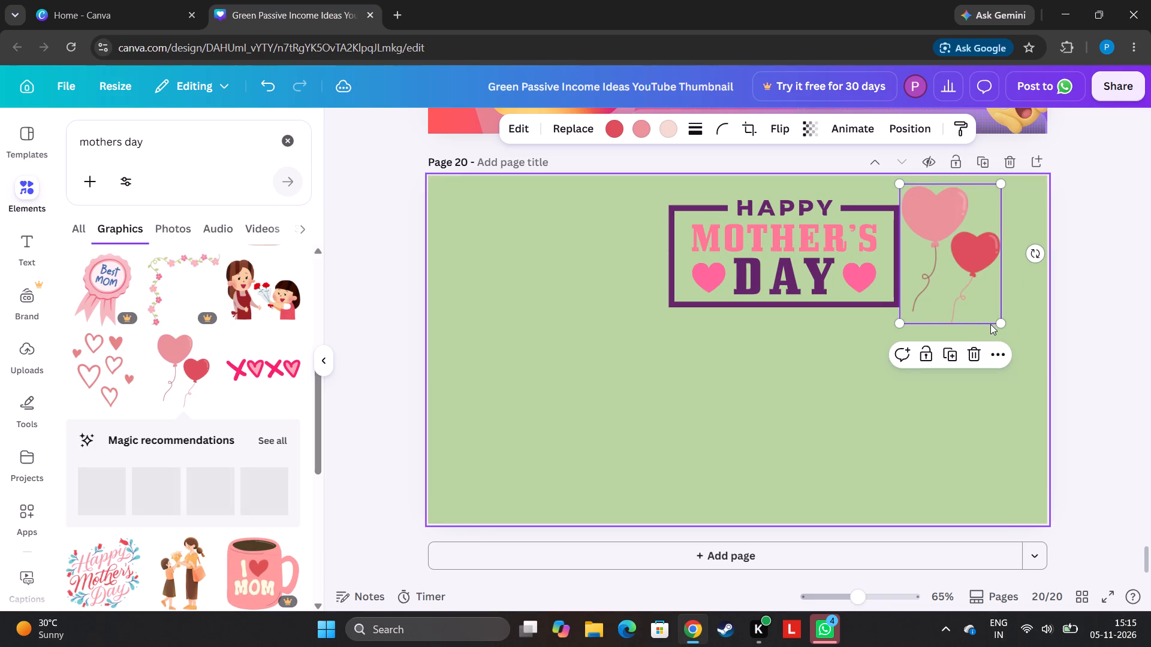
{"action": "left_click_drag", "start_coordinate": [998, 322], "coordinate": [908, 278]}
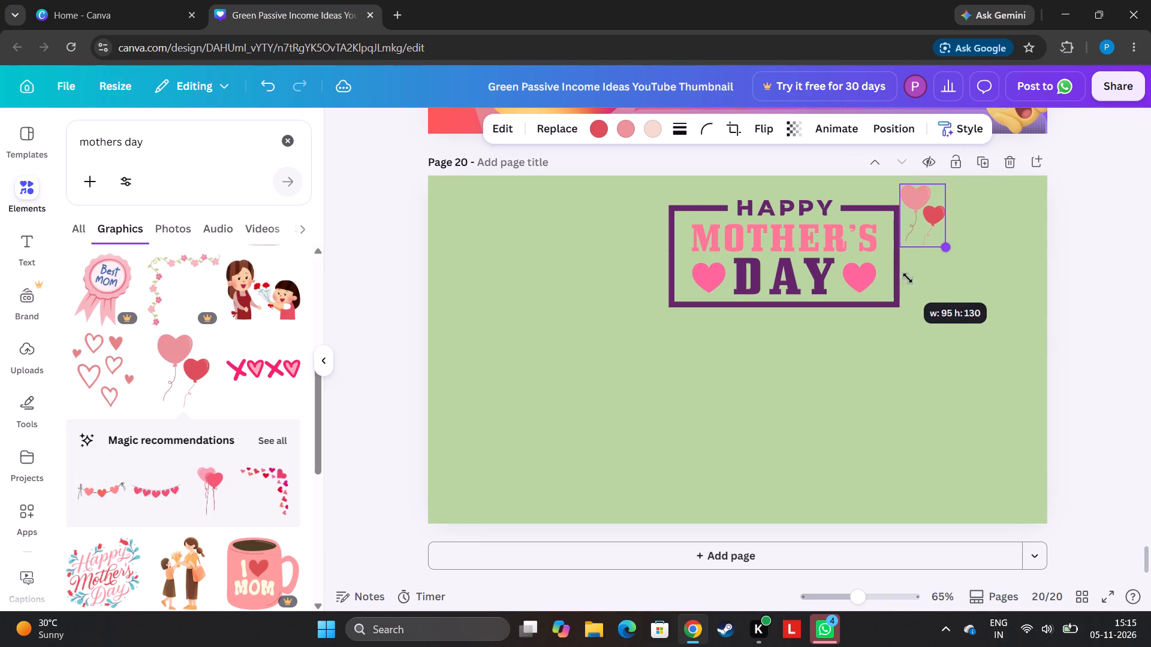
{"action": "left_click_drag", "start_coordinate": [908, 278], "coordinate": [948, 300]}
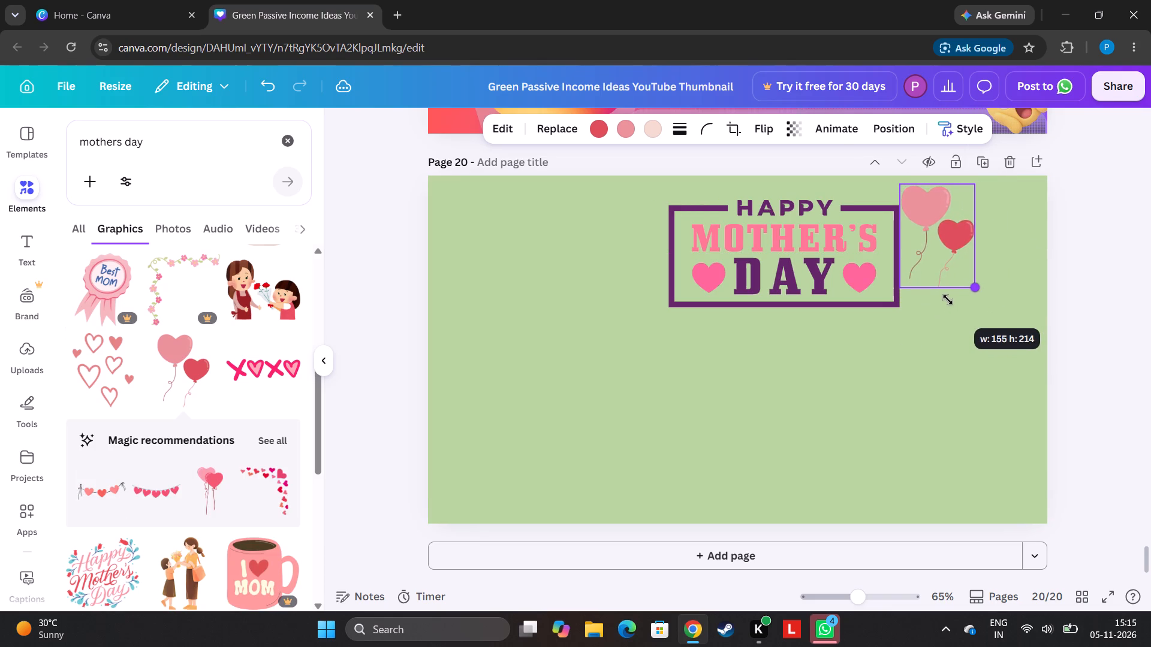
{"action": "left_click_drag", "start_coordinate": [948, 300], "coordinate": [944, 290]}
{"action": "left_click_drag", "start_coordinate": [924, 240], "coordinate": [928, 246]}
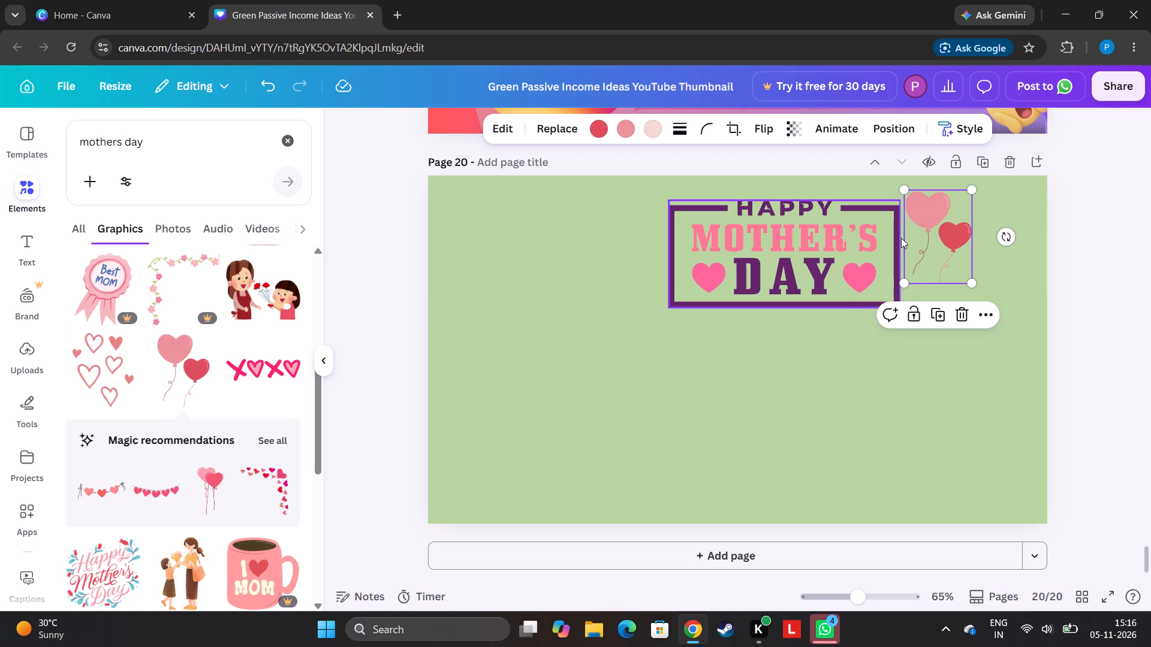
Duplicate the heart balloons and place the copy just left of the "Happy Mother's Day" frame, with a matching gap.
{"action": "left_click", "coordinate": [938, 307]}
{"action": "left_click_drag", "start_coordinate": [944, 221], "coordinate": [611, 268]}
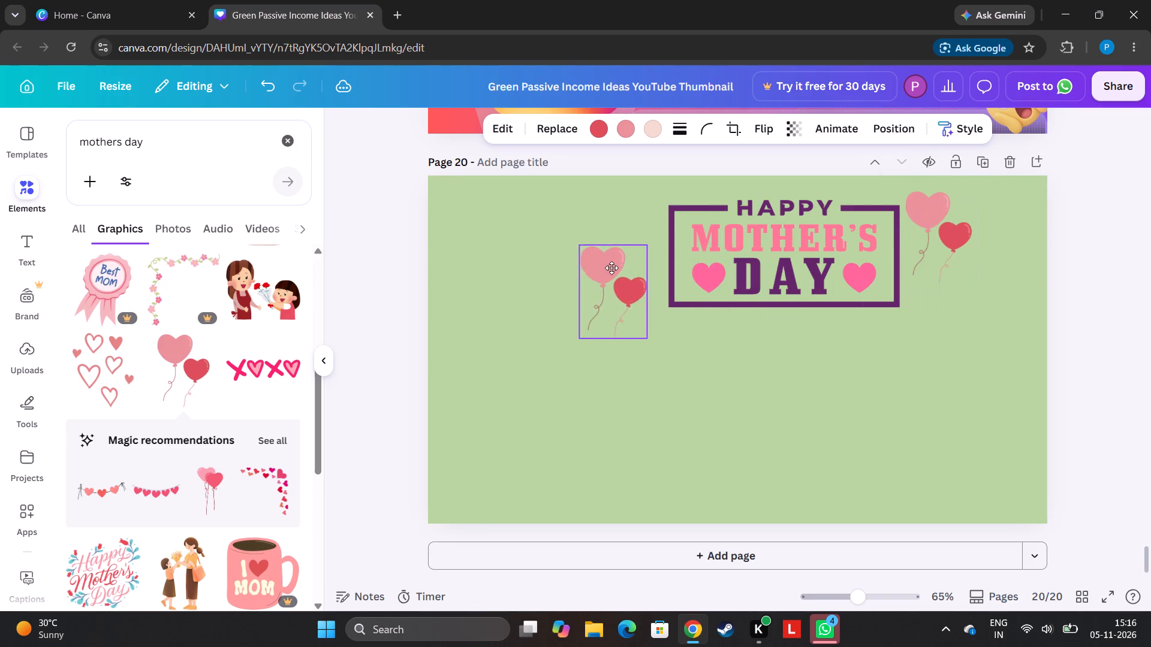
{"action": "left_click_drag", "start_coordinate": [611, 268], "coordinate": [622, 228]}
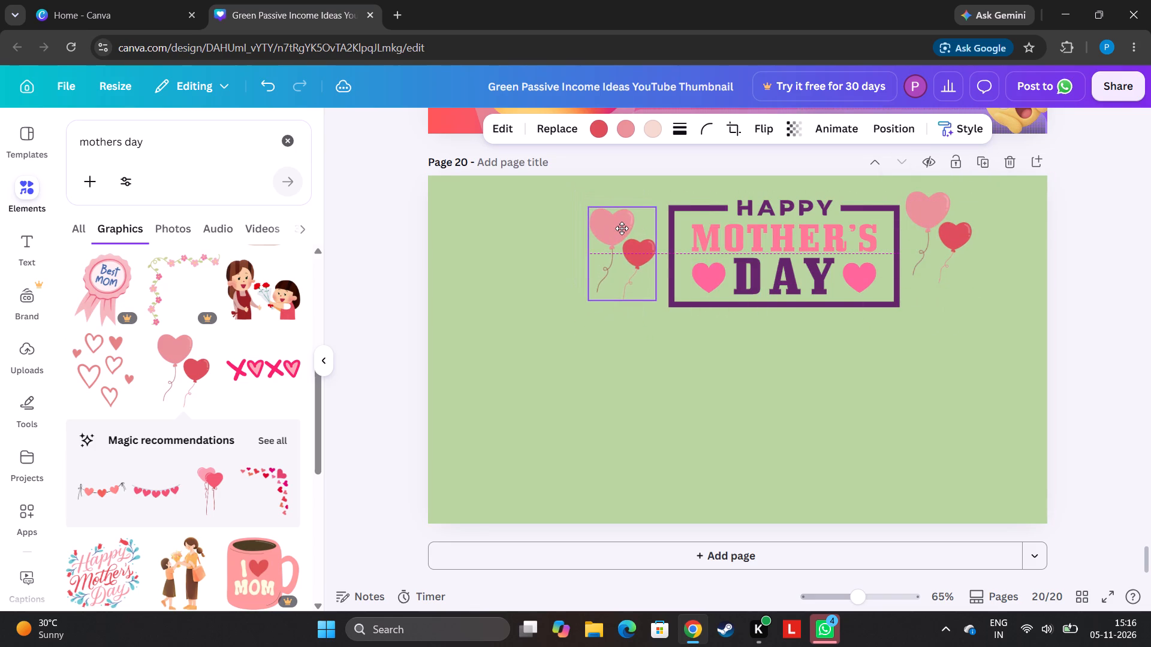
{"action": "left_click_drag", "start_coordinate": [622, 228], "coordinate": [625, 222]}
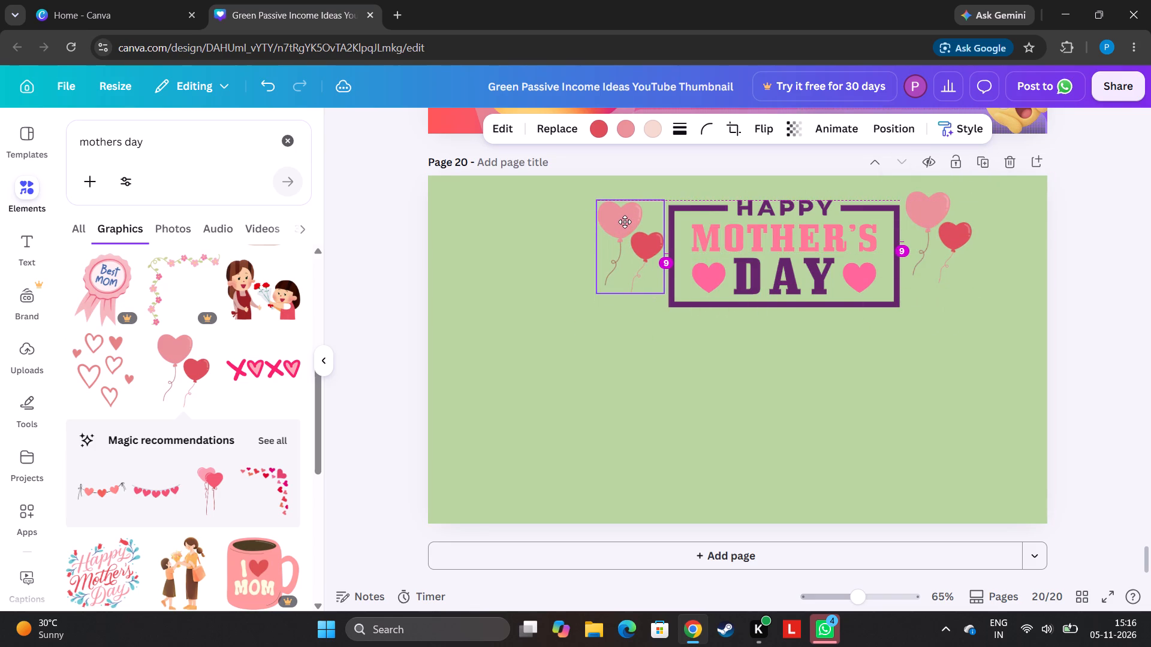
Move the left heart balloons up level with the right ones, close to the frame, and flip them horizontally to mirror the pair.
{"action": "left_click_drag", "start_coordinate": [625, 222], "coordinate": [637, 220]}
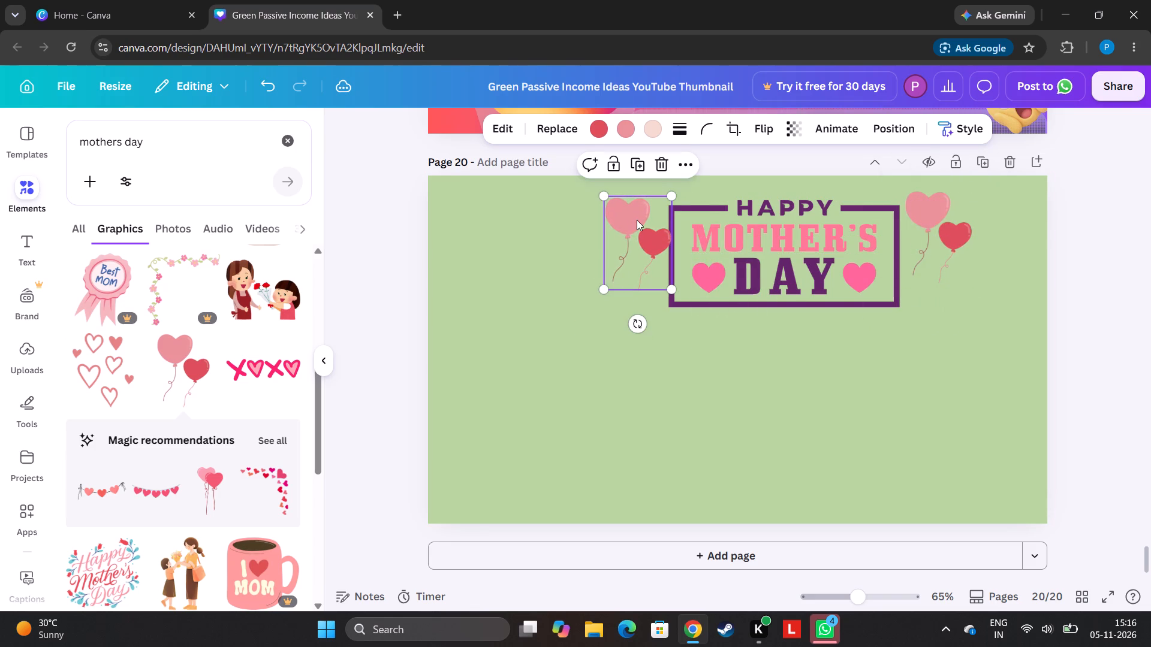
{"action": "left_click", "coordinate": [637, 220]}
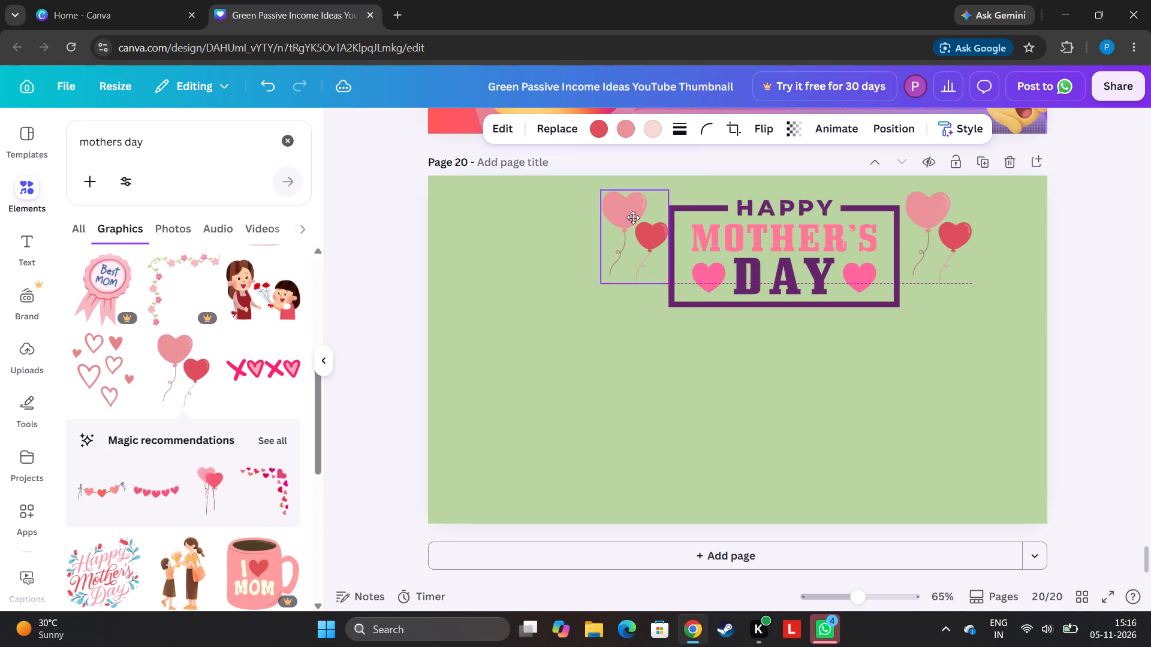
{"action": "left_click", "coordinate": [774, 137]}
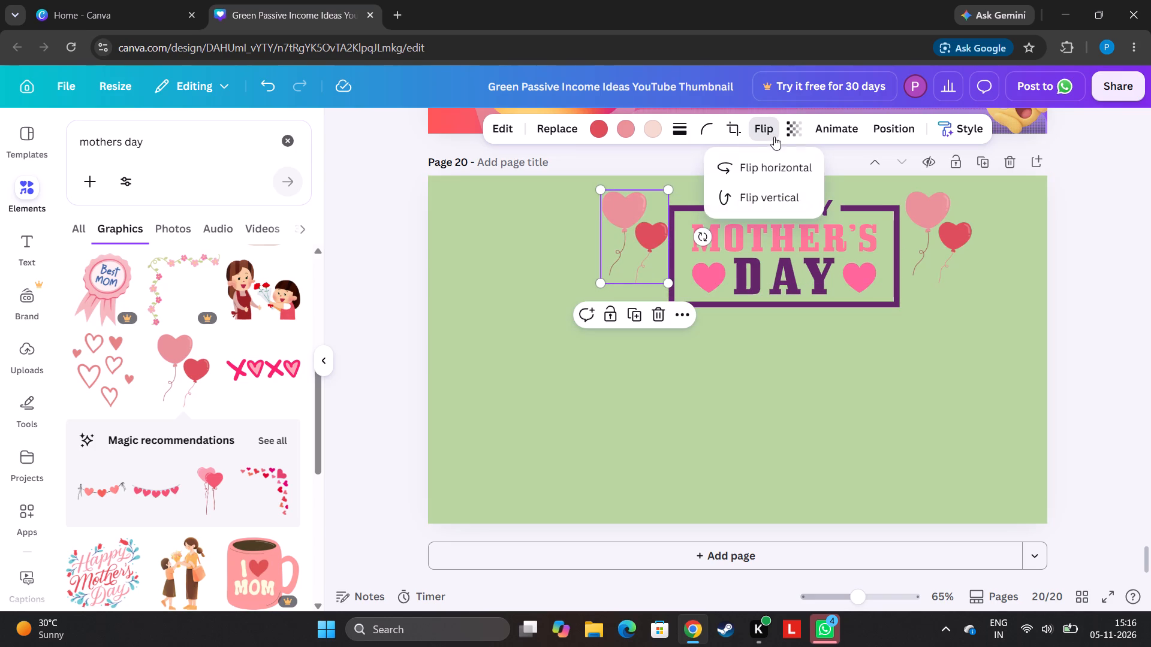
{"action": "left_click", "coordinate": [774, 159]}
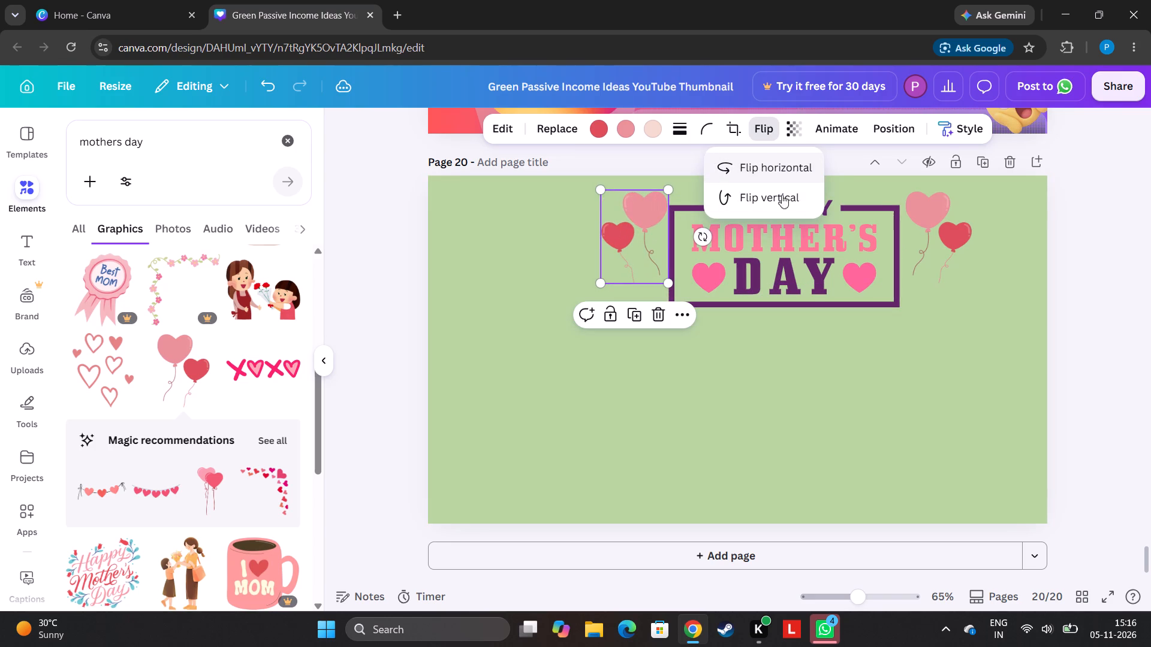
{"action": "left_click", "coordinate": [1121, 355]}
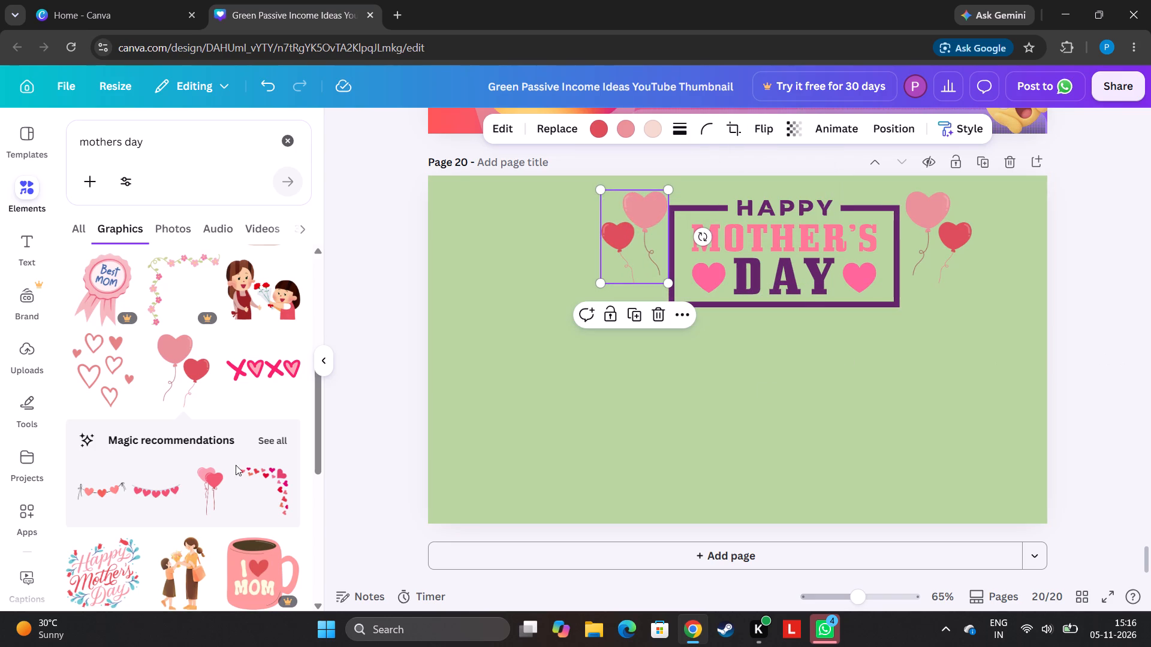
Add the pink and red hearts corner border, turn it upside down, shrink it, and fit it just inside the page's bottom-left corner.
{"action": "left_click_drag", "start_coordinate": [317, 461], "coordinate": [320, 518]}
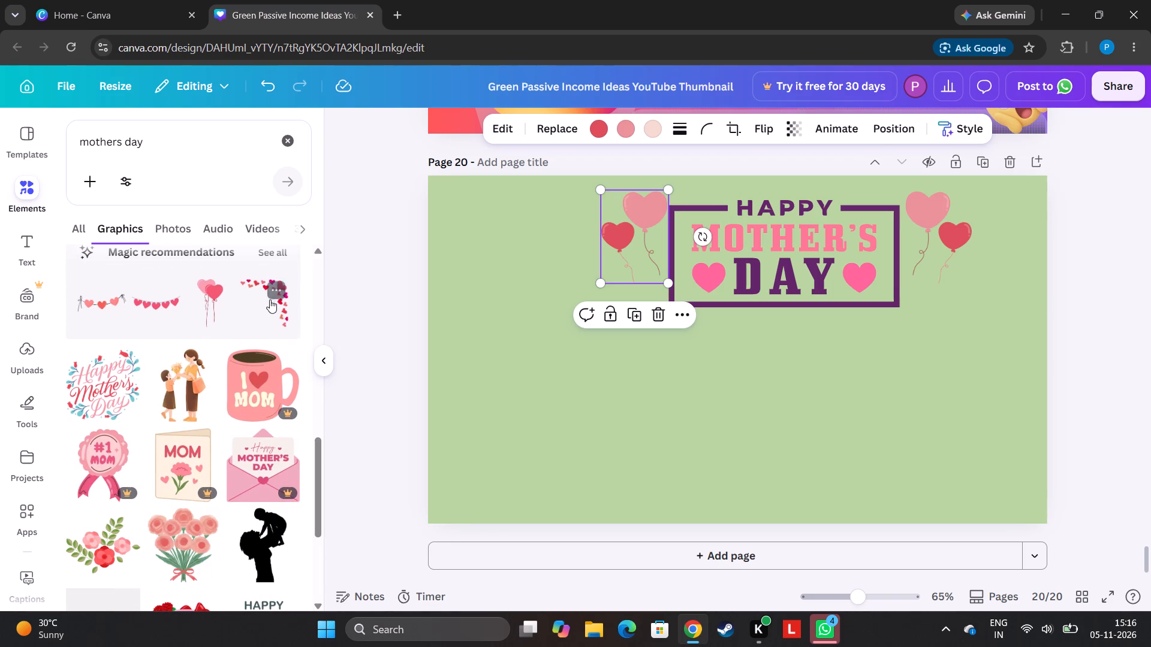
{"action": "left_click", "coordinate": [270, 300]}
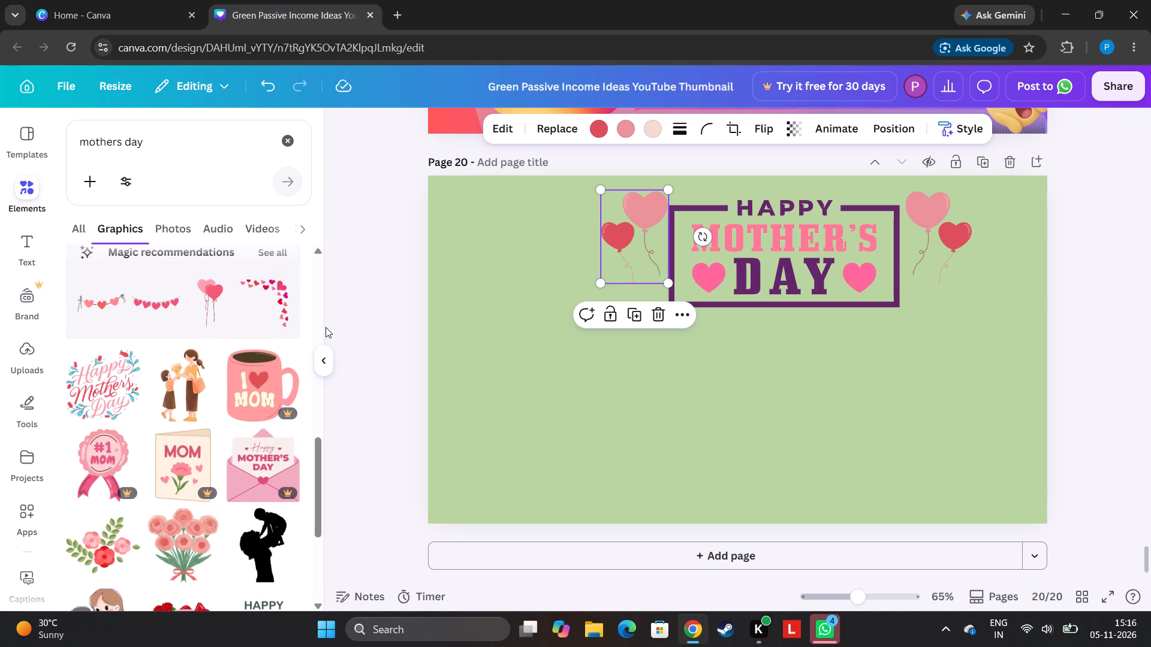
{"action": "left_click", "coordinate": [288, 298]}
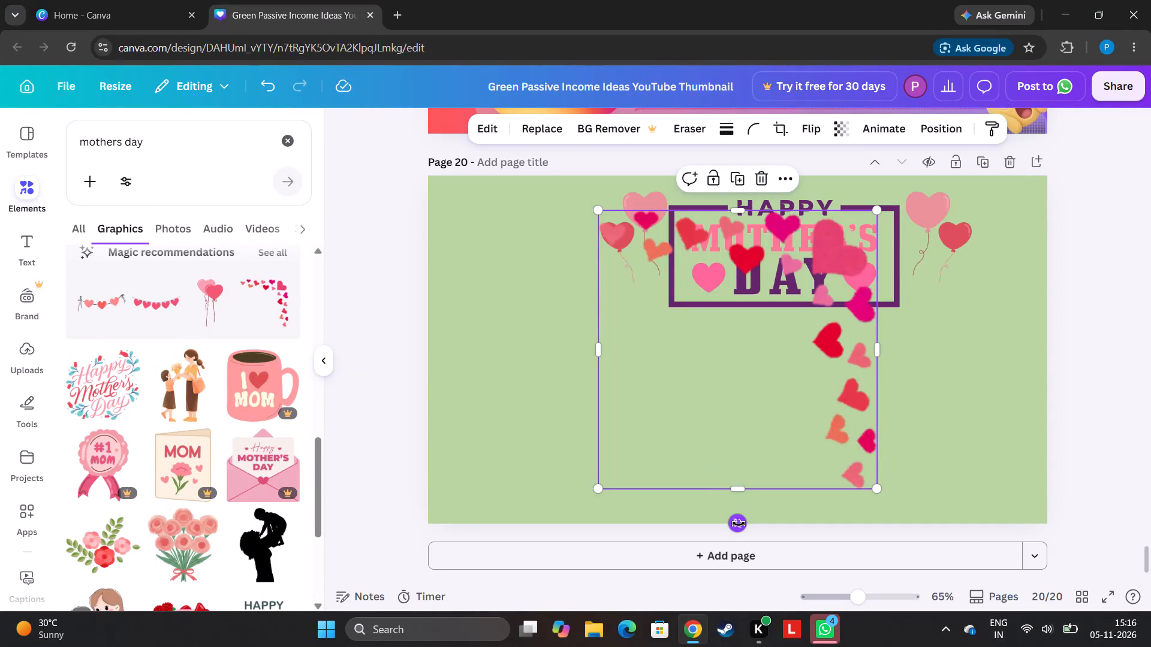
{"action": "left_click_drag", "start_coordinate": [739, 524], "coordinate": [742, 124]}
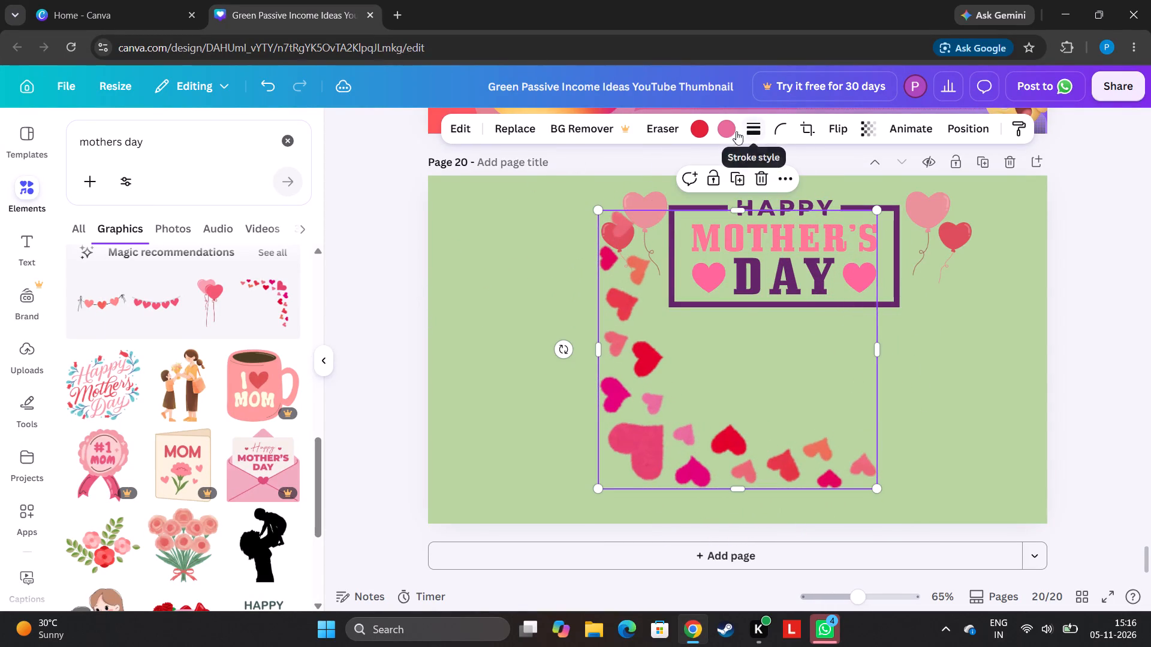
{"action": "left_click_drag", "start_coordinate": [765, 348], "coordinate": [596, 375]}
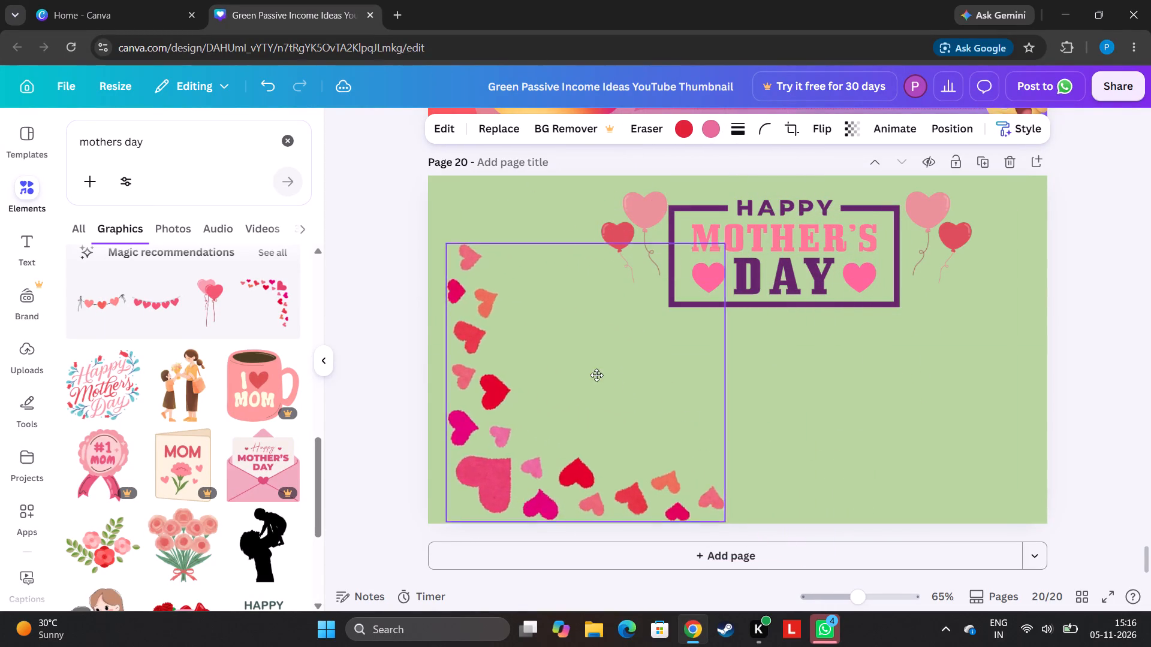
{"action": "left_click_drag", "start_coordinate": [596, 375], "coordinate": [590, 393]}
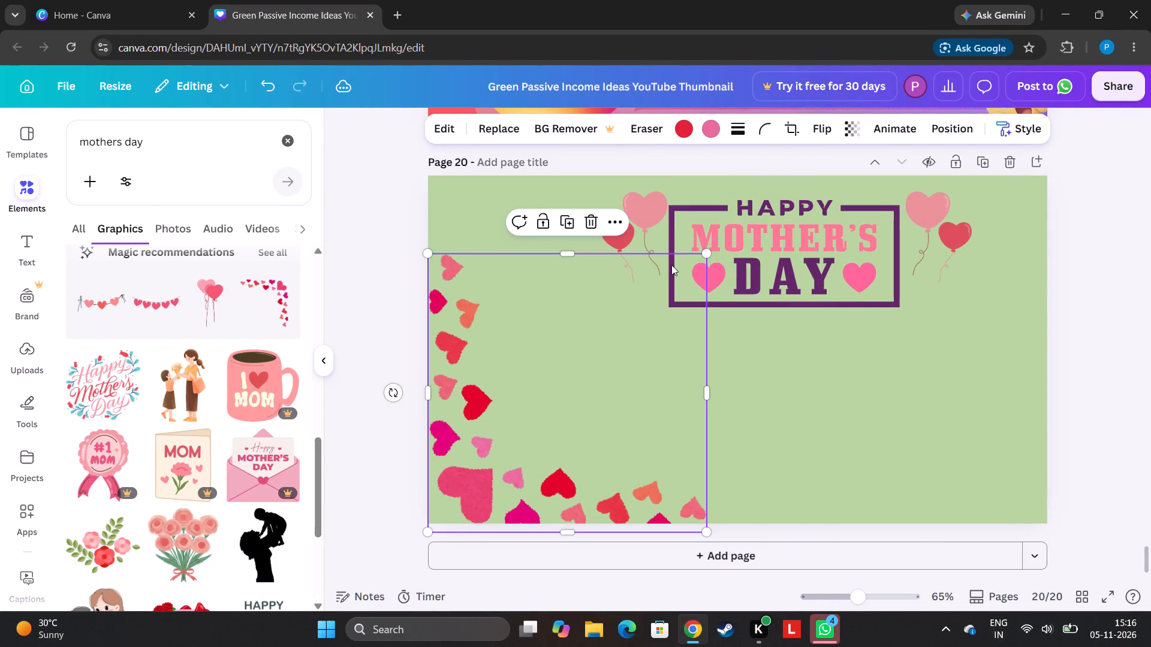
{"action": "left_click_drag", "start_coordinate": [701, 258], "coordinate": [575, 383]}
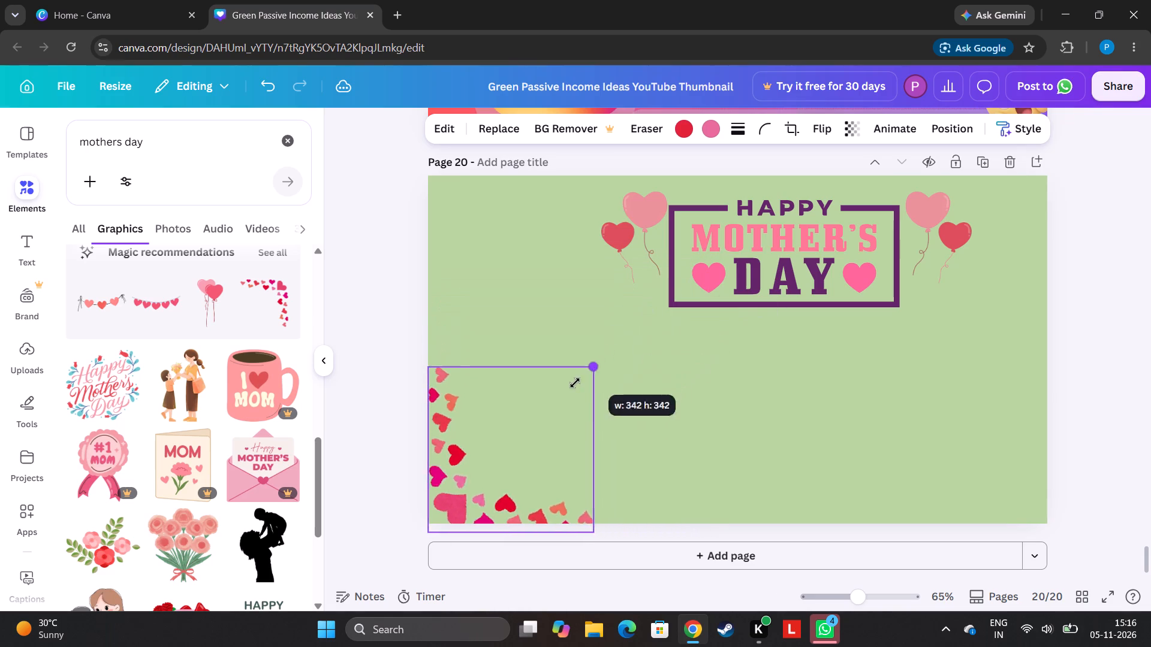
{"action": "left_click_drag", "start_coordinate": [575, 383], "coordinate": [500, 472]}
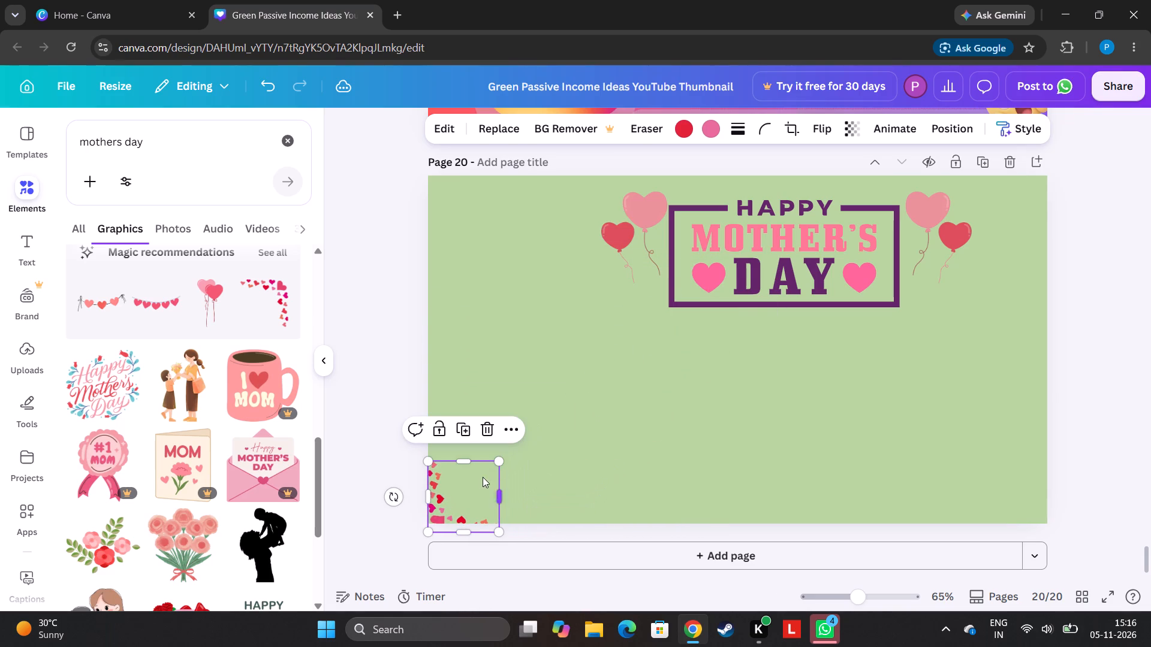
{"action": "left_click_drag", "start_coordinate": [470, 492], "coordinate": [475, 477]}
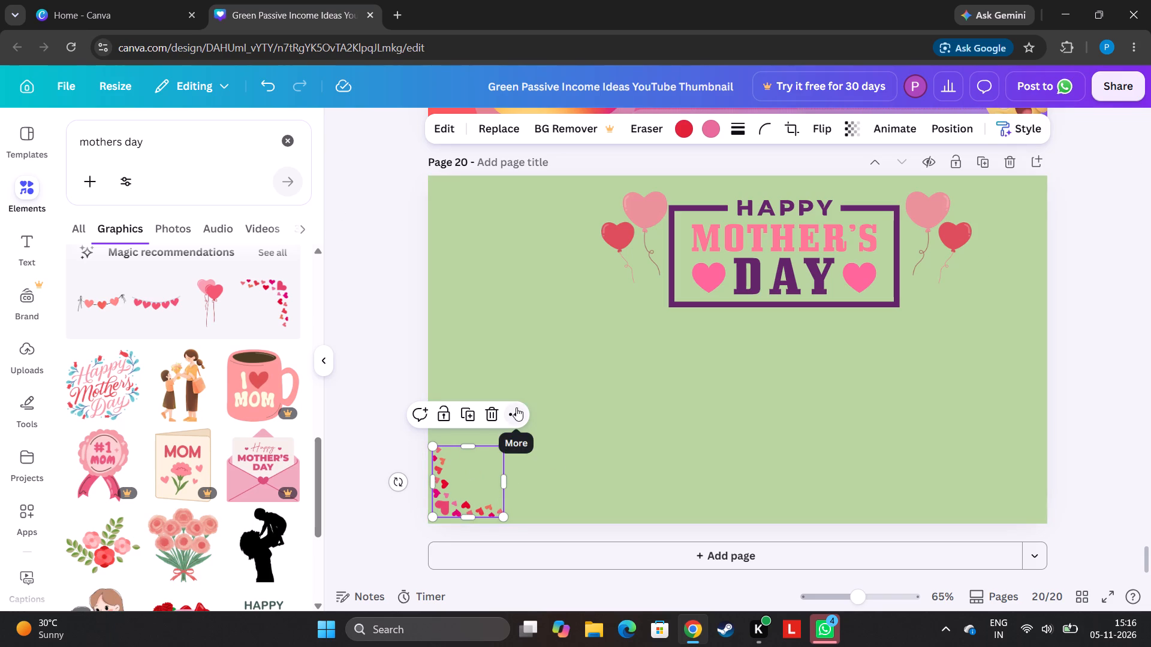
Duplicate the hearts corner border into the page's top-left corner and rotate the copy a quarter turn to follow that corner.
{"action": "left_click", "coordinate": [475, 415]}
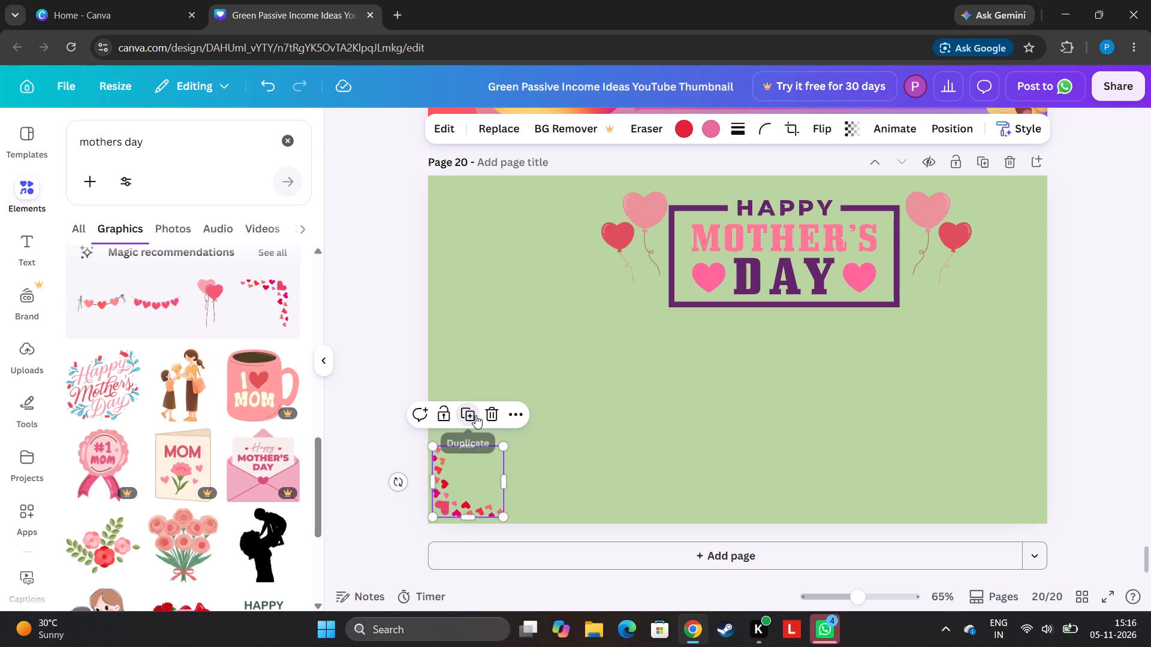
{"action": "left_click_drag", "start_coordinate": [483, 489], "coordinate": [481, 181]}
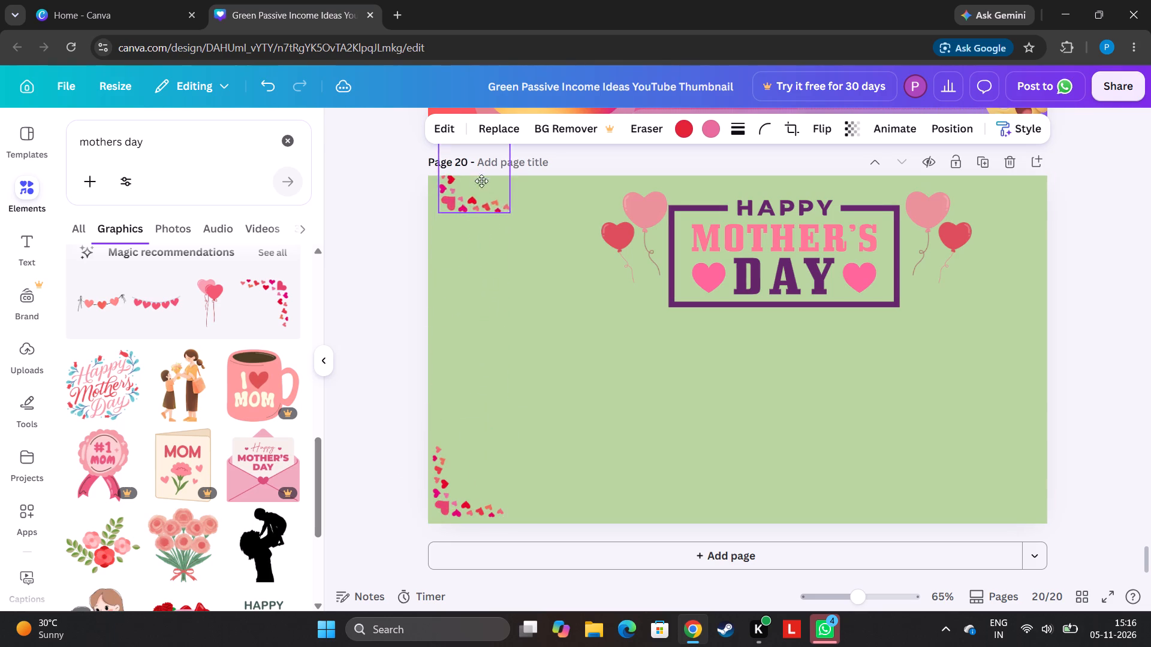
{"action": "left_click_drag", "start_coordinate": [481, 181], "coordinate": [477, 214]}
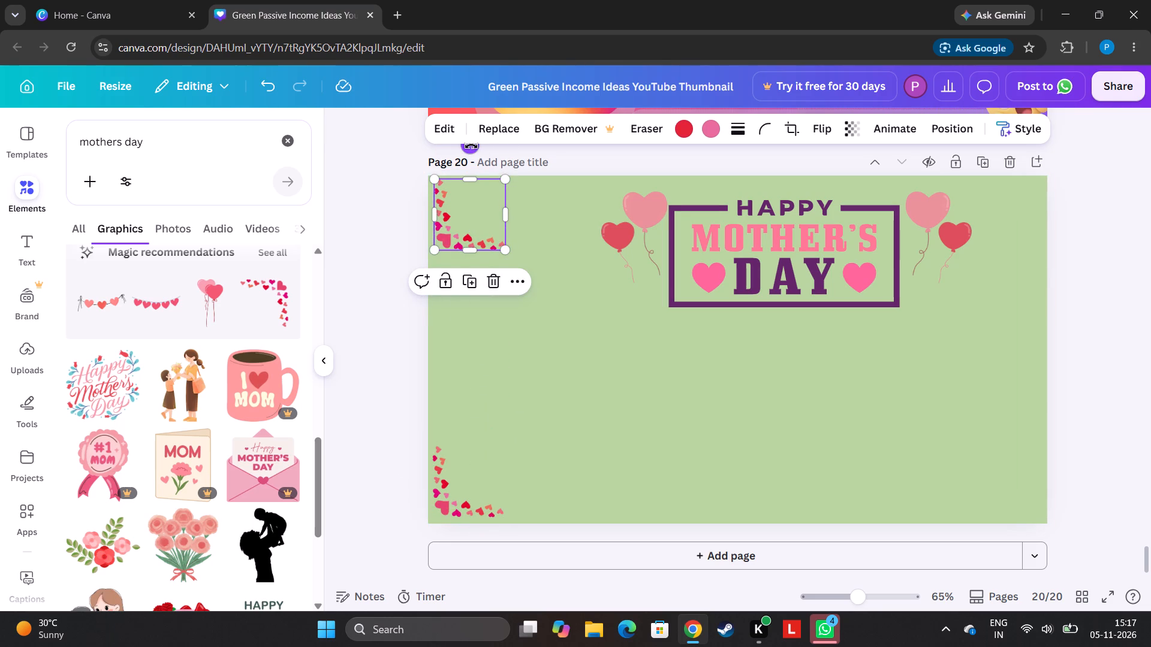
{"action": "left_click_drag", "start_coordinate": [471, 146], "coordinate": [501, 197]}
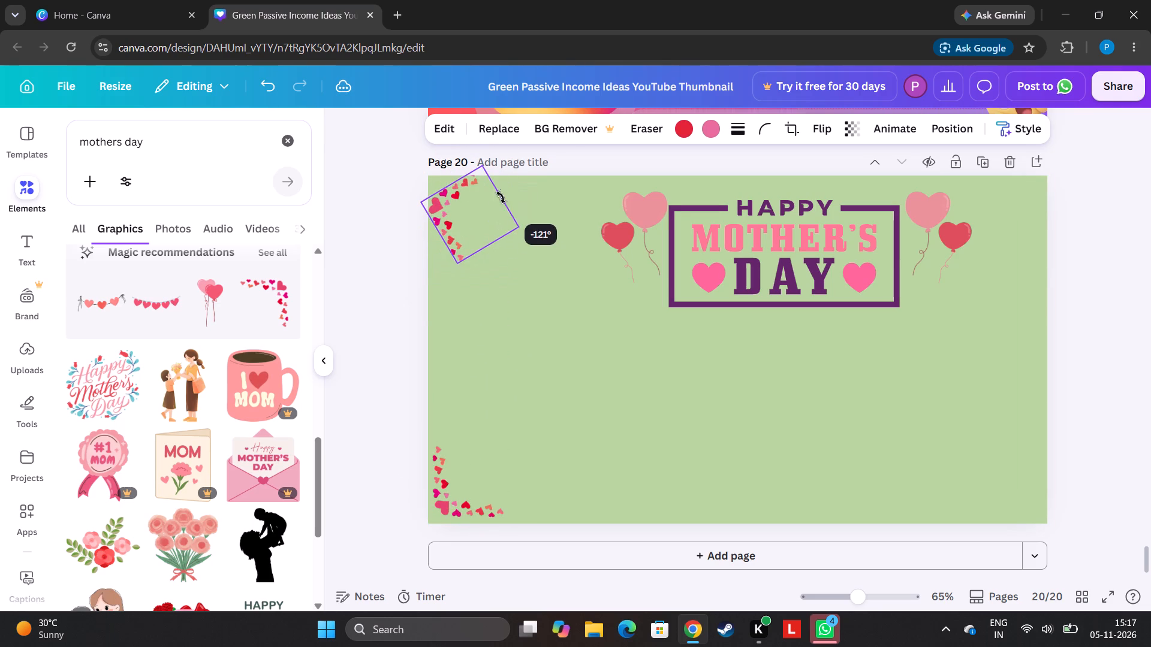
{"action": "left_click_drag", "start_coordinate": [501, 197], "coordinate": [502, 213]}
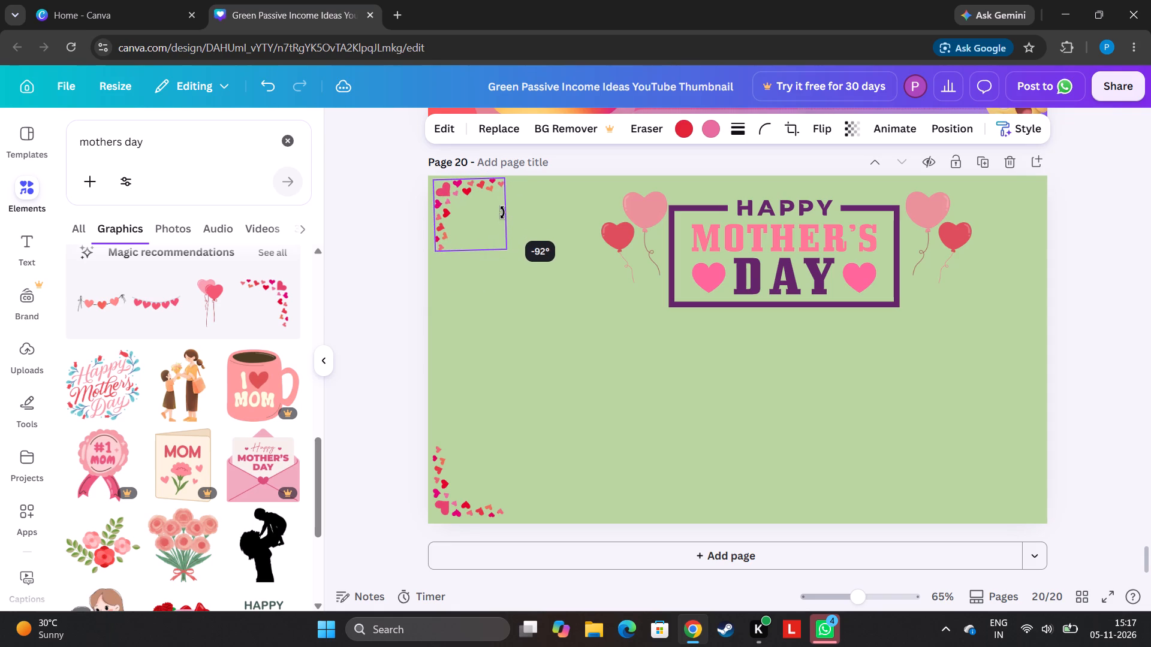
{"action": "left_click_drag", "start_coordinate": [502, 213], "coordinate": [502, 216]}
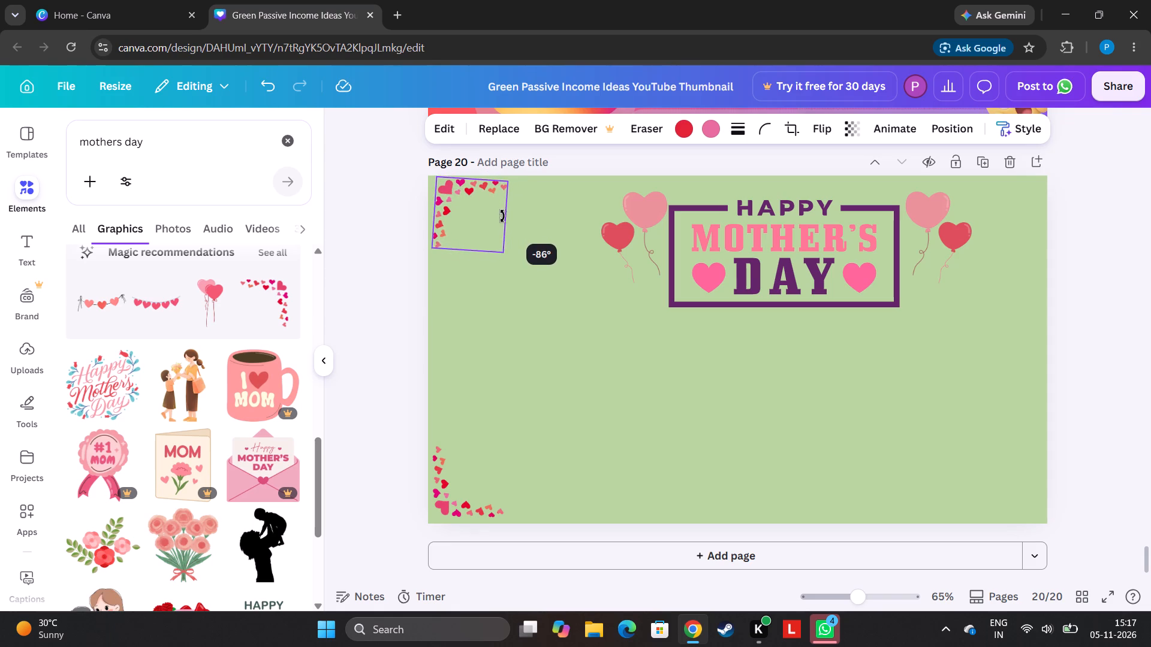
{"action": "left_click_drag", "start_coordinate": [502, 216], "coordinate": [503, 215]}
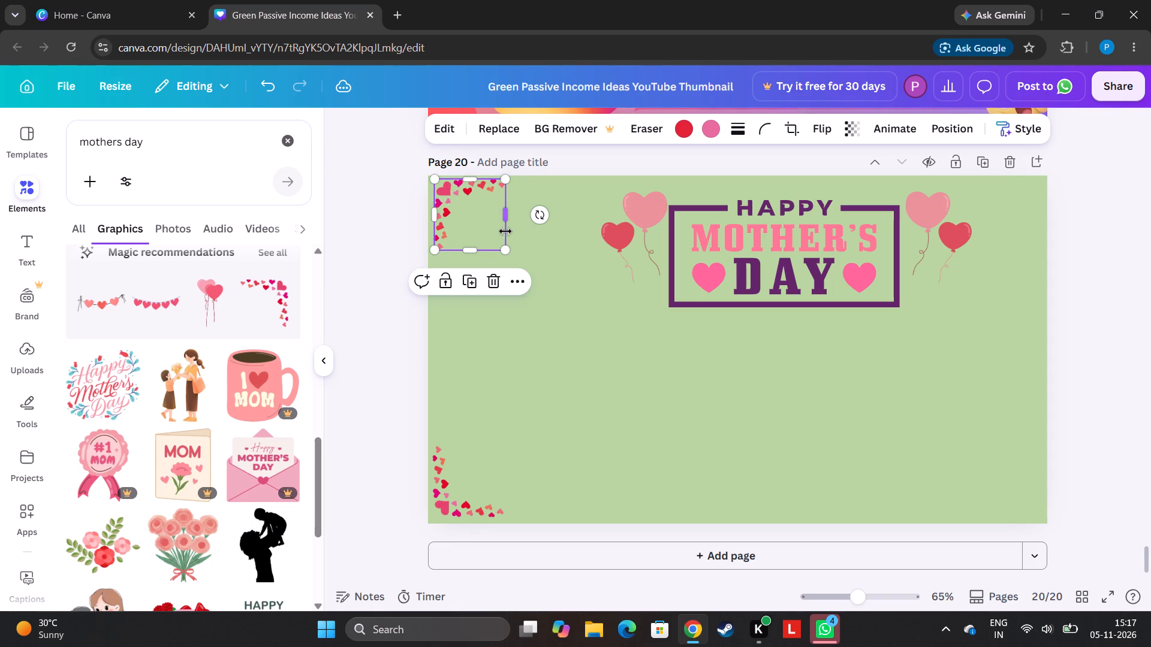
Duplicate the top-left hearts border into the page's top-right corner, rotated a quarter turn and level with the original.
{"action": "left_click", "coordinate": [466, 276]}
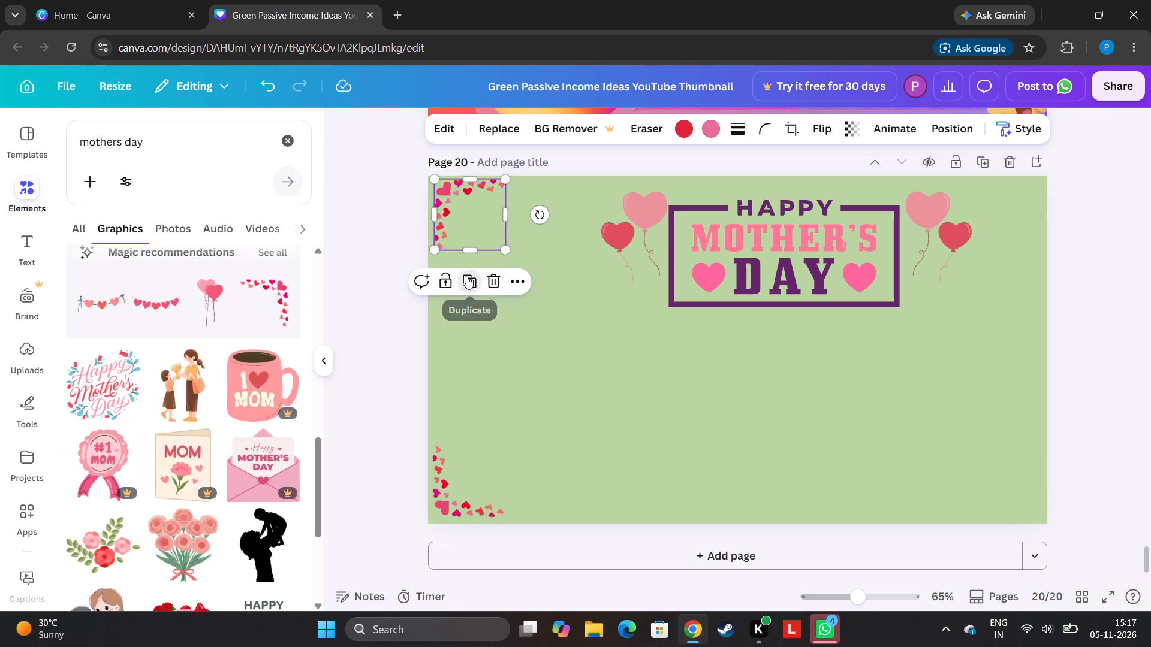
{"action": "left_click_drag", "start_coordinate": [468, 232], "coordinate": [971, 270]}
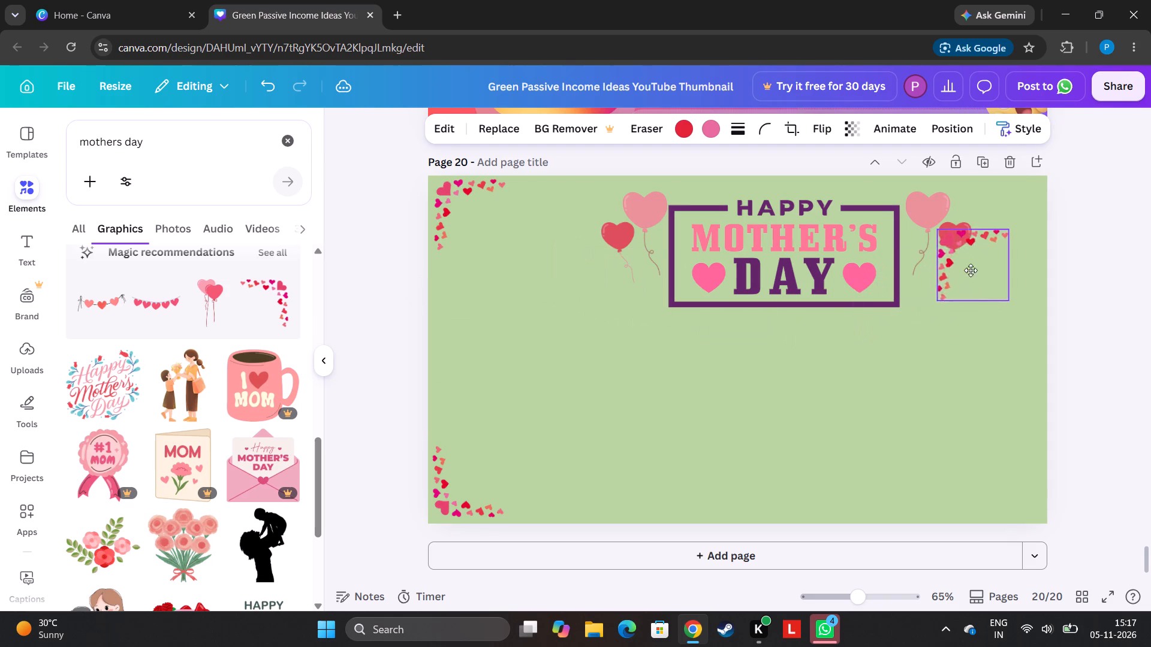
{"action": "left_click_drag", "start_coordinate": [971, 270], "coordinate": [1008, 240]}
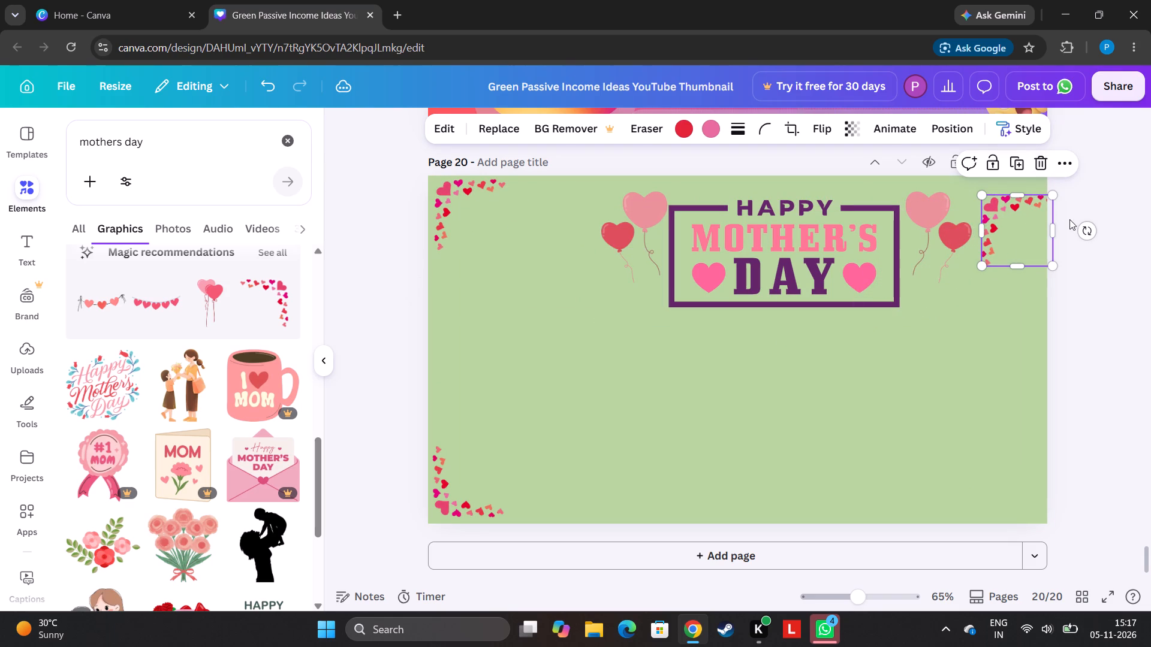
{"action": "left_click_drag", "start_coordinate": [1090, 233], "coordinate": [1011, 281]}
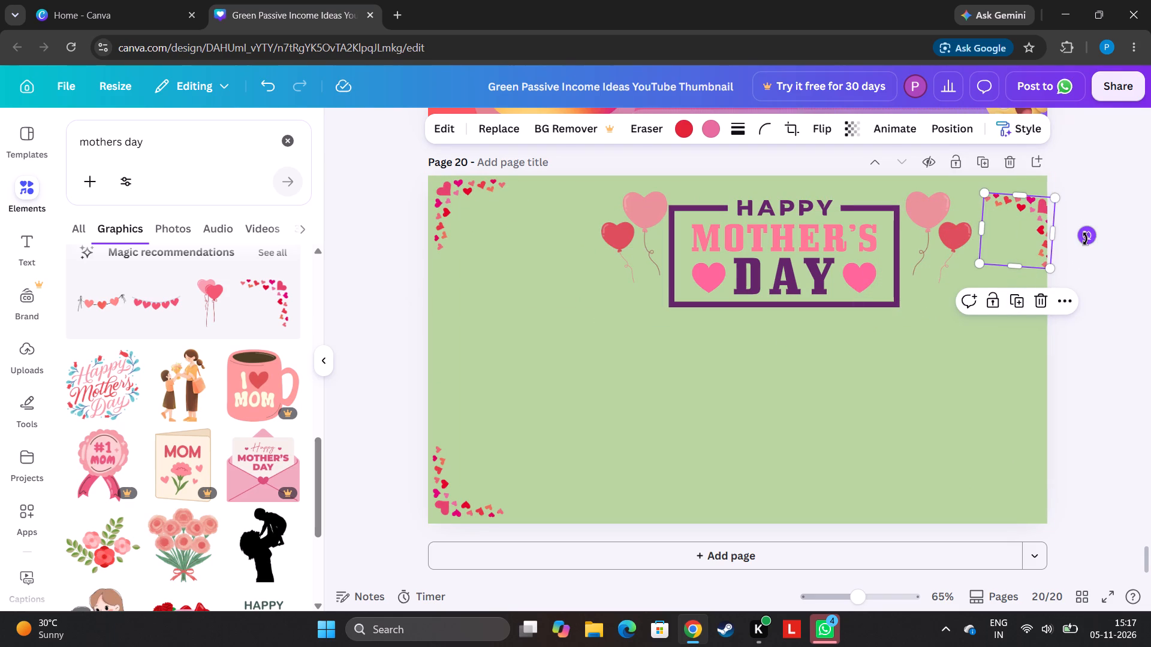
{"action": "left_click_drag", "start_coordinate": [1085, 239], "coordinate": [1089, 234]}
{"action": "left_click_drag", "start_coordinate": [1024, 244], "coordinate": [1017, 232]}
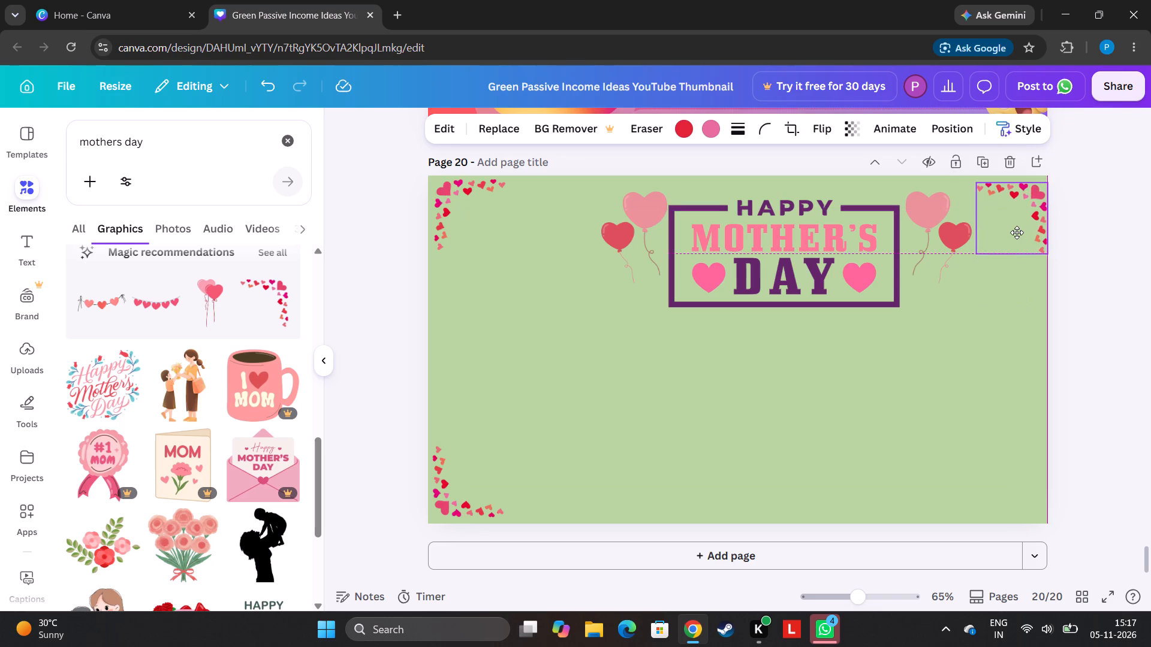
{"action": "left_click_drag", "start_coordinate": [1017, 232], "coordinate": [1010, 232]}
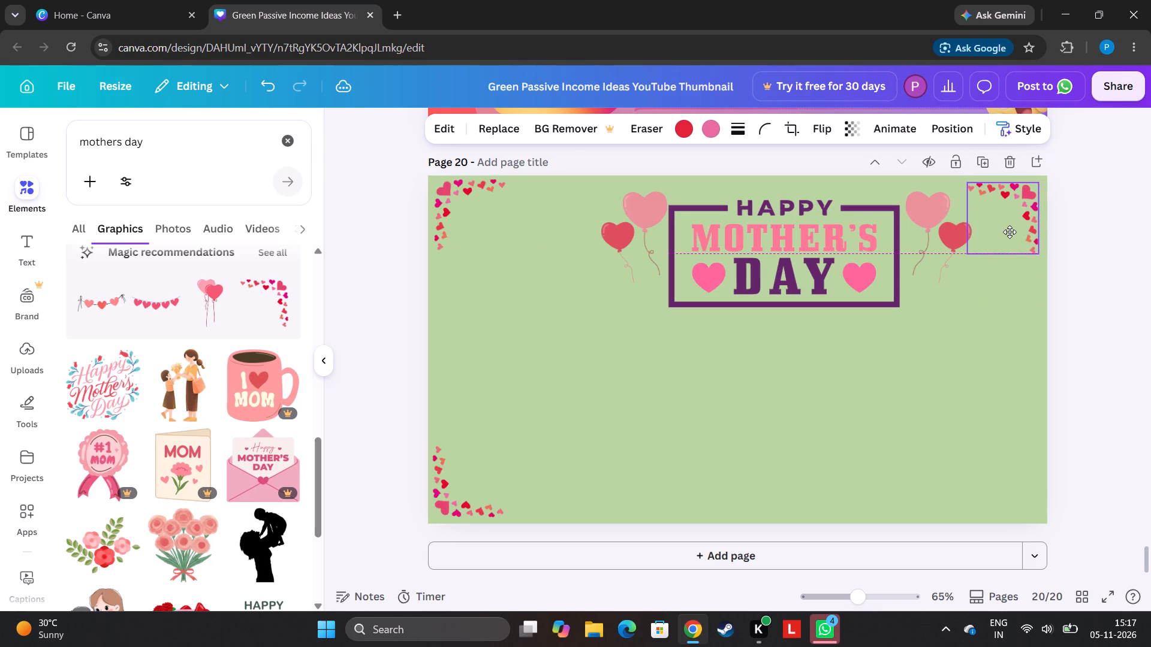
{"action": "left_click_drag", "start_coordinate": [1010, 232], "coordinate": [1011, 228]}
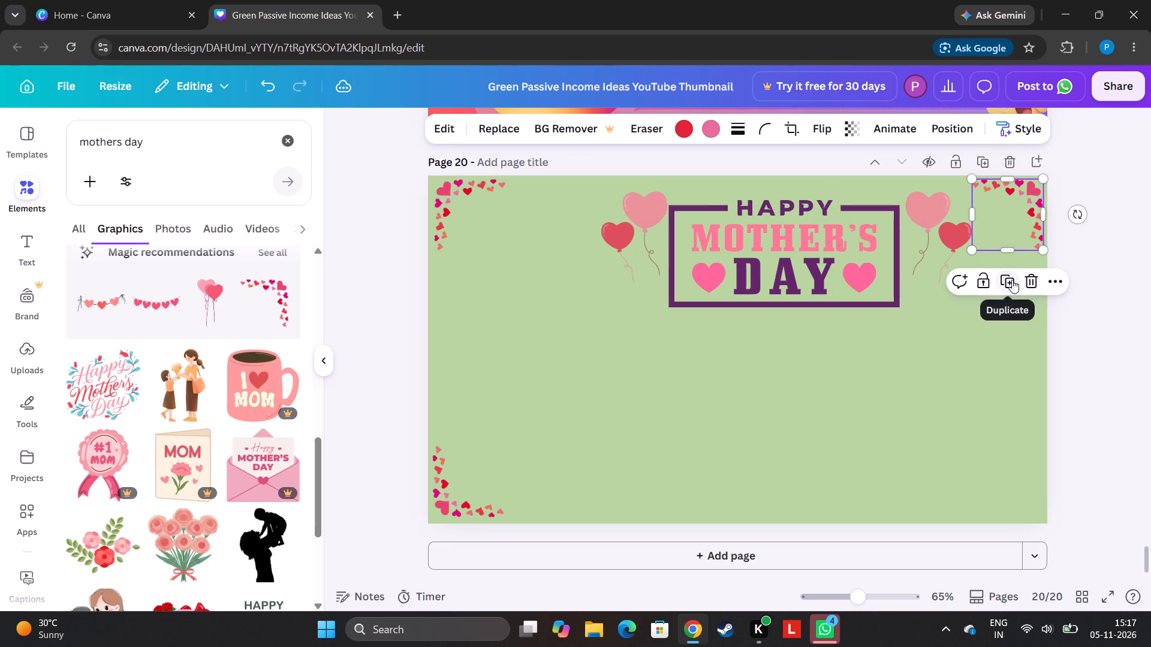
Duplicate the top-right hearts border into the page's bottom-right corner and rotate the copy a quarter turn to complete the corner decorations.
{"action": "left_click", "coordinate": [1012, 280]}
{"action": "left_click_drag", "start_coordinate": [1012, 234], "coordinate": [999, 494]}
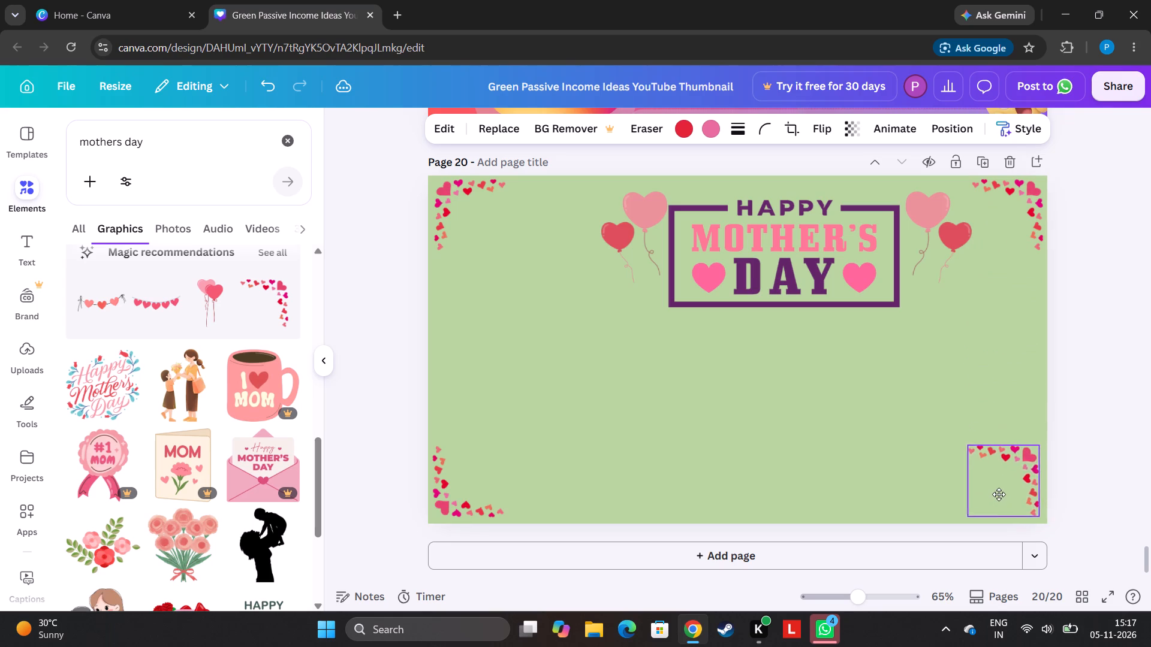
{"action": "left_click_drag", "start_coordinate": [999, 494], "coordinate": [1001, 493]}
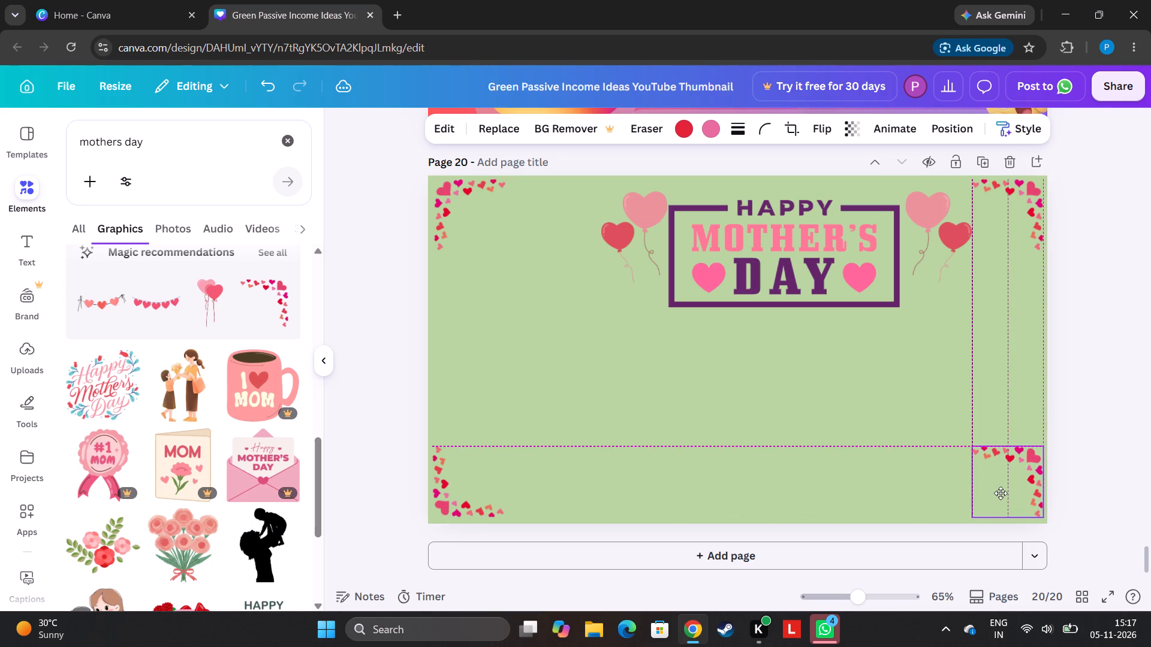
{"action": "left_click_drag", "start_coordinate": [1001, 493], "coordinate": [998, 497]}
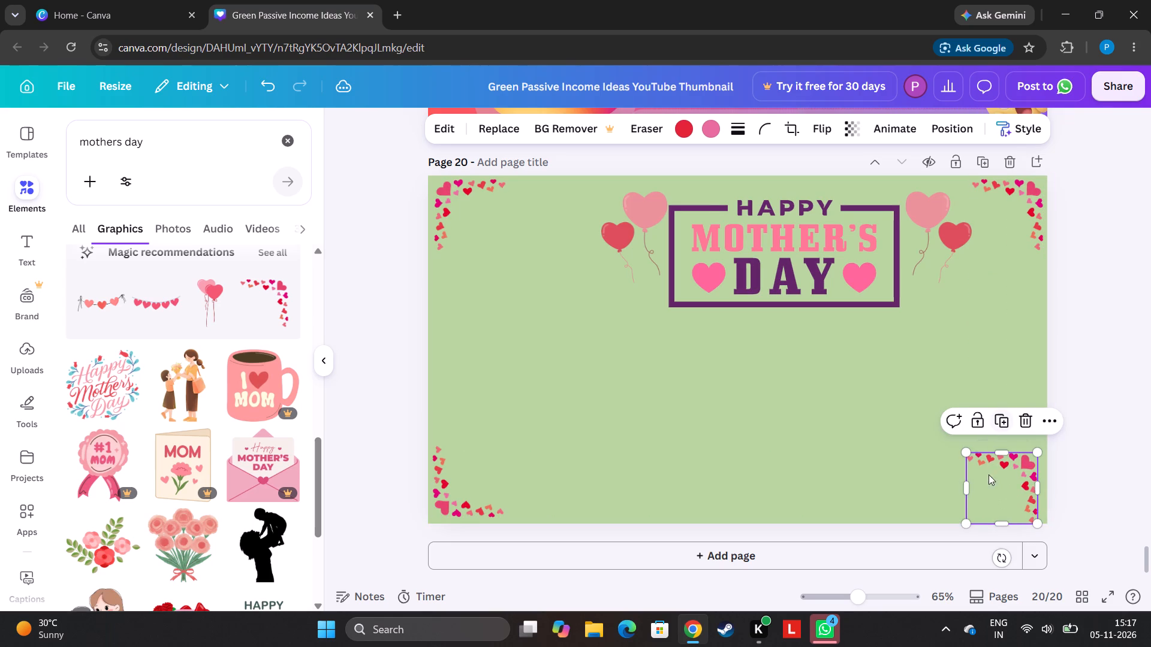
{"action": "left_click_drag", "start_coordinate": [1008, 554], "coordinate": [939, 457]}
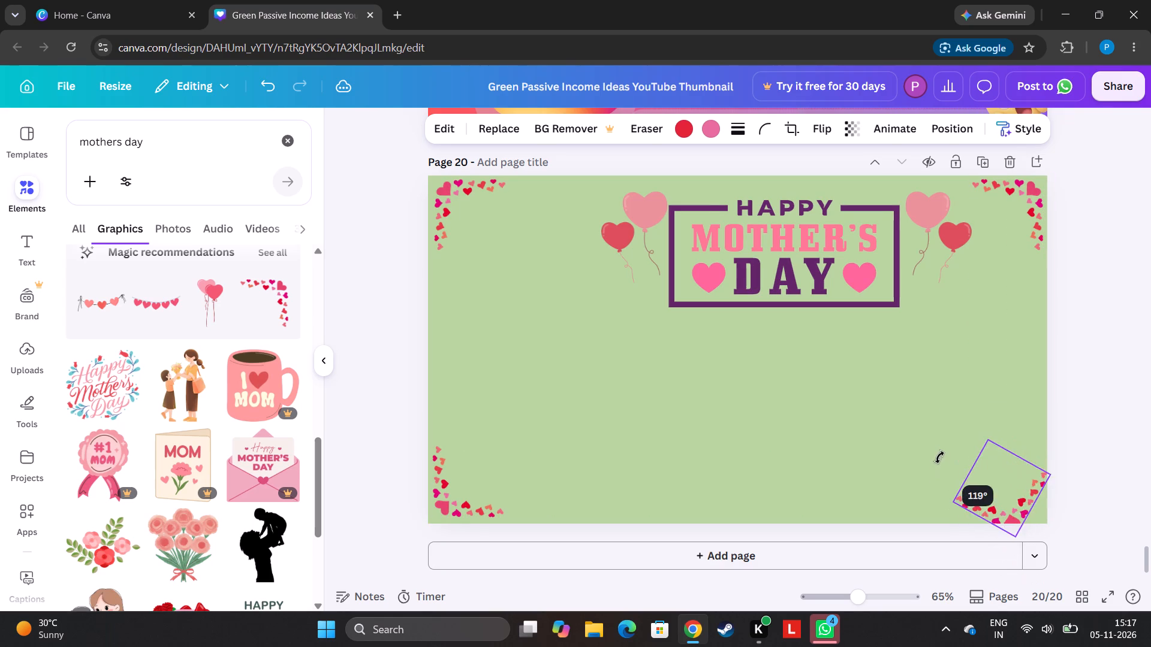
{"action": "left_click_drag", "start_coordinate": [939, 457], "coordinate": [938, 494]}
{"action": "left_click_drag", "start_coordinate": [997, 510], "coordinate": [1002, 509]}
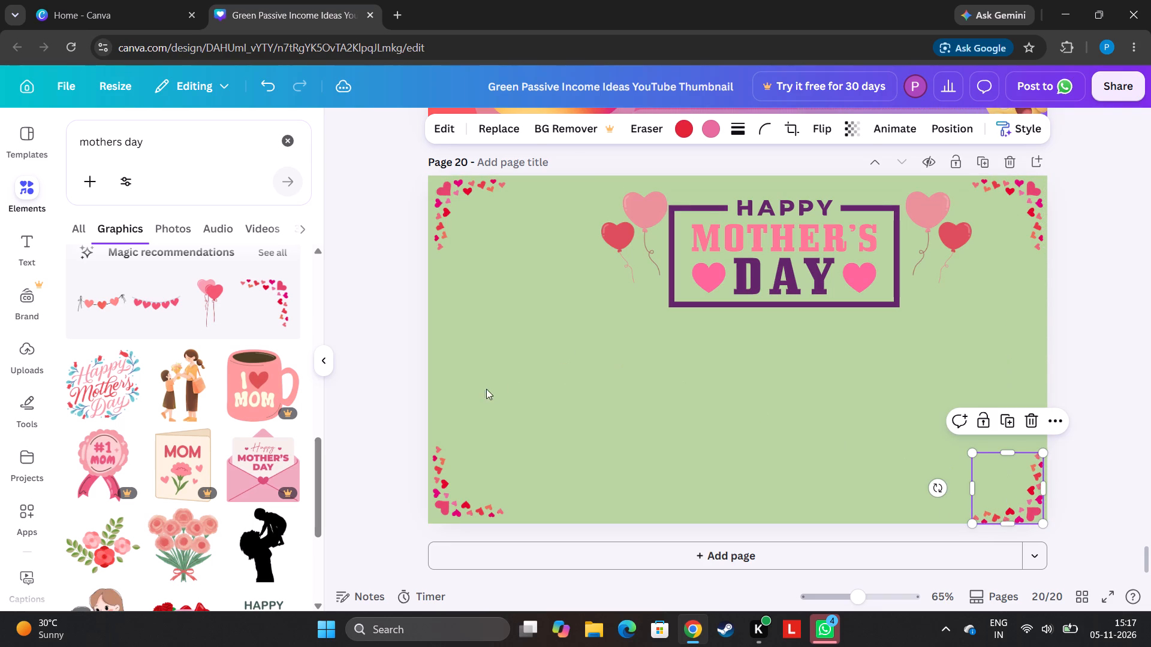
Add the black silhouette of a mother lifting her baby at 50 transparency, between the top-left hearts border and the nearby balloons.
{"action": "left_click_drag", "start_coordinate": [317, 449], "coordinate": [327, 513]}
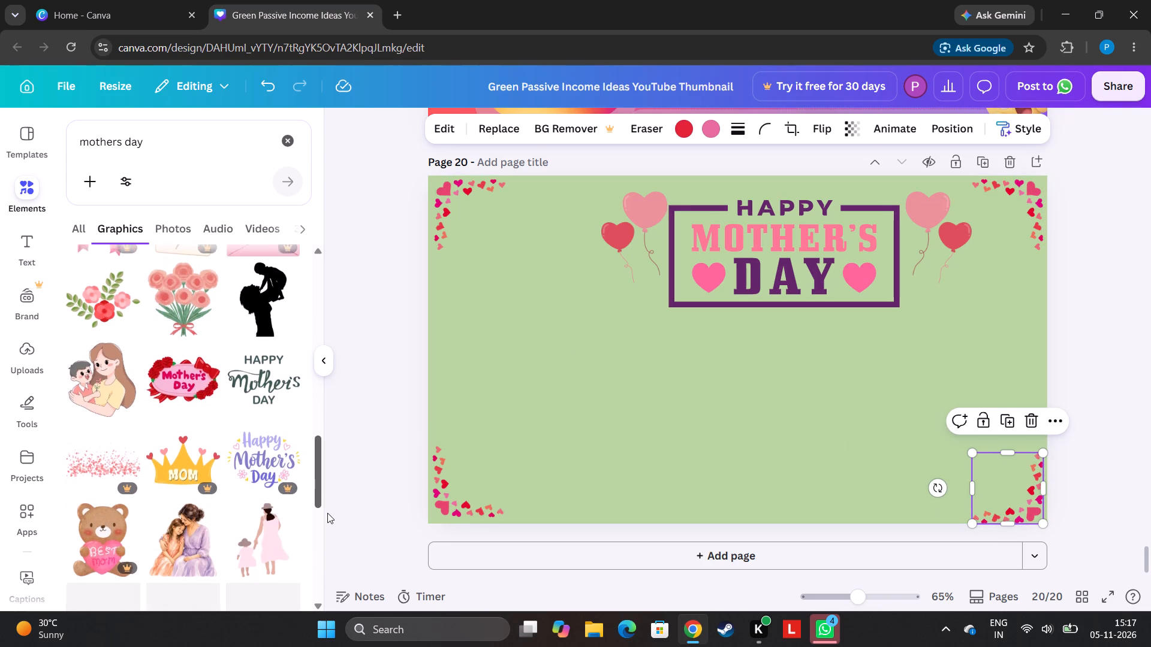
{"action": "left_click_drag", "start_coordinate": [327, 513], "coordinate": [327, 513]}
{"action": "left_click", "coordinate": [261, 312]}
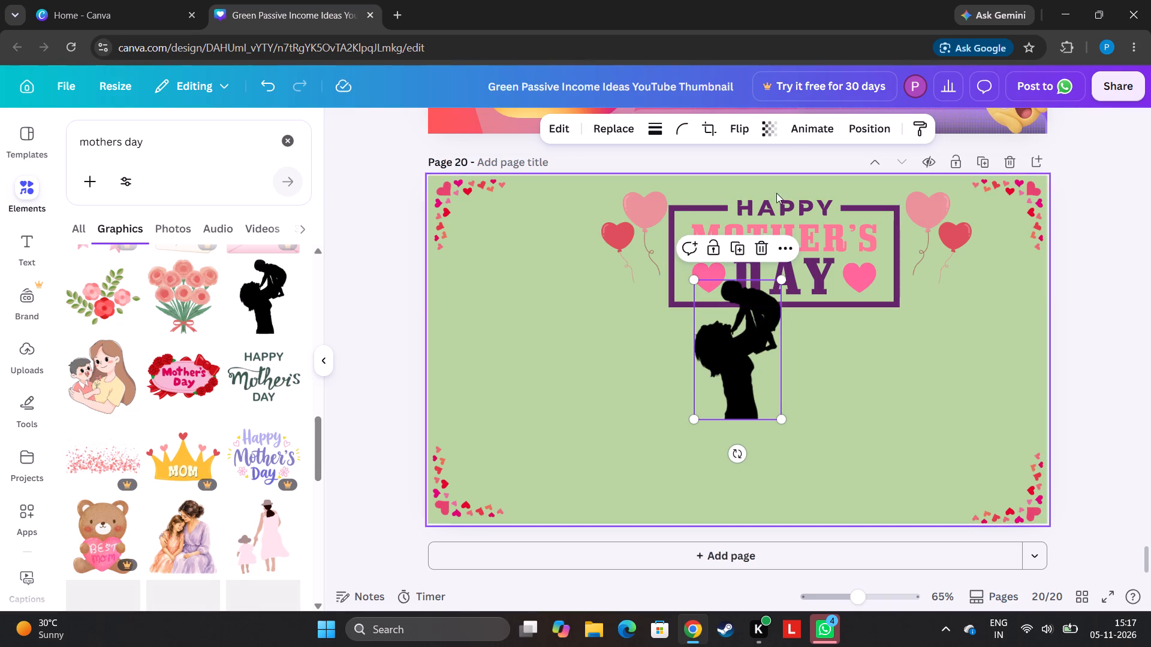
{"action": "left_click", "coordinate": [768, 129]}
{"action": "left_click", "coordinate": [749, 190]}
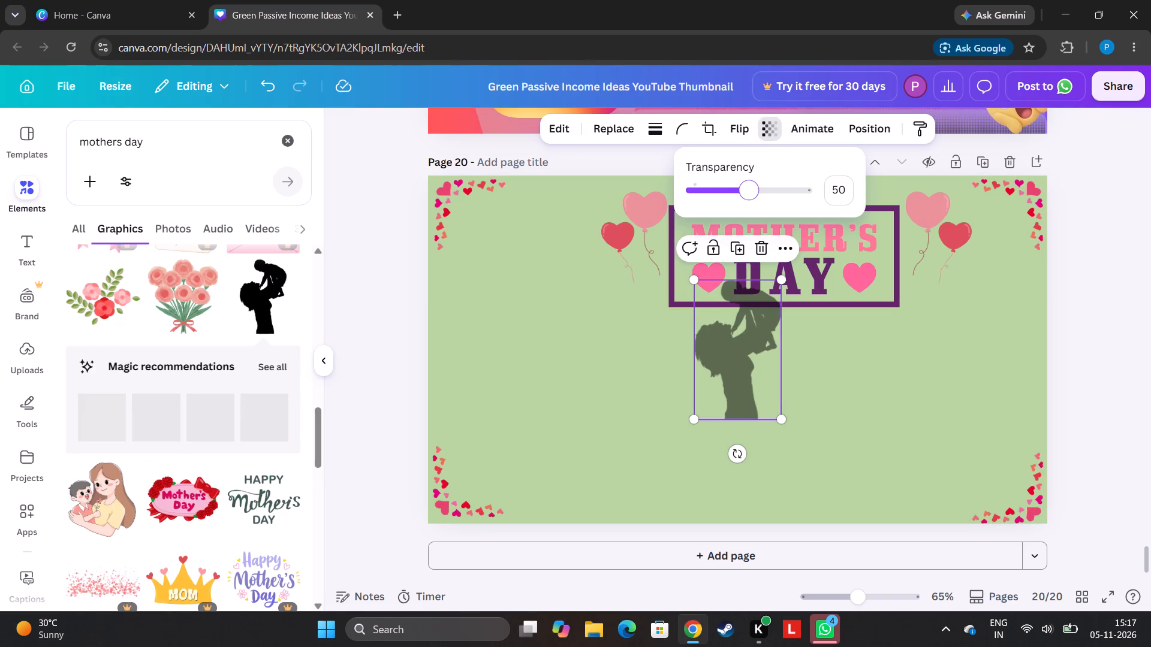
{"action": "left_click", "coordinate": [773, 184]}
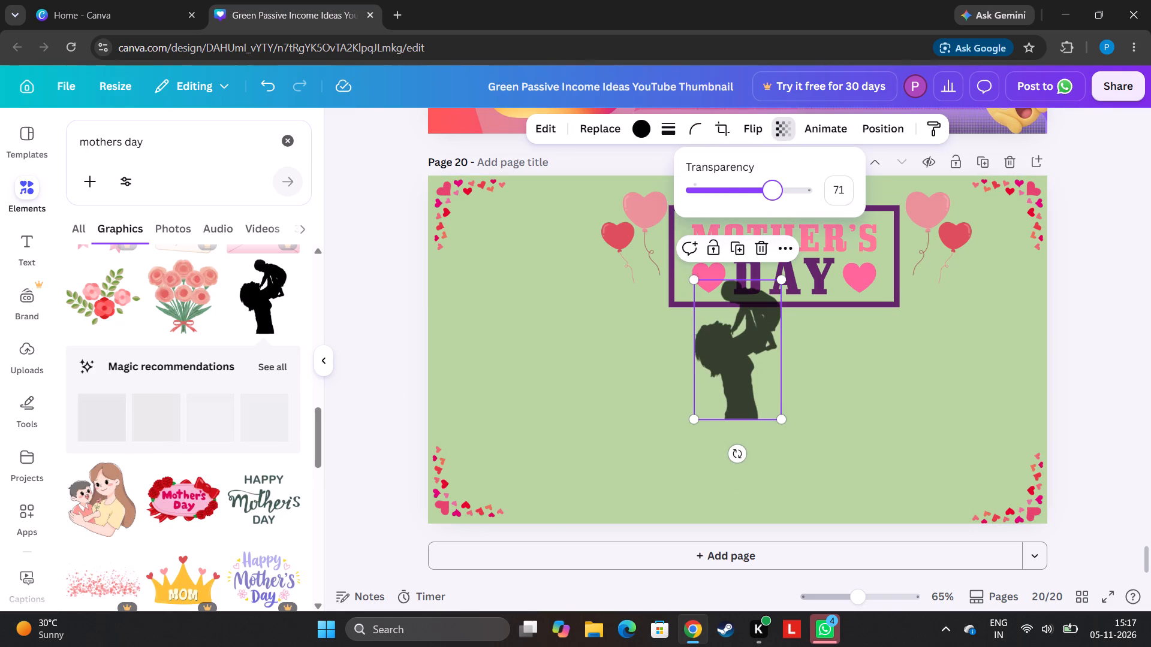
{"action": "left_click_drag", "start_coordinate": [769, 185], "coordinate": [749, 194]}
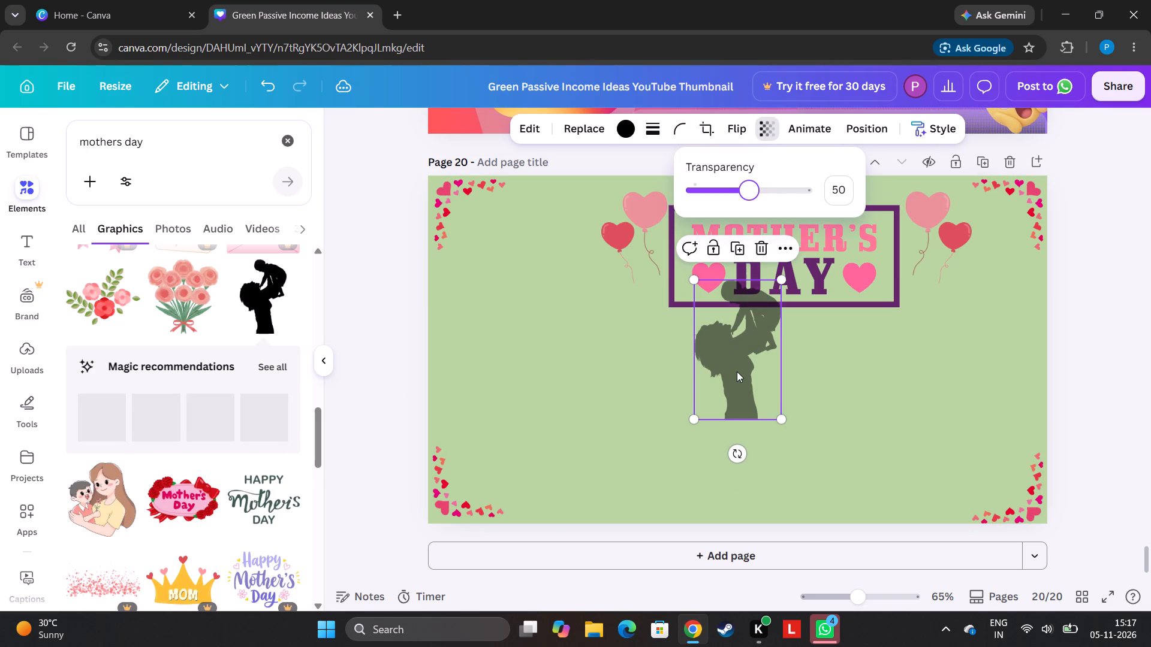
{"action": "left_click_drag", "start_coordinate": [737, 371], "coordinate": [546, 263]}
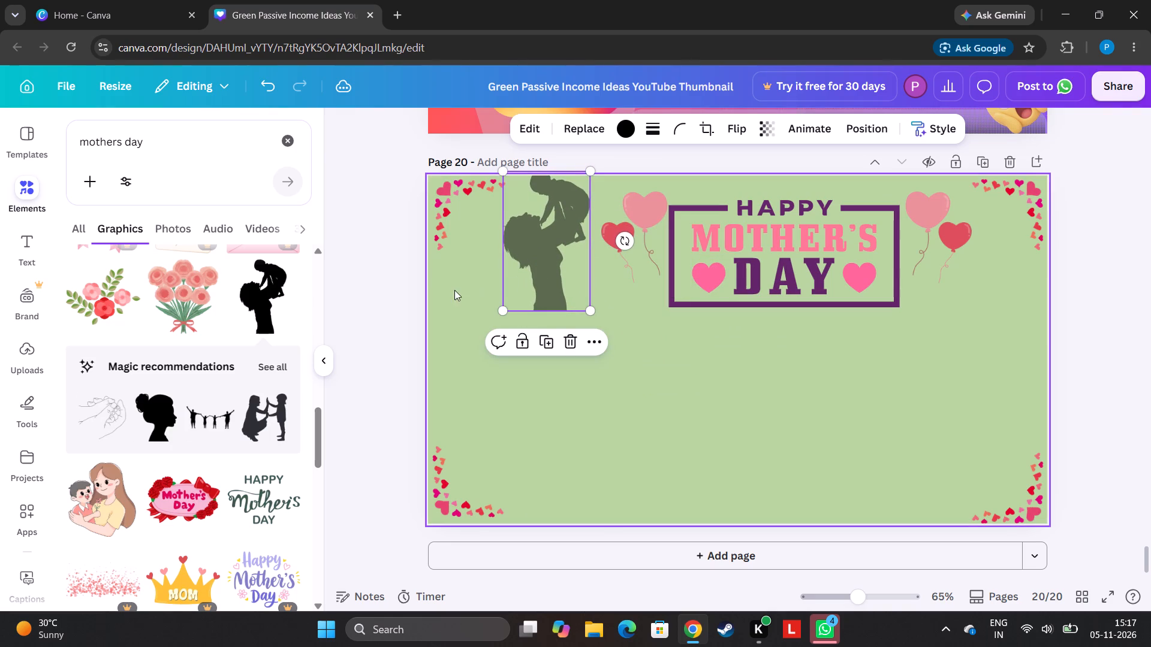
Add the line drawing of a child's hand holding an adult's from the silhouette's recommendations, shrunk and placed beside the heading frame under the right-hand balloons.
{"action": "left_click", "coordinate": [284, 366]}
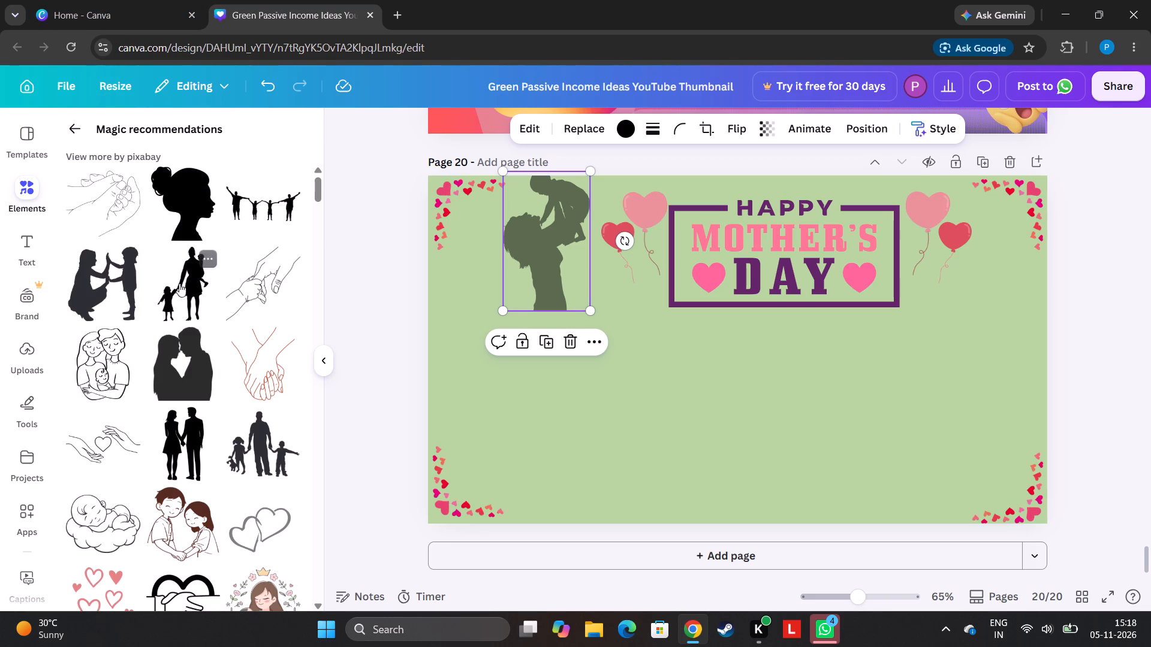
{"action": "left_click", "coordinate": [258, 273]}
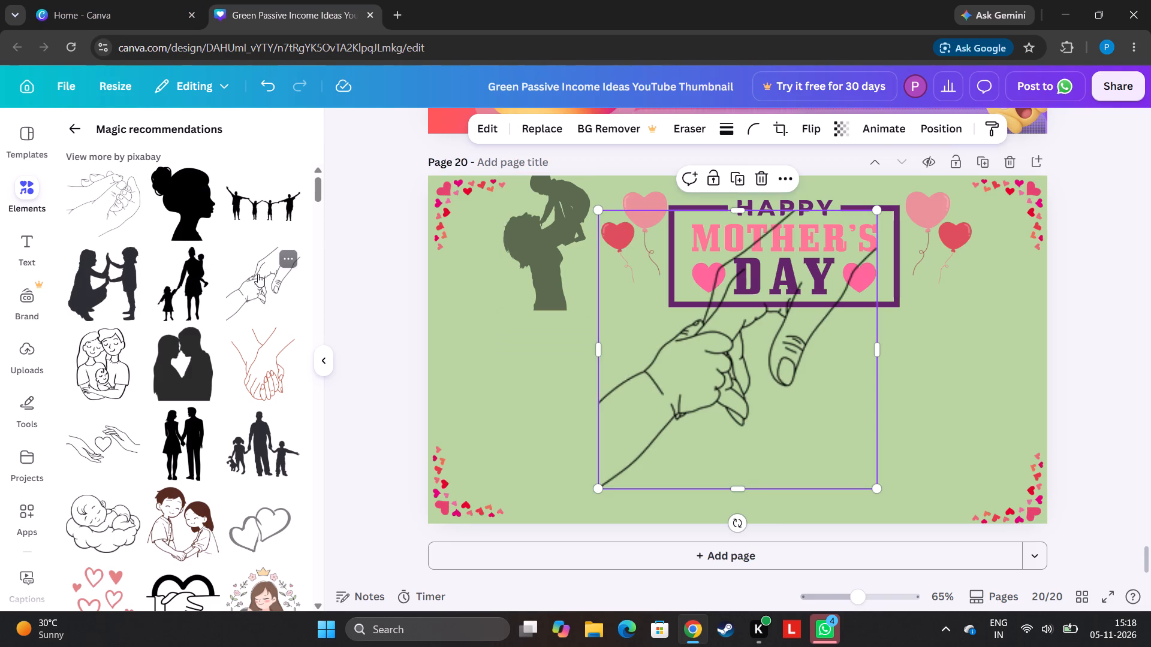
{"action": "left_click_drag", "start_coordinate": [760, 385], "coordinate": [914, 411]}
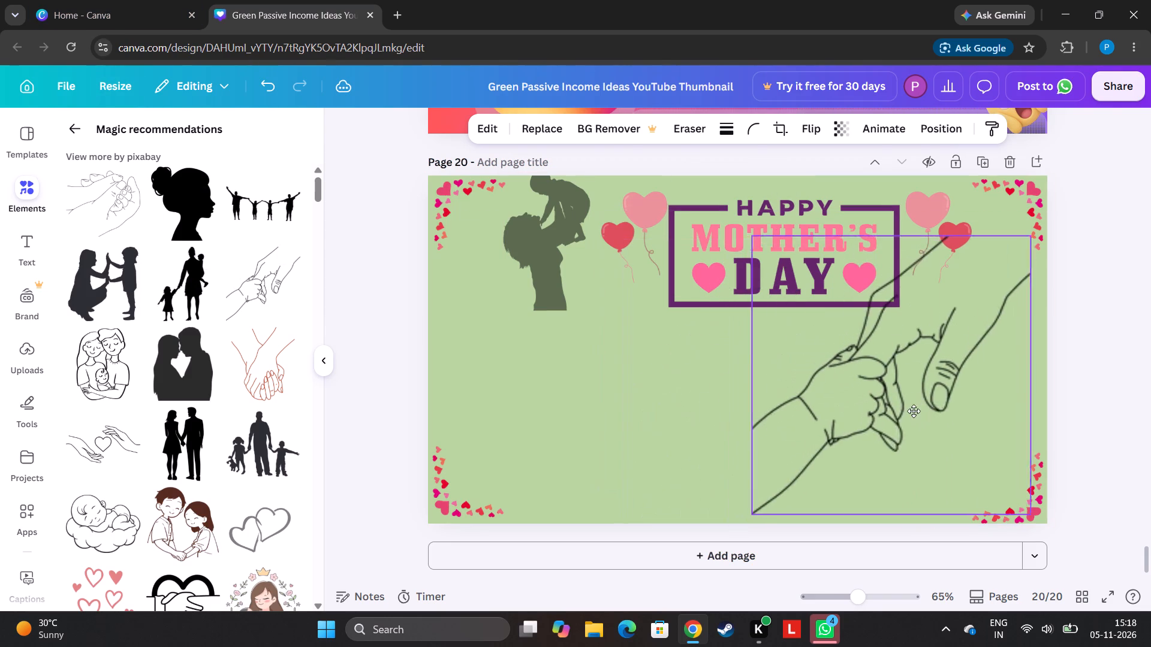
{"action": "left_click_drag", "start_coordinate": [914, 411], "coordinate": [930, 432]}
{"action": "left_click_drag", "start_coordinate": [1050, 261], "coordinate": [1001, 358]}
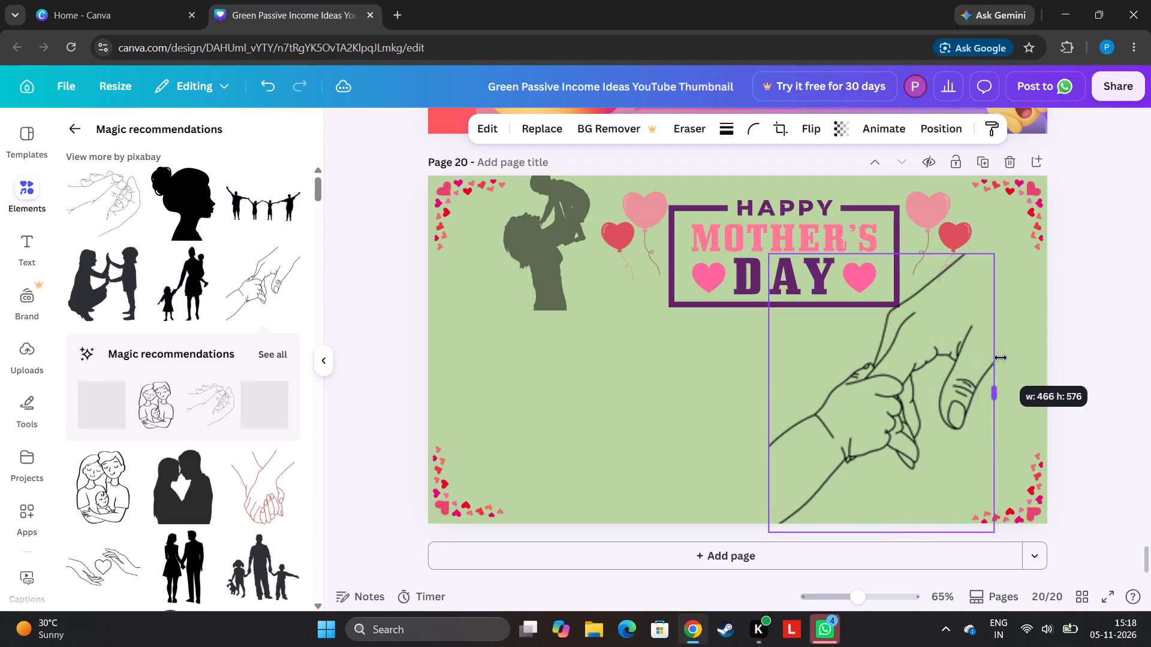
{"action": "left_click_drag", "start_coordinate": [1001, 358], "coordinate": [1054, 347]}
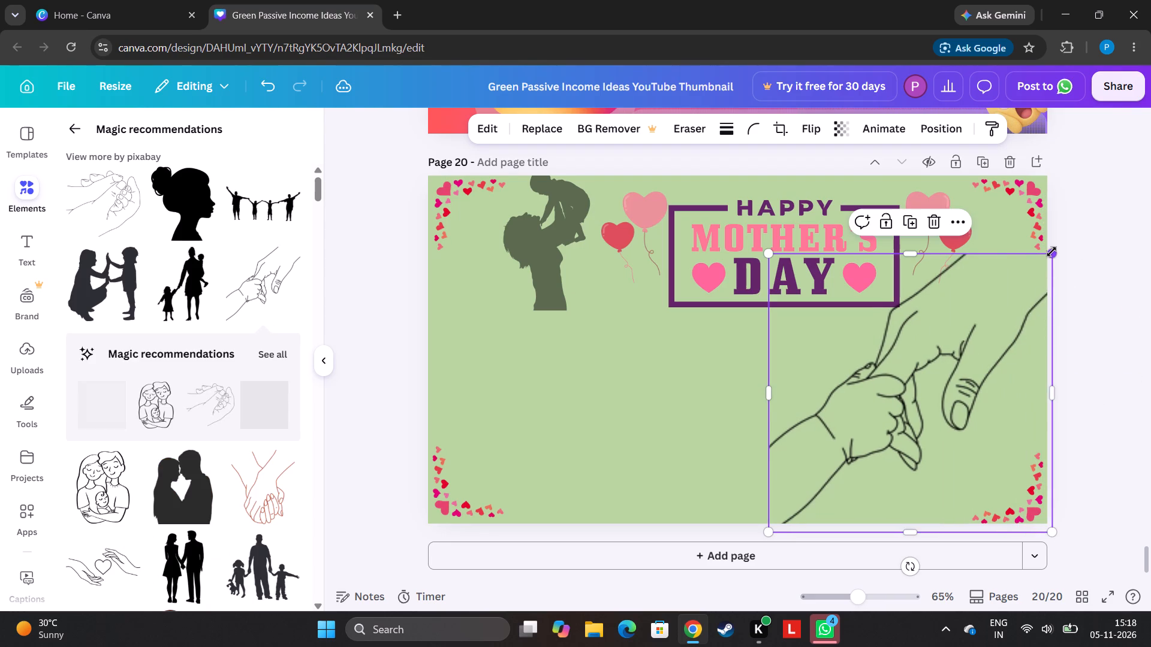
{"action": "left_click_drag", "start_coordinate": [1051, 252], "coordinate": [882, 442]}
{"action": "left_click_drag", "start_coordinate": [831, 482], "coordinate": [828, 484]}
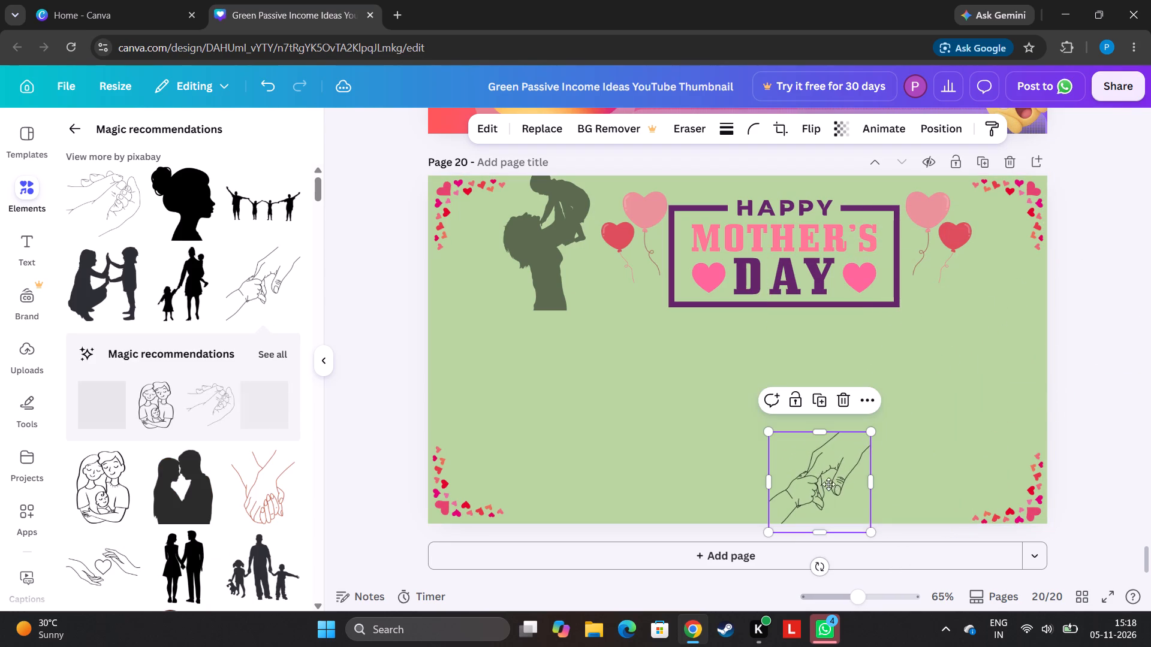
{"action": "left_click_drag", "start_coordinate": [828, 484], "coordinate": [995, 291]}
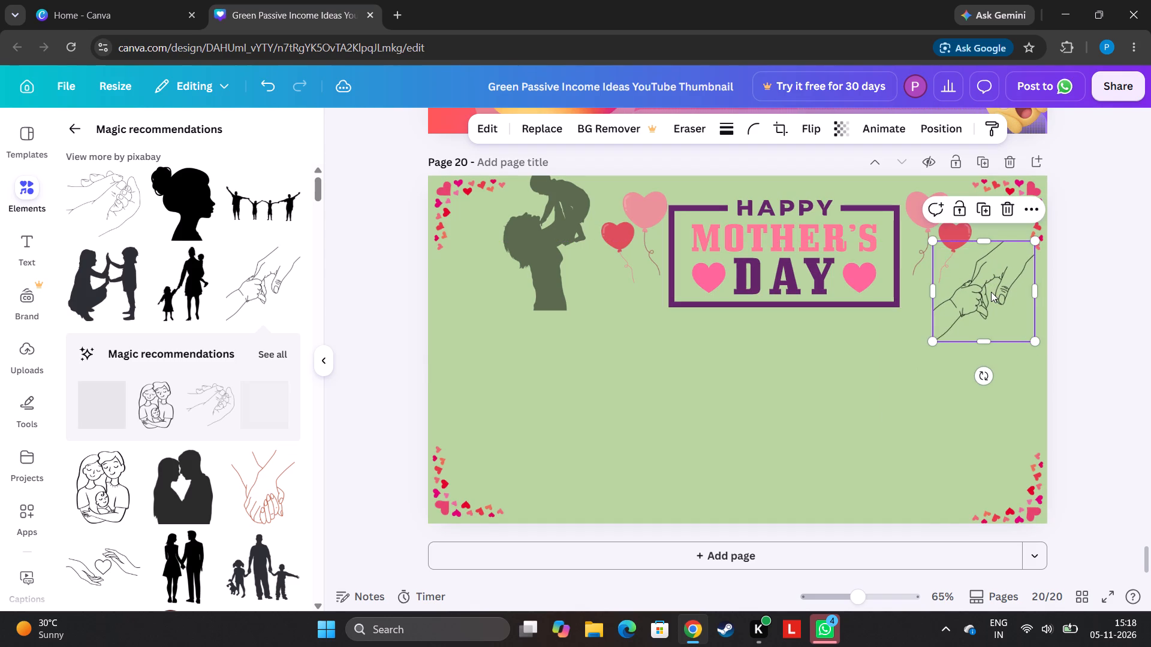
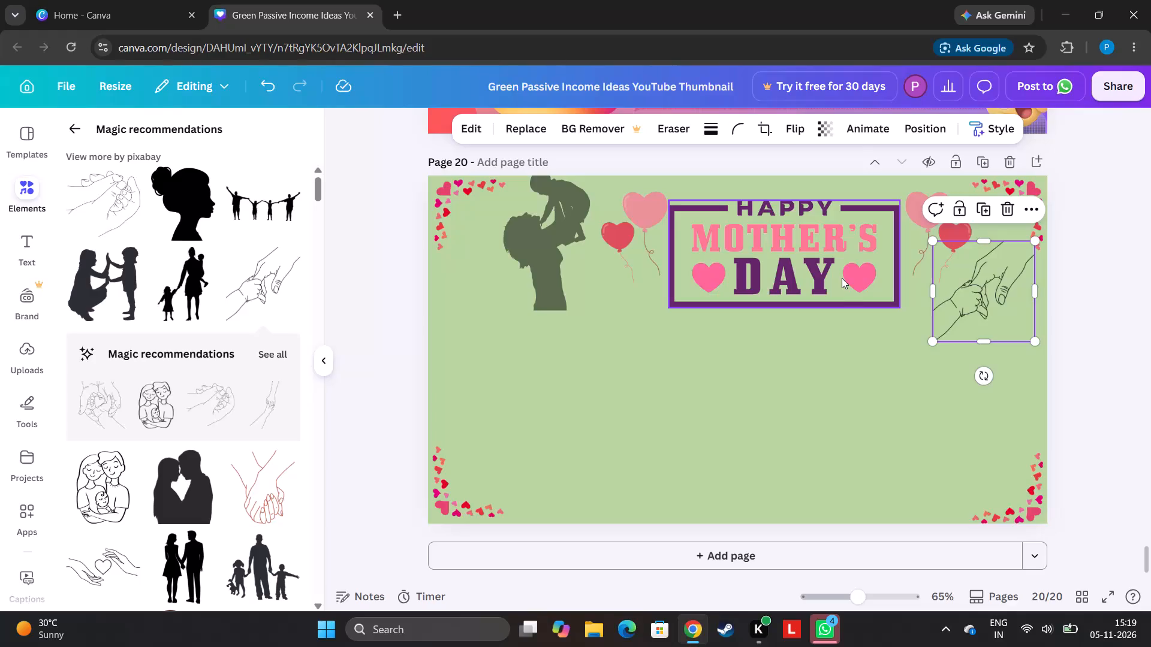
Set the transparency of the holding-hands line drawing to 50.
{"action": "left_click", "coordinate": [831, 131]}
{"action": "left_click", "coordinate": [808, 188]}
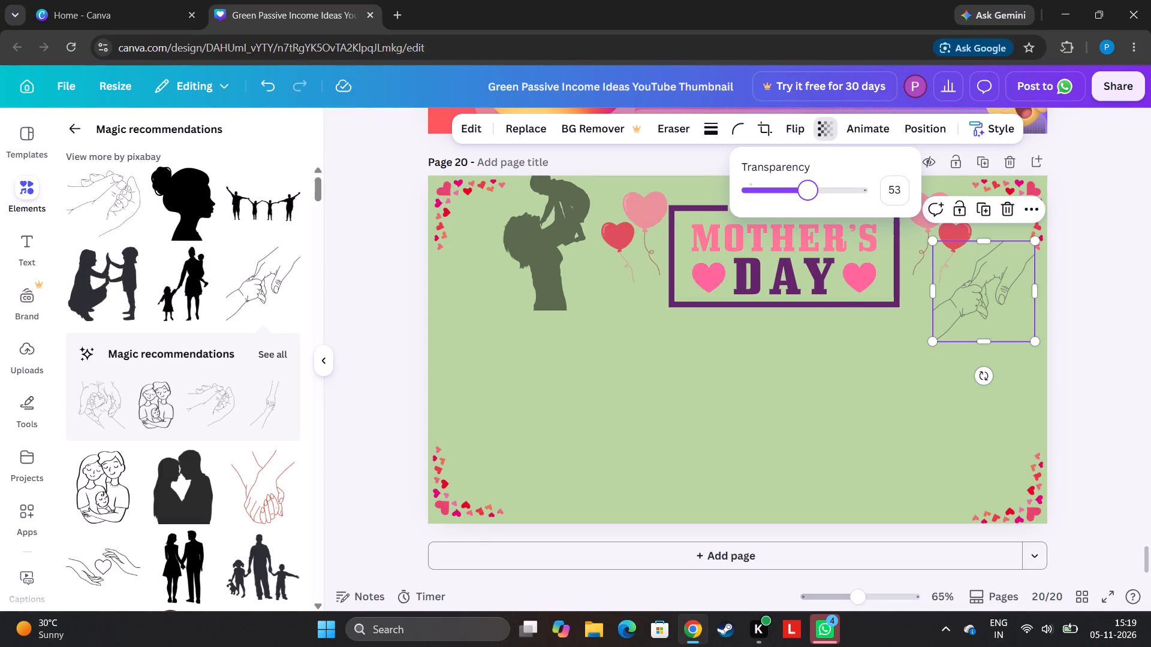
{"action": "left_click", "coordinate": [810, 191]}
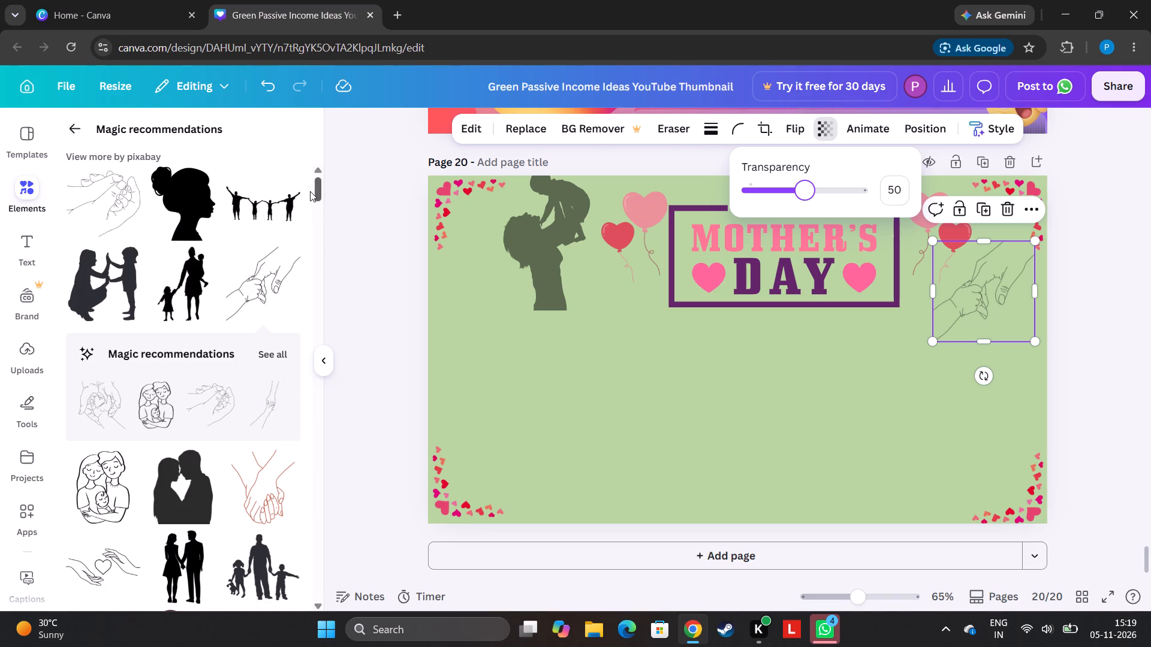
Add the black silhouette of a family of four with raised arms, shrunk, below the mother-and-baby silhouette, with transparency set to 54.
{"action": "left_click", "coordinate": [262, 202]}
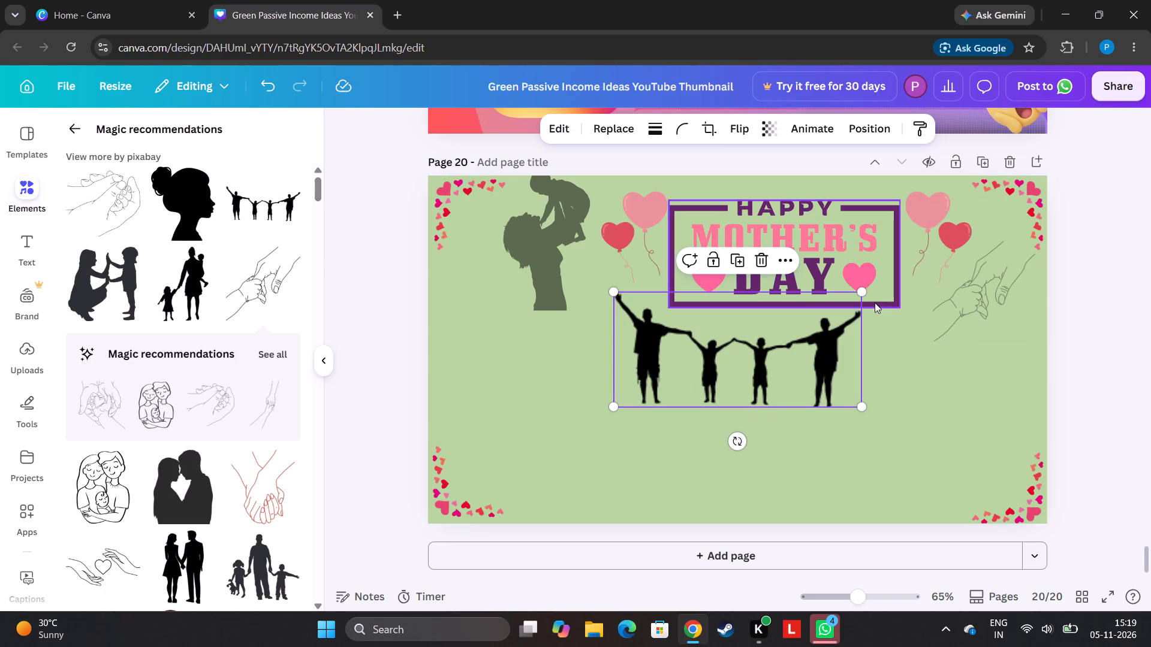
{"action": "left_click_drag", "start_coordinate": [860, 293], "coordinate": [775, 394]}
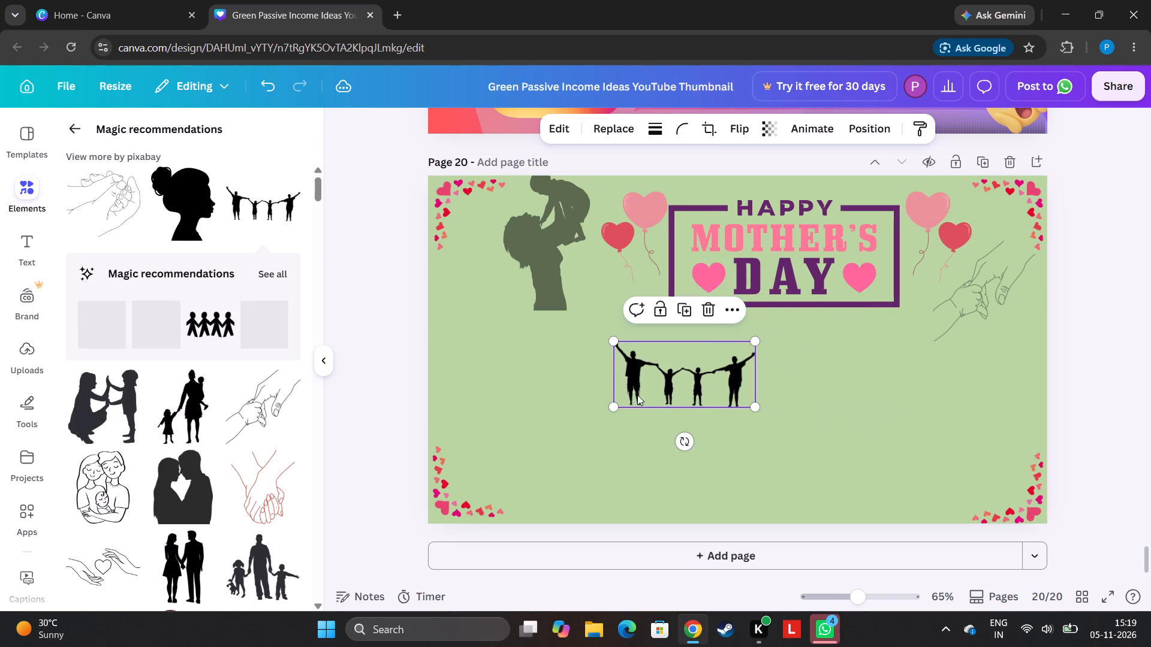
{"action": "left_click_drag", "start_coordinate": [660, 383], "coordinate": [493, 347]}
{"action": "left_click", "coordinate": [763, 135]}
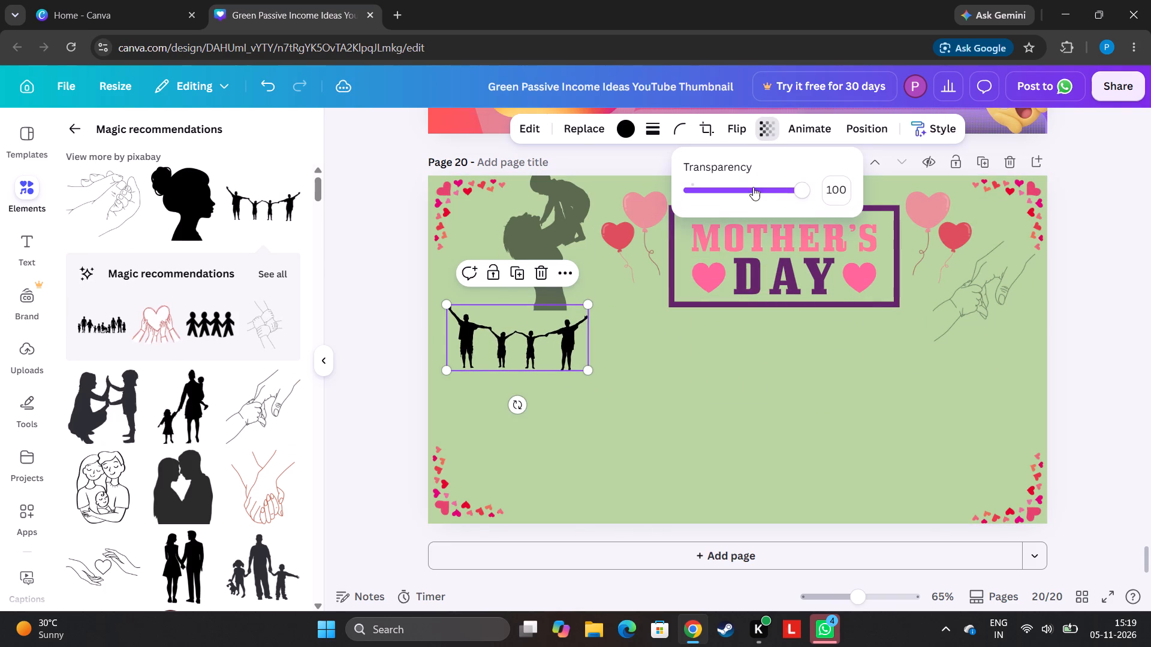
{"action": "left_click", "coordinate": [751, 190]}
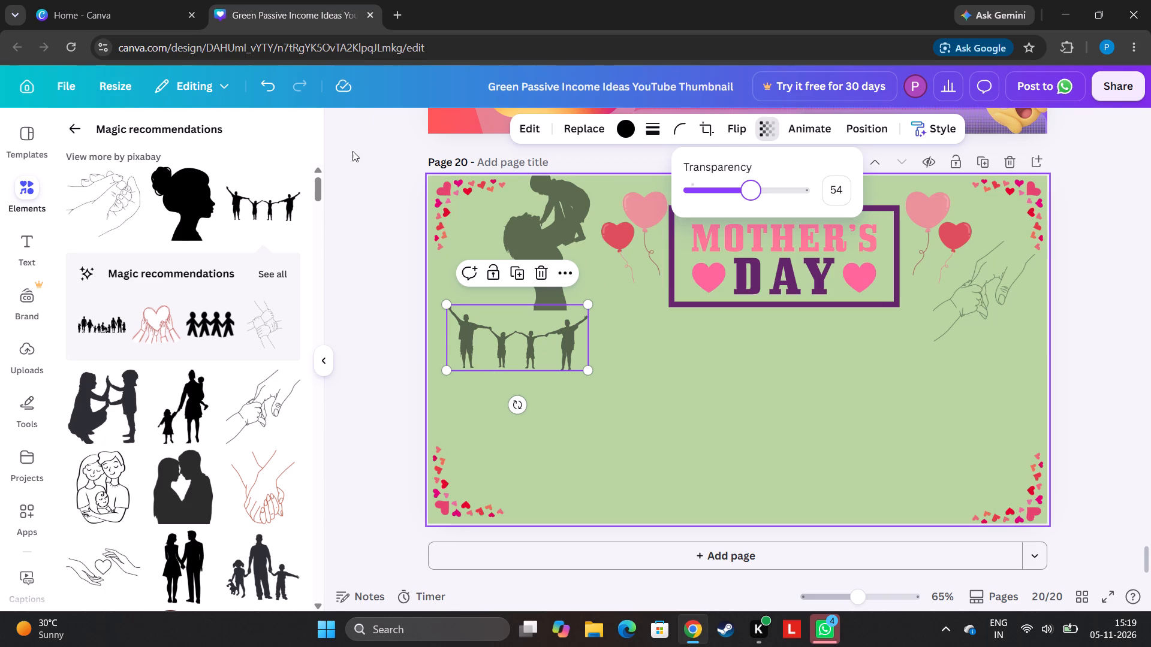
Add the red heart above an open hand graphic, shrunk to about 162 × 150, at the page's right edge below the holding-hands drawing.
{"action": "left_click_drag", "start_coordinate": [317, 188], "coordinate": [316, 241]}
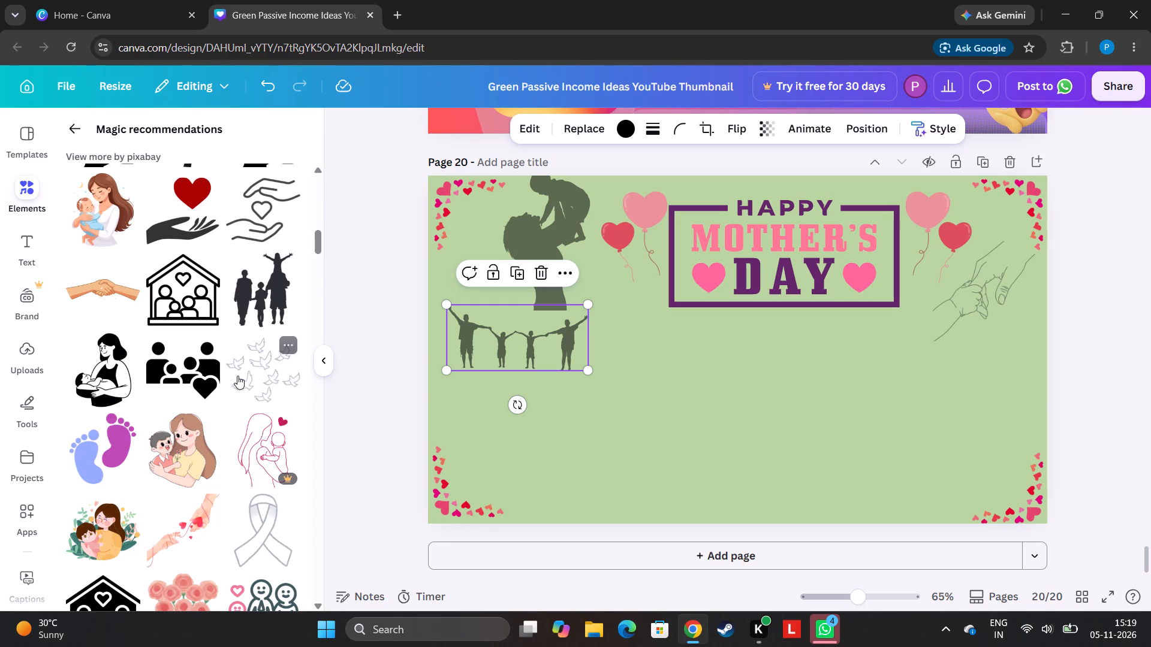
{"action": "left_click", "coordinate": [198, 211]}
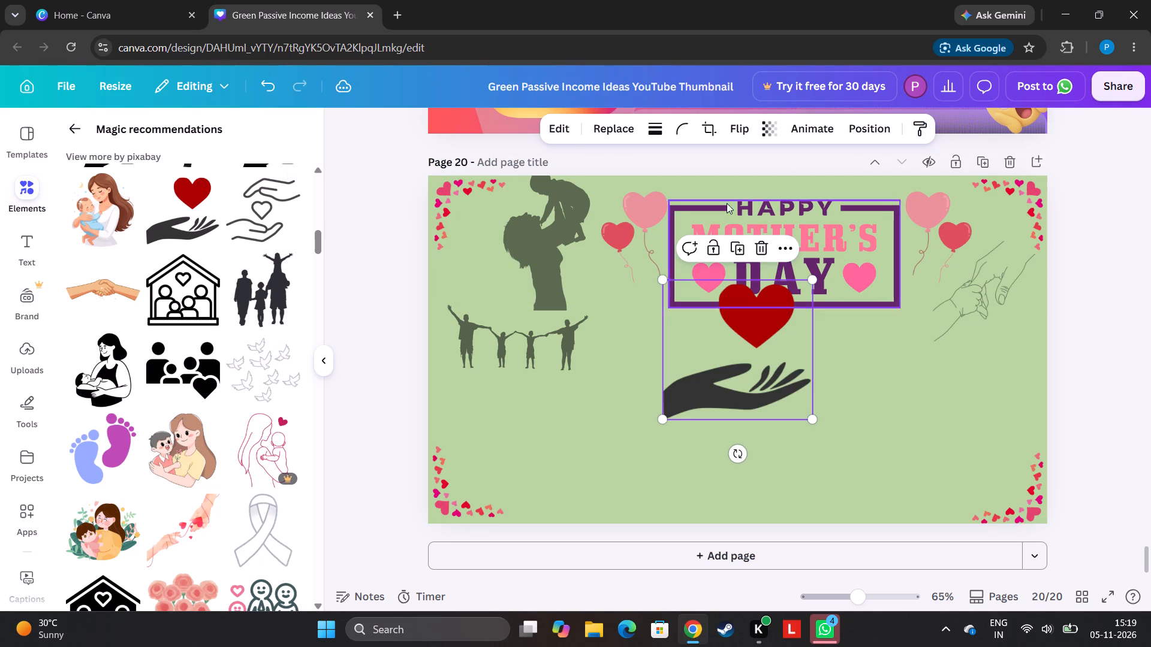
{"action": "left_click_drag", "start_coordinate": [812, 280], "coordinate": [775, 385]}
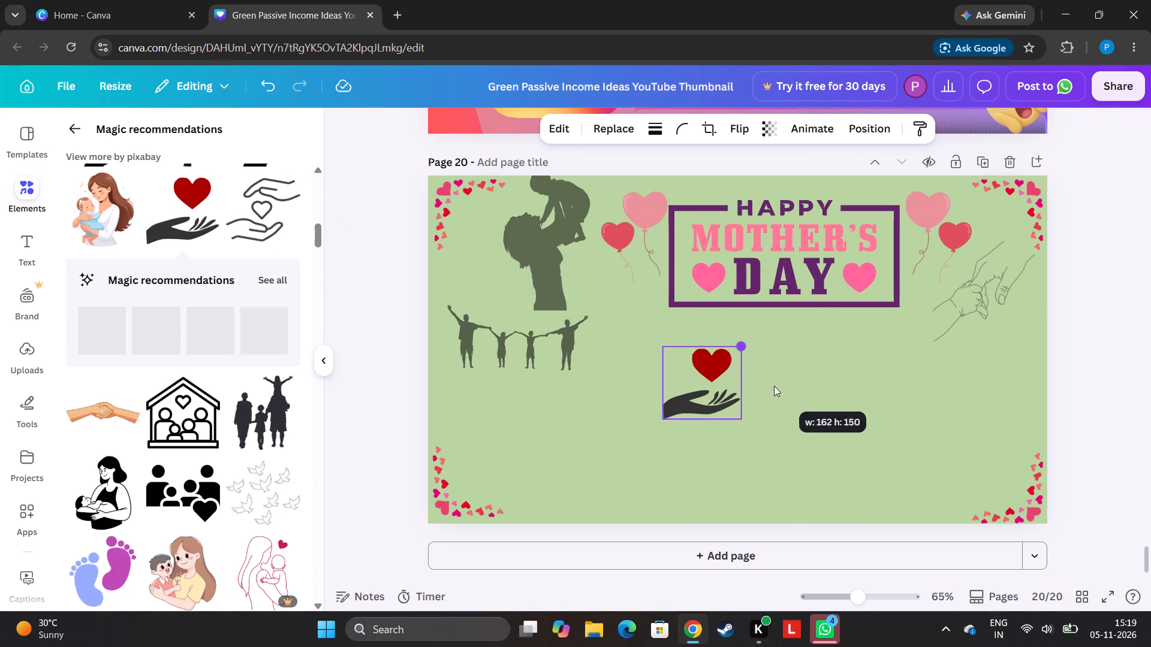
{"action": "left_click_drag", "start_coordinate": [722, 398], "coordinate": [1052, 354]}
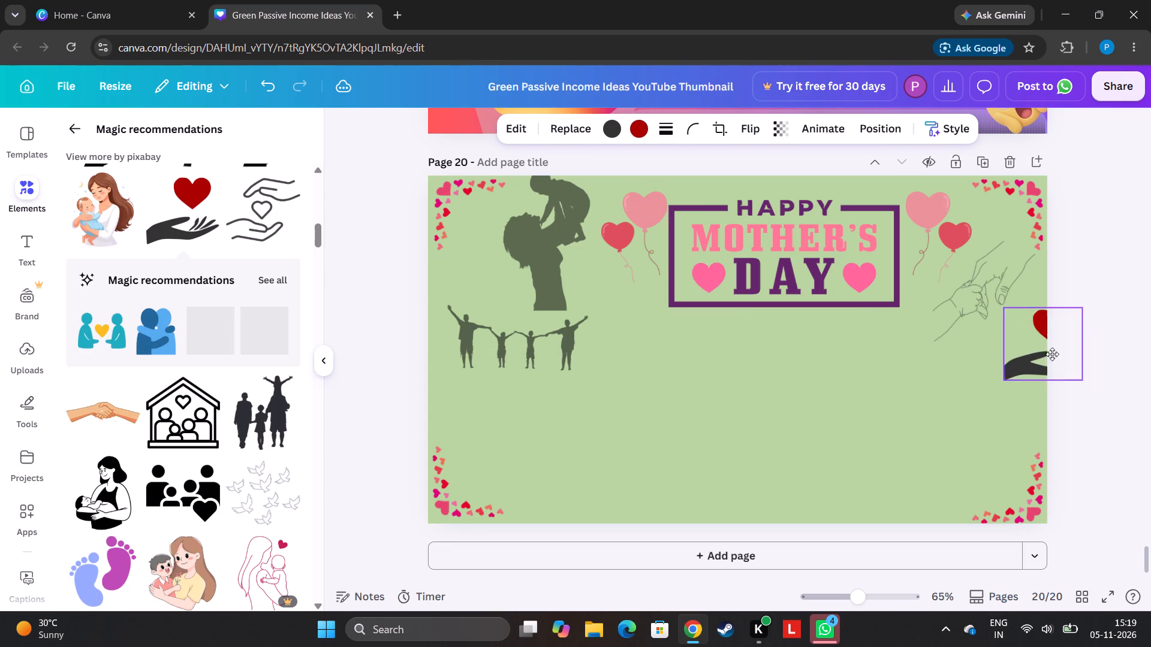
{"action": "left_click_drag", "start_coordinate": [1052, 354], "coordinate": [1039, 343]}
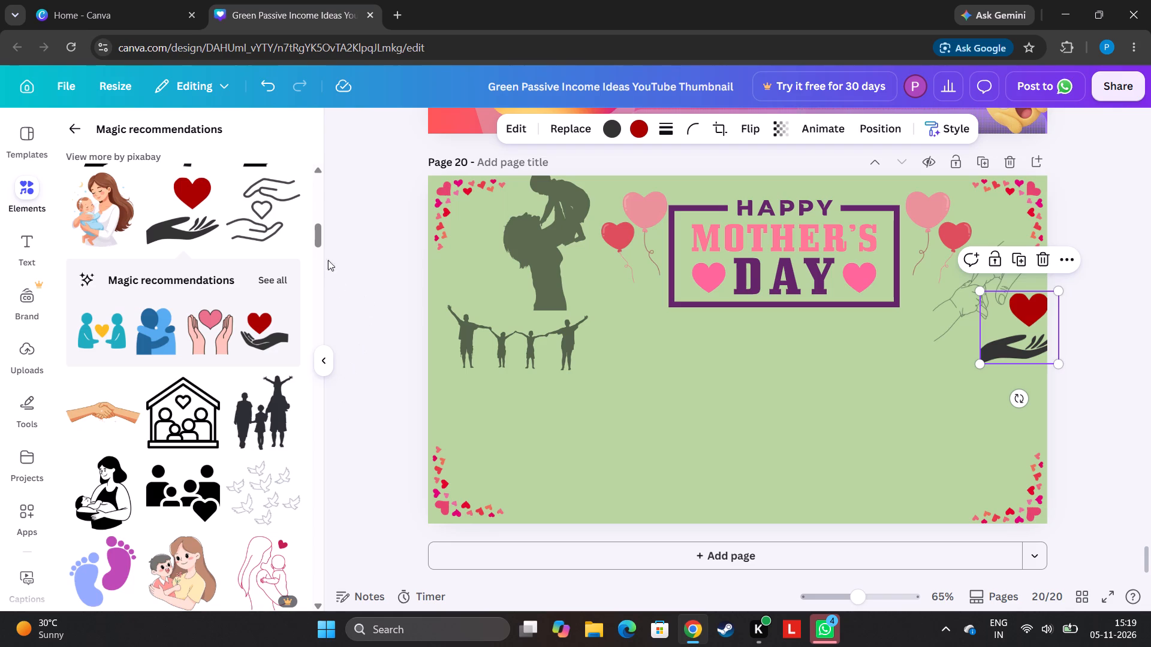
Add the illustration of a mother and daughter in pink dresses and hats from the mothers day graphics and shrink it to a small figure.
{"action": "left_click_drag", "start_coordinate": [315, 237], "coordinate": [292, 338]}
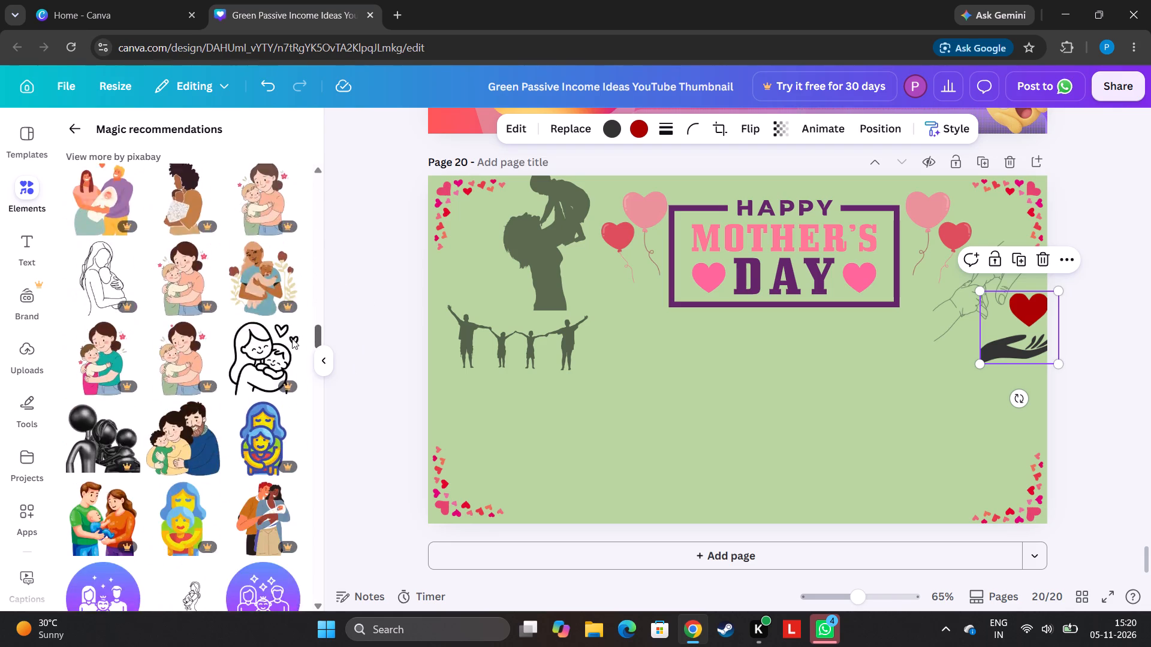
{"action": "left_click_drag", "start_coordinate": [292, 338], "coordinate": [282, 388]}
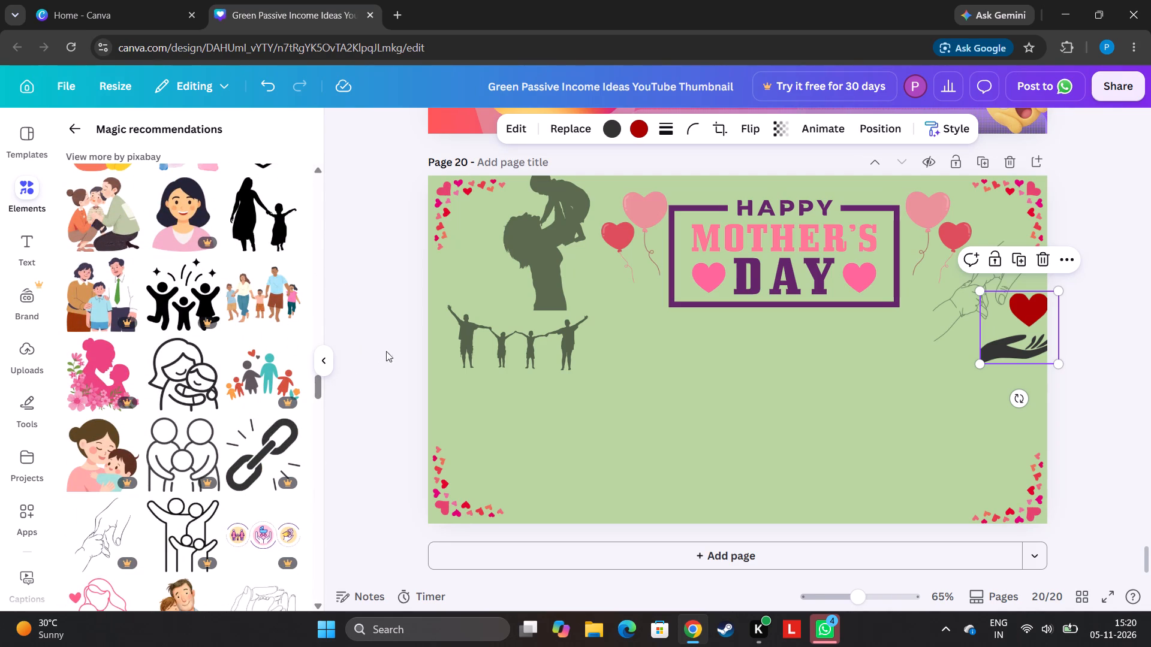
{"action": "left_click", "coordinate": [25, 249]}
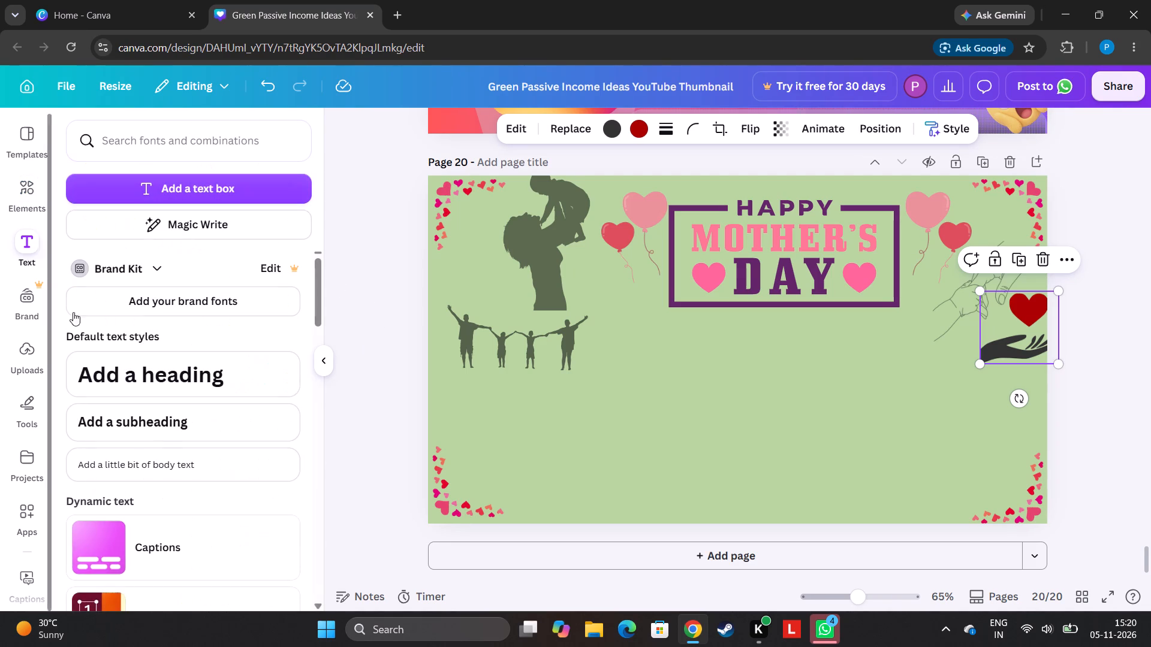
{"action": "left_click", "coordinate": [17, 204]}
{"action": "left_click", "coordinate": [64, 127]}
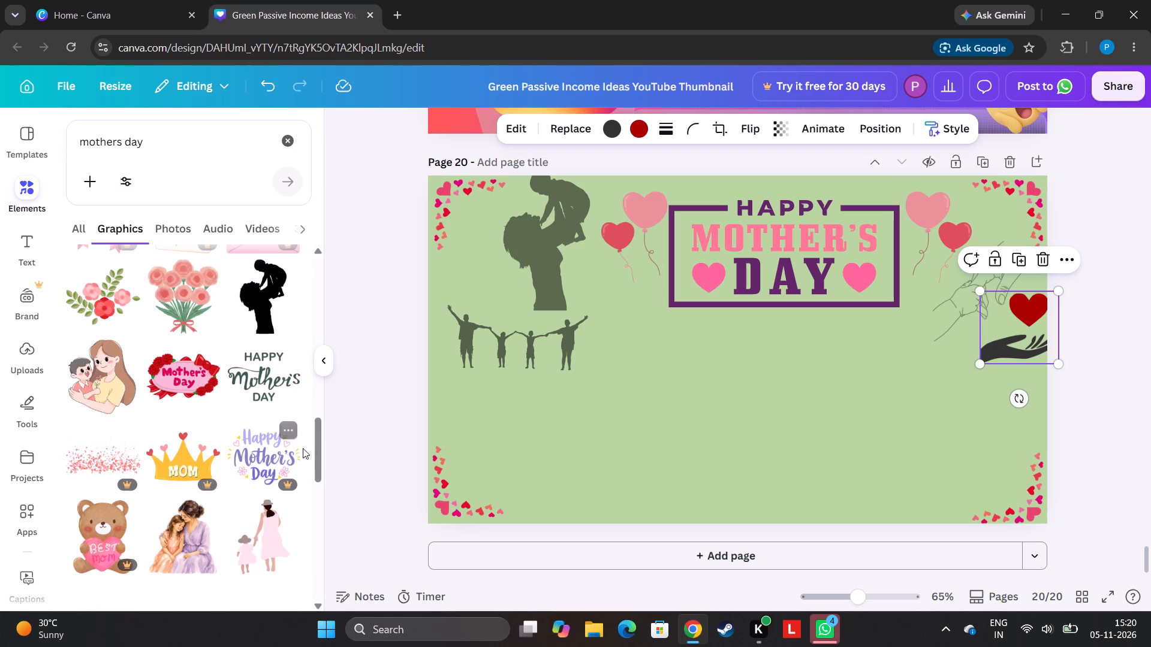
{"action": "left_click_drag", "start_coordinate": [314, 468], "coordinate": [317, 471]}
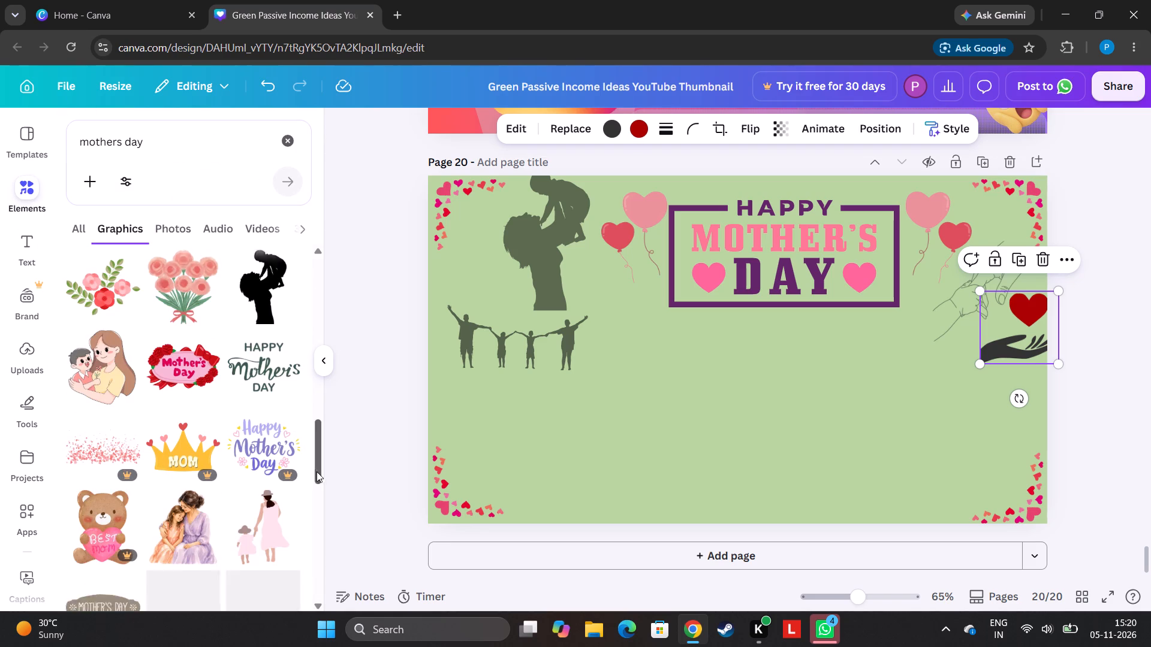
{"action": "left_click_drag", "start_coordinate": [317, 471], "coordinate": [319, 508]}
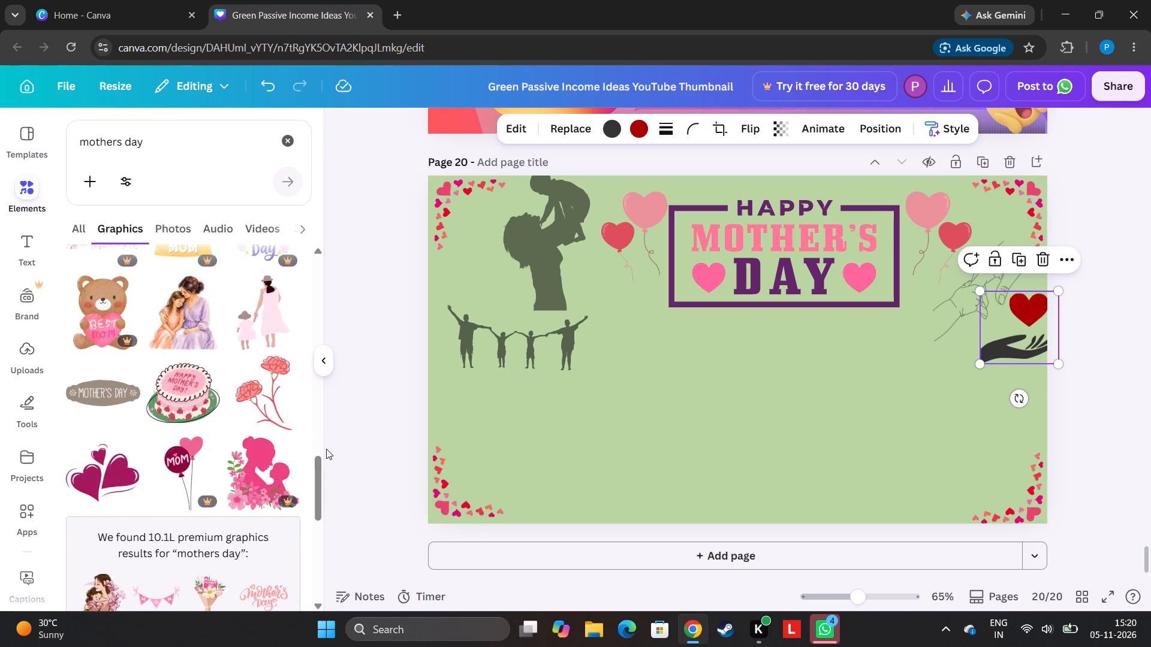
{"action": "left_click", "coordinate": [247, 321]}
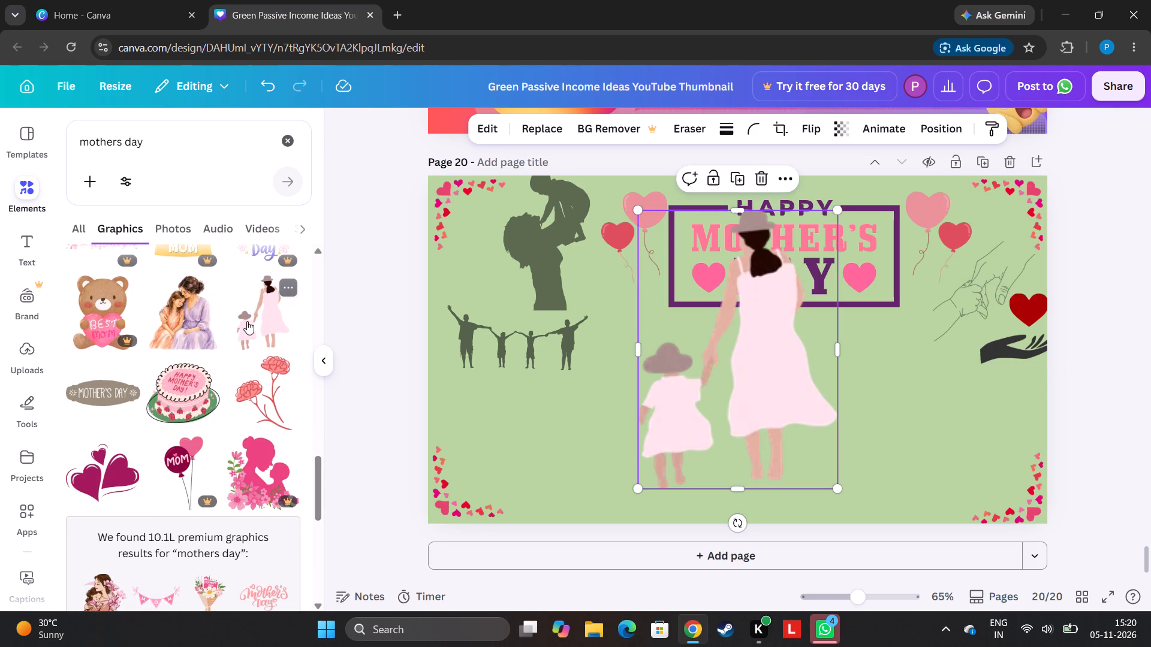
{"action": "left_click", "coordinate": [841, 486]}
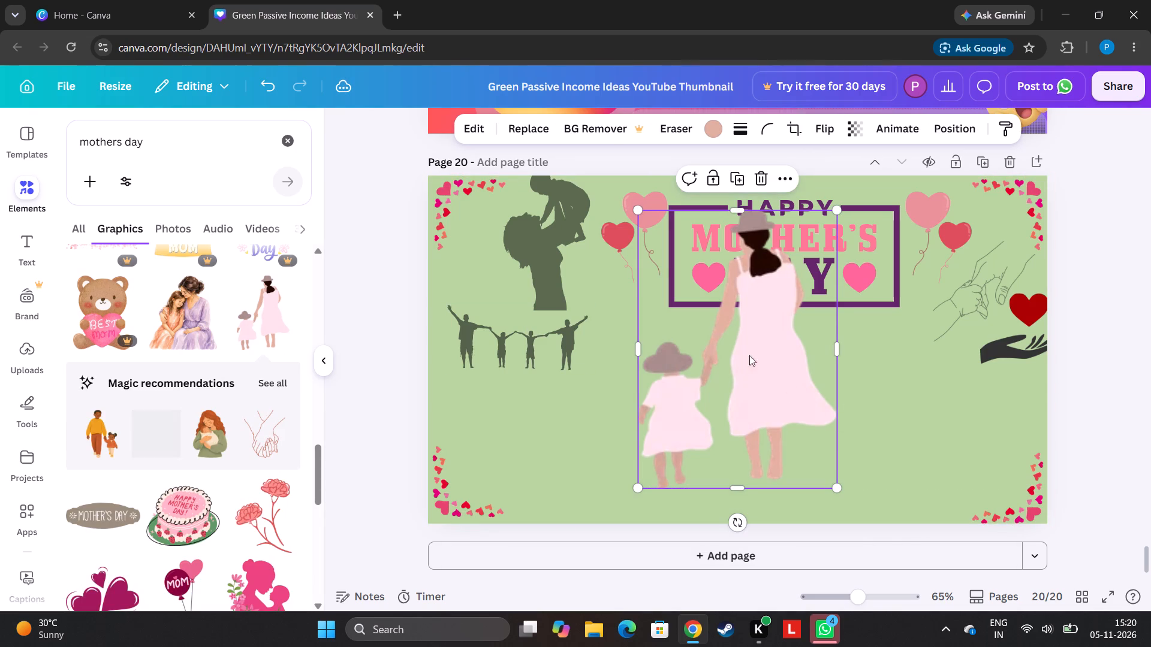
{"action": "left_click_drag", "start_coordinate": [839, 210], "coordinate": [779, 408]}
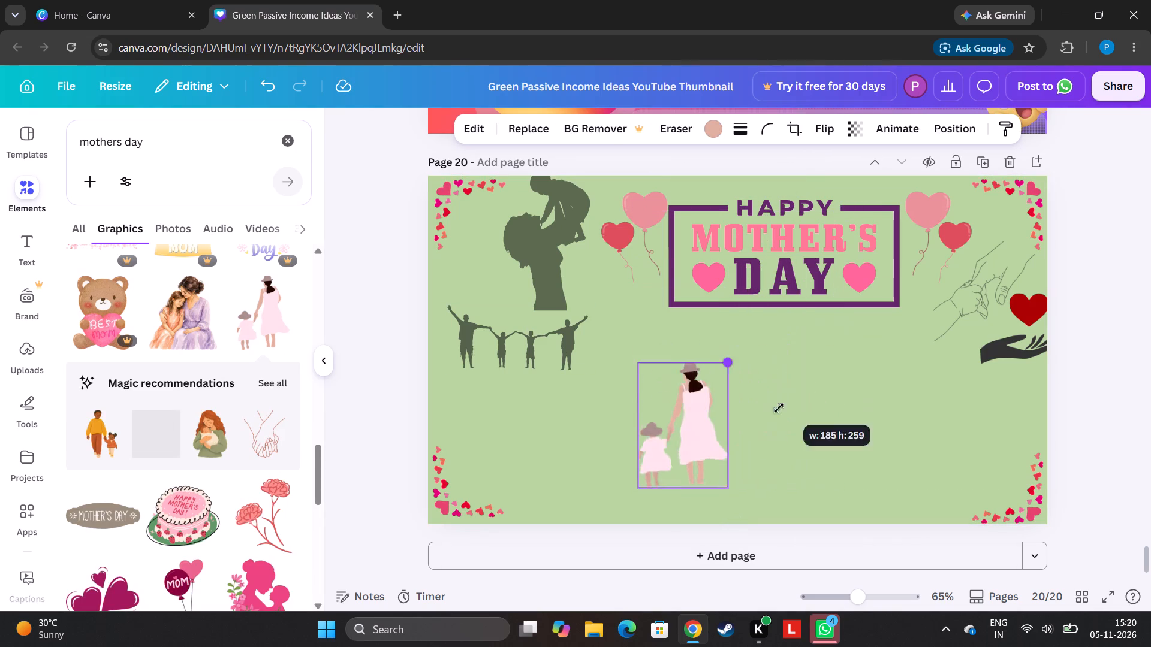
{"action": "left_click_drag", "start_coordinate": [779, 408], "coordinate": [757, 464]}
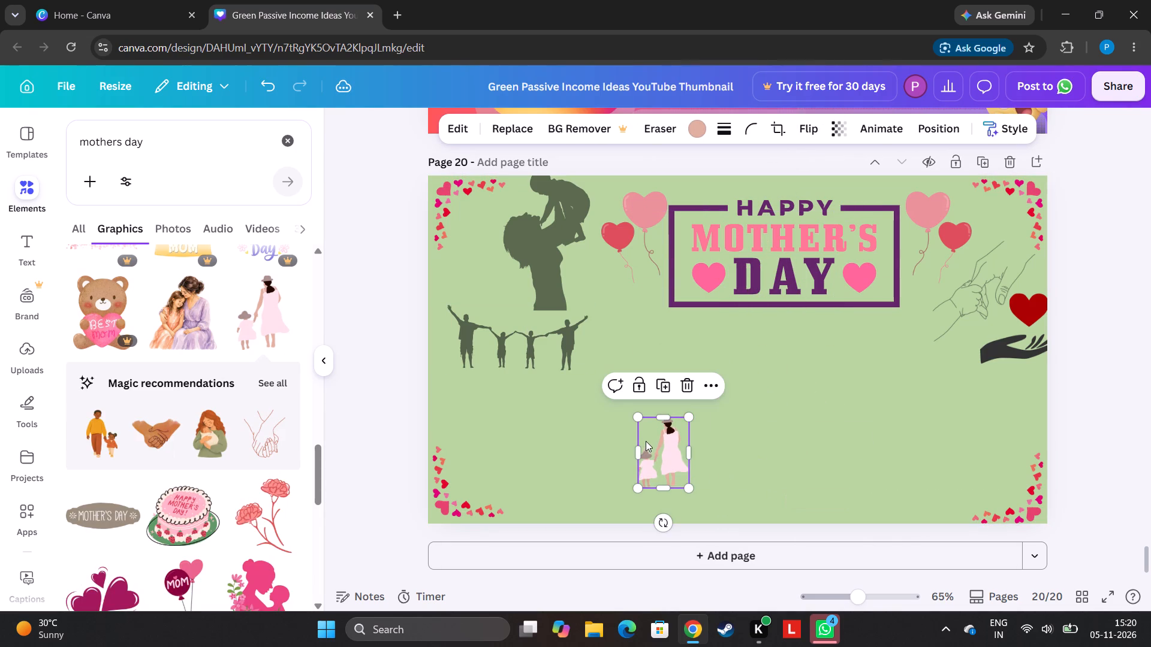
Place the mother-and-daughter illustration over the heading frame's lower-right corner, beside the pink heart, and slightly reduce its height.
{"action": "left_click_drag", "start_coordinate": [652, 440], "coordinate": [891, 258]}
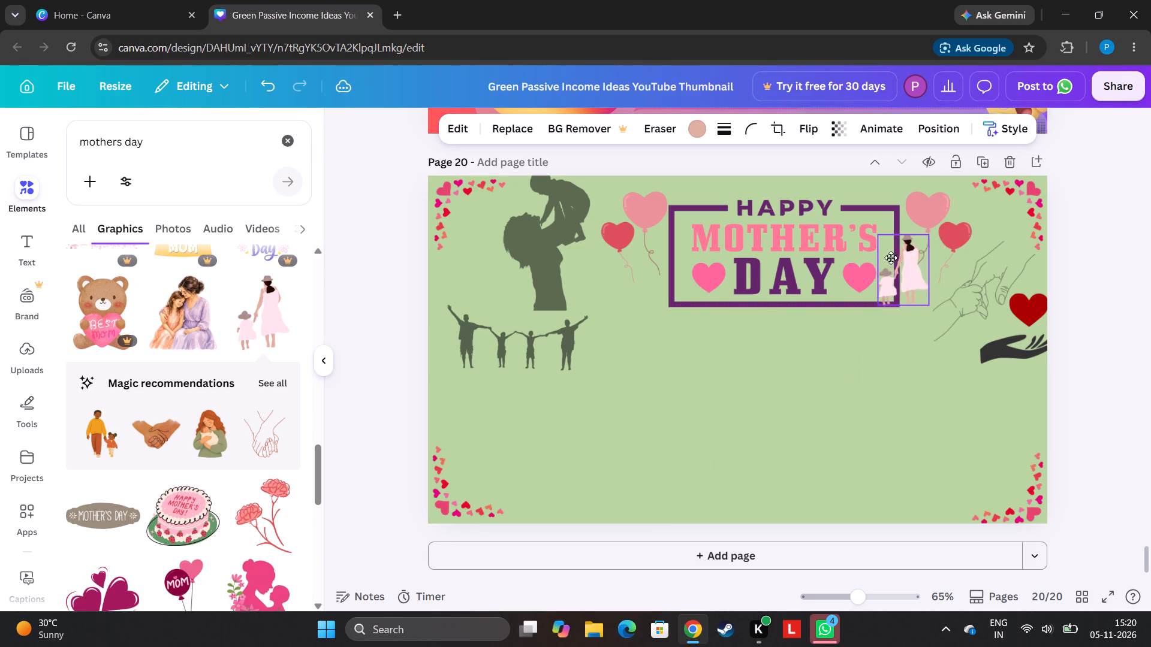
{"action": "left_click_drag", "start_coordinate": [891, 258], "coordinate": [855, 205]}
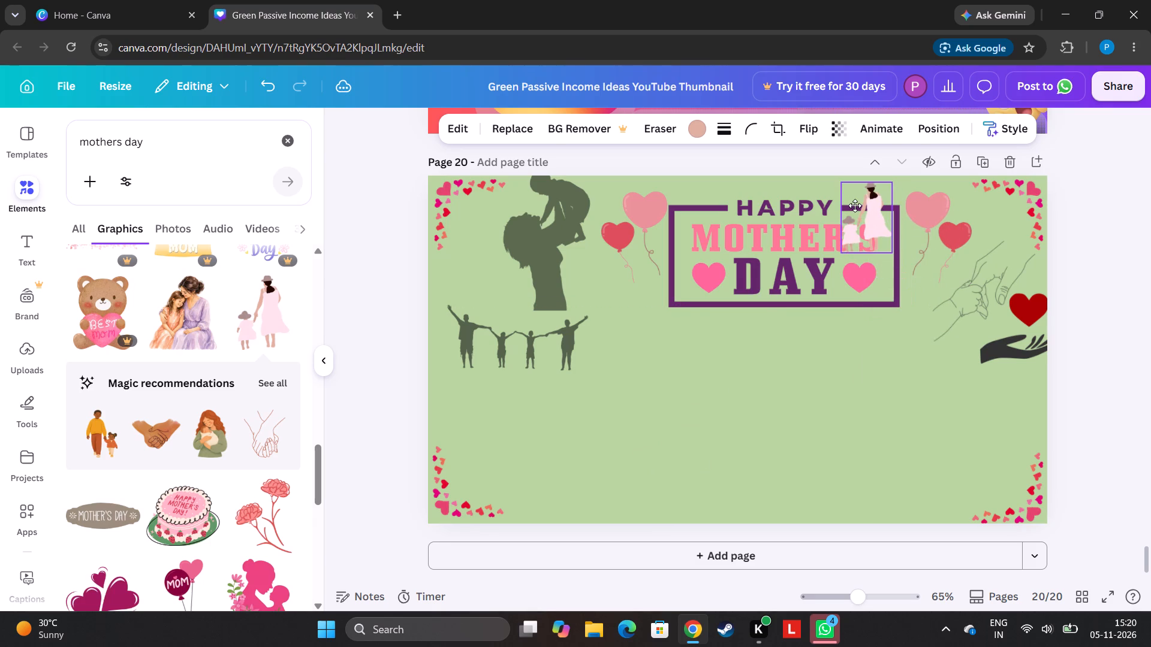
{"action": "left_click_drag", "start_coordinate": [855, 205], "coordinate": [880, 287]}
{"action": "left_click_drag", "start_coordinate": [872, 268], "coordinate": [873, 237]}
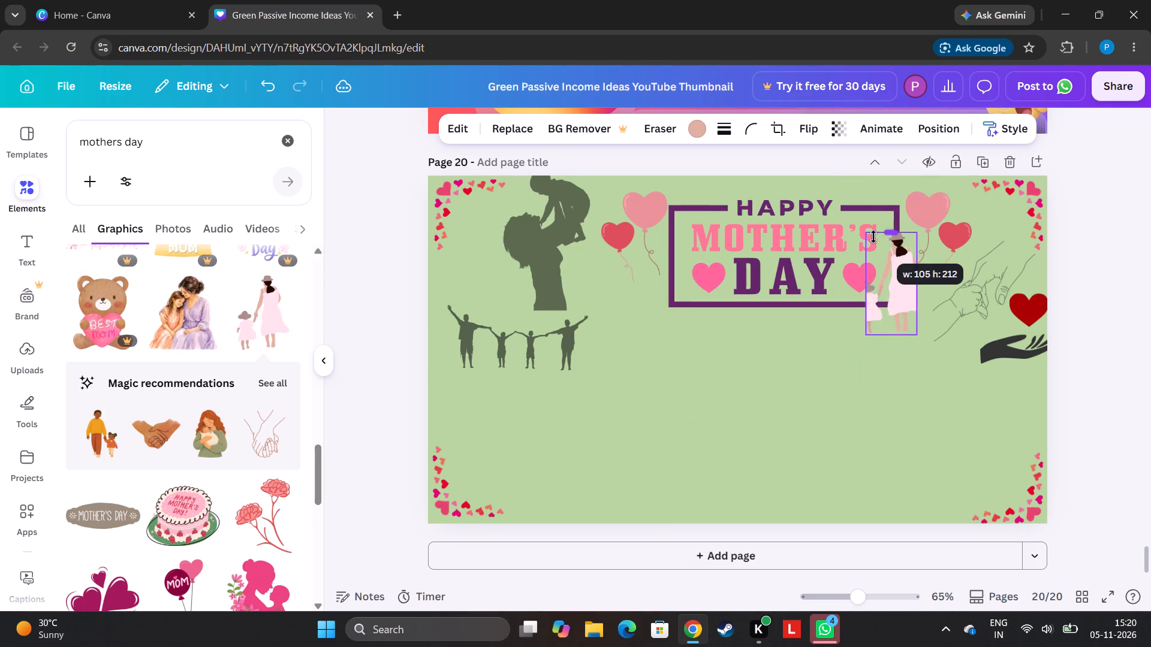
{"action": "left_click_drag", "start_coordinate": [873, 237], "coordinate": [878, 271]}
{"action": "left_click", "coordinate": [896, 251]}
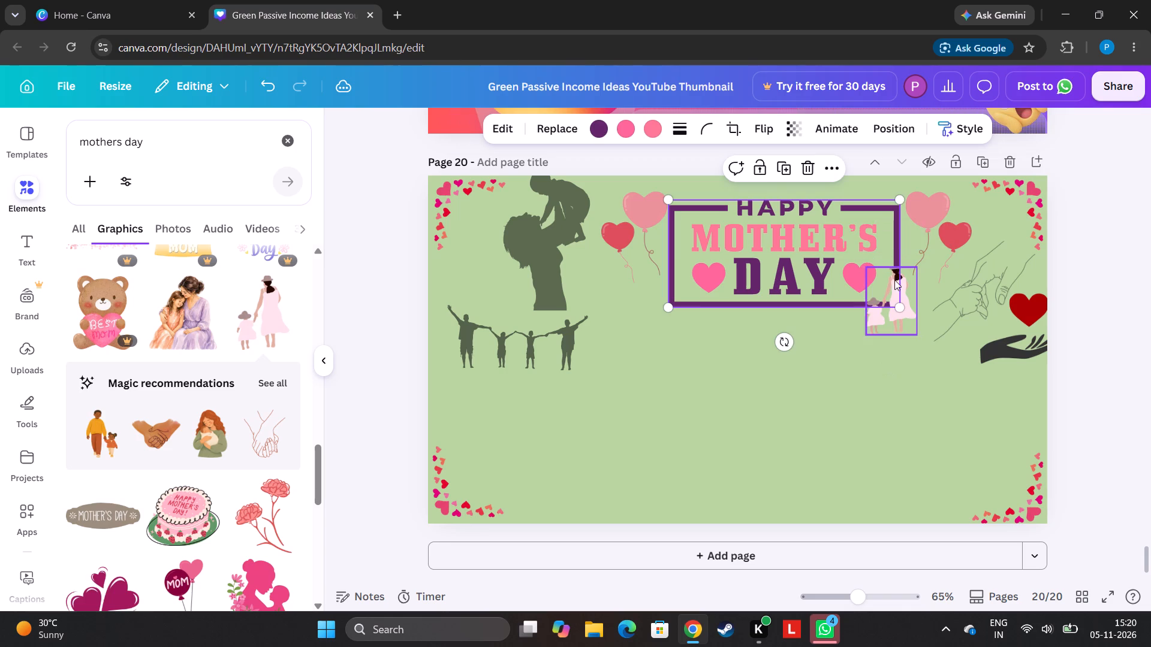
{"action": "left_click", "coordinate": [893, 285]}
{"action": "left_click", "coordinate": [893, 264]}
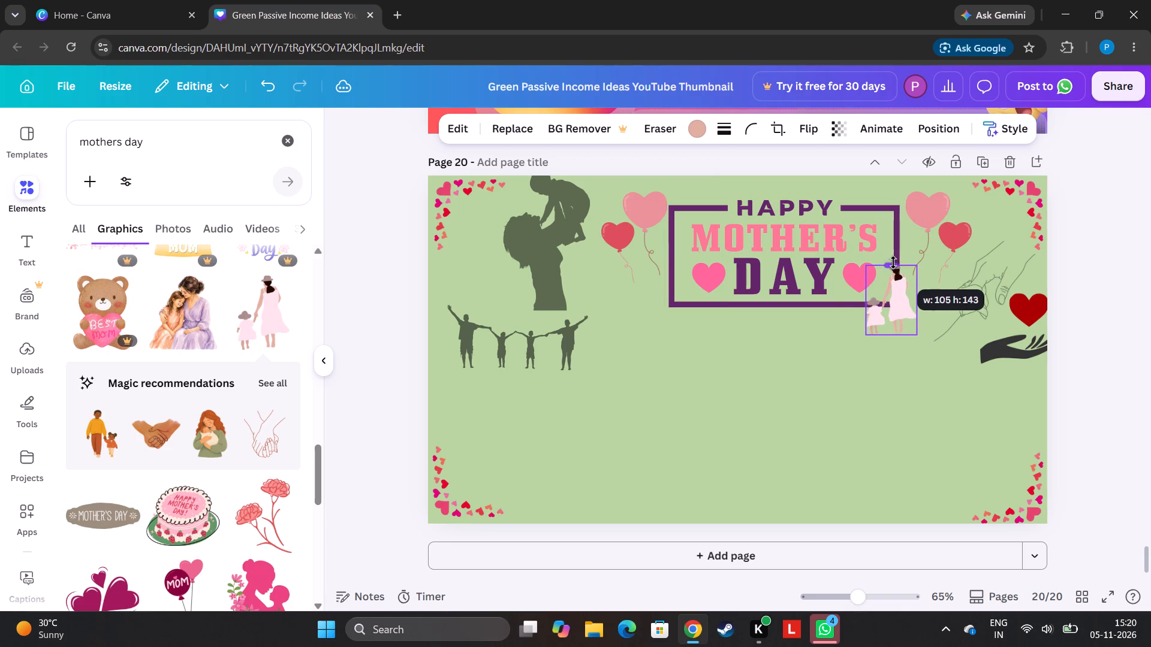
{"action": "left_click_drag", "start_coordinate": [893, 298], "coordinate": [886, 270]}
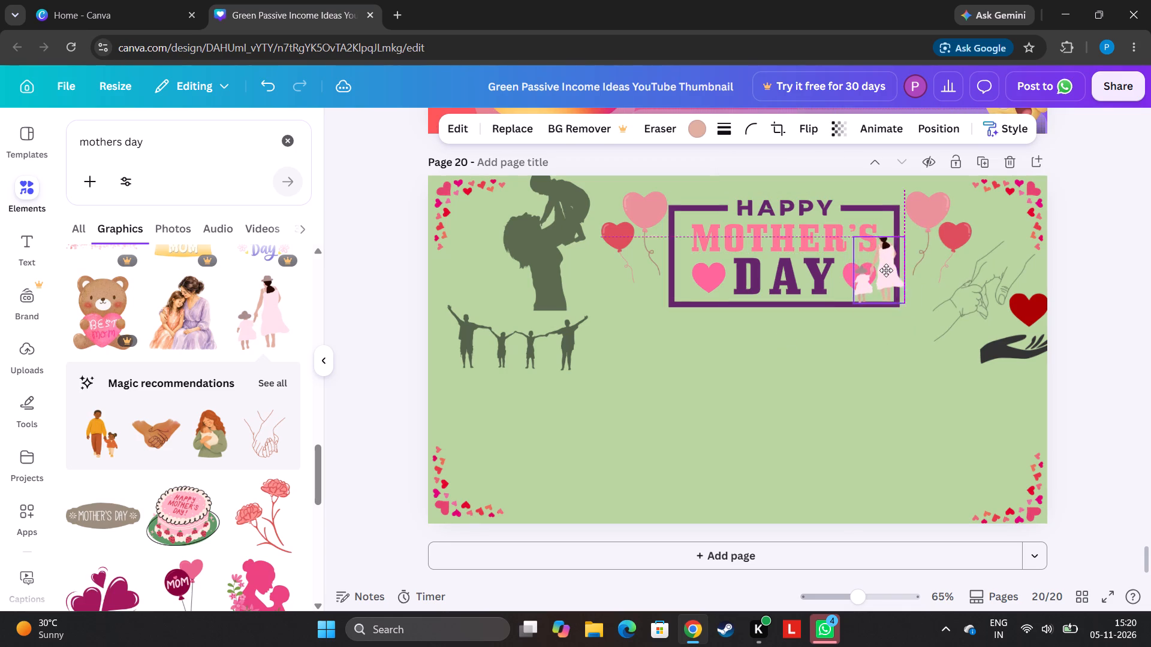
{"action": "left_click_drag", "start_coordinate": [886, 270], "coordinate": [898, 270]}
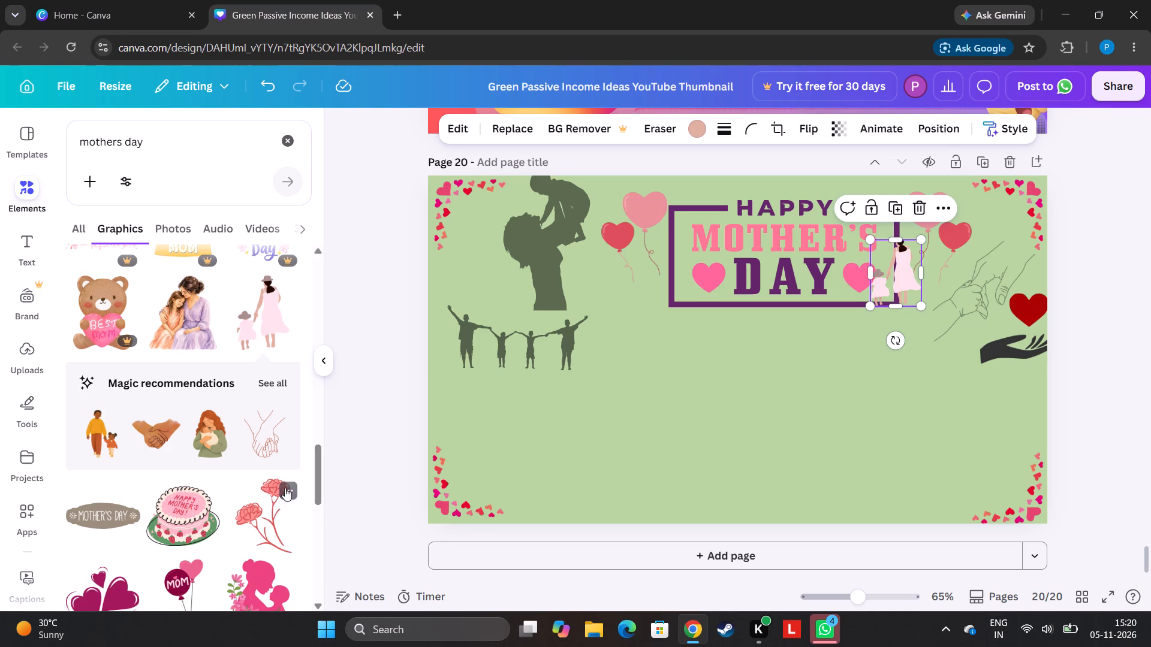
Add the pink Mother's Day gift box from the mothers day graphics, shrunk to about half size, at the heading frame's lower-left corner.
{"action": "left_click_drag", "start_coordinate": [321, 474], "coordinate": [320, 570]}
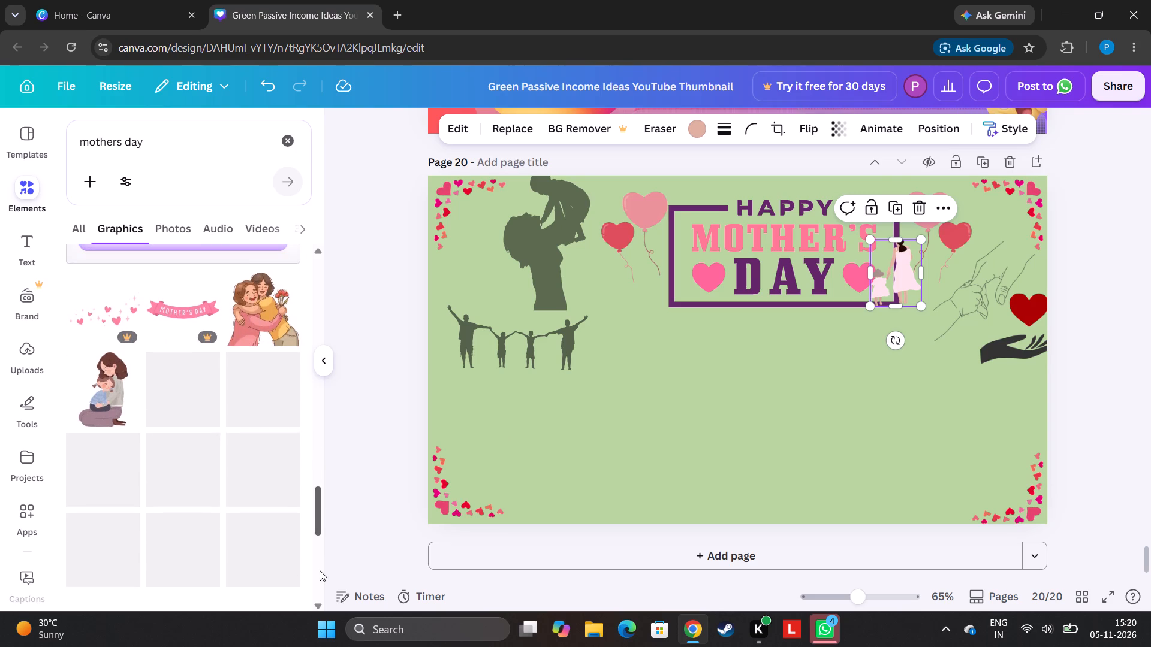
{"action": "left_click_drag", "start_coordinate": [320, 570], "coordinate": [320, 569]}
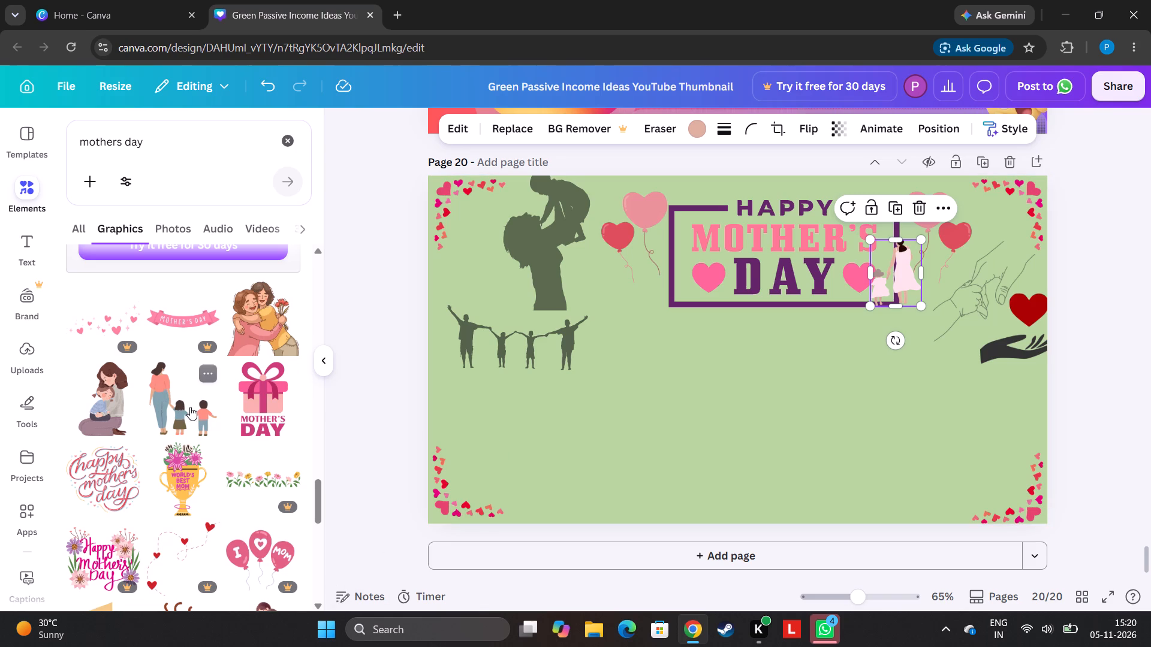
{"action": "left_click", "coordinate": [284, 407]}
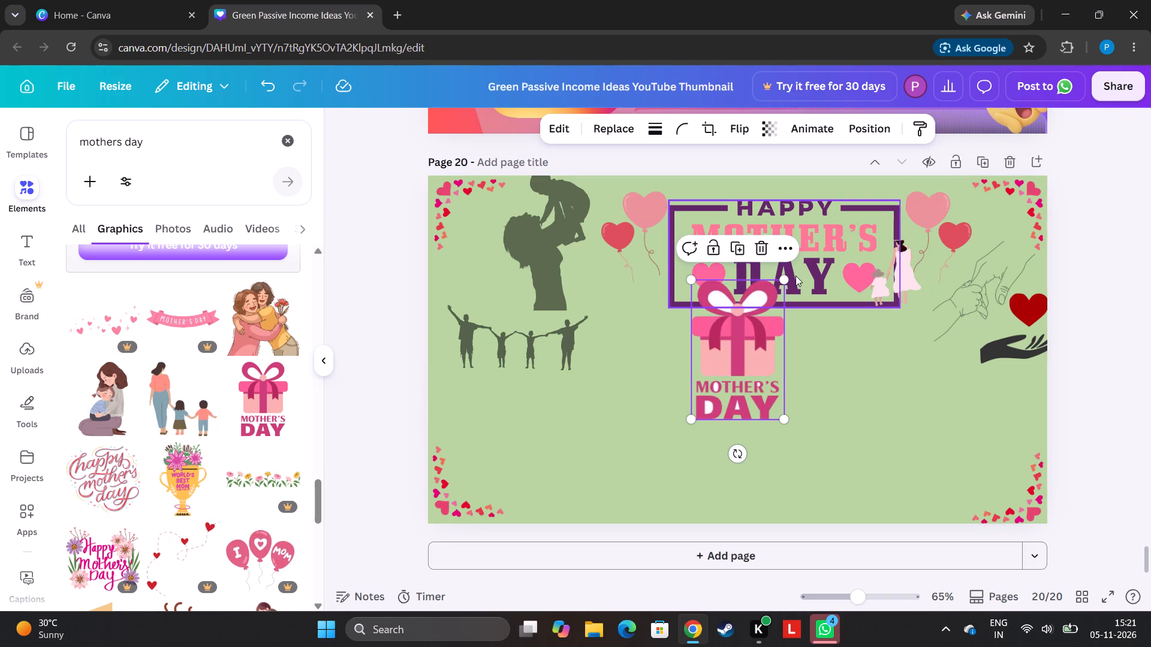
{"action": "left_click_drag", "start_coordinate": [790, 278], "coordinate": [755, 353]}
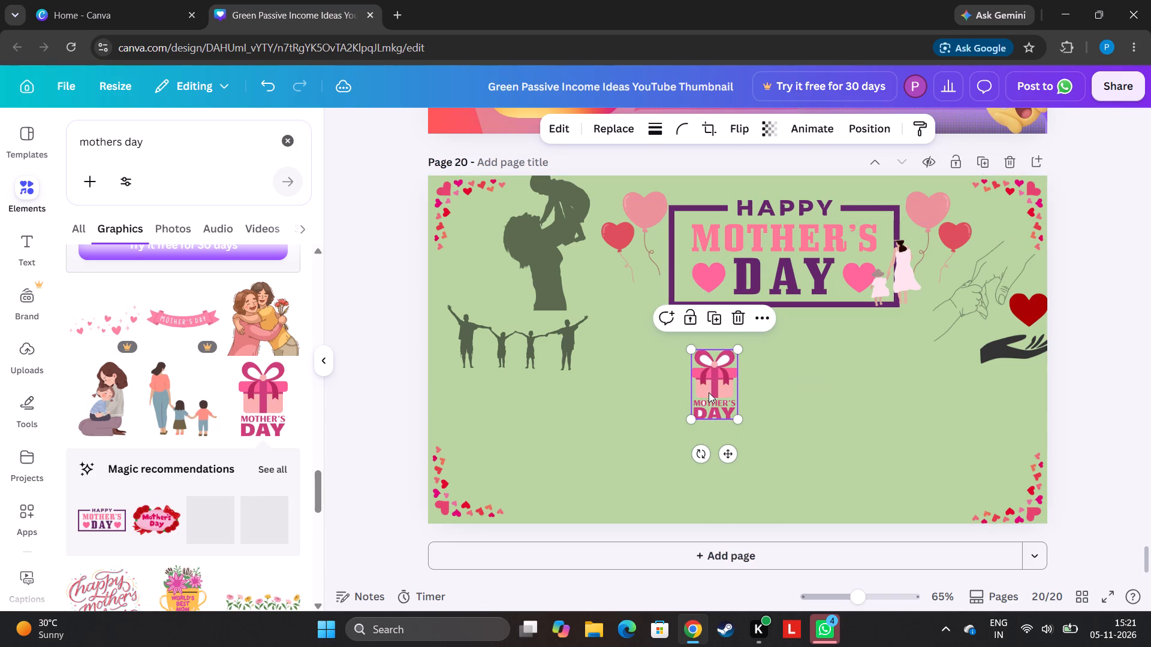
{"action": "left_click_drag", "start_coordinate": [715, 403], "coordinate": [643, 312]}
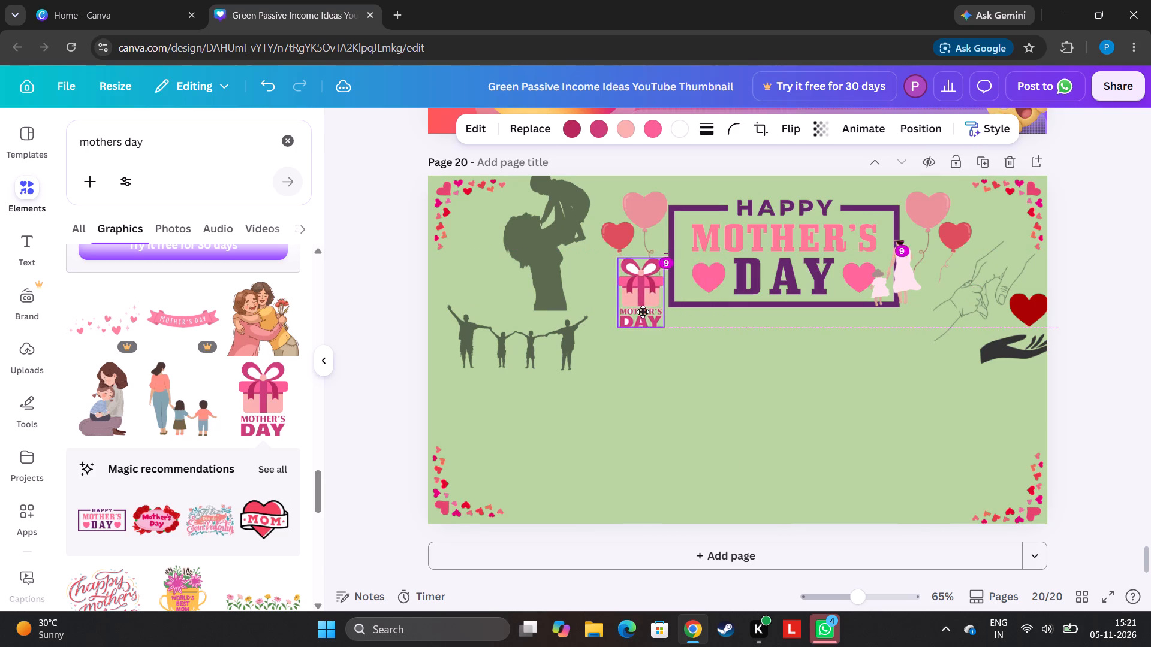
{"action": "left_click_drag", "start_coordinate": [643, 312], "coordinate": [623, 327]}
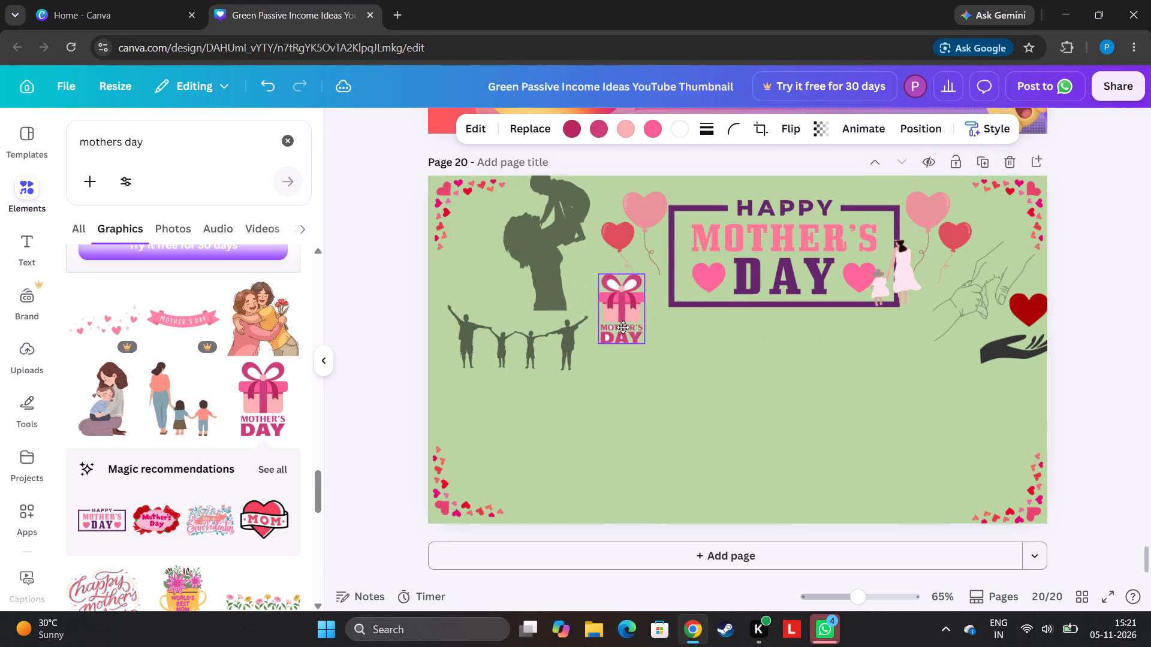
{"action": "left_click_drag", "start_coordinate": [623, 327], "coordinate": [651, 331]}
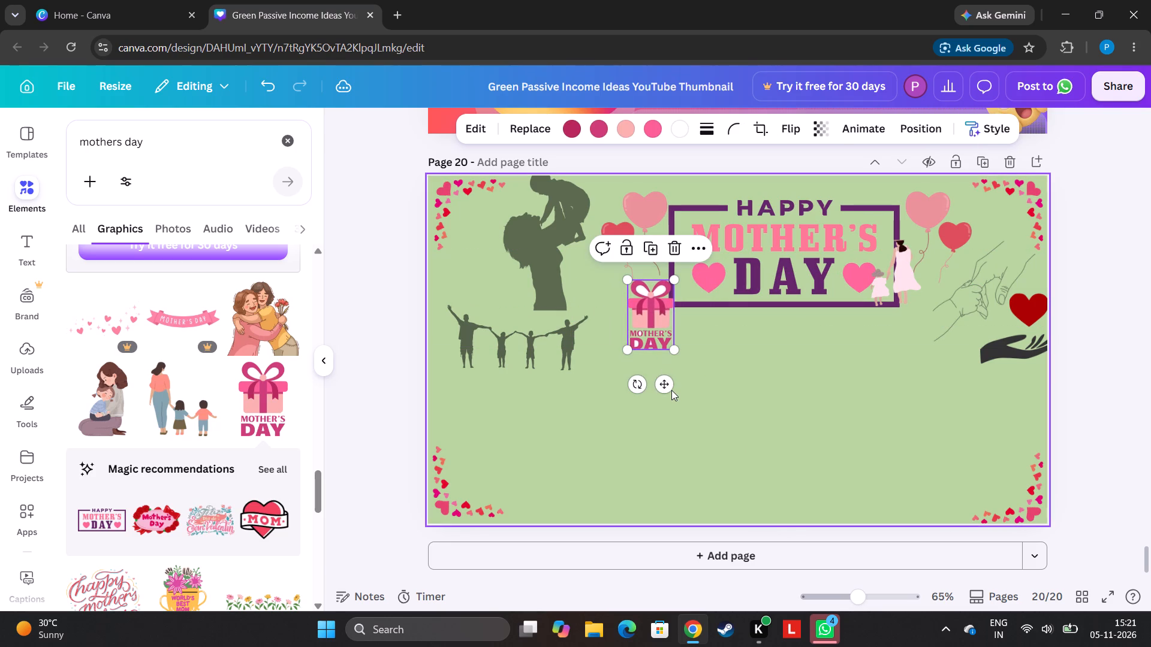
Shrink the pink gift box a little more and set it just outside the heading frame's lower-left corner.
{"action": "left_click_drag", "start_coordinate": [668, 350], "coordinate": [660, 328]}
{"action": "left_click_drag", "start_coordinate": [649, 304], "coordinate": [656, 306]}
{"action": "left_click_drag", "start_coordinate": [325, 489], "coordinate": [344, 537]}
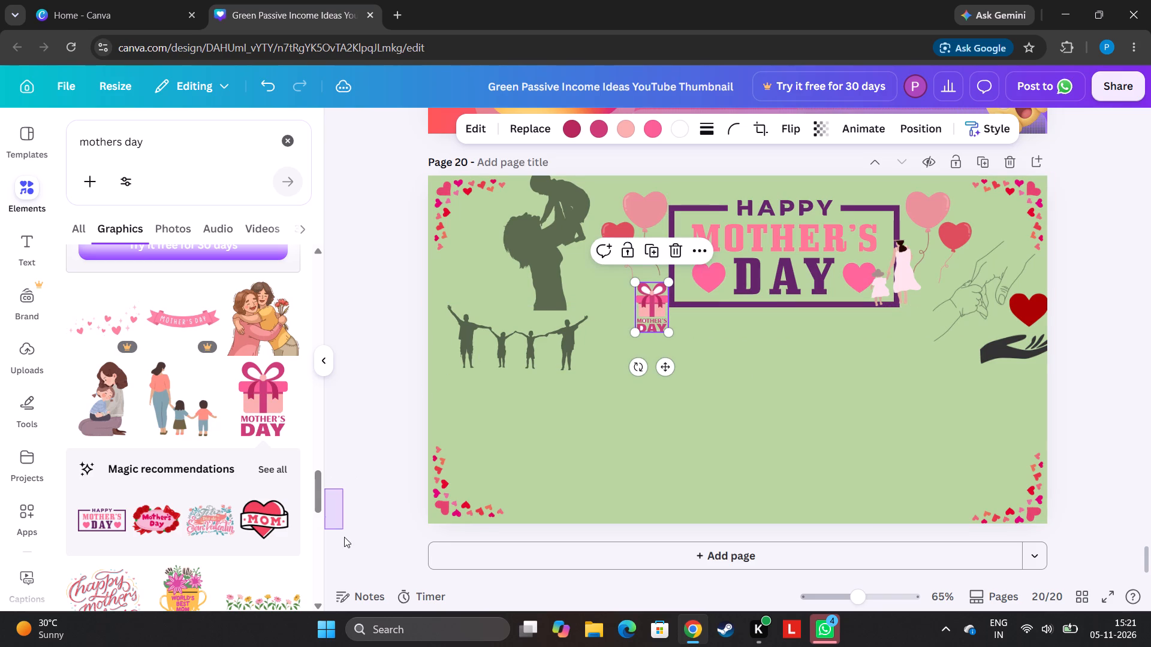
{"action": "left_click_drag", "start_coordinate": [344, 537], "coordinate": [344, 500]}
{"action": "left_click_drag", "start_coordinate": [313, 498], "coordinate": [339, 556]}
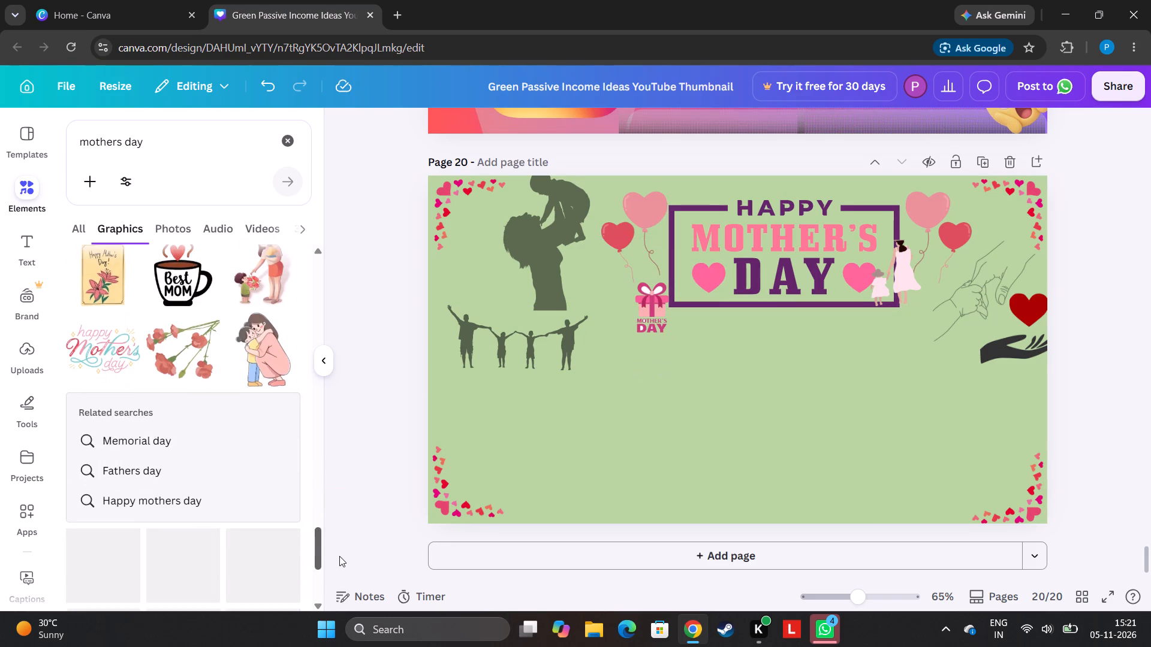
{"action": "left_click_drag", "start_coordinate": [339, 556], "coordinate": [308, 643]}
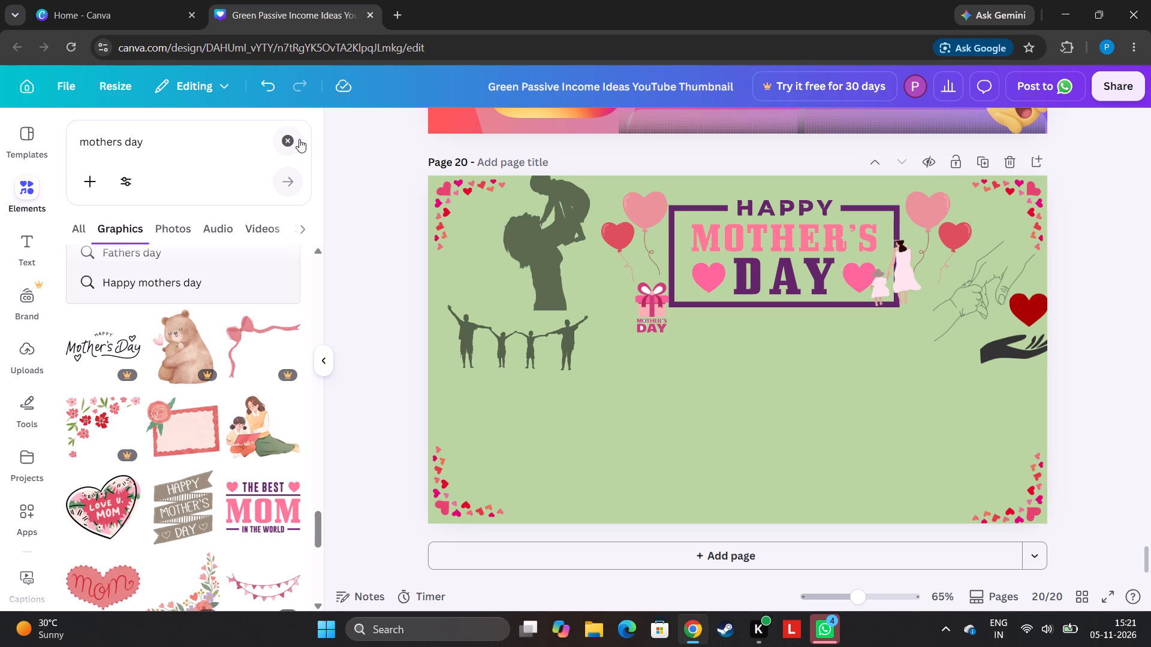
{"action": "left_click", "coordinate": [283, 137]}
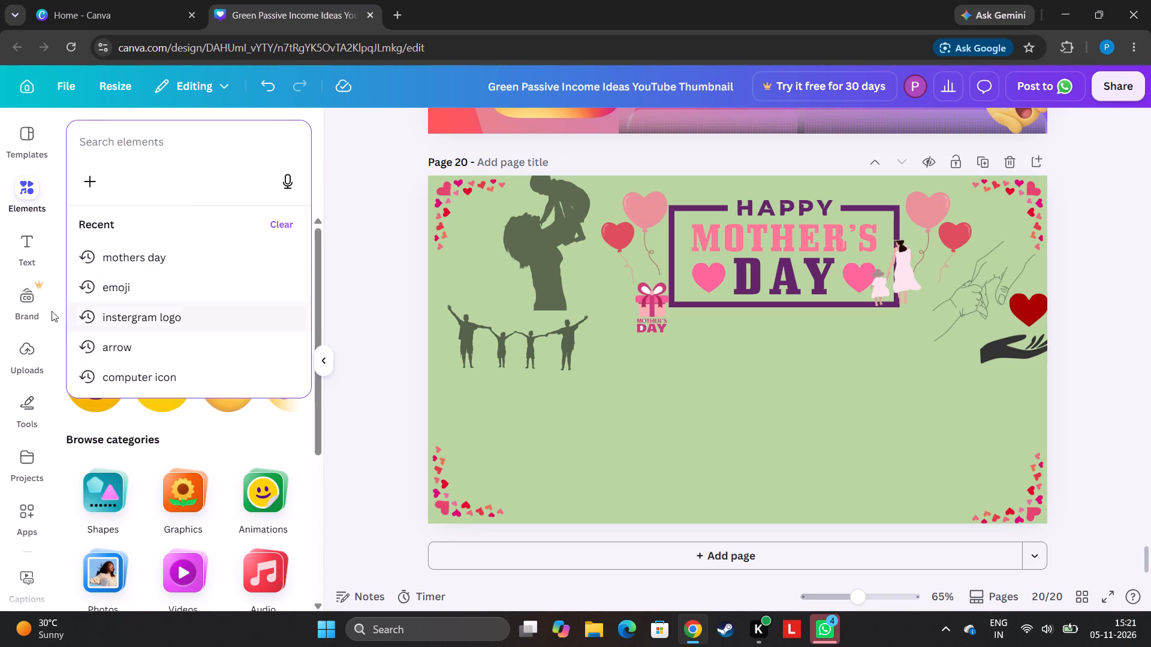
Add a default heading text box to page 20, below the Mother's Day frame.
{"action": "left_click", "coordinate": [31, 243]}
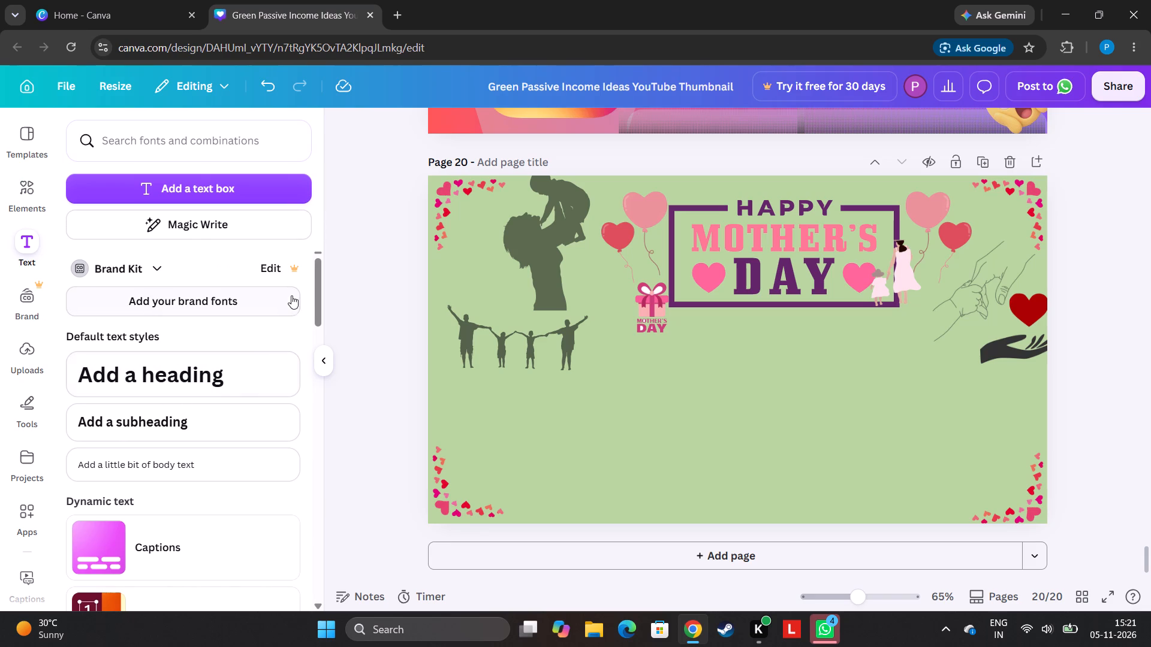
{"action": "left_click_drag", "start_coordinate": [312, 300], "coordinate": [310, 419]}
{"action": "left_click", "coordinate": [252, 361]}
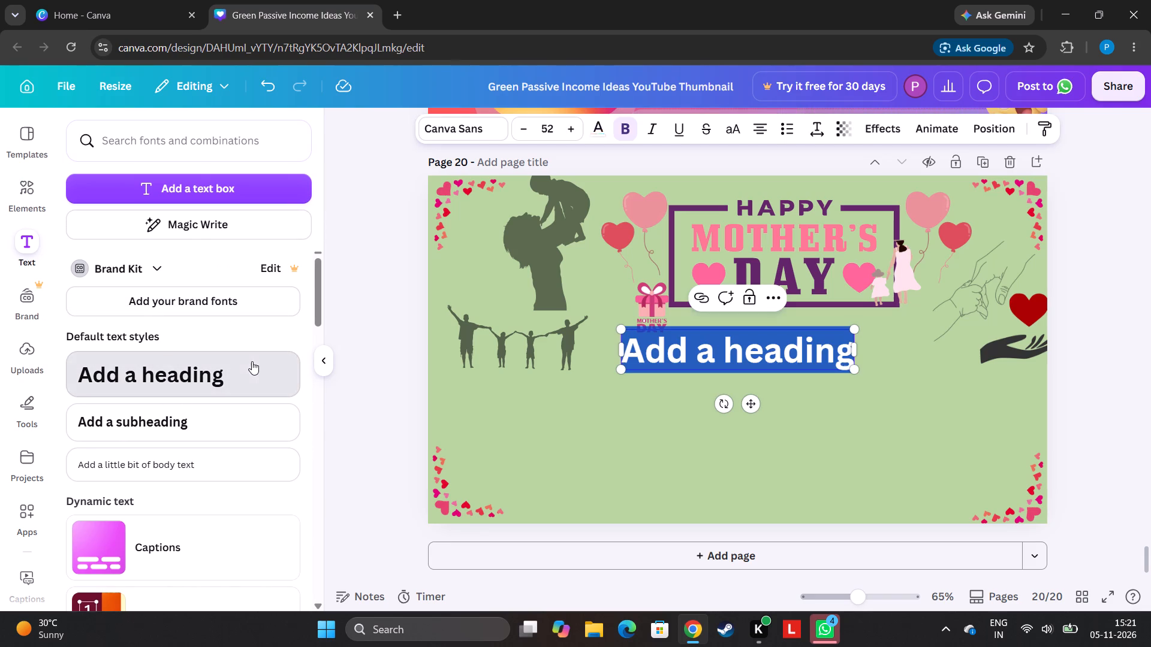
Add a rounded square near the bottom of the page and stretch it into a wide panel, 216 high, spanning nearly the page width.
{"action": "left_click", "coordinate": [20, 195]}
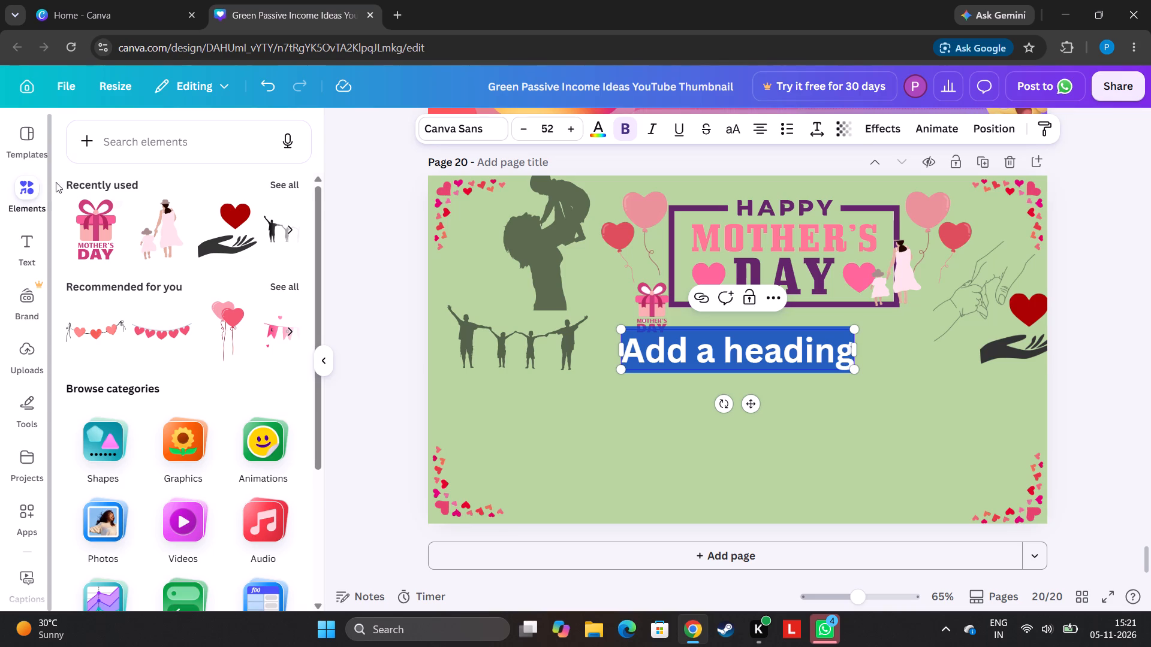
{"action": "left_click", "coordinate": [113, 430]}
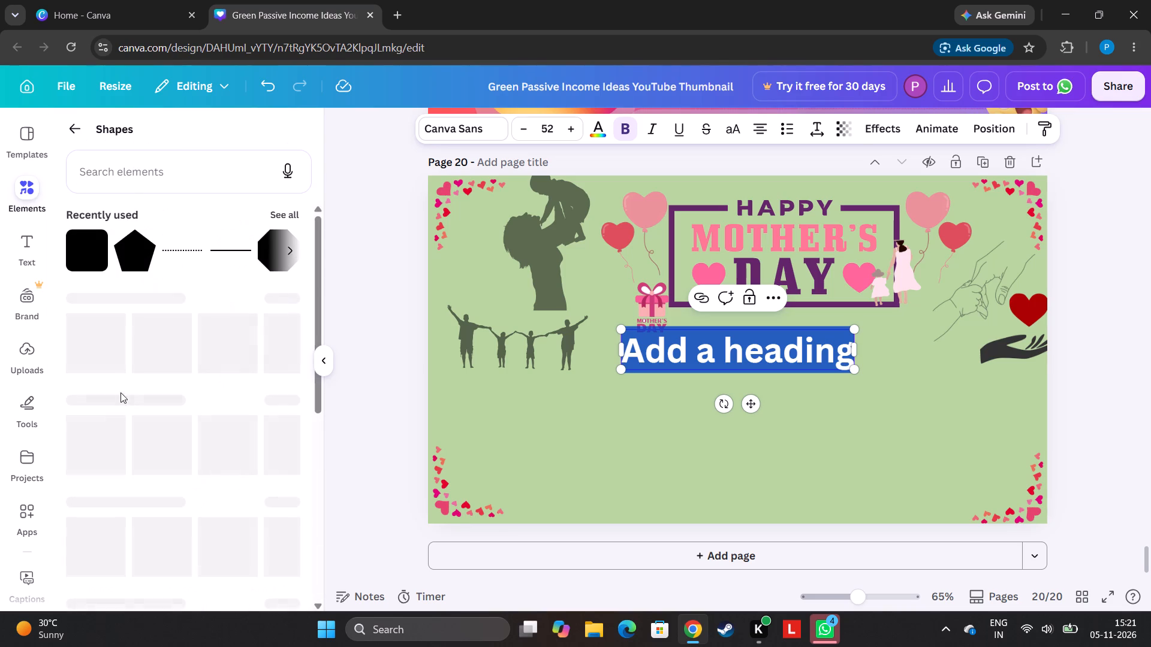
{"action": "left_click", "coordinate": [91, 253]}
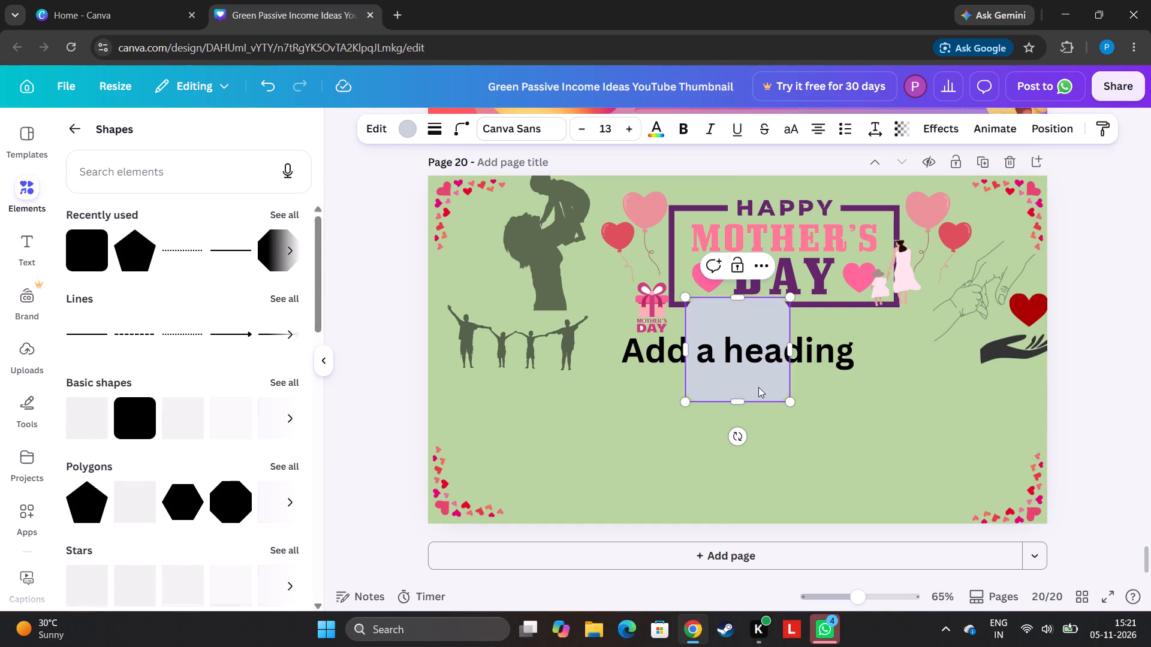
{"action": "left_click_drag", "start_coordinate": [755, 387], "coordinate": [532, 482]}
{"action": "left_click_drag", "start_coordinate": [569, 454], "coordinate": [1019, 454]}
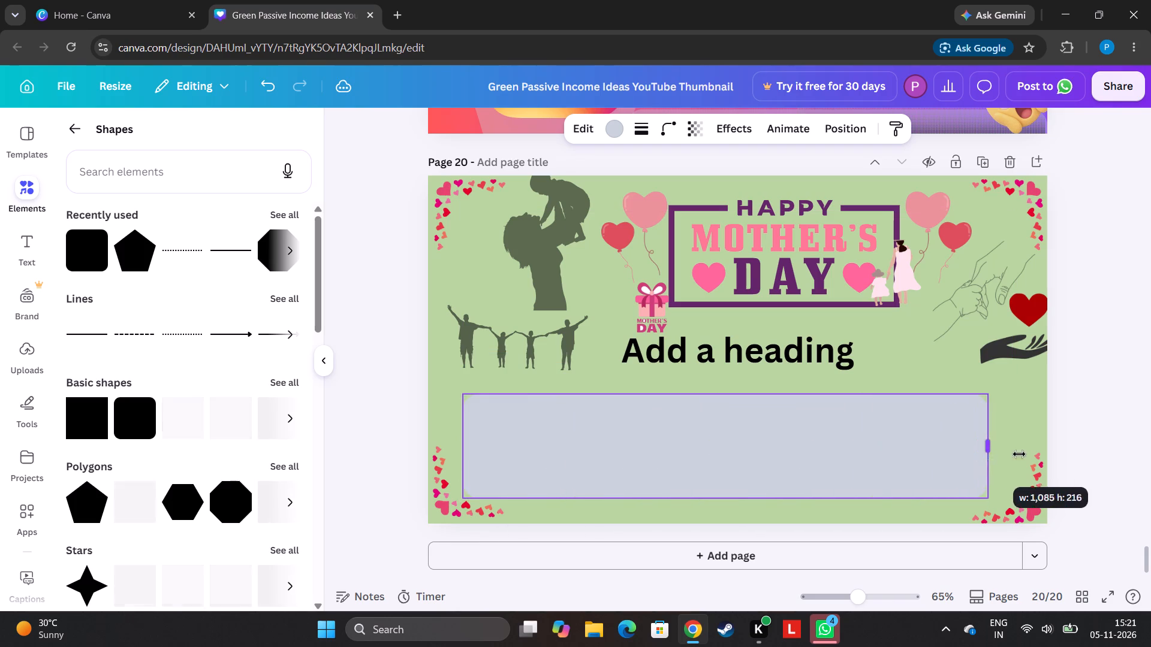
{"action": "left_click_drag", "start_coordinate": [1019, 454], "coordinate": [1030, 443]}
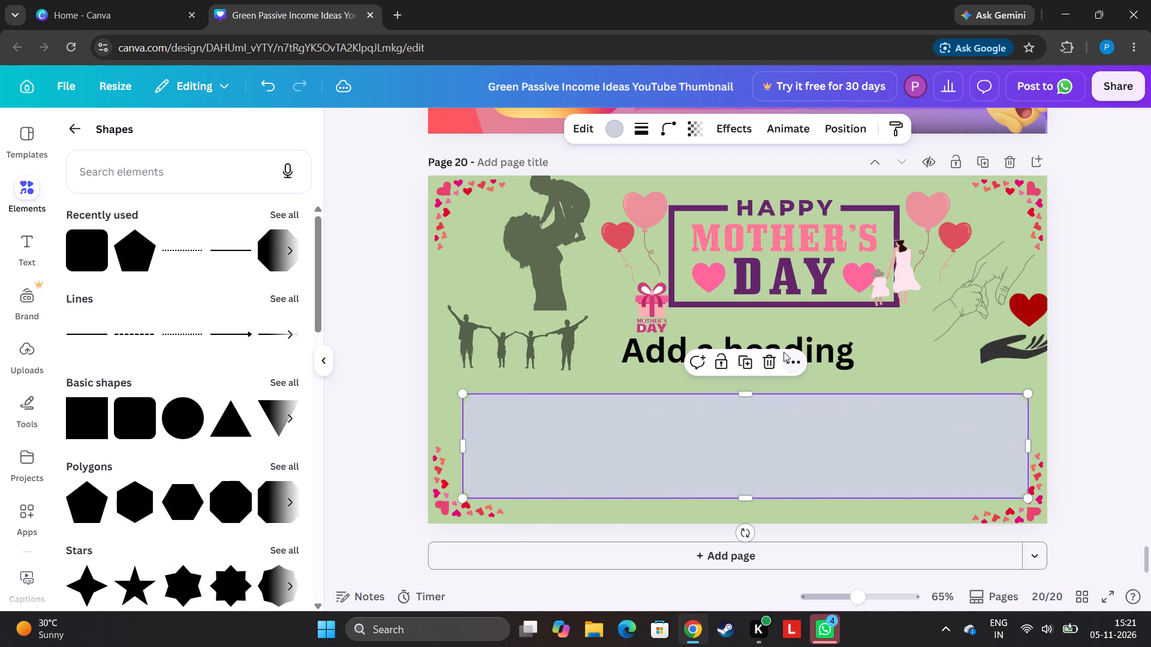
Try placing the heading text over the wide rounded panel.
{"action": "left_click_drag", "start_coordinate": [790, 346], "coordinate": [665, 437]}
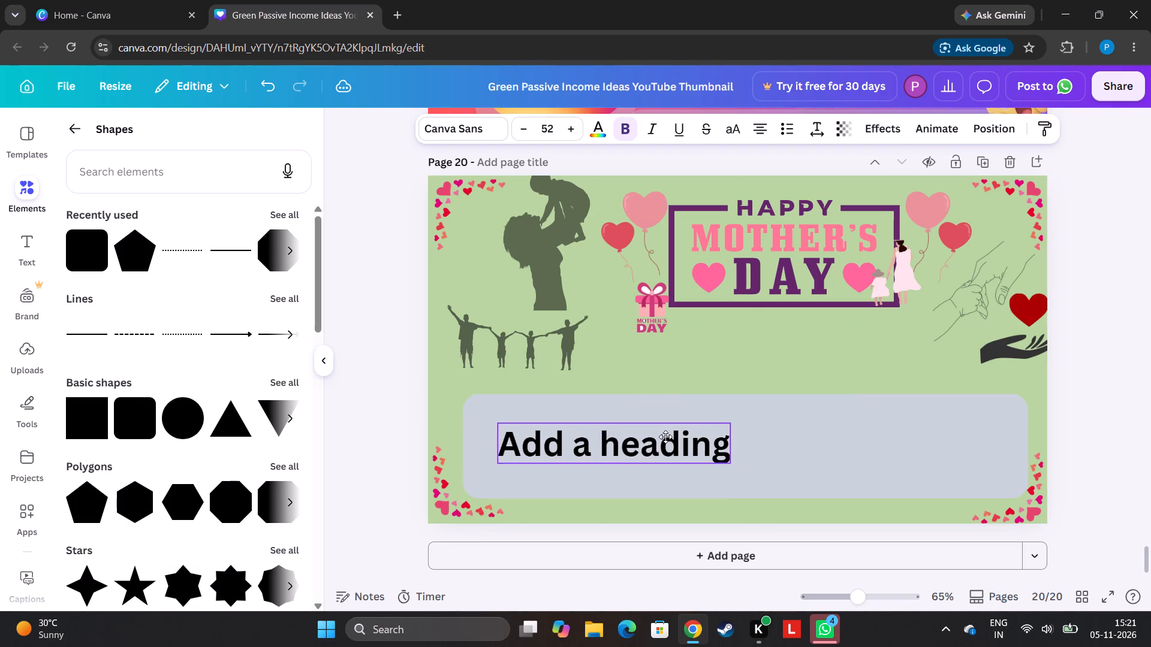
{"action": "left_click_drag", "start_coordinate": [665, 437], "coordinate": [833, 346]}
Set the wide rounded panel's transparency to 71.
{"action": "left_click", "coordinate": [807, 427]}
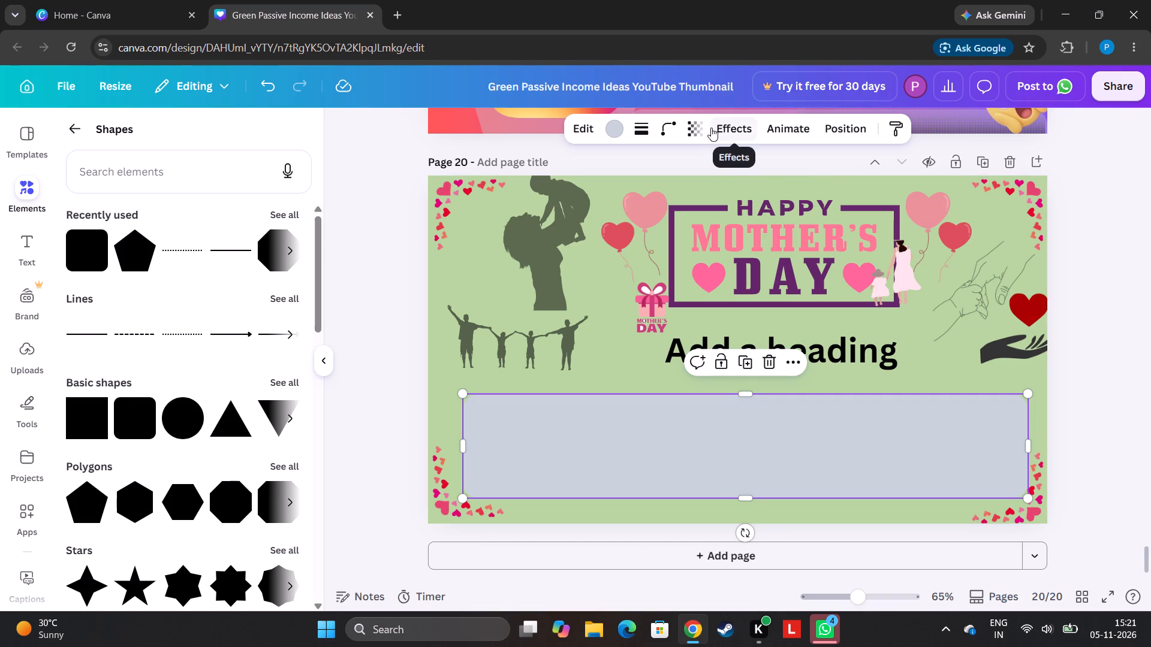
{"action": "left_click", "coordinate": [693, 125]}
{"action": "left_click", "coordinate": [698, 184]}
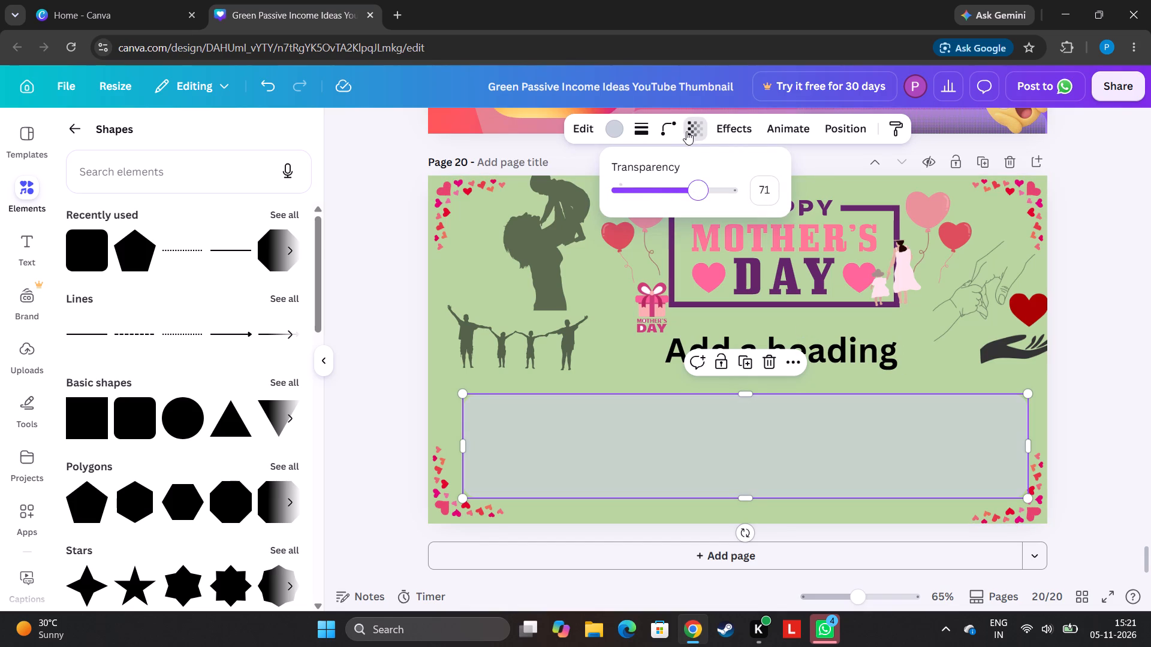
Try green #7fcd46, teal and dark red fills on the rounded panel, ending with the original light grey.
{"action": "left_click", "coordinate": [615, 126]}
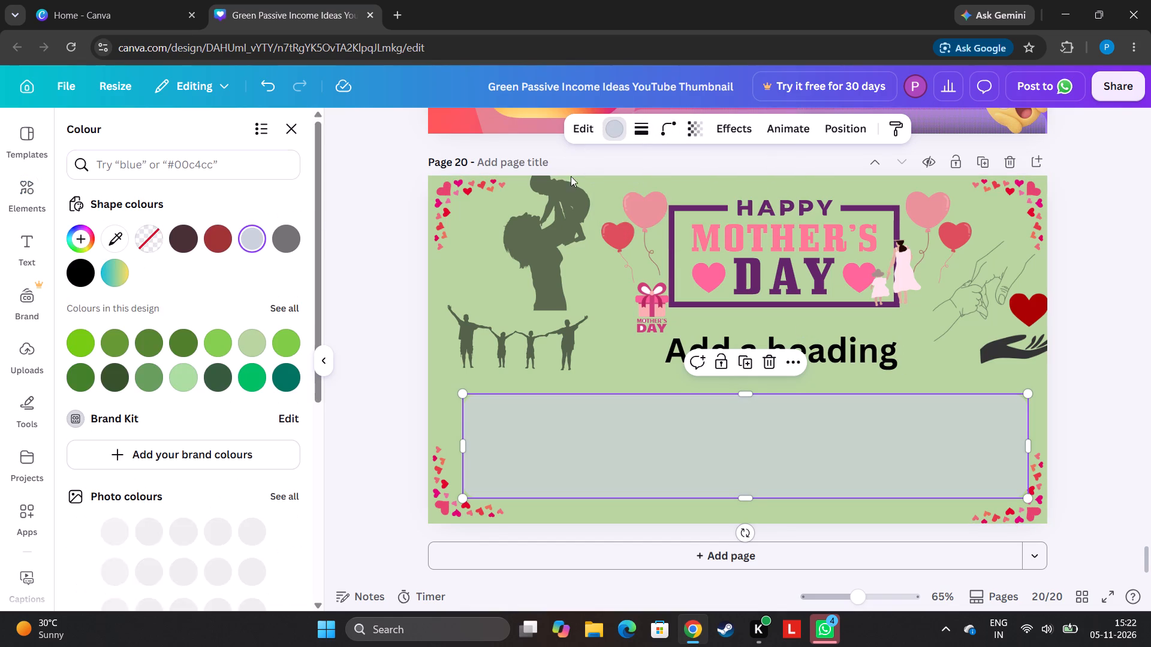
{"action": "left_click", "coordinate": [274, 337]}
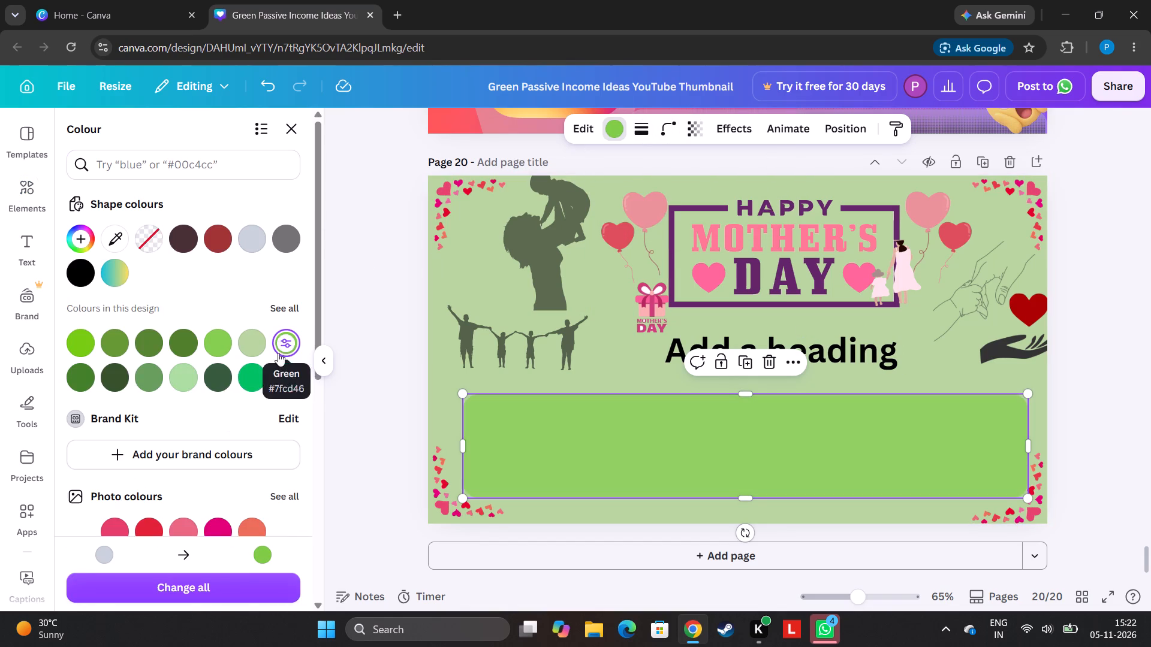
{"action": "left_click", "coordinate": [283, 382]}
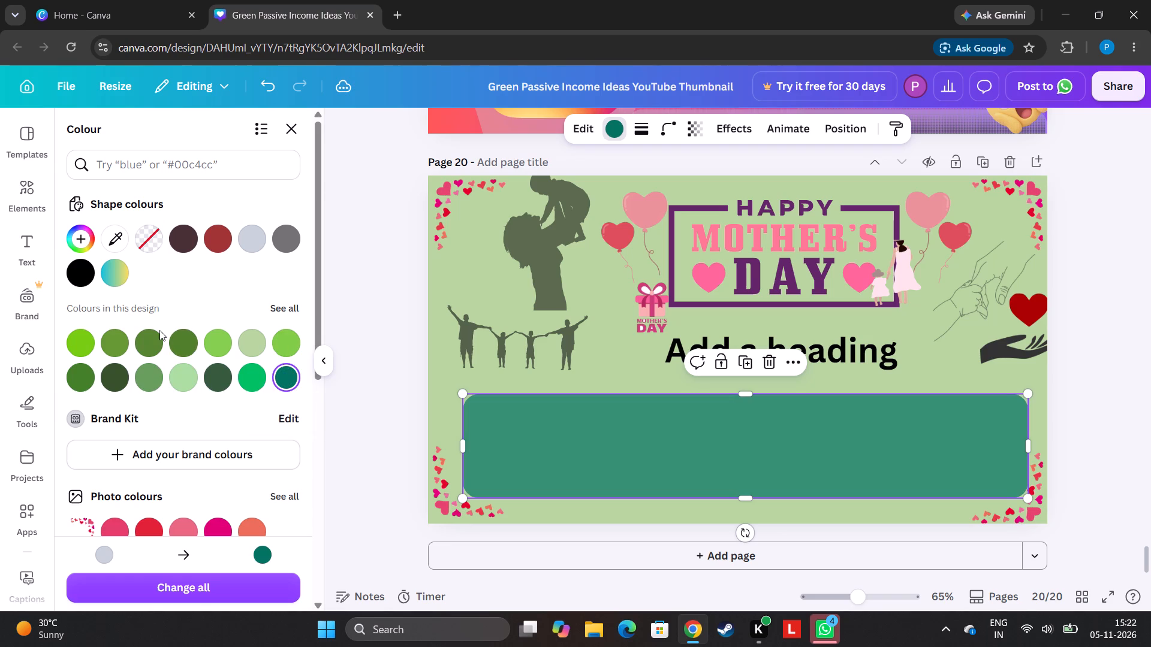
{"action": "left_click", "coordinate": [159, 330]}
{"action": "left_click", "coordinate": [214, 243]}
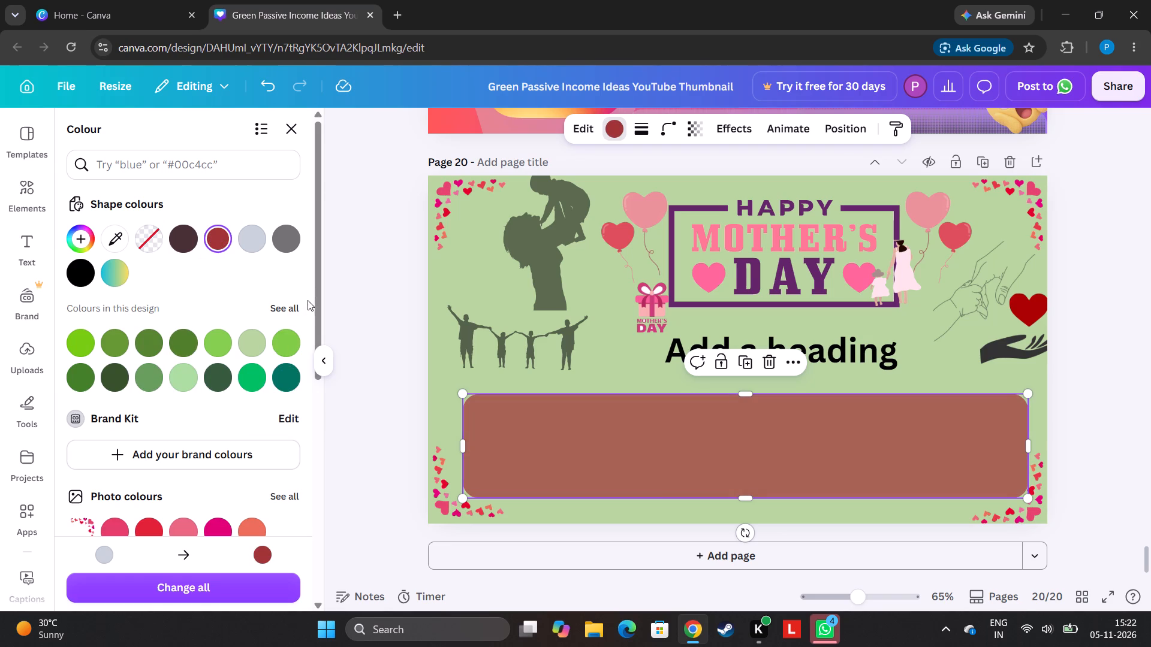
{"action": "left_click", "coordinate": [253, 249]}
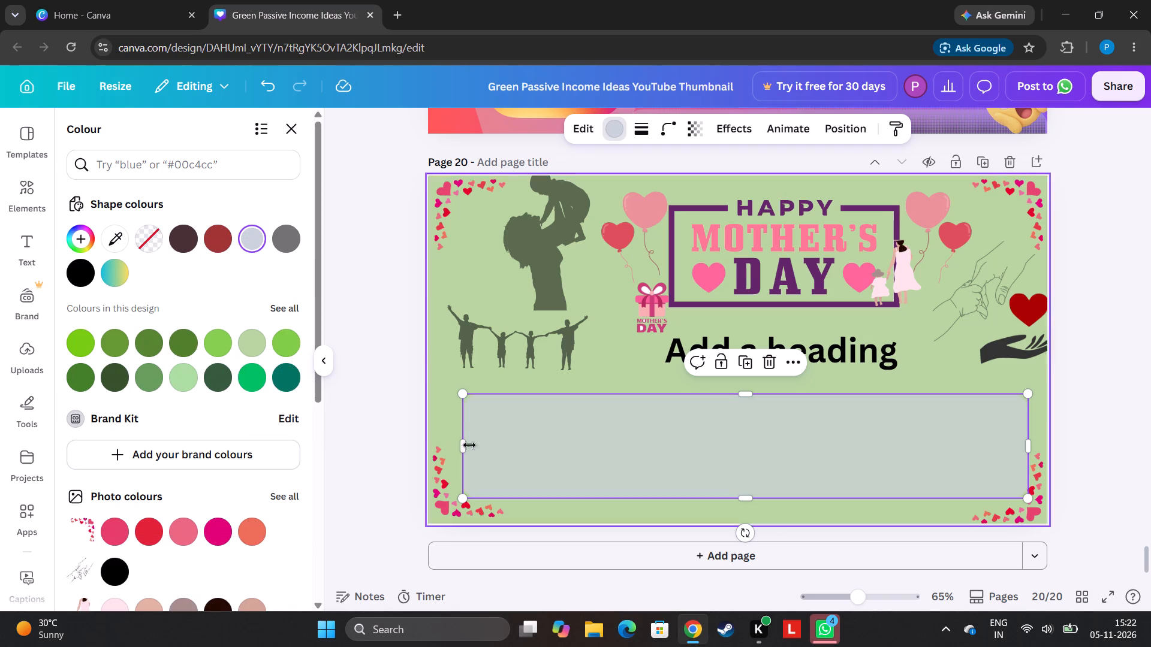
Move the heading text into the rounded panel's upper-left area and shrink it to font size 45.4.
{"action": "left_click_drag", "start_coordinate": [843, 351], "coordinate": [674, 443]}
{"action": "left_click_drag", "start_coordinate": [667, 436], "coordinate": [660, 413]}
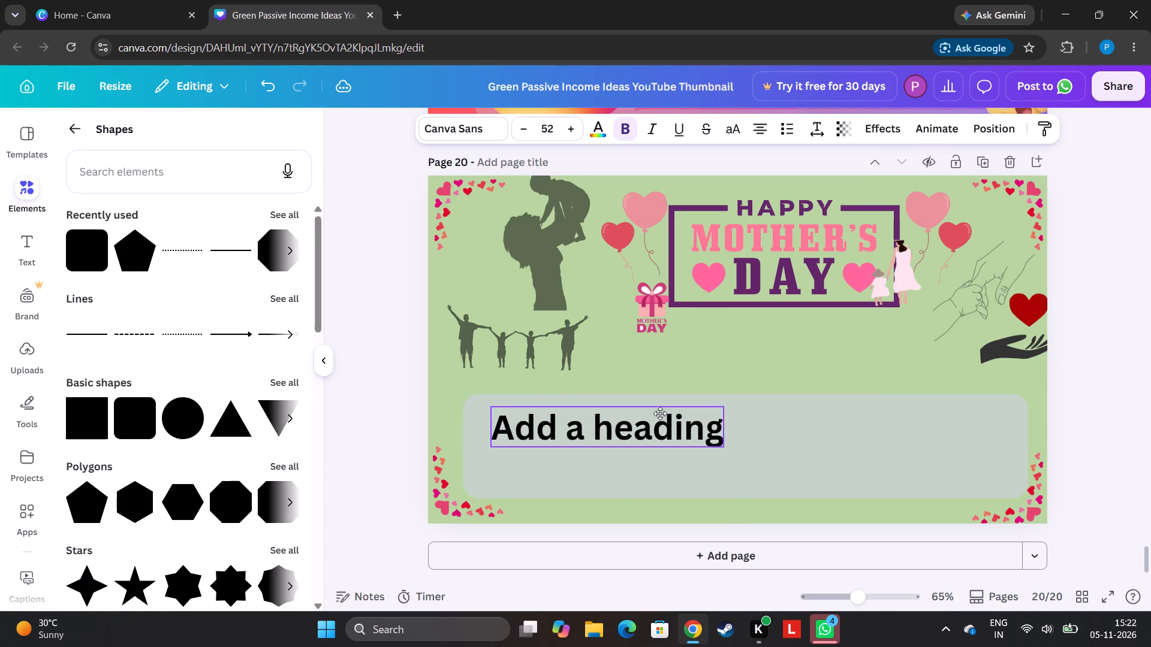
{"action": "left_click_drag", "start_coordinate": [660, 413], "coordinate": [650, 406]}
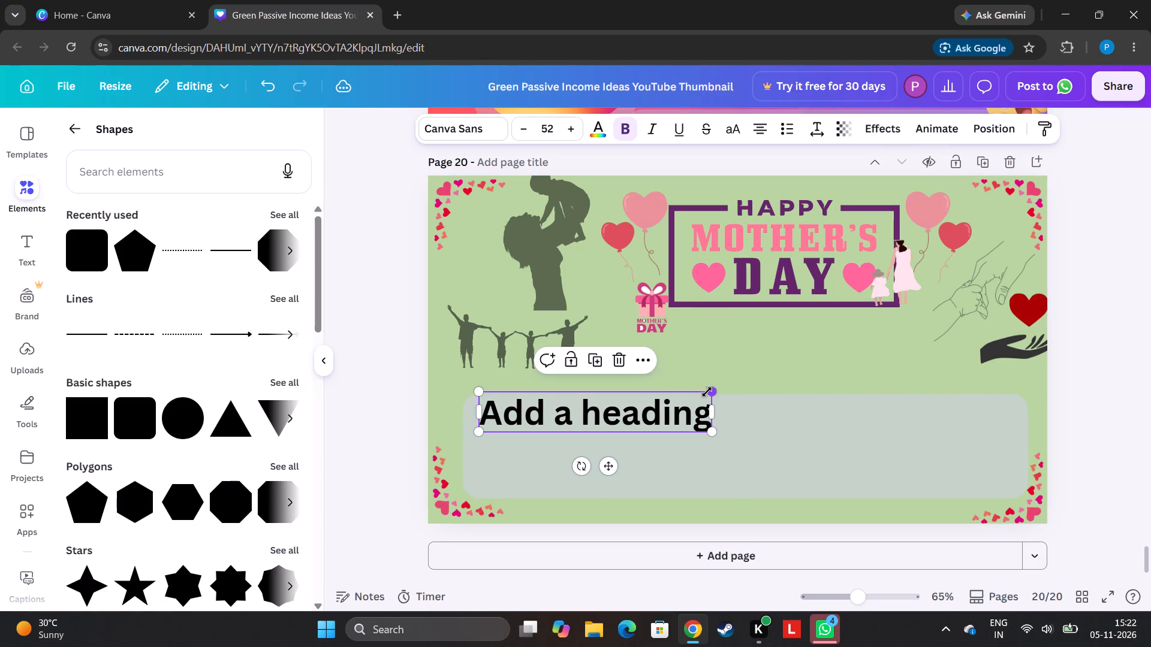
{"action": "left_click_drag", "start_coordinate": [707, 393], "coordinate": [681, 416]}
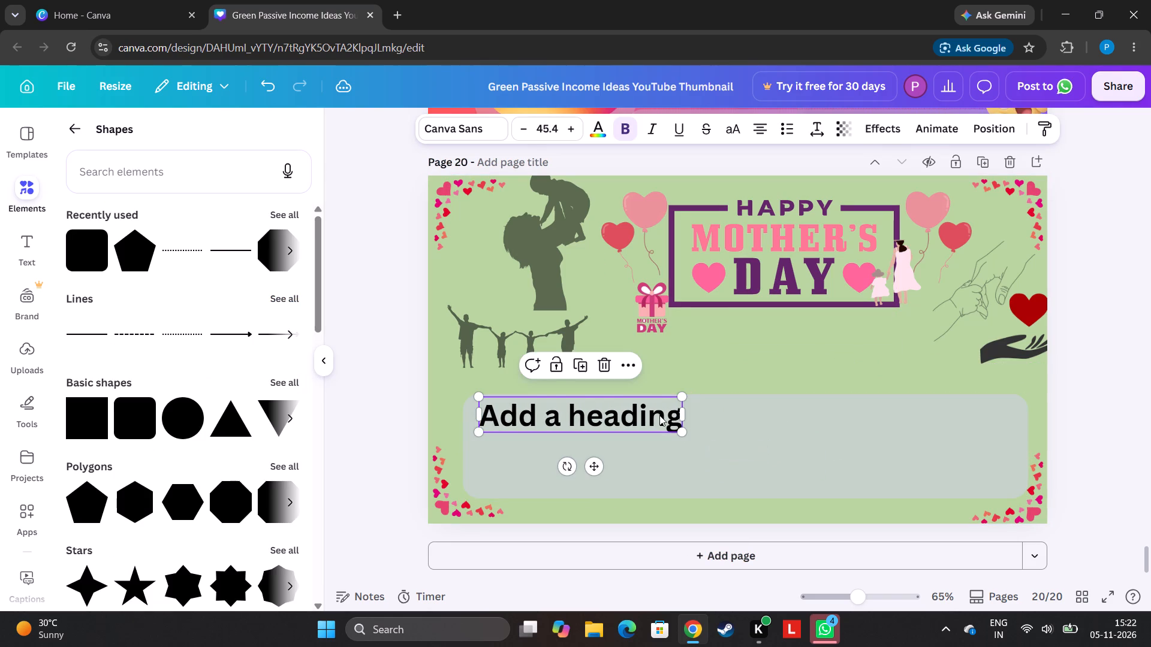
Clear the placeholder wording from the heading in the rounded panel.
{"action": "left_click", "coordinate": [659, 415]}
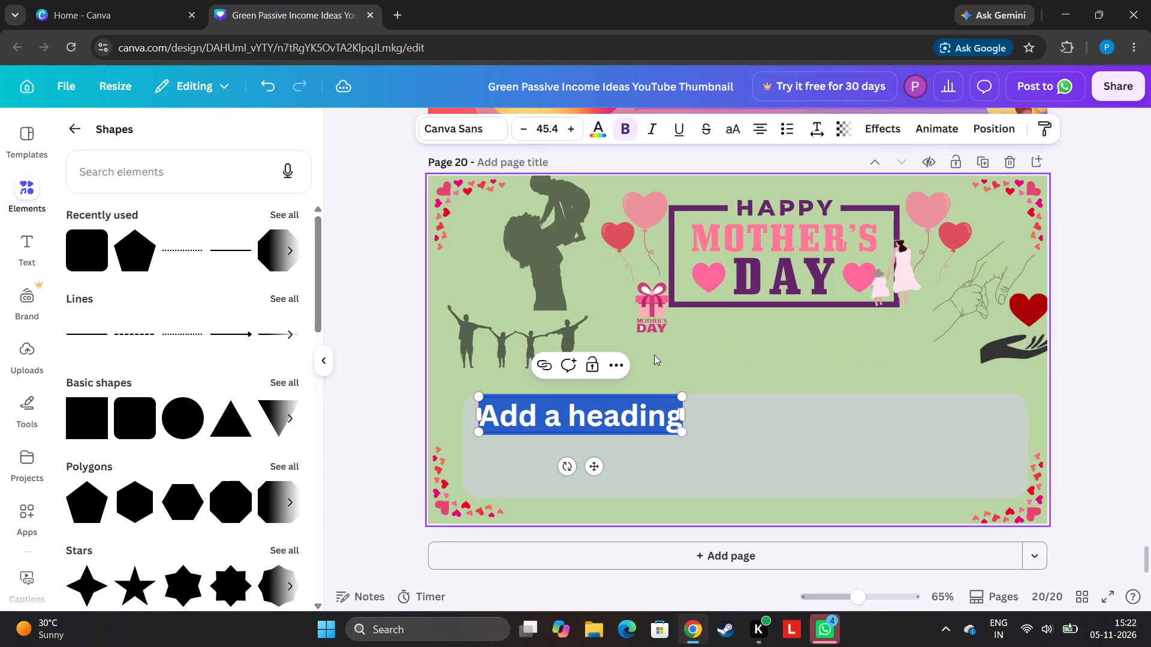
{"action": "key", "text": "BackSpace"}
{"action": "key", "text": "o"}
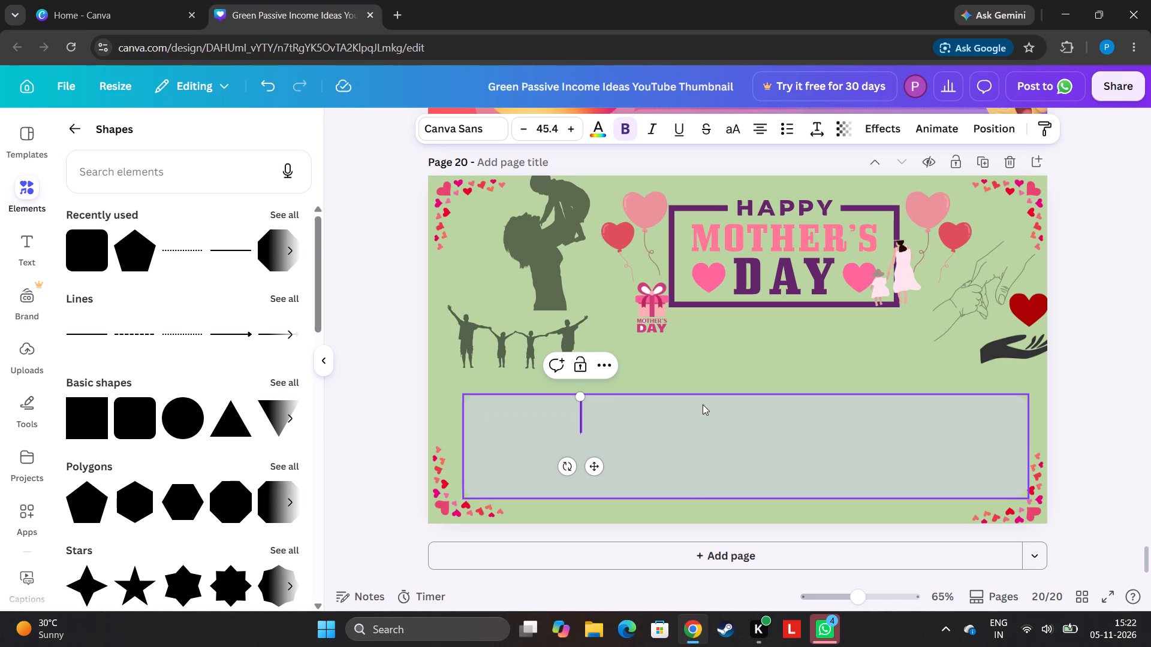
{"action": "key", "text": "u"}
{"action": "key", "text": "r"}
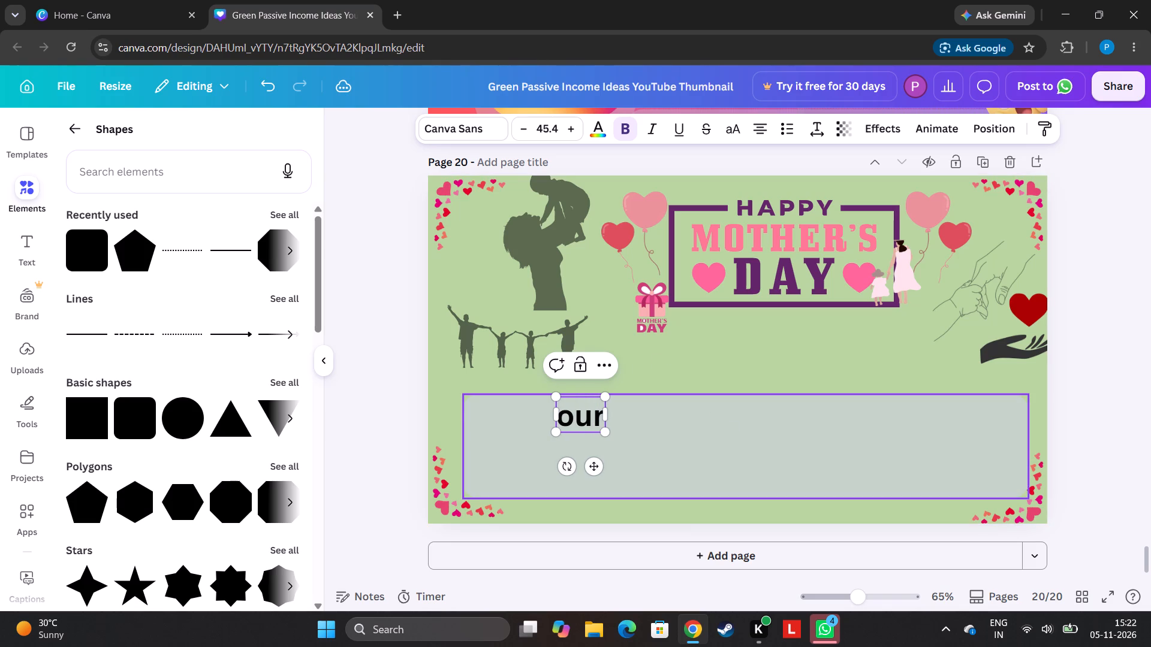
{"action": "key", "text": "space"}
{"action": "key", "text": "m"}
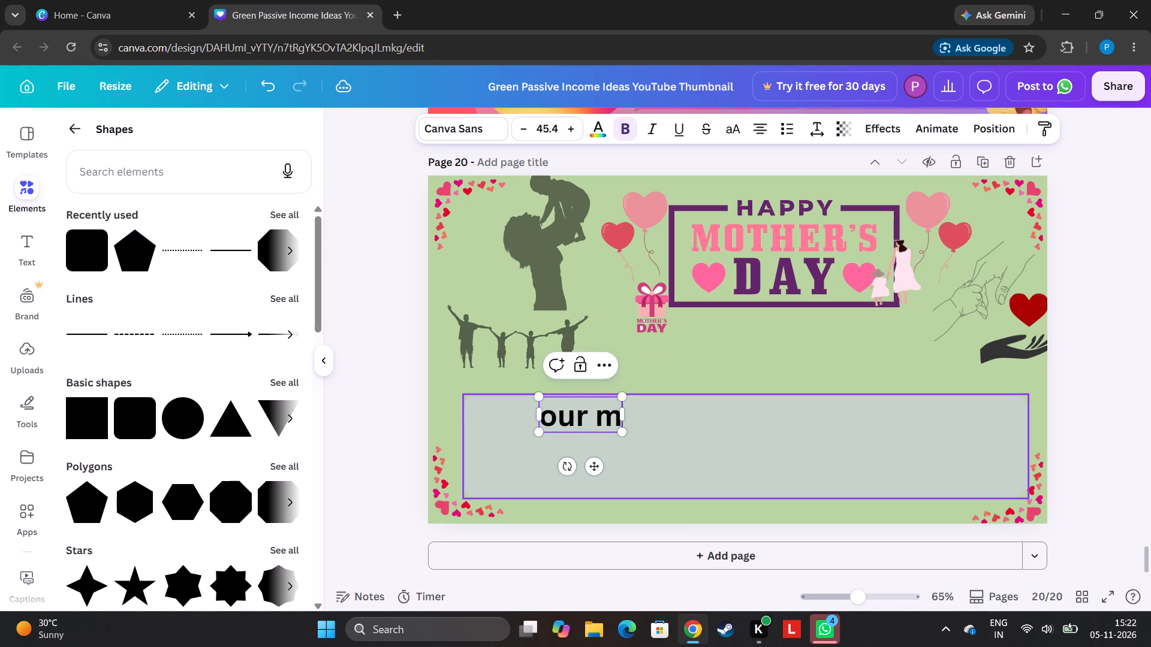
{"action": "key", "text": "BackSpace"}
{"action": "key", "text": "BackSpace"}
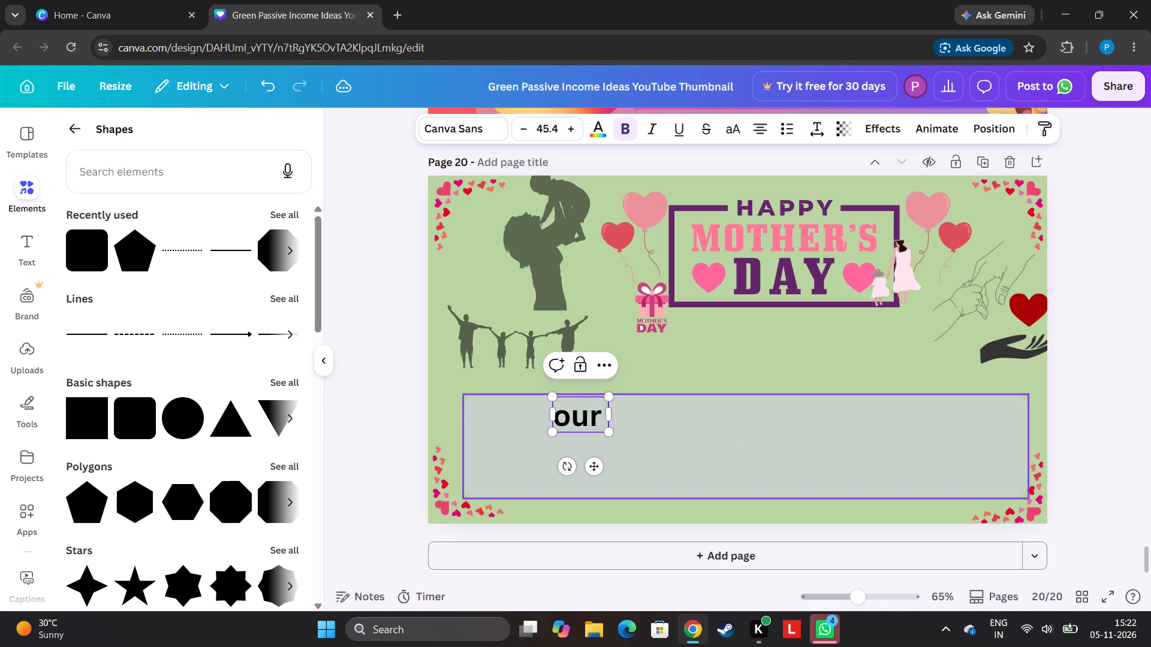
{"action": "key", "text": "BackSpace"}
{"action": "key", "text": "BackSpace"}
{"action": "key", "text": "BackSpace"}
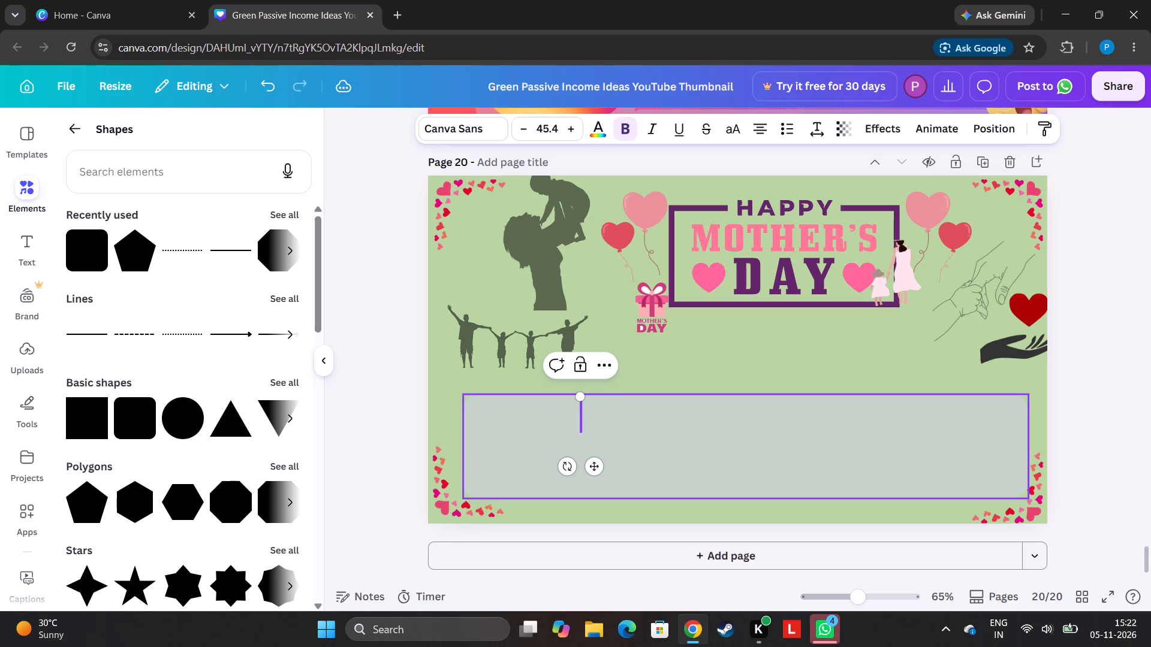
Enter "every mom" as the opening words of the emptied heading in the rounded panel.
{"action": "key", "text": "e"}
{"action": "type", "text": "ve"}
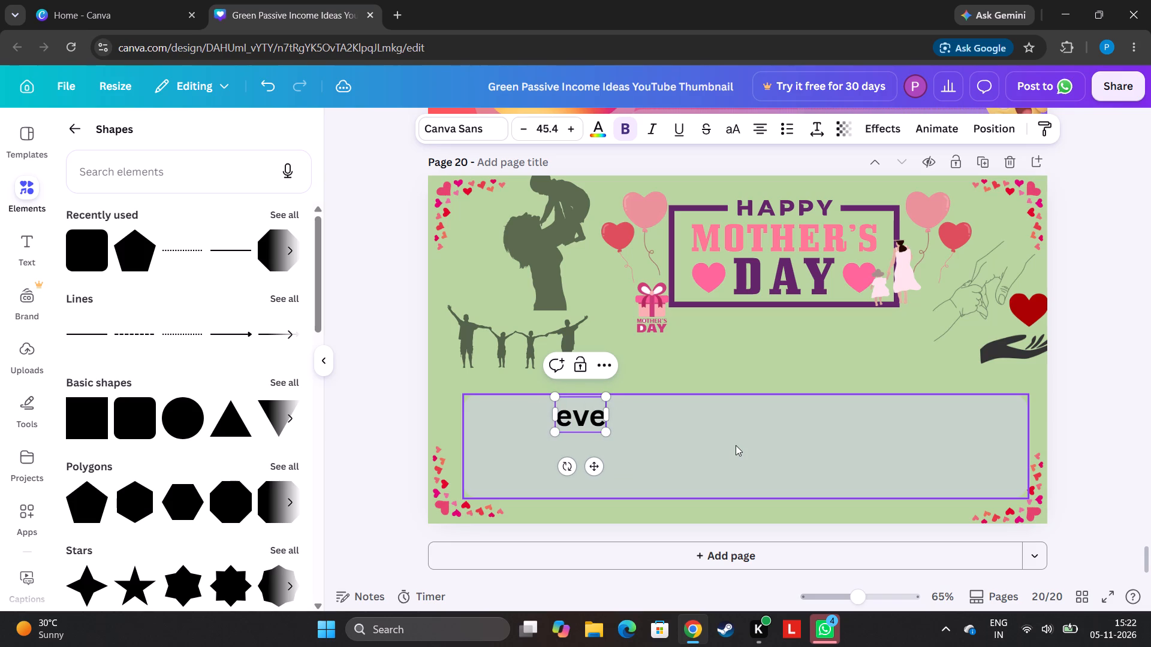
{"action": "type", "text": "ry"}
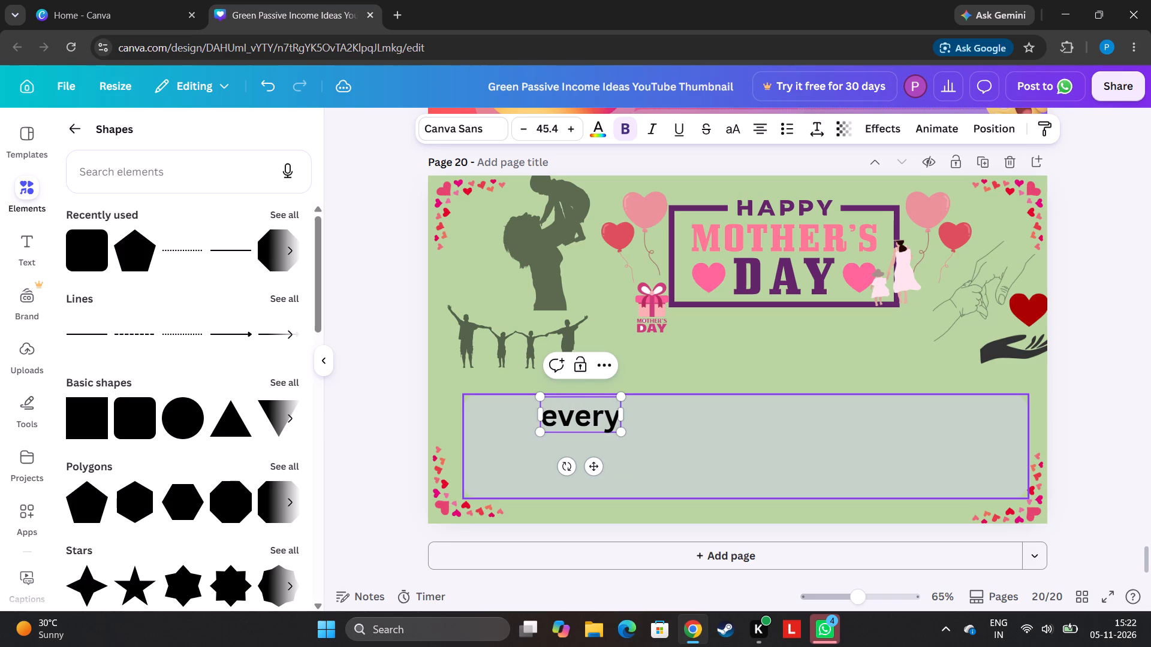
{"action": "key", "text": "space"}
{"action": "key", "text": "m"}
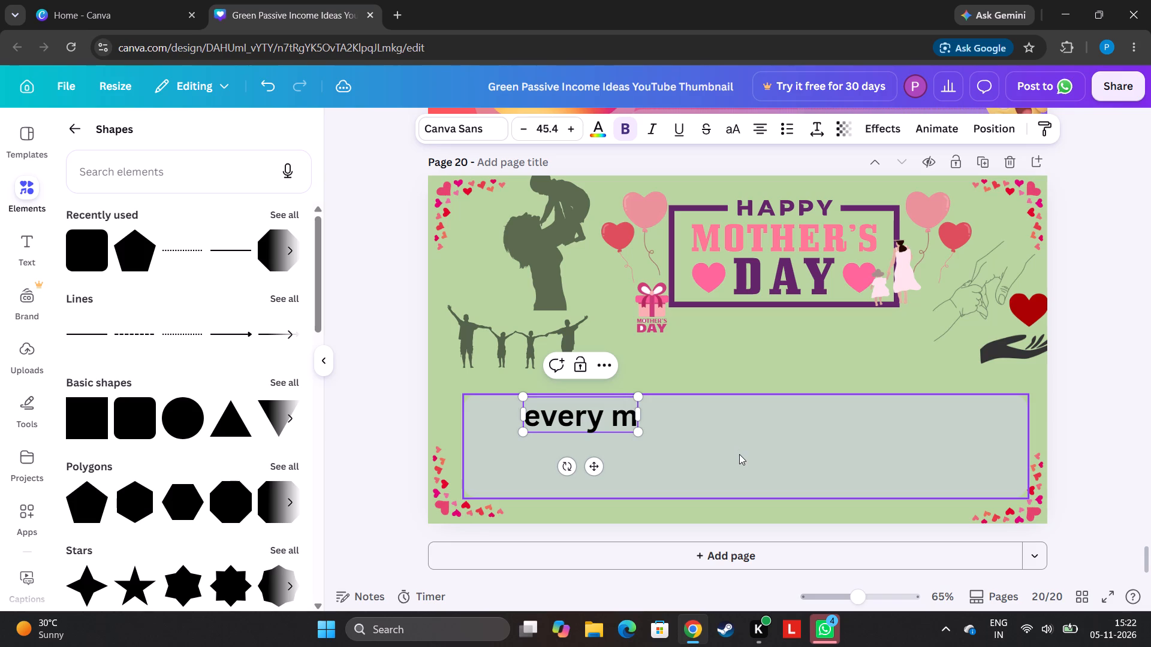
{"action": "key", "text": "o"}
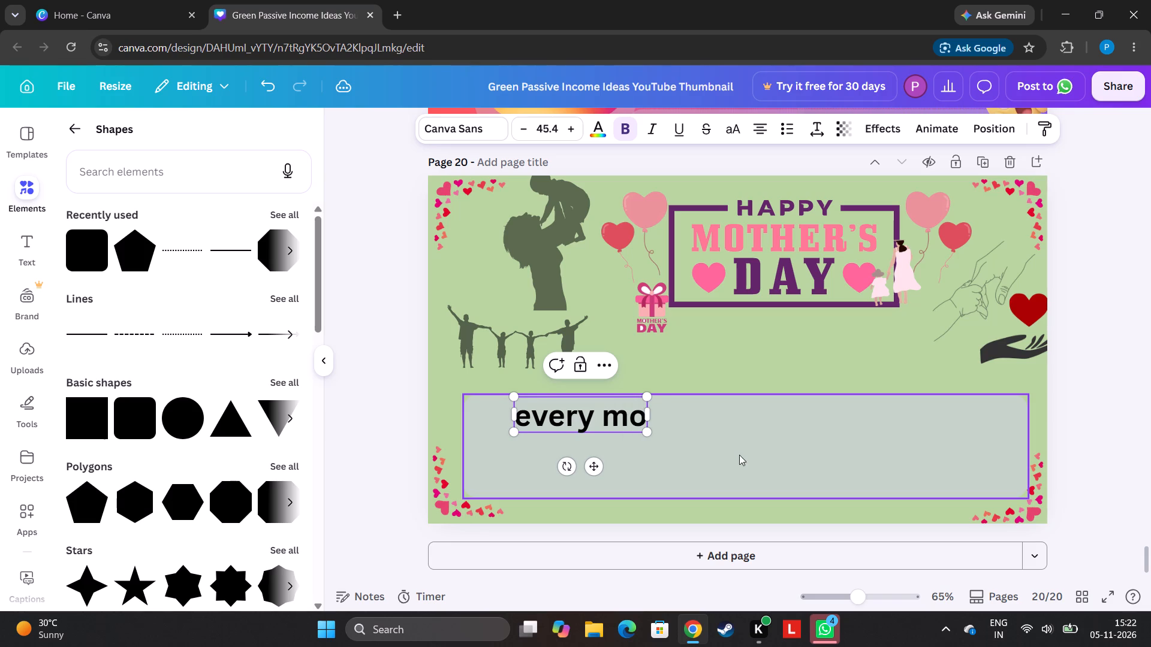
{"action": "key", "text": "m"}
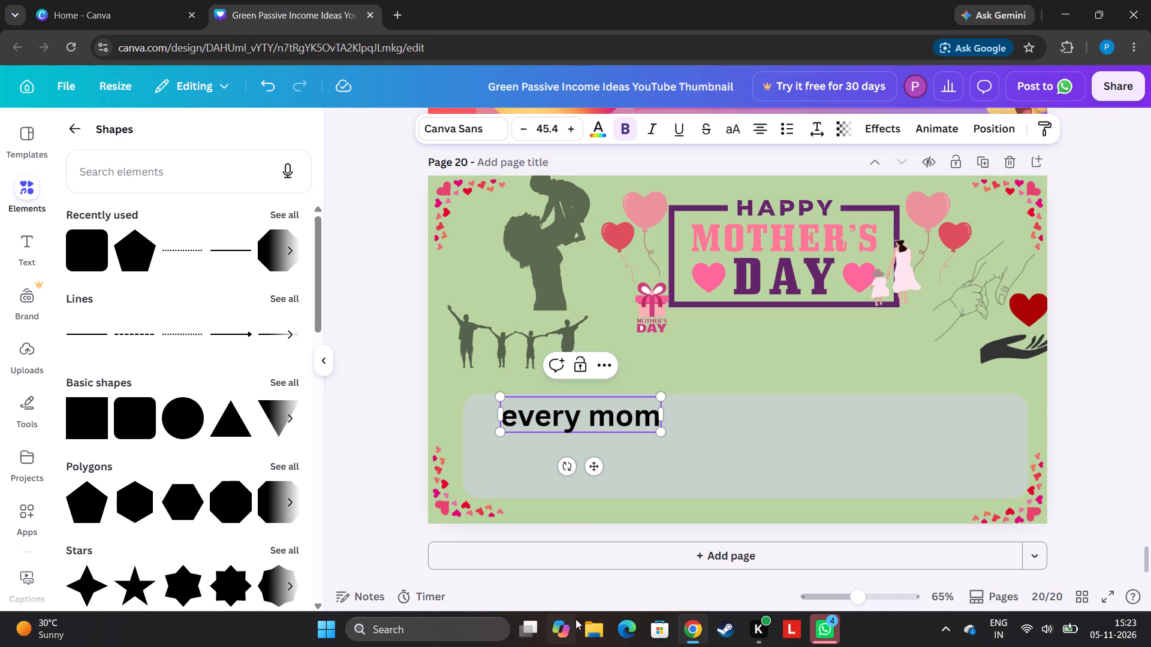
Continue the heading after "every mom" with the words "deserve the world".
{"action": "left_click", "coordinate": [659, 407]}
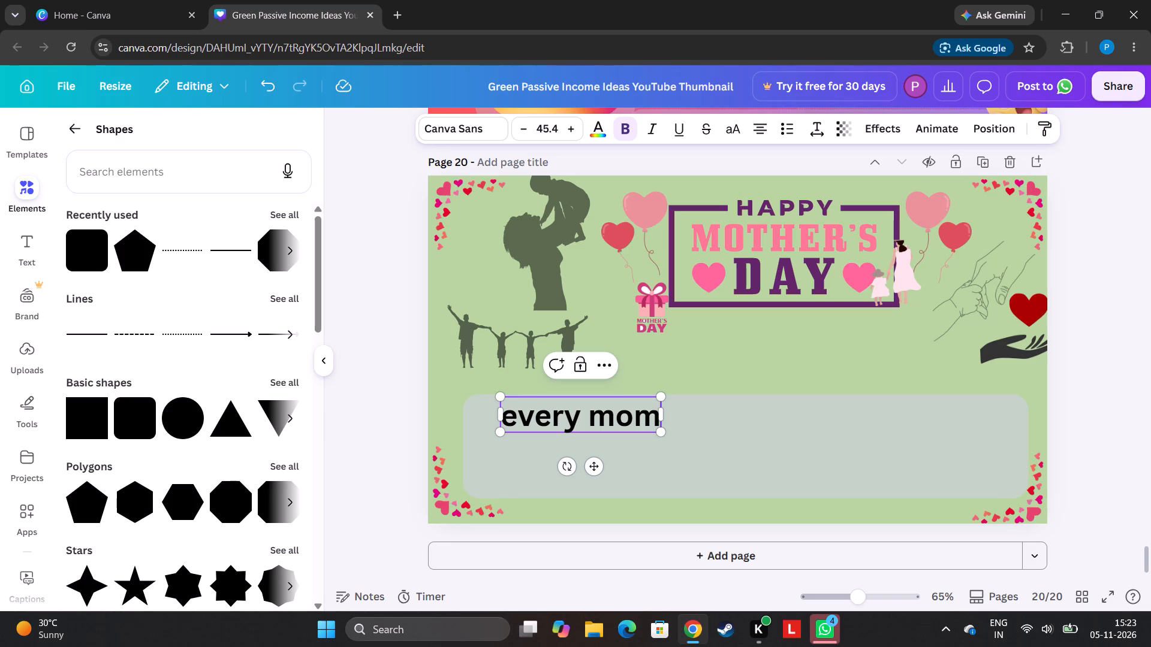
{"action": "left_click", "coordinate": [653, 410]}
{"action": "left_click", "coordinate": [655, 405]}
{"action": "key", "text": "space"}
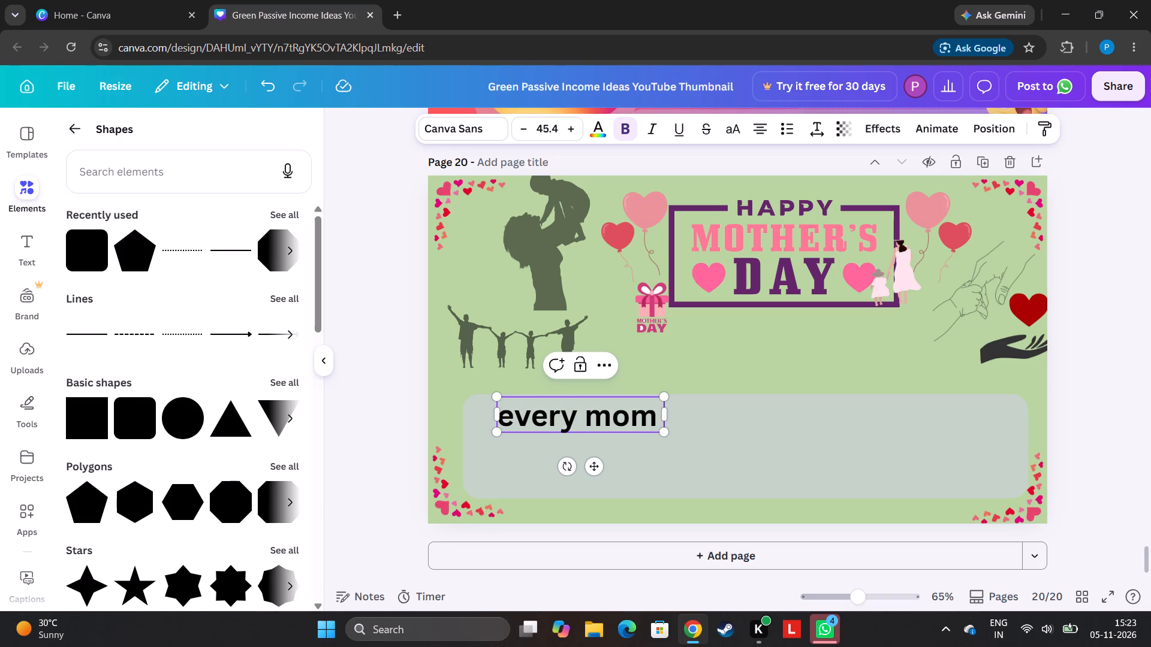
{"action": "type", "text": "dws"}
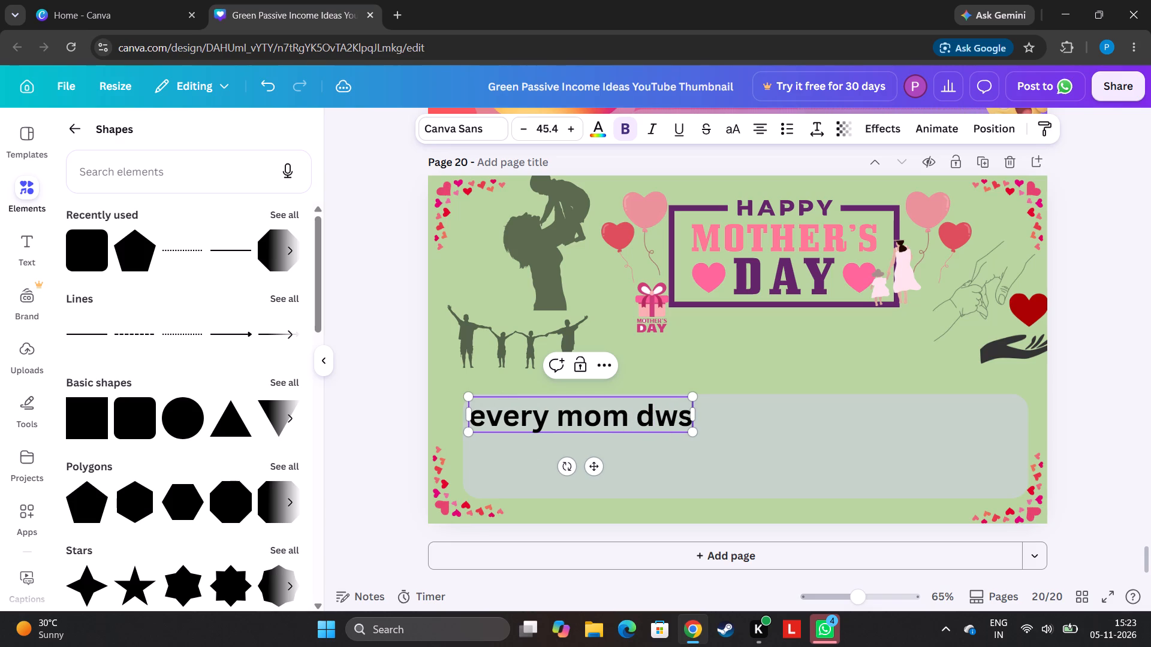
{"action": "key", "text": "BackSpace"}
{"action": "key", "text": "BackSpace"}
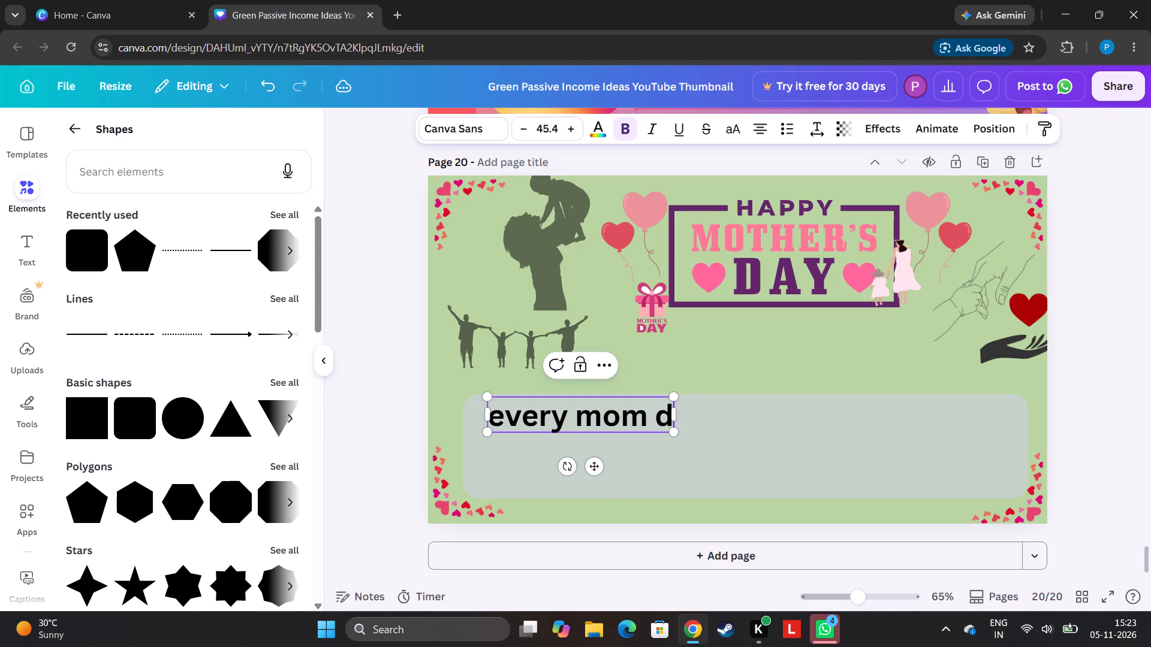
{"action": "key", "text": "i"}
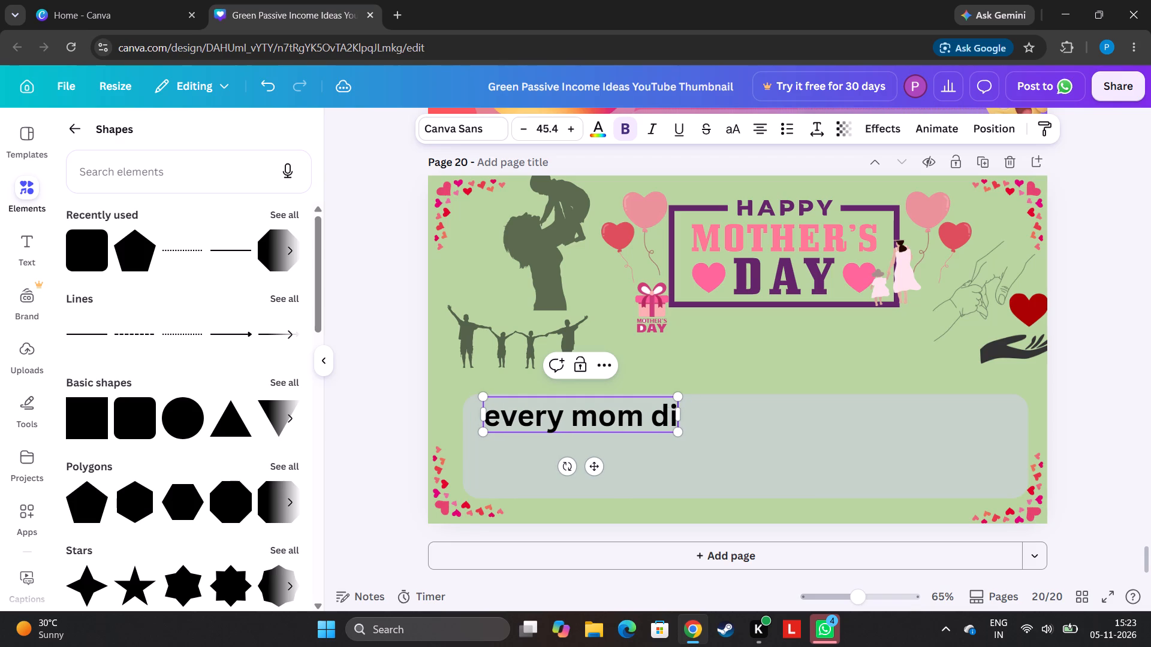
{"action": "key", "text": "BackSpace"}
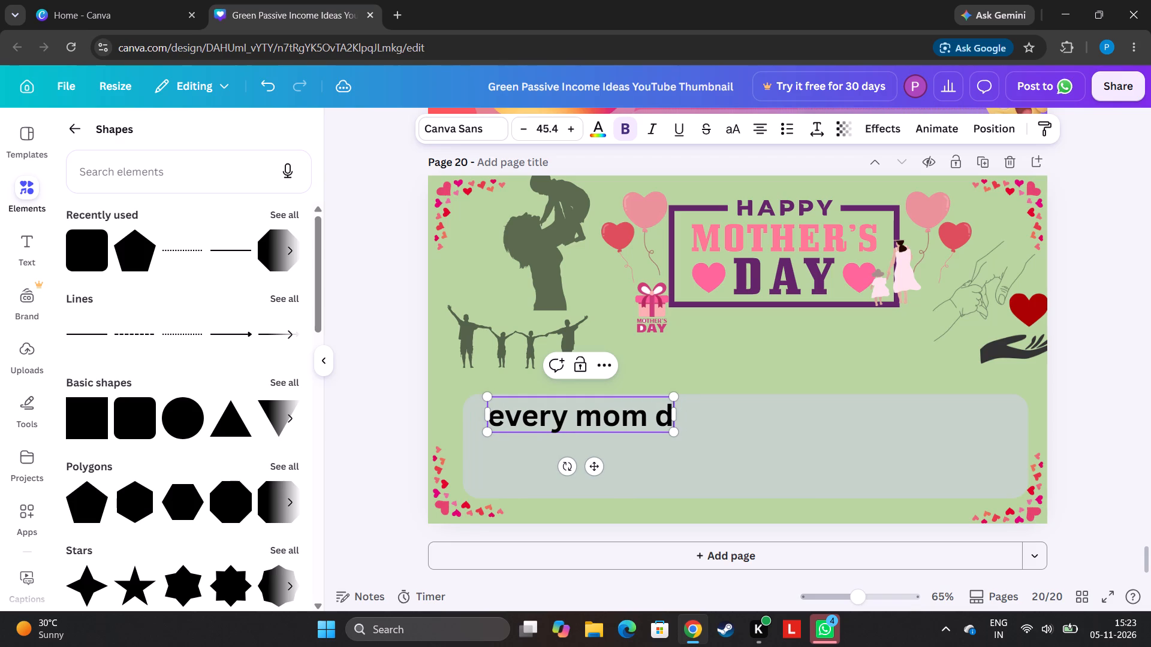
{"action": "key", "text": "e"}
{"action": "type", "text": "ser"}
{"action": "type", "text": "ve the"}
{"action": "key", "text": "space"}
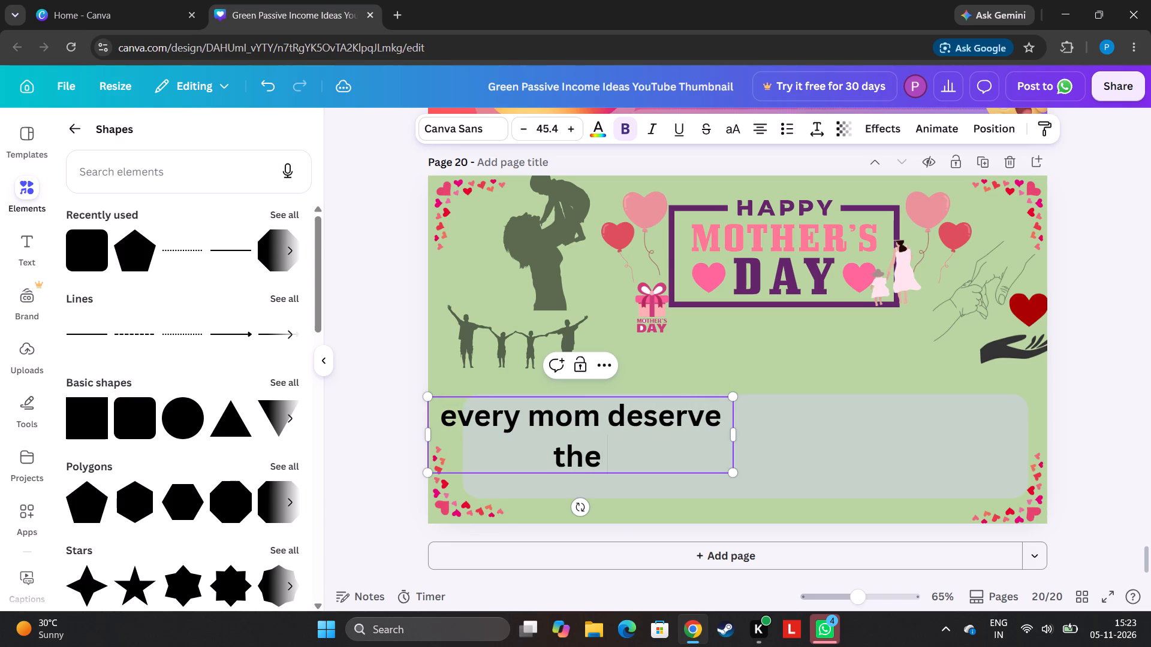
{"action": "type", "text": "wo"}
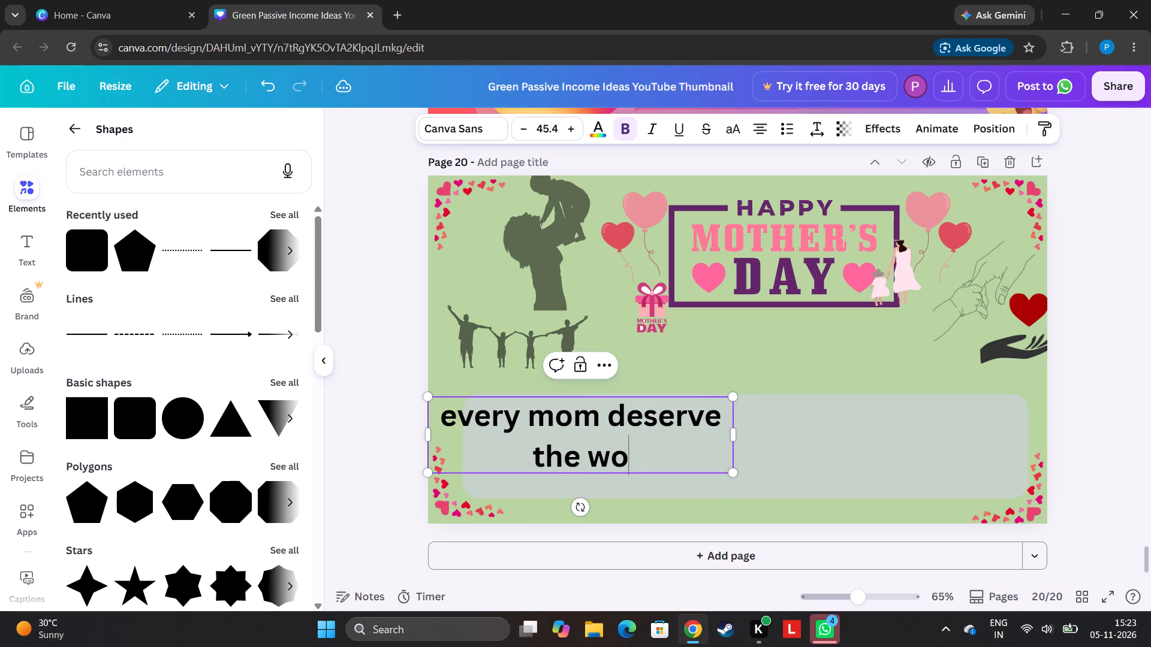
{"action": "key", "text": "r"}
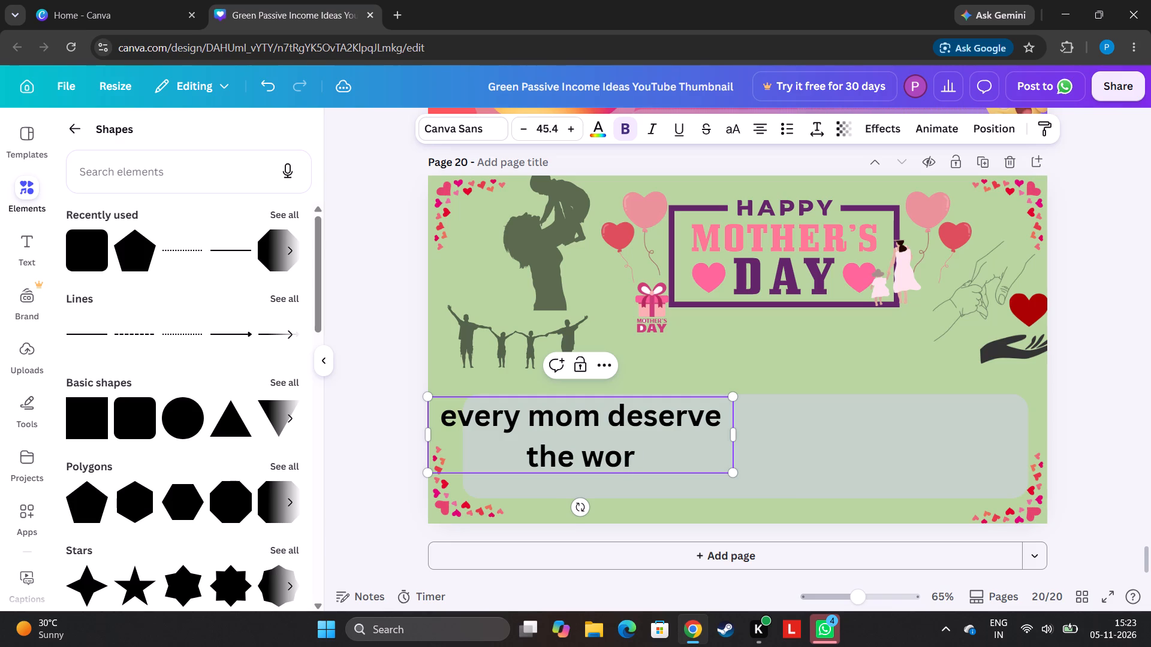
{"action": "key", "text": "l"}
{"action": "key", "text": "d"}
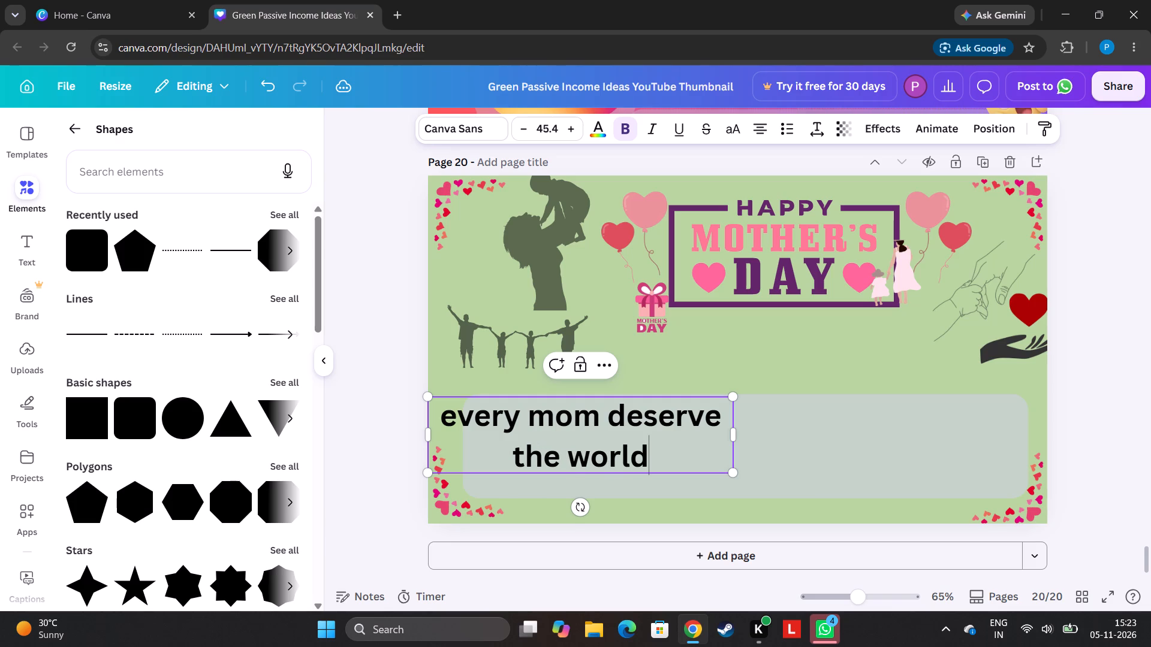
{"action": "key", "text": "space"}
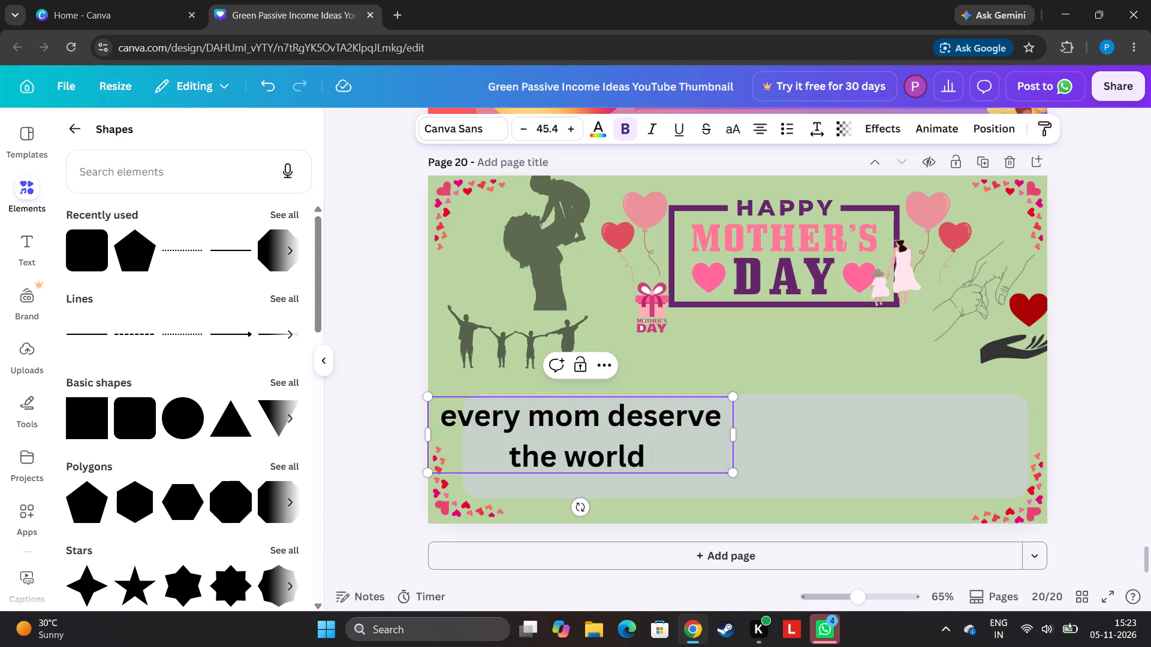
Add "haeself ," to the heading after "the world".
{"action": "key", "text": "h"}
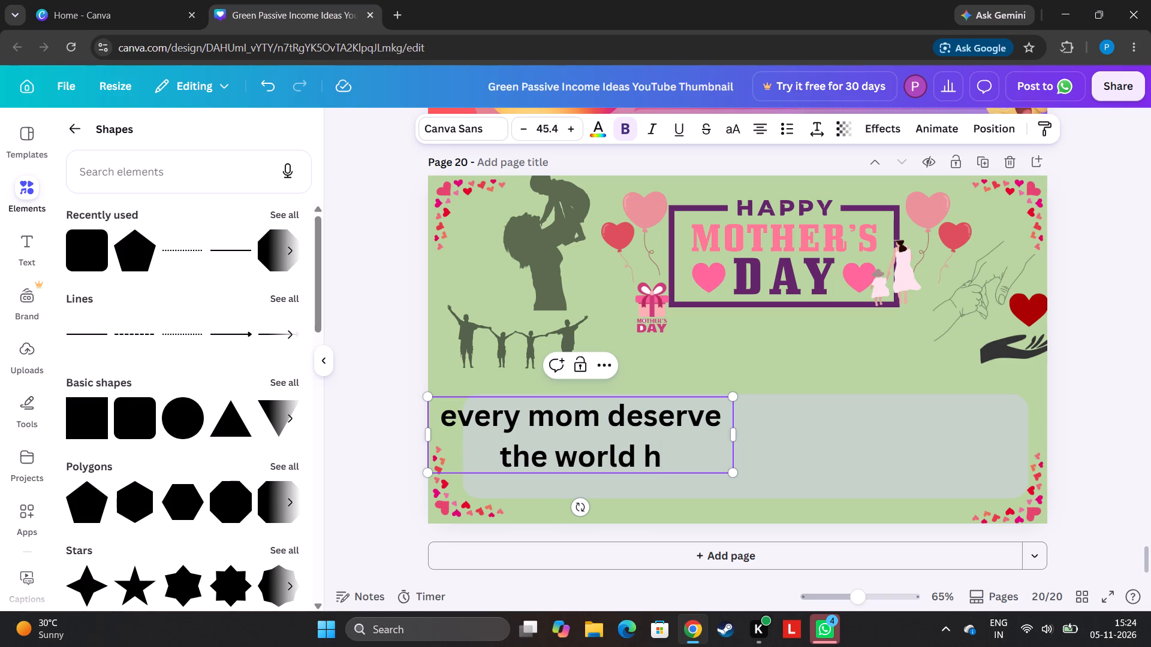
{"action": "type", "text": "aes"}
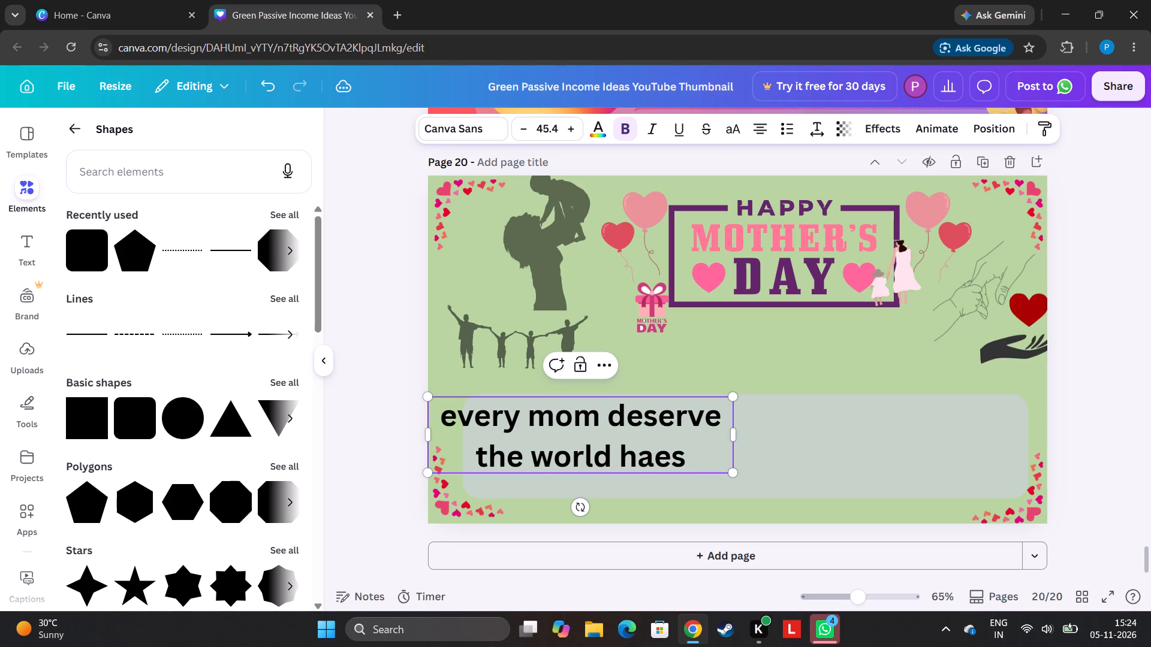
{"action": "key", "text": "i"}
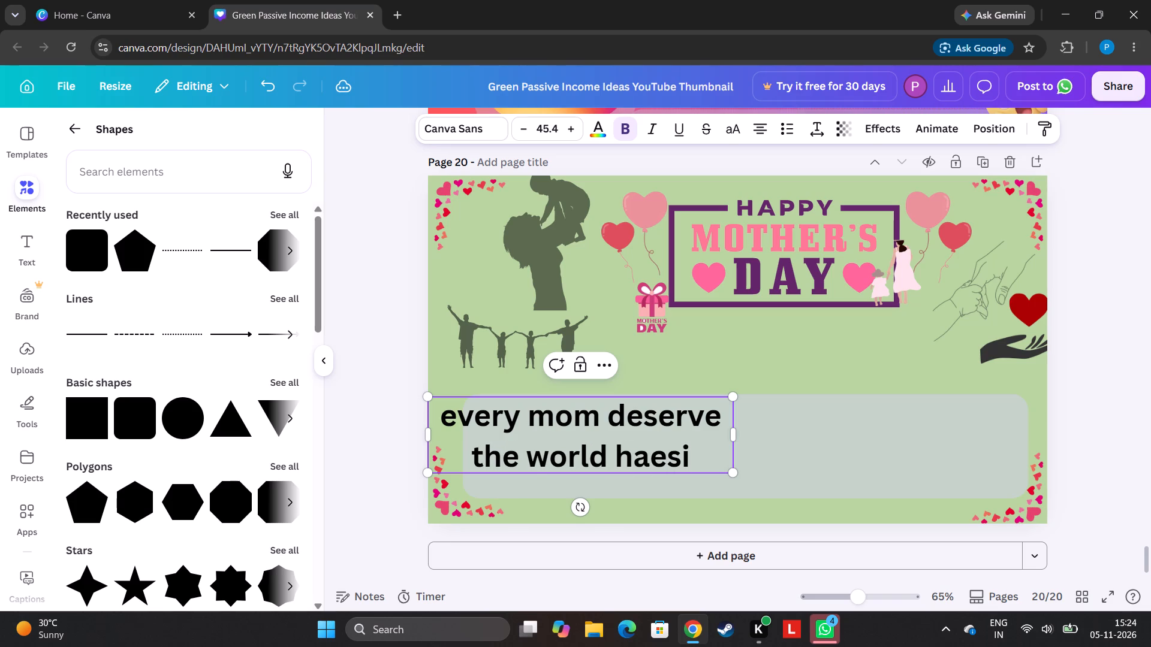
{"action": "key", "text": "BackSpace"}
{"action": "key", "text": "e"}
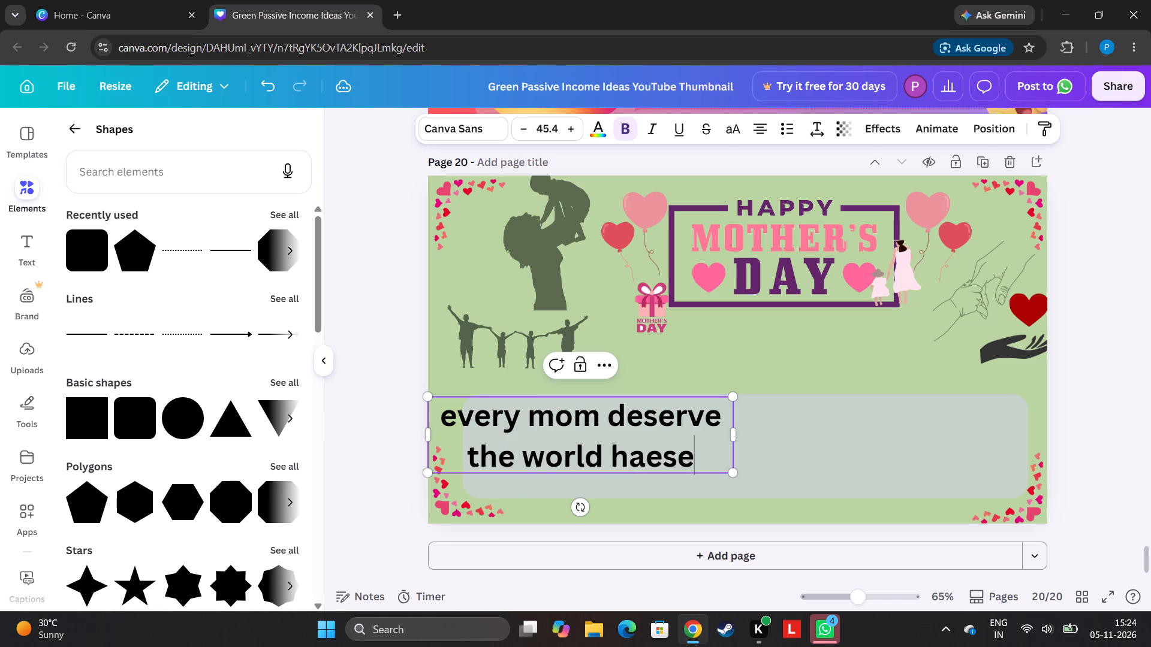
{"action": "key", "text": "l"}
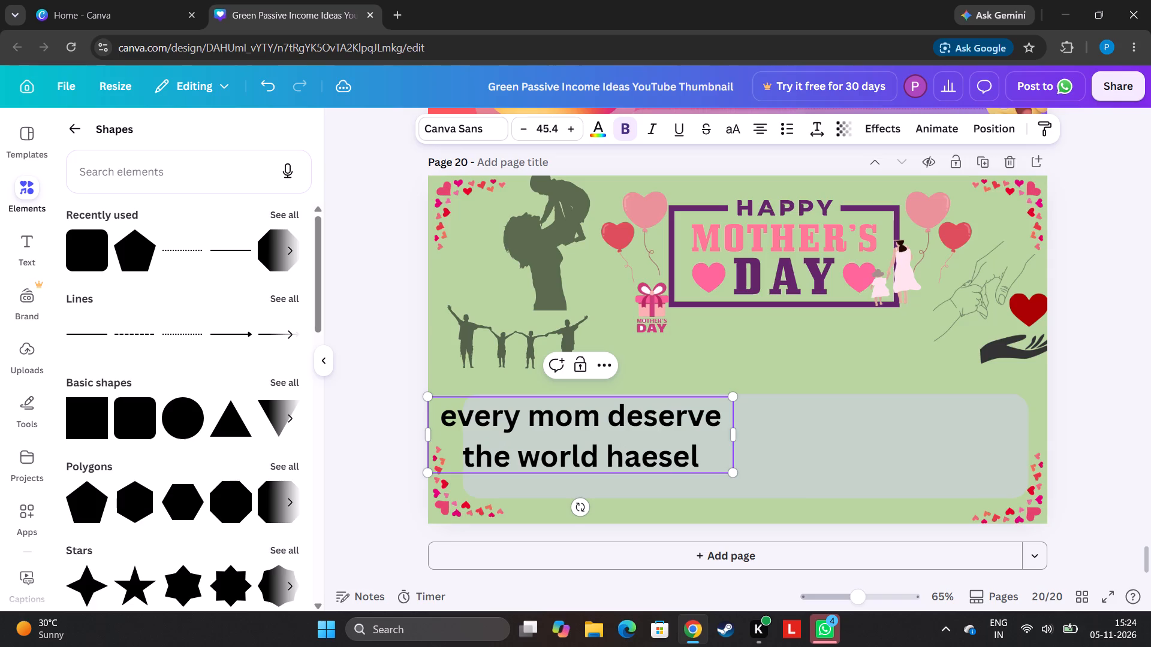
{"action": "key", "text": "f"}
{"action": "key", "text": "space"}
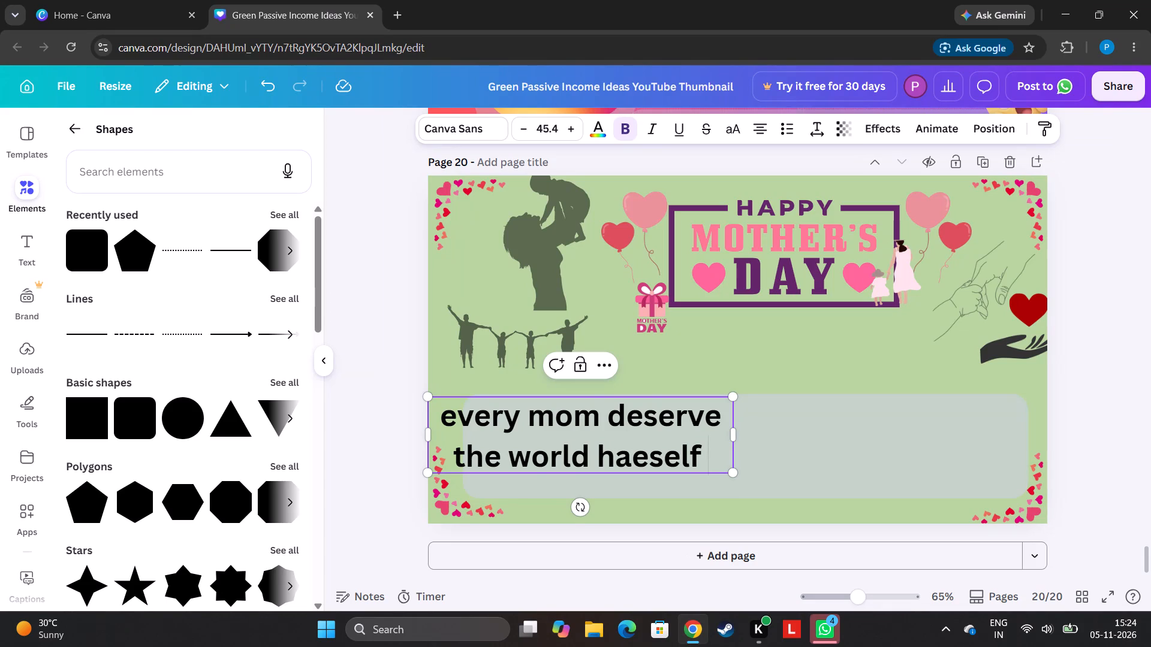
{"action": "key", "text": "comma"}
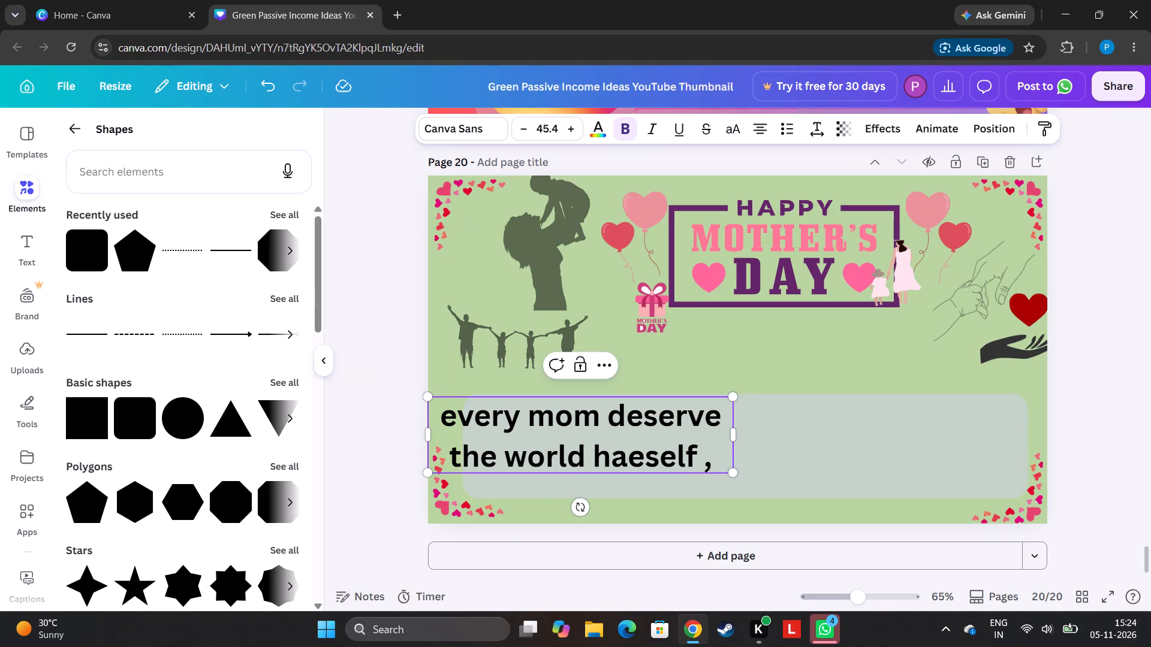
Extend the heading after the comma with "a lot loveand praise".
{"action": "key", "text": "a"}
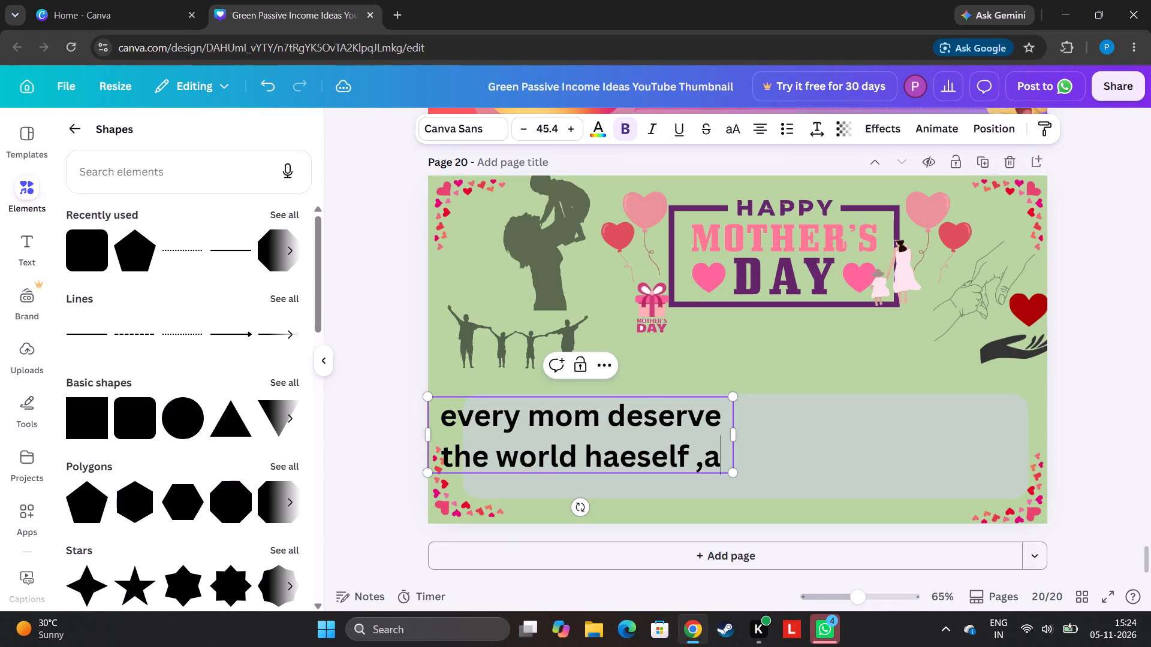
{"action": "type", "text": "lo"}
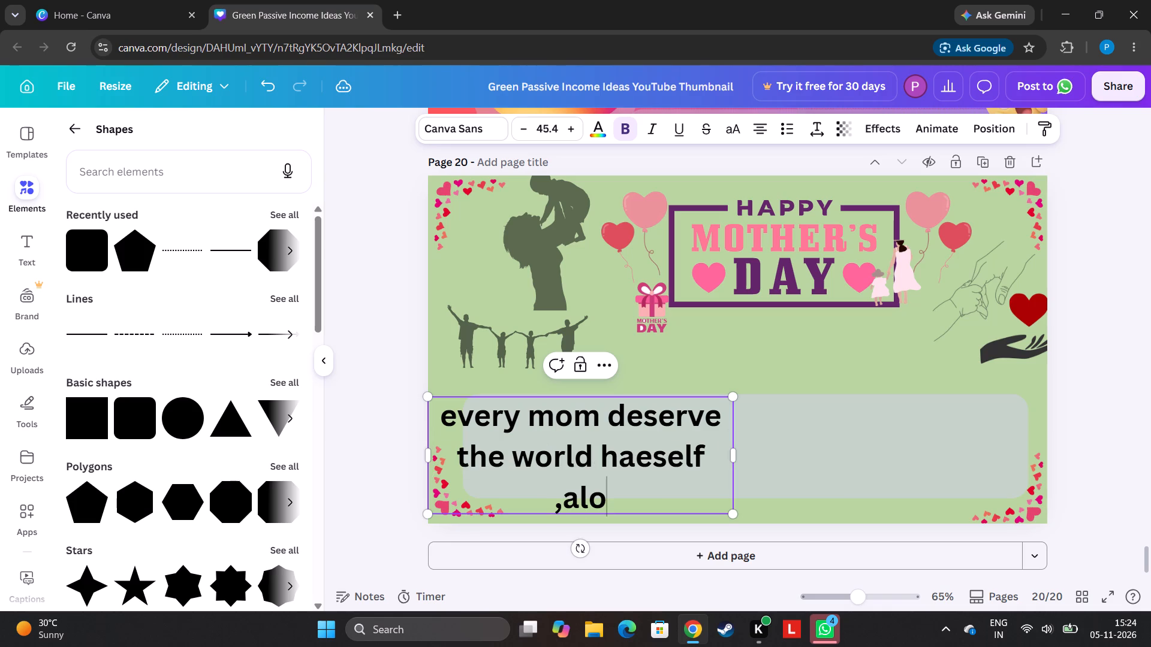
{"action": "key", "text": "BackSpace"}
{"action": "key", "text": "BackSpace"}
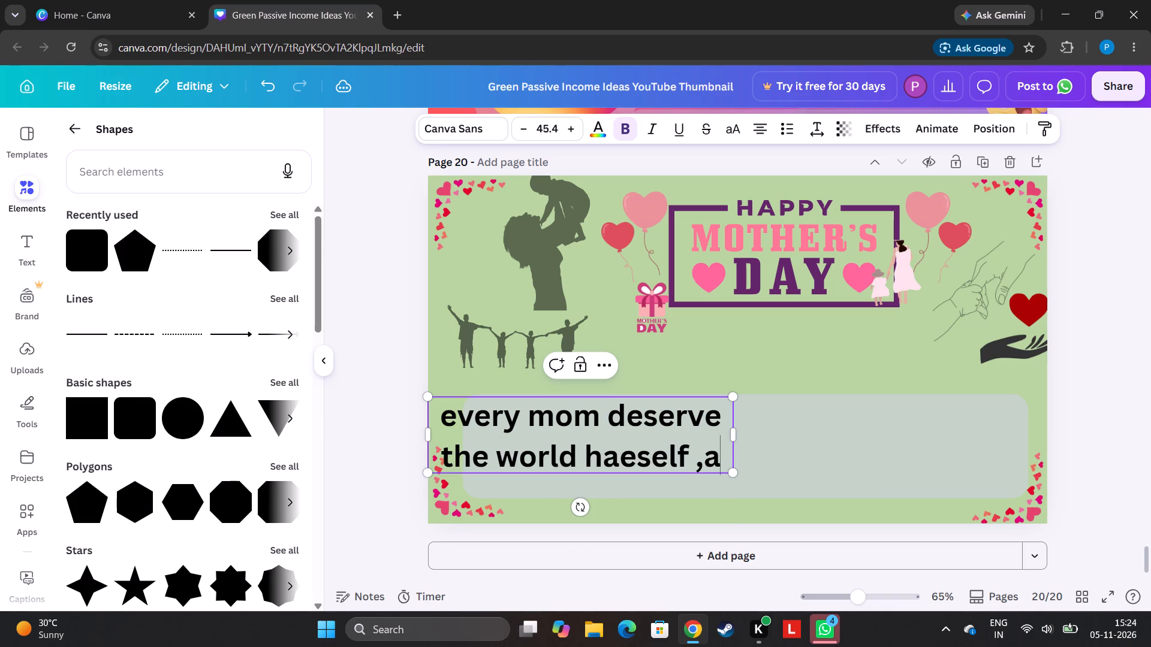
{"action": "key", "text": "space"}
{"action": "type", "text": "lot"}
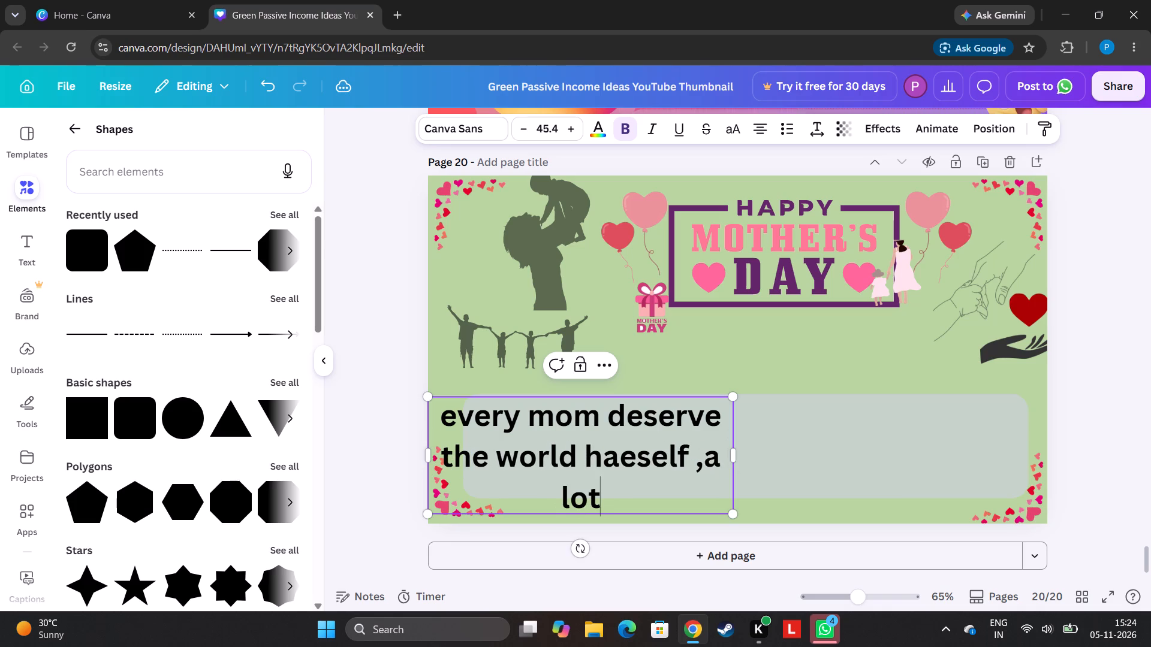
{"action": "key", "text": "space"}
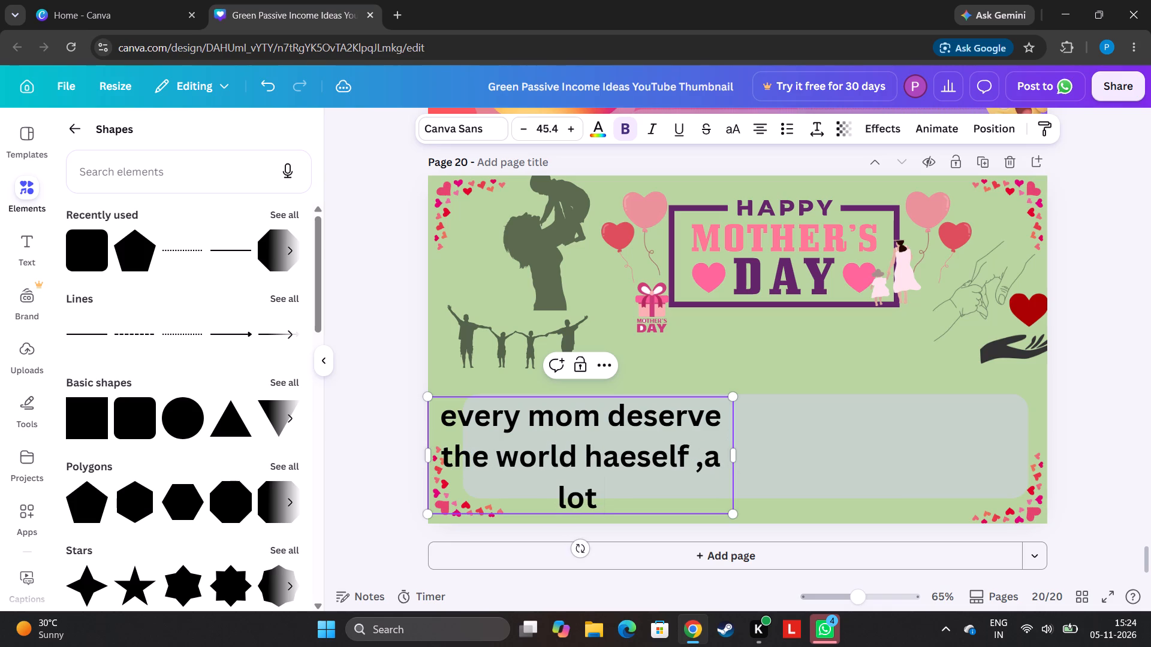
{"action": "type", "text": "love"}
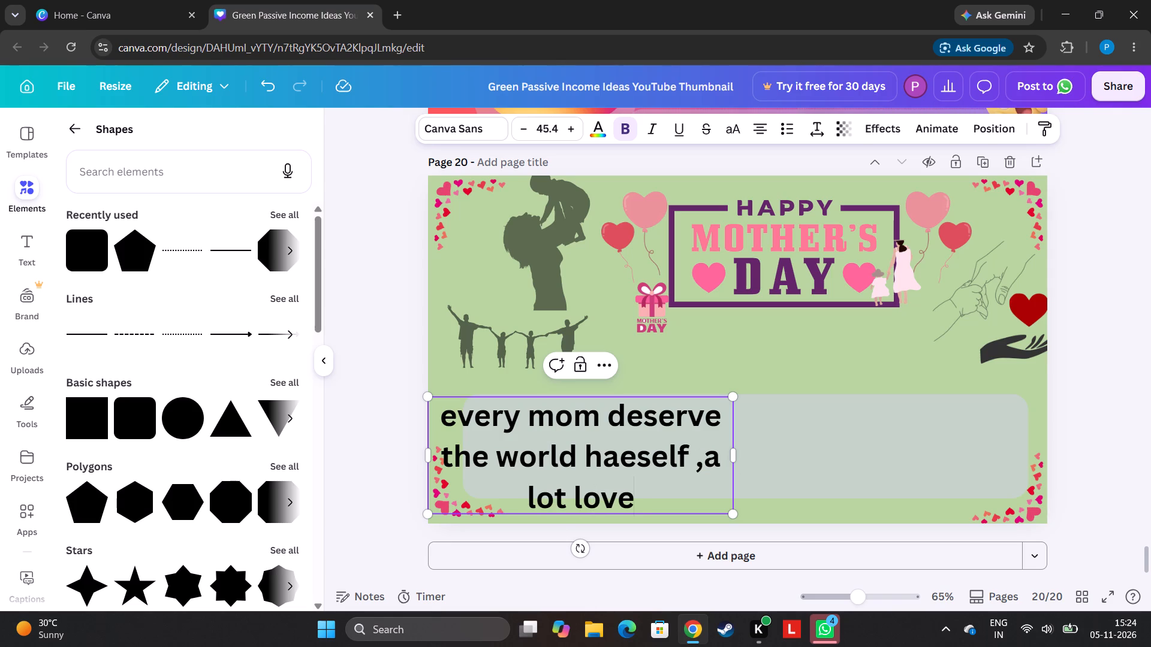
{"action": "type", "text": "and p"}
{"action": "key", "text": "r"}
{"action": "type", "text": "ai"}
{"action": "type", "text": "se"}
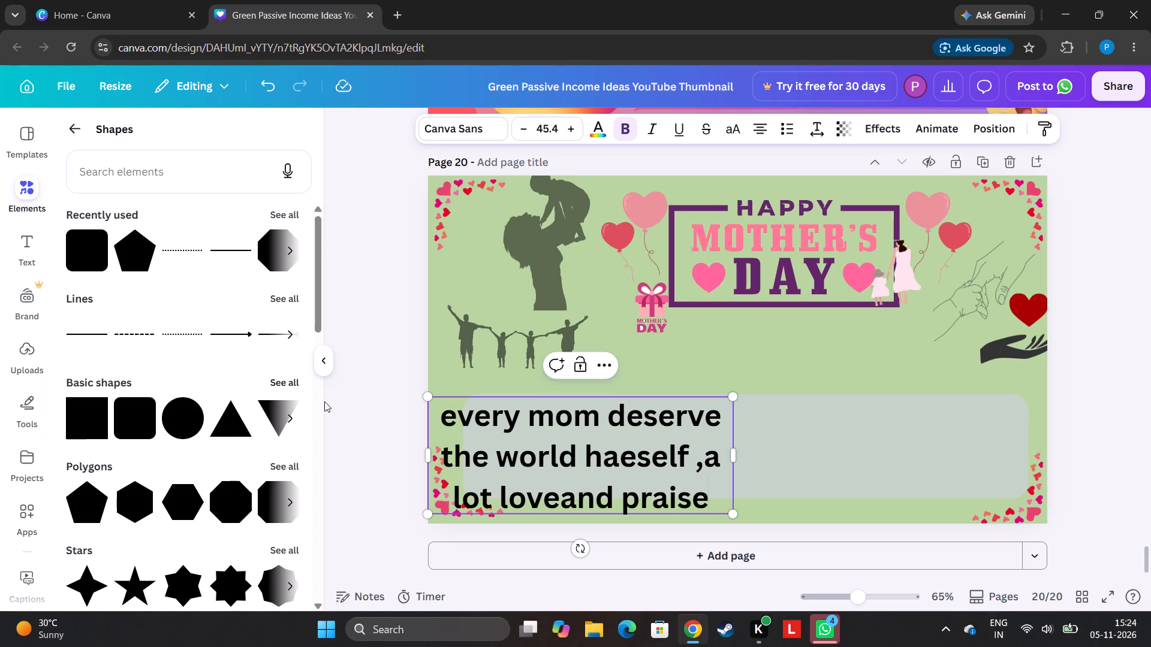
Insert a space between "love" and "and" in the heading's last line.
{"action": "left_click", "coordinate": [556, 507]}
{"action": "key", "text": "space"}
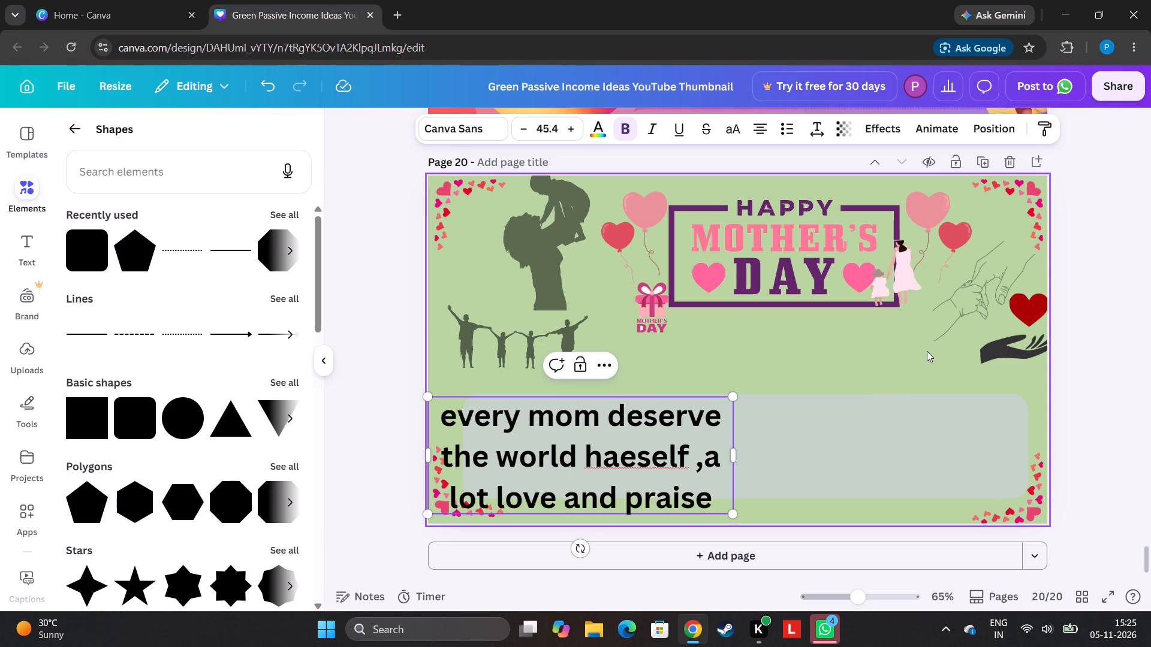
Insert the word "of" between "lot" and "love" in the heading's last line.
{"action": "left_click", "coordinate": [492, 496]}
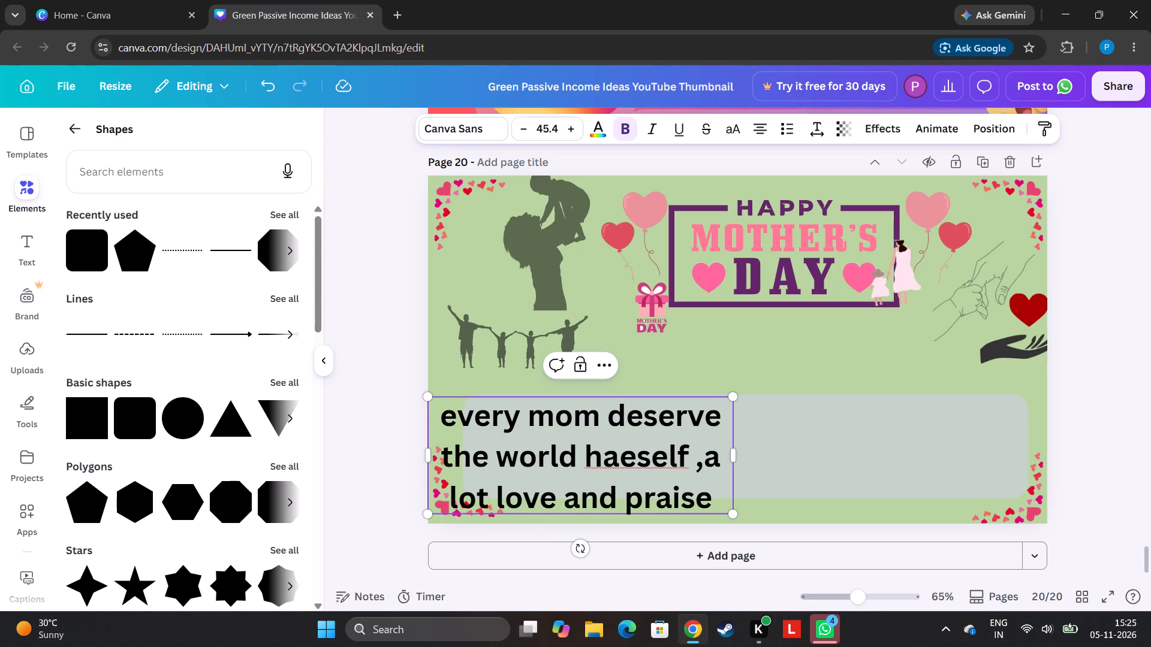
{"action": "key", "text": "space"}
{"action": "type", "text": "of"}
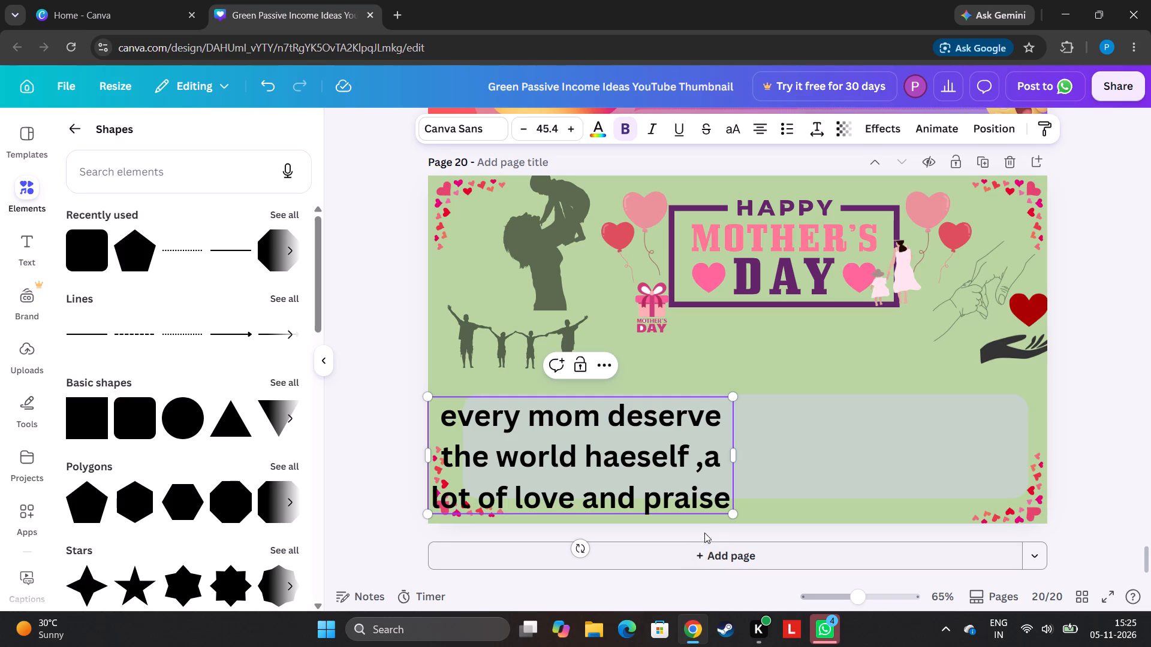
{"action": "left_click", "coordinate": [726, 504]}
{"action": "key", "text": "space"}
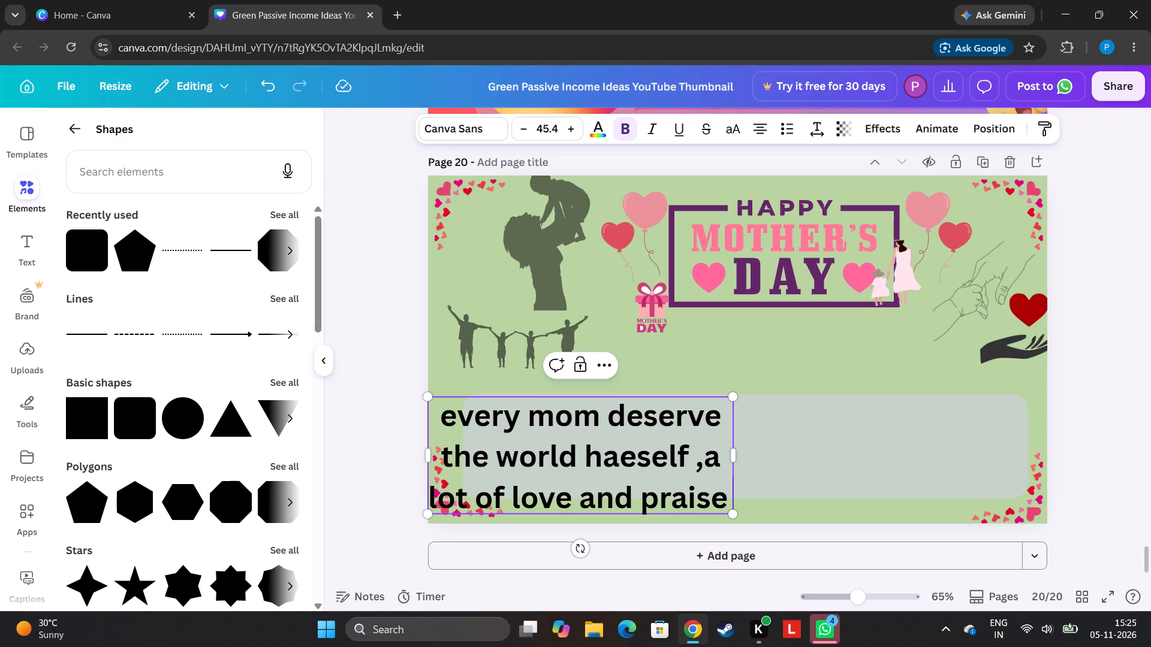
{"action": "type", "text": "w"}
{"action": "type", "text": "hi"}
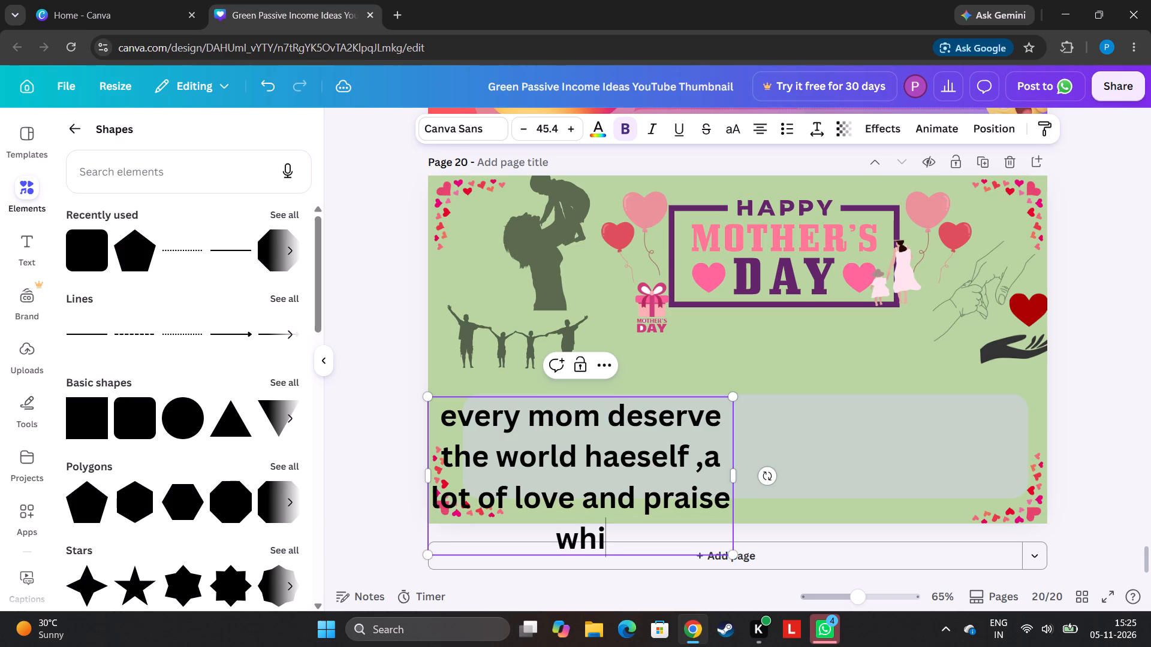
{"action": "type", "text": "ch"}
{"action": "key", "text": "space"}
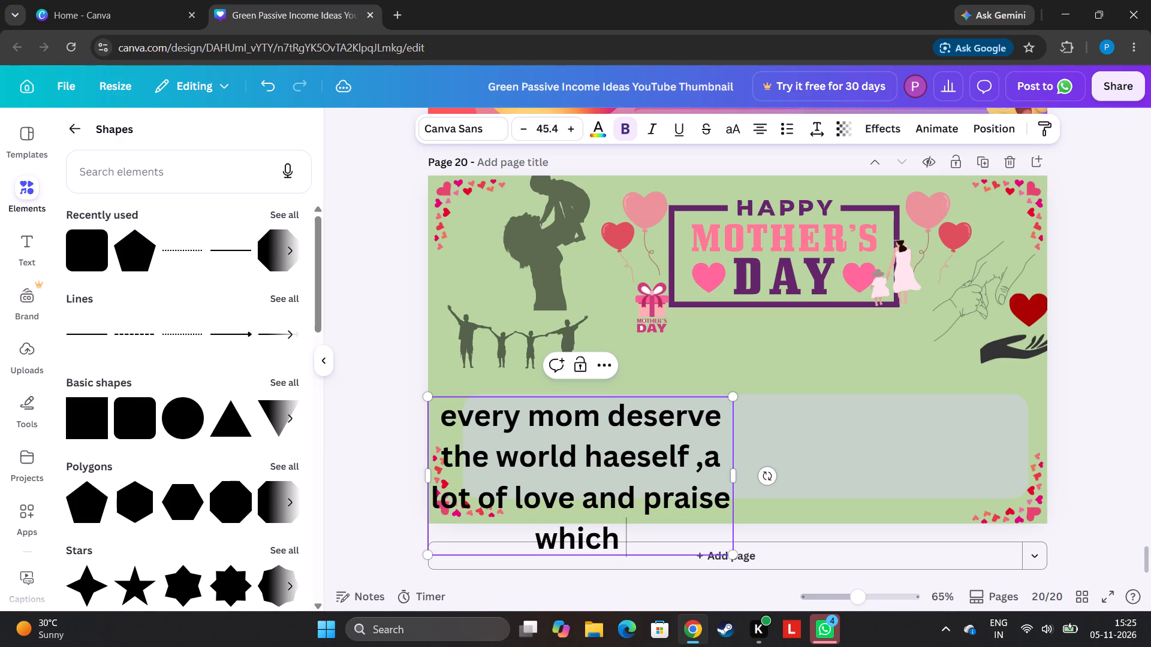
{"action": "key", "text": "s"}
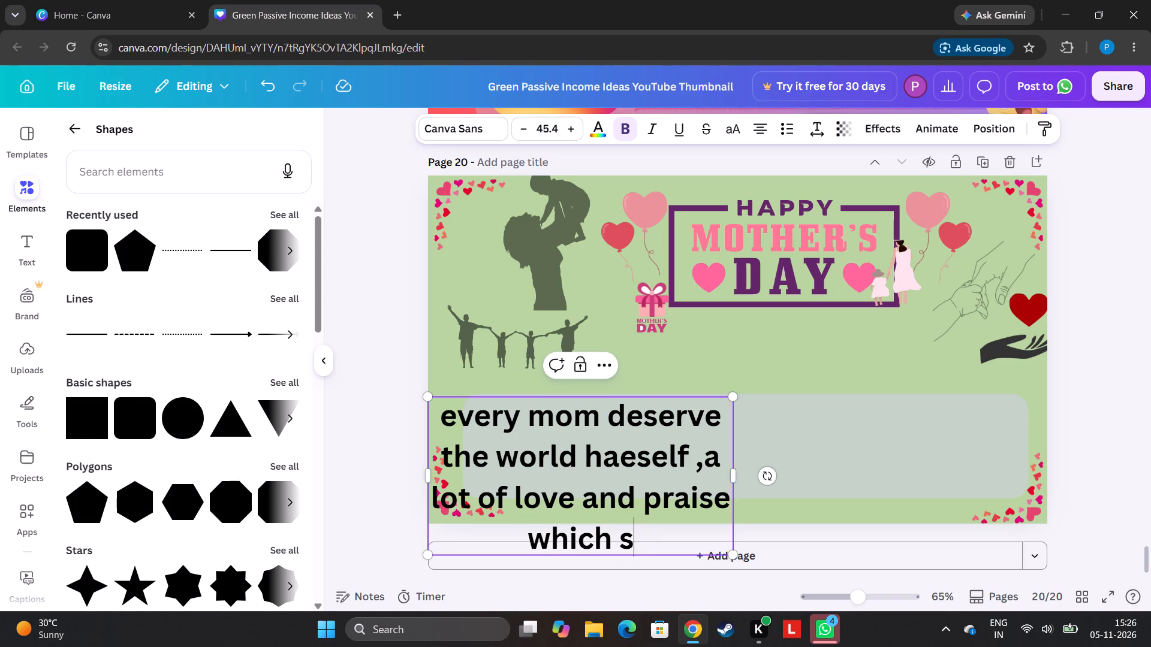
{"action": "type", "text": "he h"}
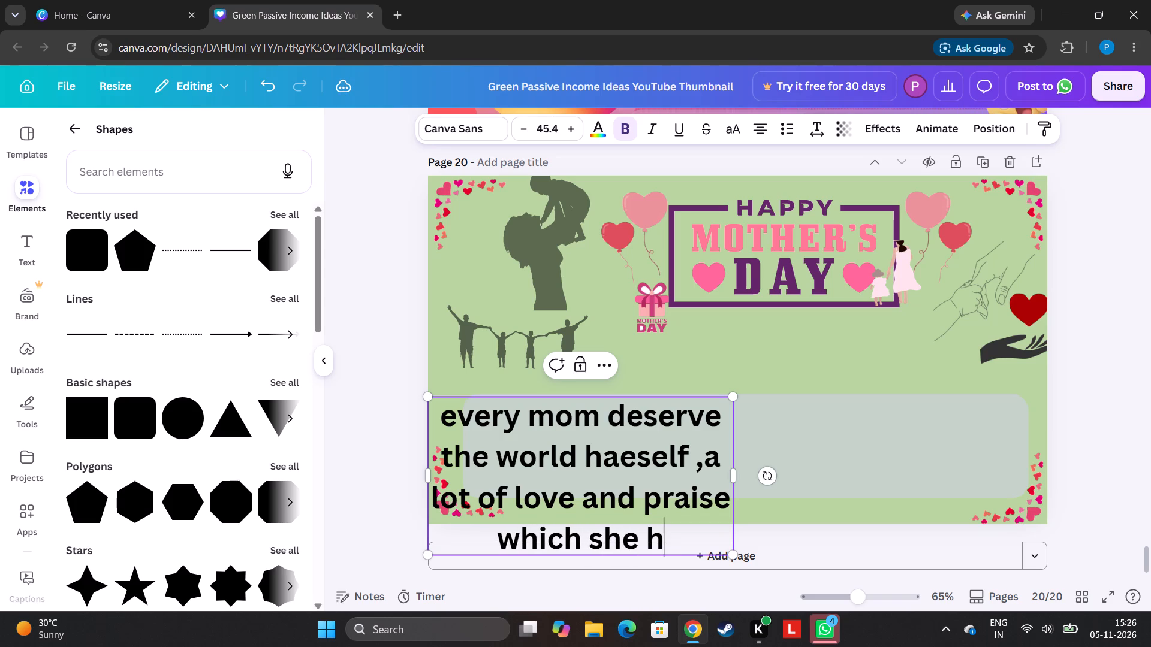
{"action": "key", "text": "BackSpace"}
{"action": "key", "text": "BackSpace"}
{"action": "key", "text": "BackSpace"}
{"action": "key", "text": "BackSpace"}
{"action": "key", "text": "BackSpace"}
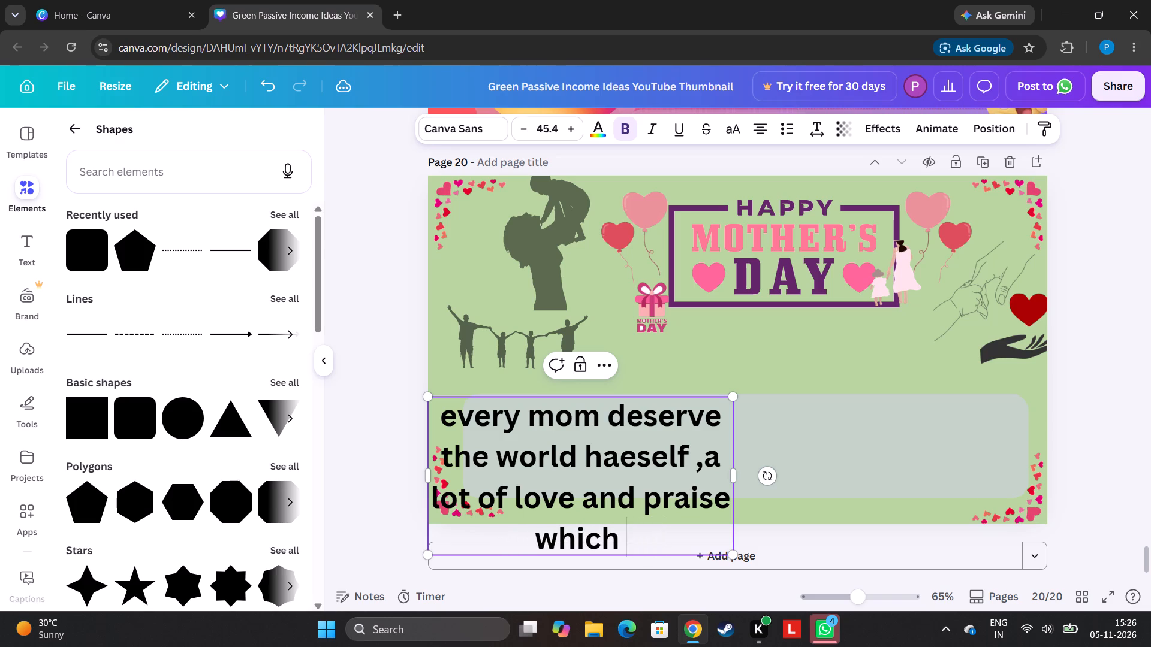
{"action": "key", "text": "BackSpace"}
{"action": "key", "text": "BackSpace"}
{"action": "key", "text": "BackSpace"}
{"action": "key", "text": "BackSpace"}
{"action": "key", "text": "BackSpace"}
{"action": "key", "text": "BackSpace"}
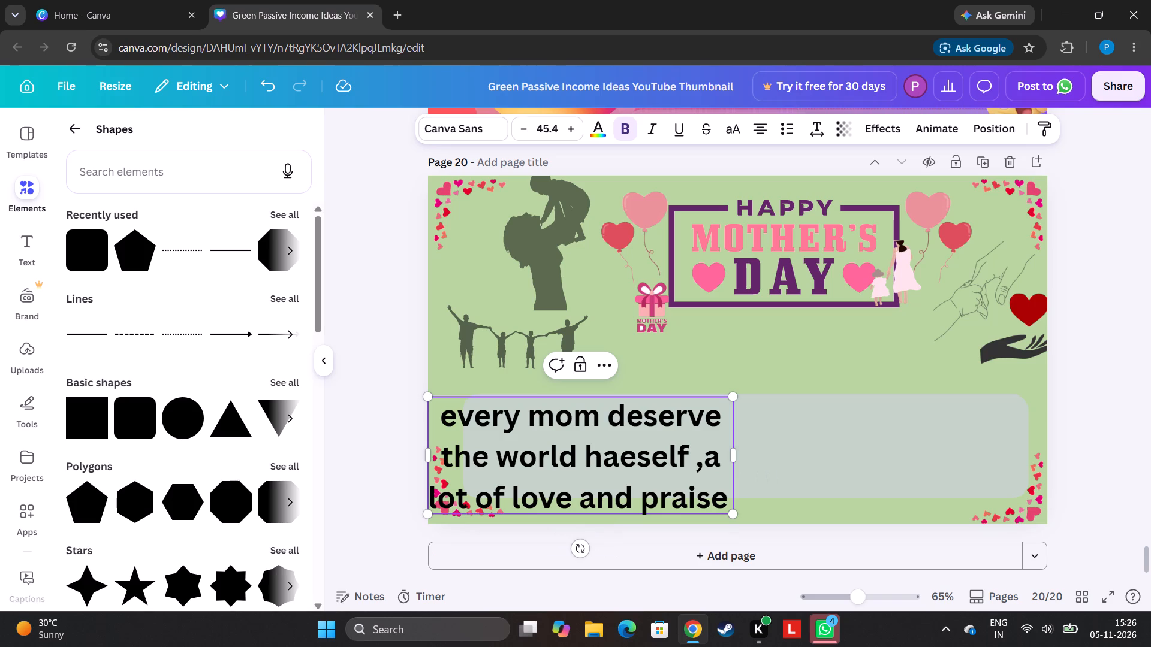
Continue the heading after "praise" with ". they sacrifies".
{"action": "type", "text": ". t"}
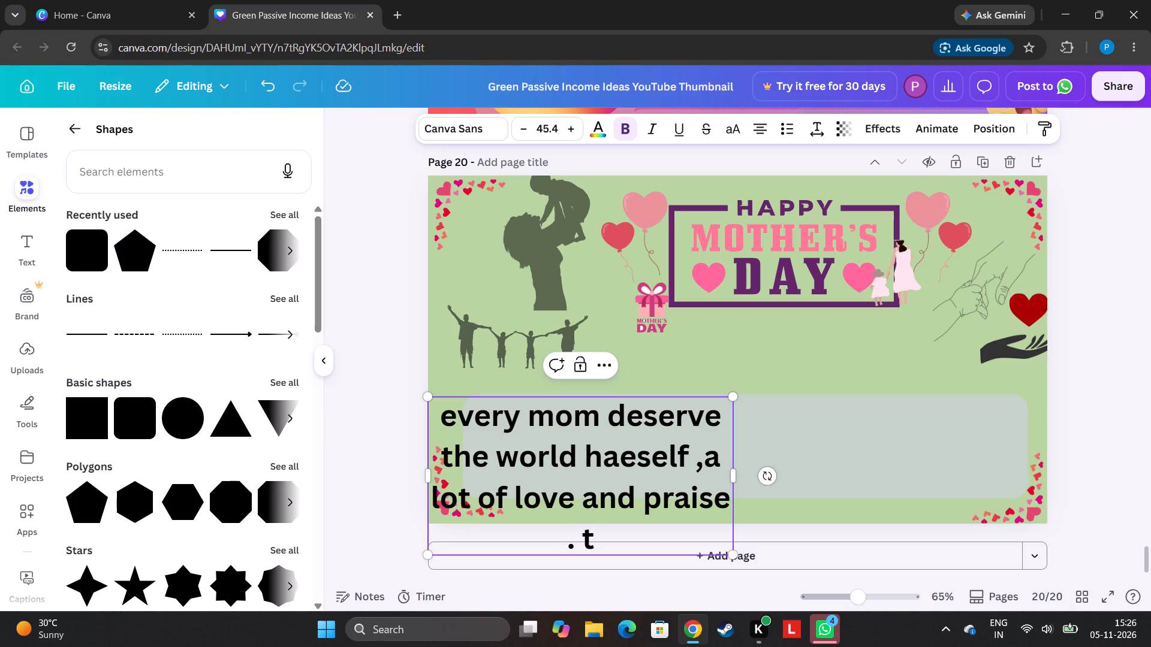
{"action": "type", "text": "th"}
{"action": "key", "text": "equal"}
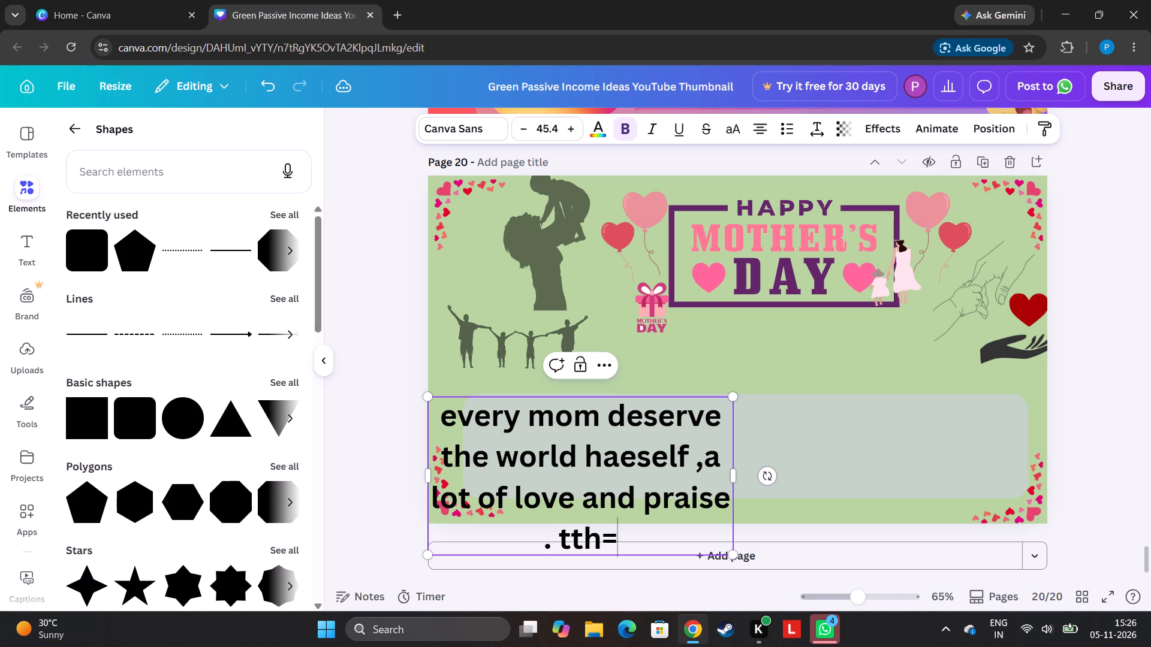
{"action": "key", "text": "BackSpace"}
{"action": "key", "text": "BackSpace"}
{"action": "key", "text": "BackSpace"}
{"action": "type", "text": "hey sac"}
{"action": "type", "text": "ri"}
{"action": "type", "text": "fies"}
{"action": "key", "text": "space"}
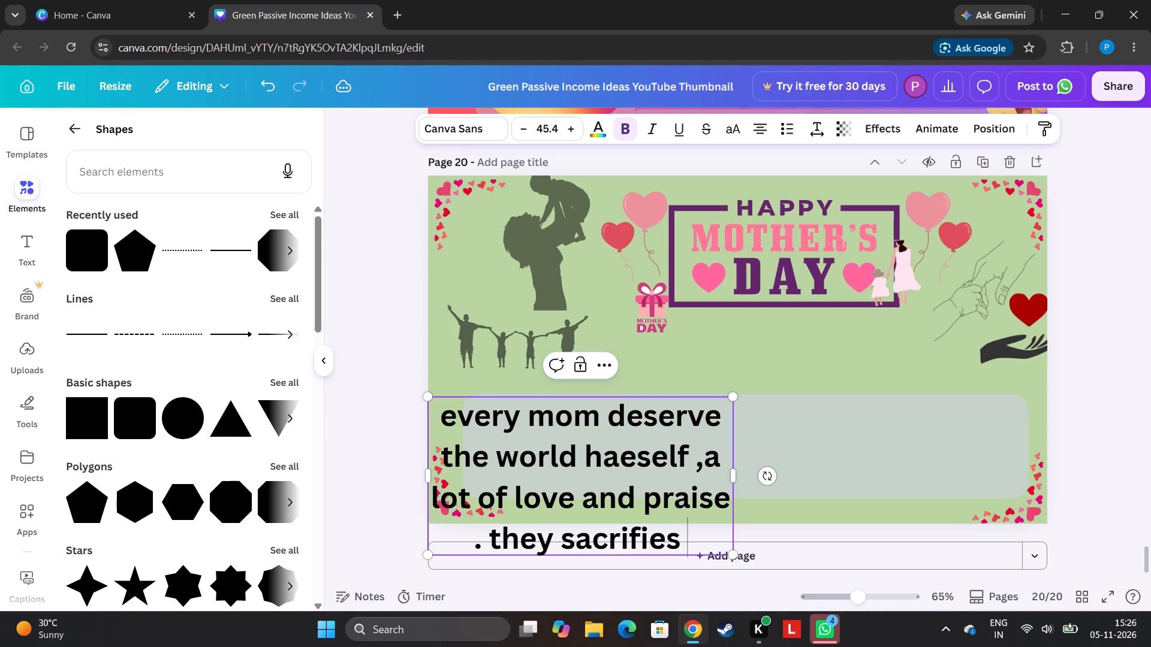
Complete the heading's second sentence by adding "her life for us" after "sacrifies".
{"action": "type", "text": "haer"}
{"action": "key", "text": "BackSpace"}
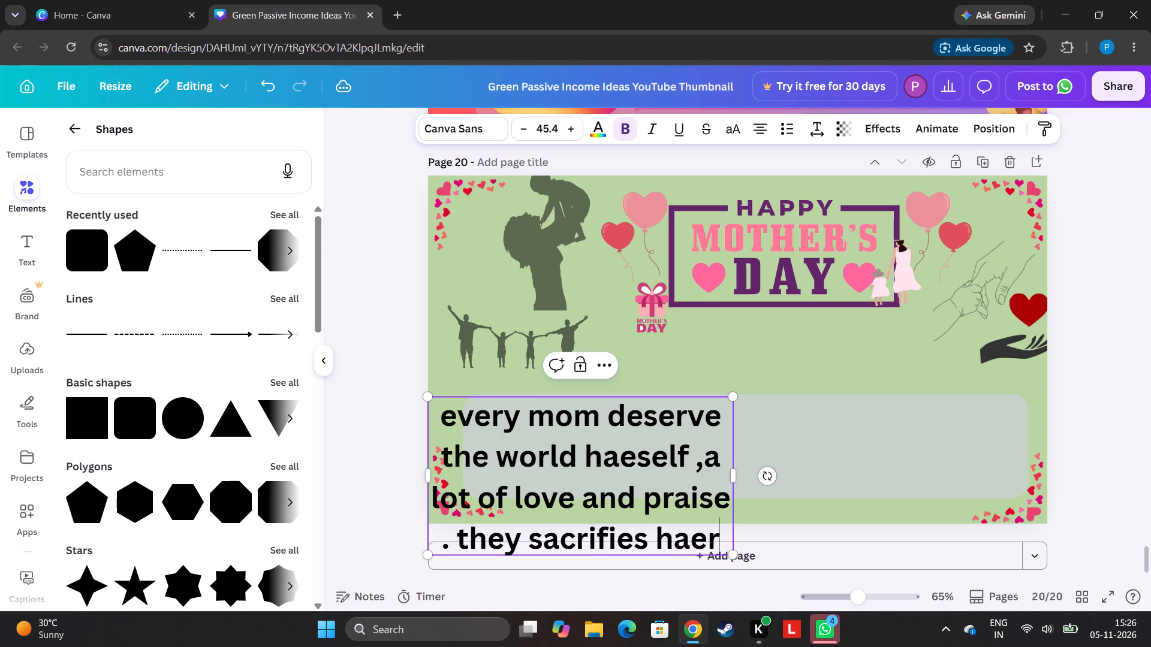
{"action": "key", "text": "BackSpace"}
{"action": "key", "text": "BackSpace"}
{"action": "type", "text": "er"}
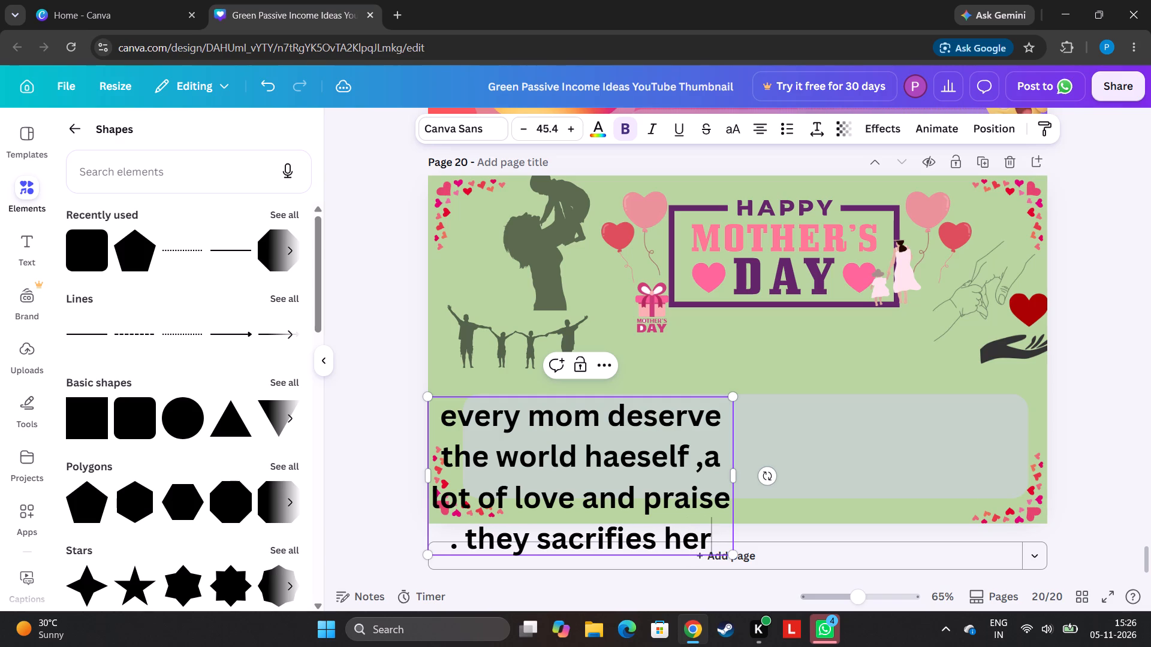
{"action": "key", "text": "space"}
{"action": "type", "text": "li"}
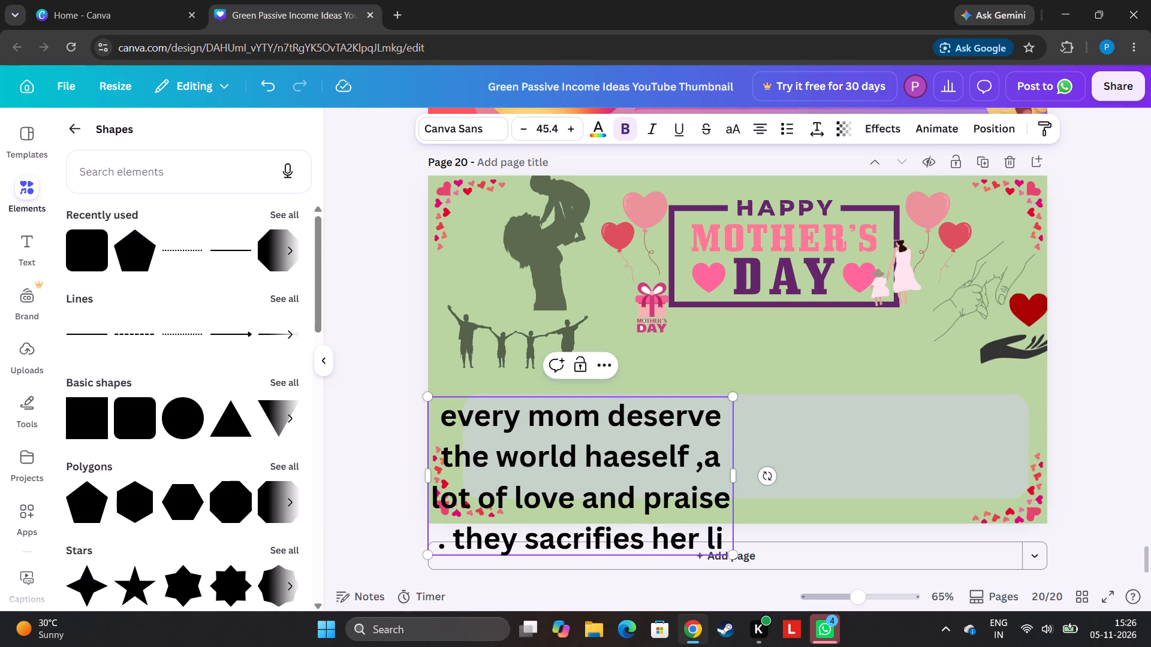
{"action": "type", "text": "fe"}
{"action": "key", "text": "space"}
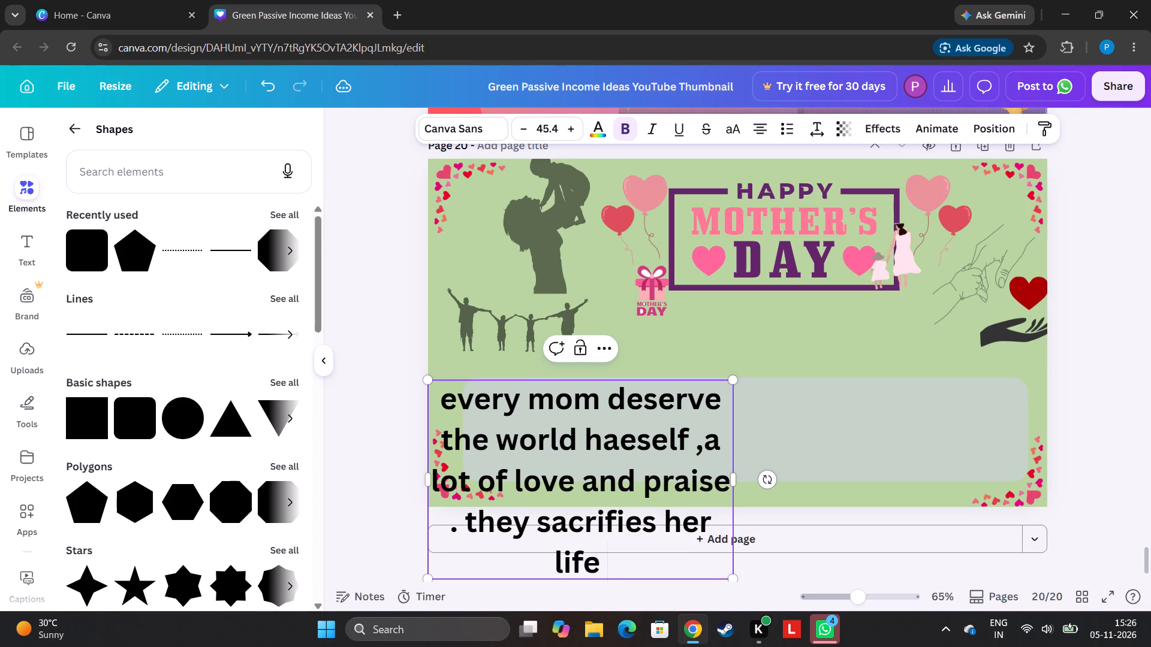
{"action": "type", "text": "fo"}
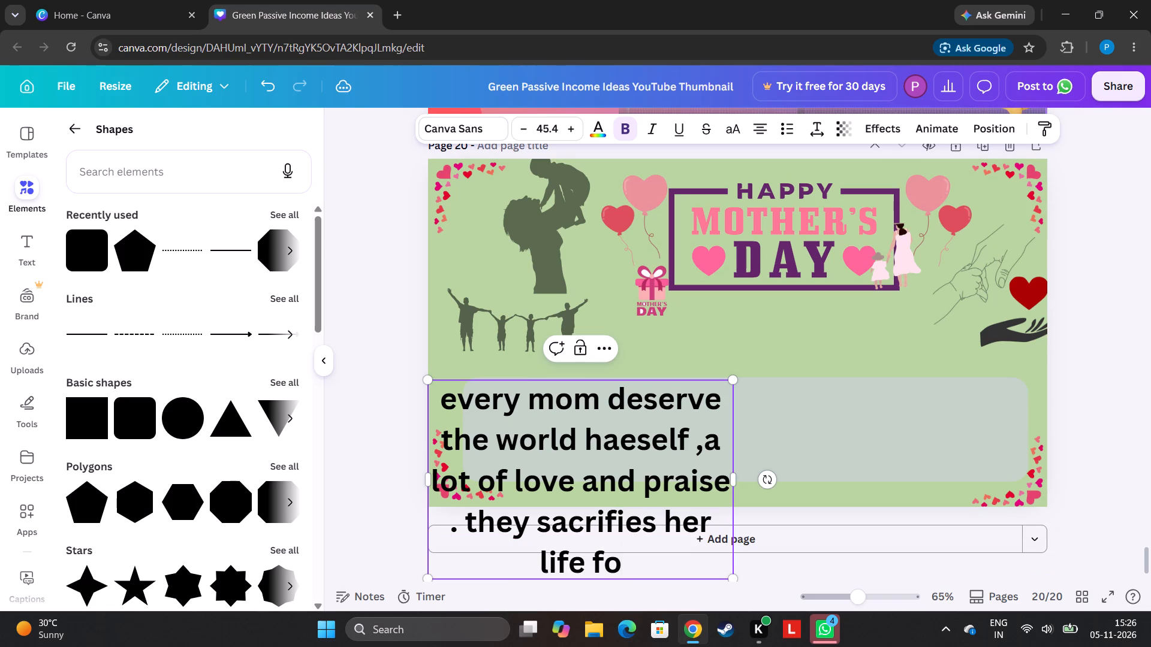
{"action": "type", "text": "r"}
{"action": "key", "text": "space"}
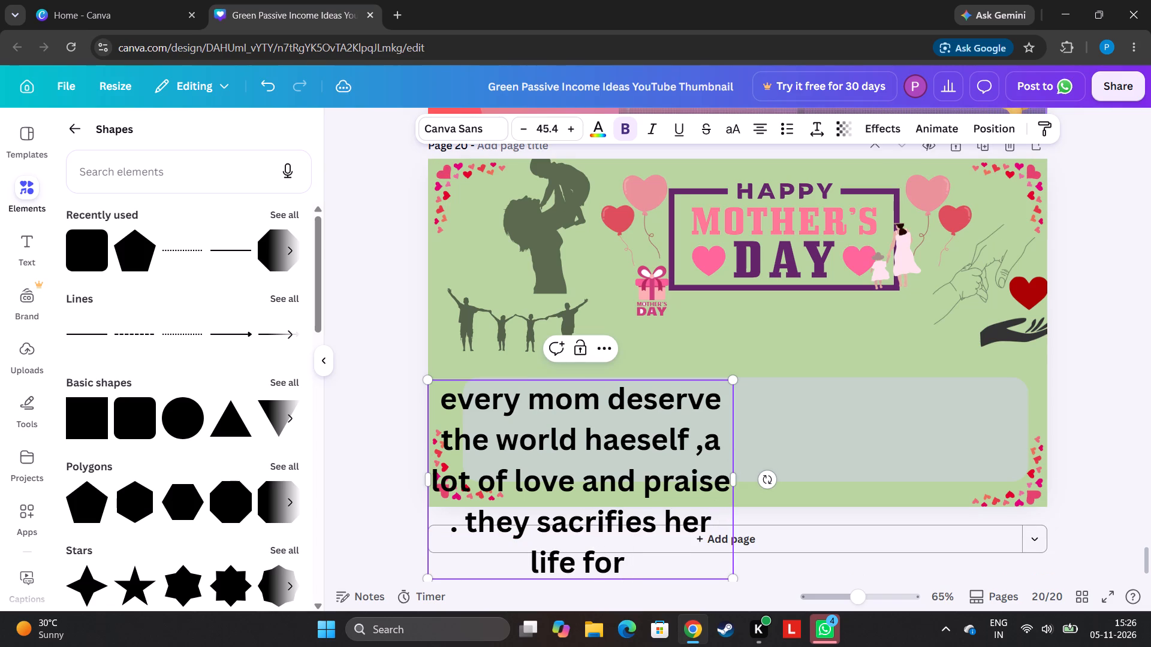
{"action": "type", "text": "us"}
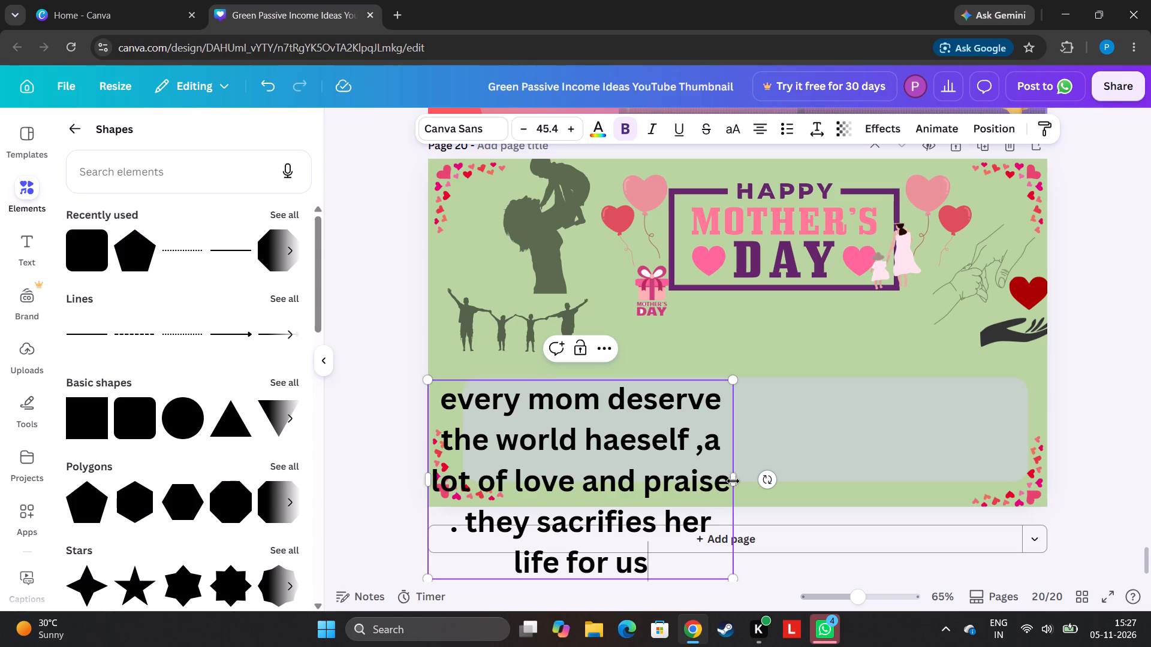
Widen the heading's text box beyond the page's right edge so the message wraps onto two lines.
{"action": "left_click_drag", "start_coordinate": [733, 481], "coordinate": [776, 452]}
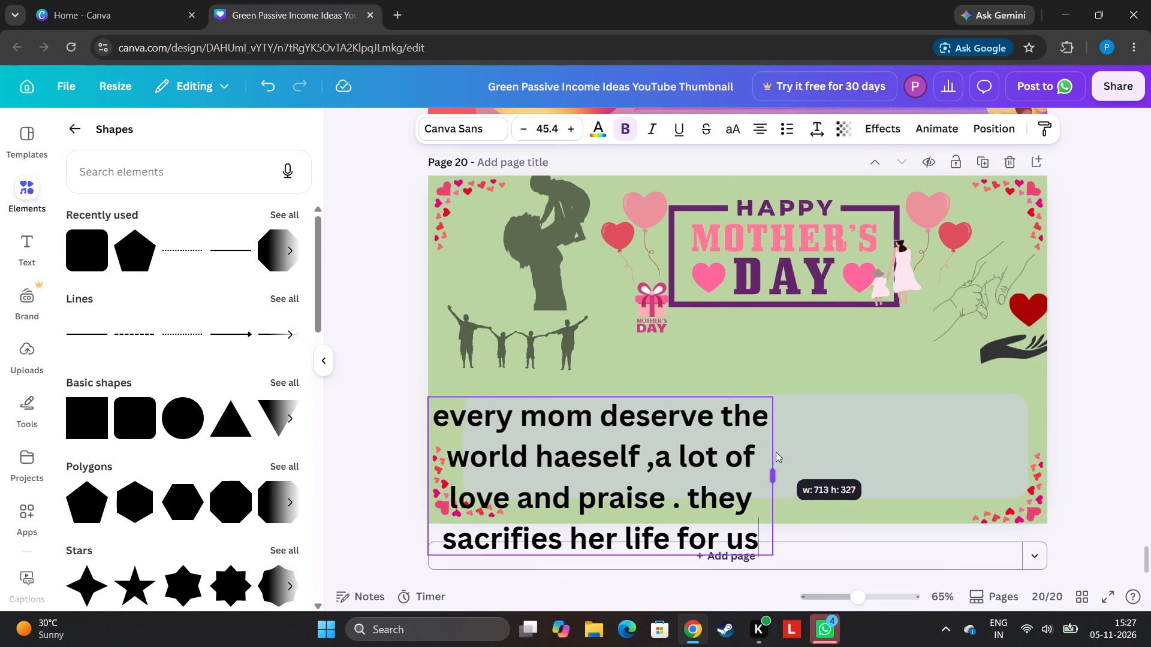
{"action": "left_click_drag", "start_coordinate": [776, 452], "coordinate": [961, 377]}
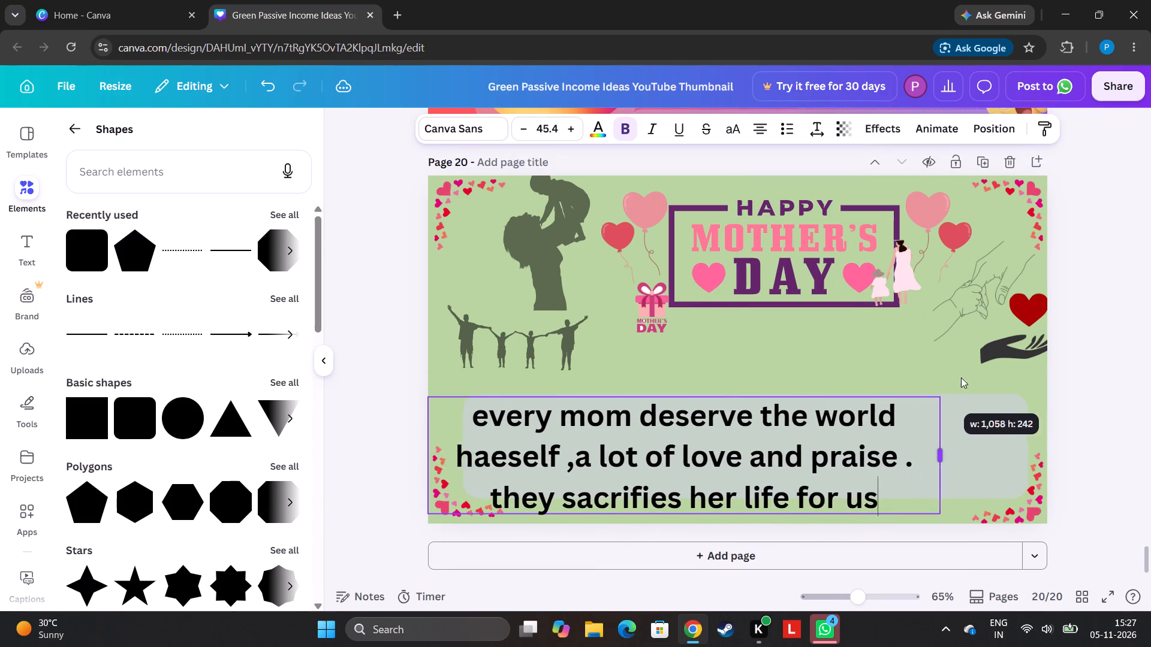
{"action": "left_click_drag", "start_coordinate": [961, 377], "coordinate": [1022, 367]}
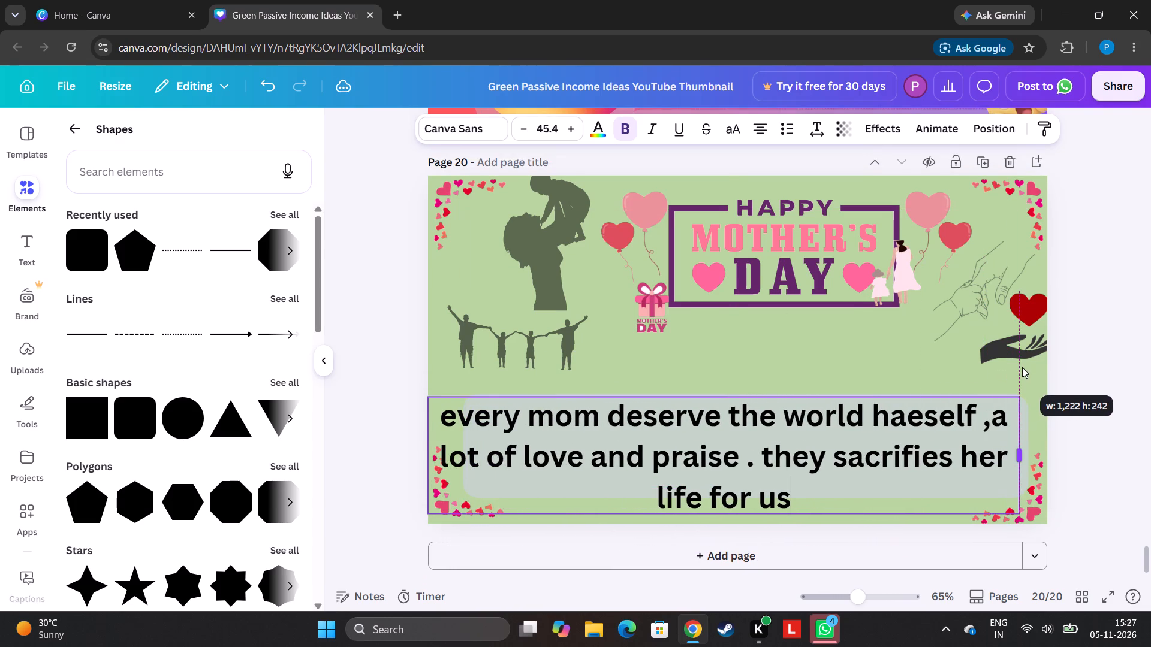
{"action": "left_click_drag", "start_coordinate": [1022, 367], "coordinate": [1100, 366]}
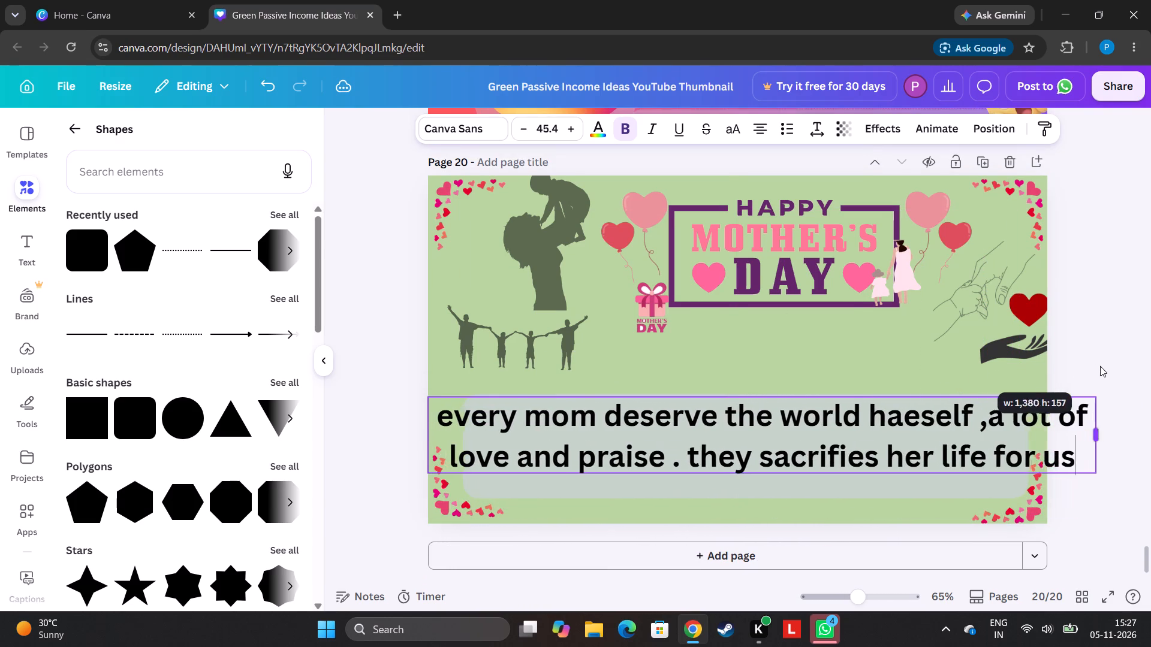
{"action": "left_click_drag", "start_coordinate": [1100, 366], "coordinate": [1141, 373]}
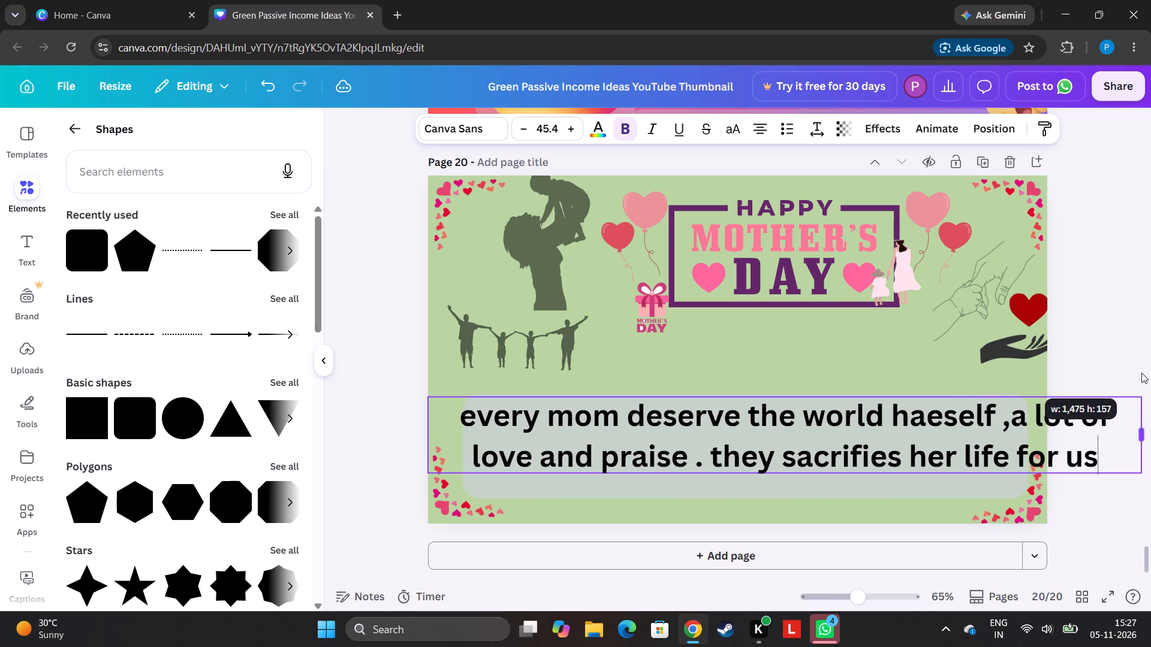
{"action": "left_click_drag", "start_coordinate": [1141, 373], "coordinate": [1101, 422]}
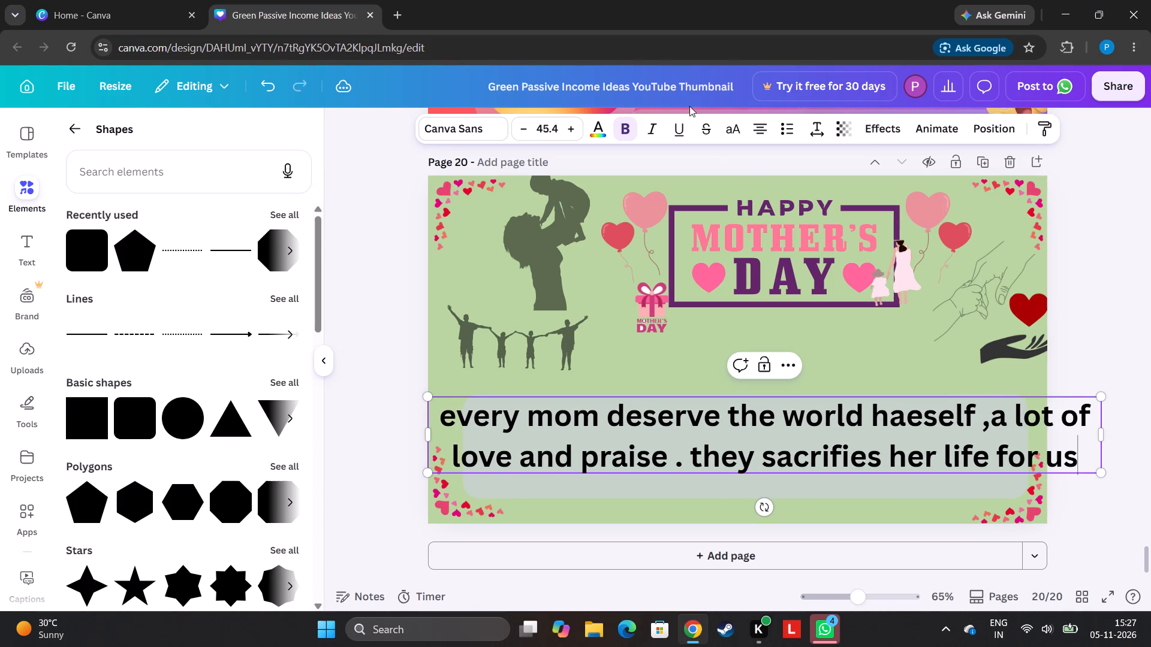
Convert the heading message to uppercase.
{"action": "left_click", "coordinate": [740, 136]}
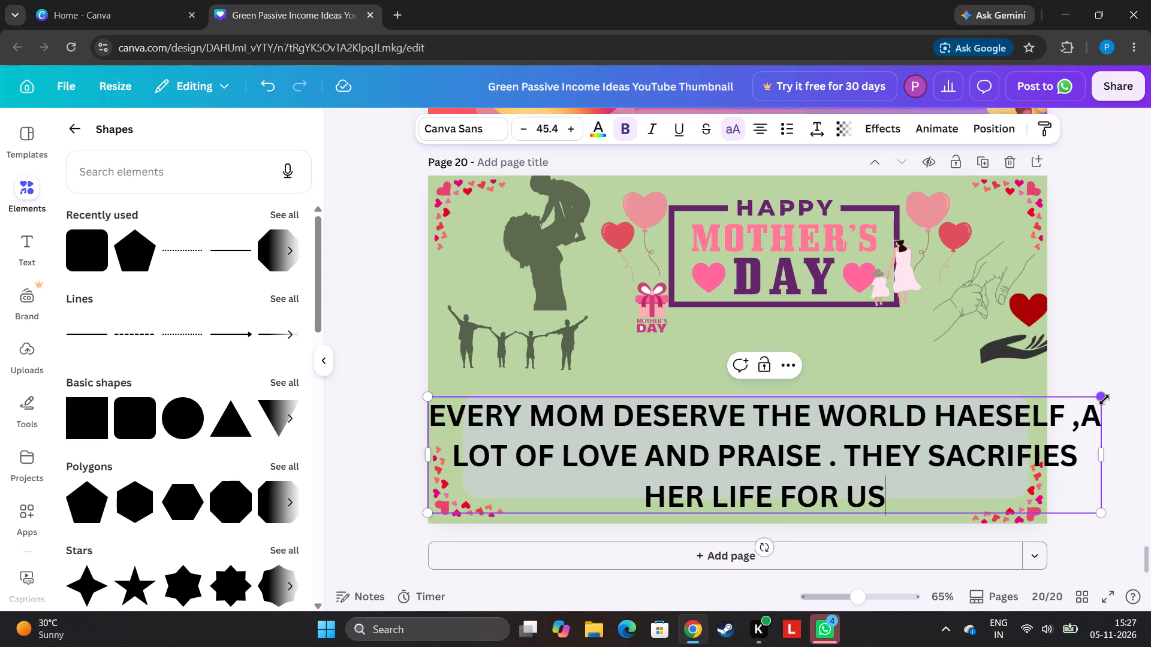
Scale the heading's text box down to a font size of 22.5.
{"action": "left_click_drag", "start_coordinate": [1104, 400], "coordinate": [798, 646]}
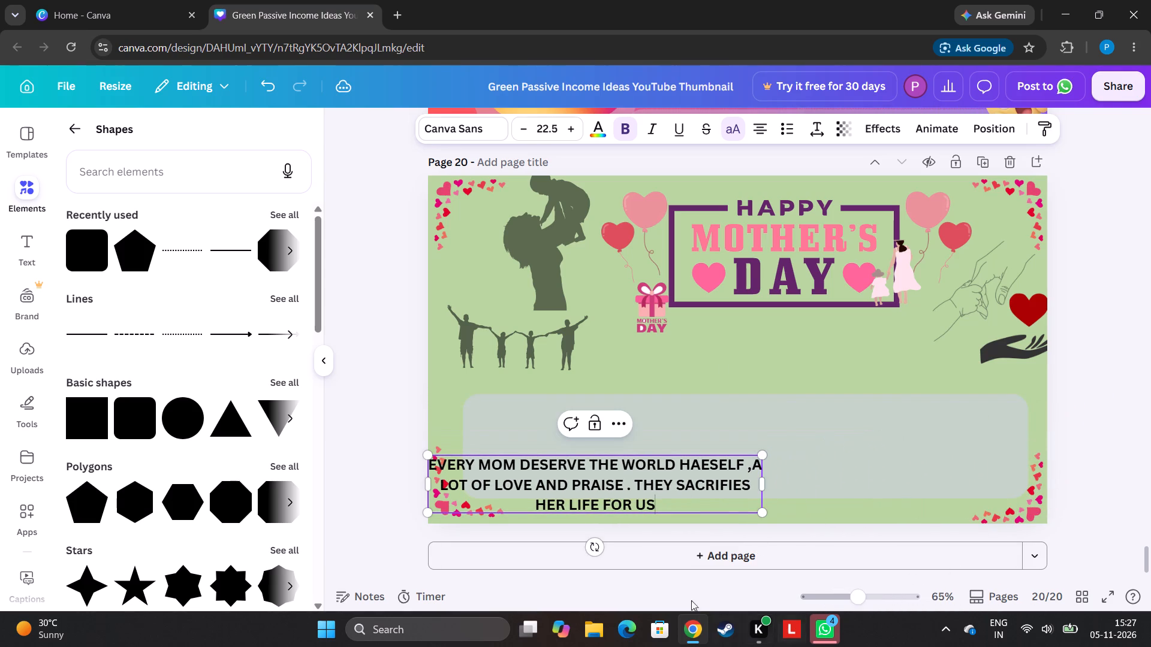
Move the heading inside the translucent panel, near the panel's upper-left corner.
{"action": "left_click_drag", "start_coordinate": [678, 496], "coordinate": [731, 453]}
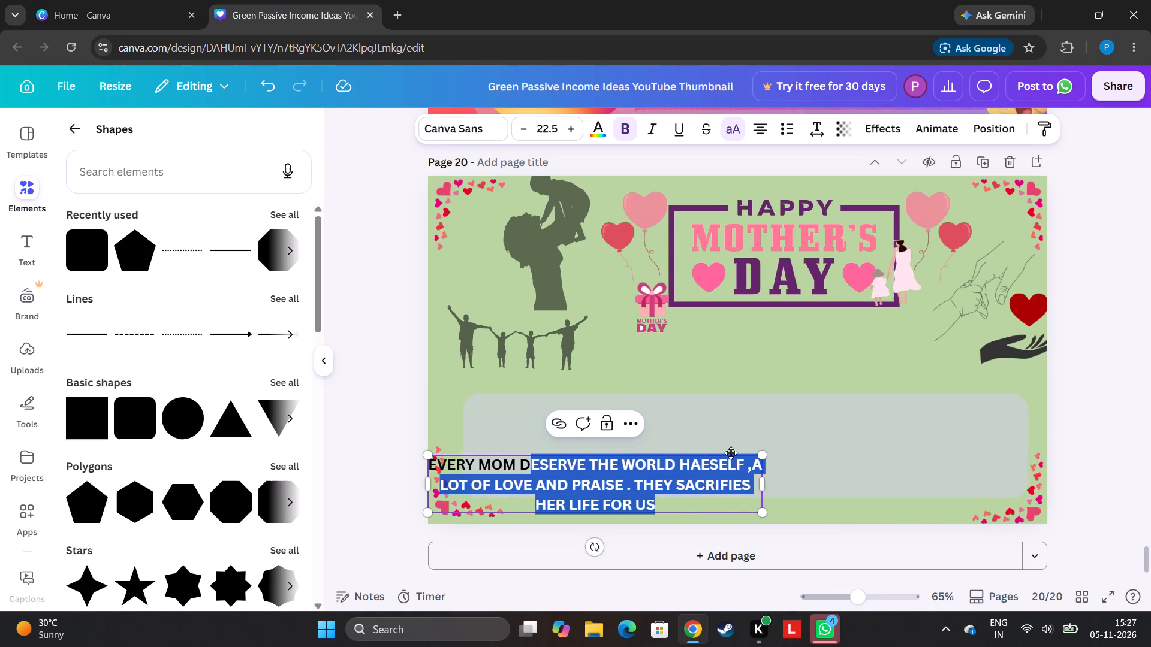
{"action": "left_click", "coordinate": [1086, 486]}
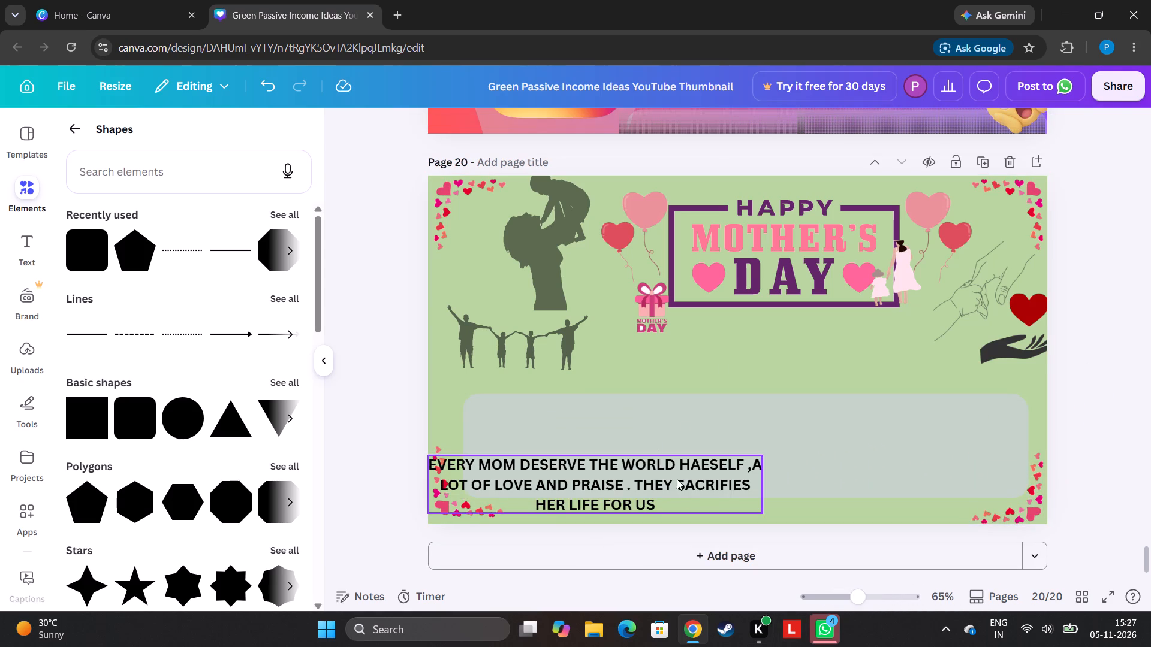
{"action": "left_click_drag", "start_coordinate": [682, 500], "coordinate": [728, 451]}
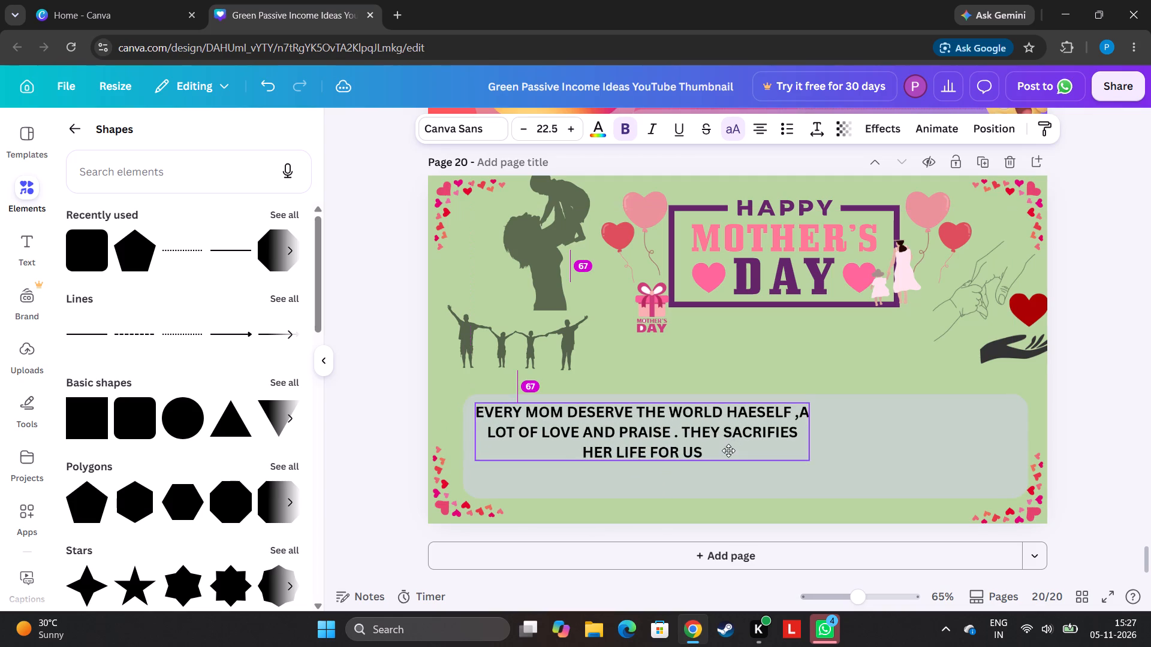
{"action": "left_click_drag", "start_coordinate": [728, 451], "coordinate": [730, 451]}
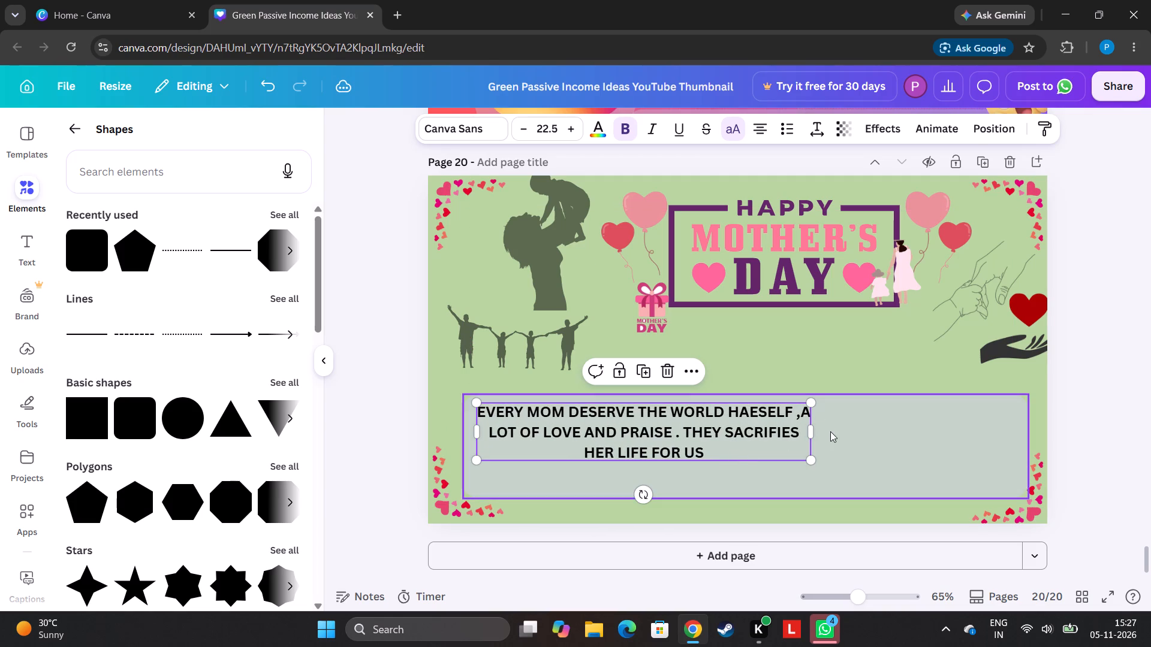
Continue the heading message after "HER LIFE FOR US" with "HAPPY MOTHERS DAY TO THOSE".
{"action": "left_click", "coordinate": [712, 449]}
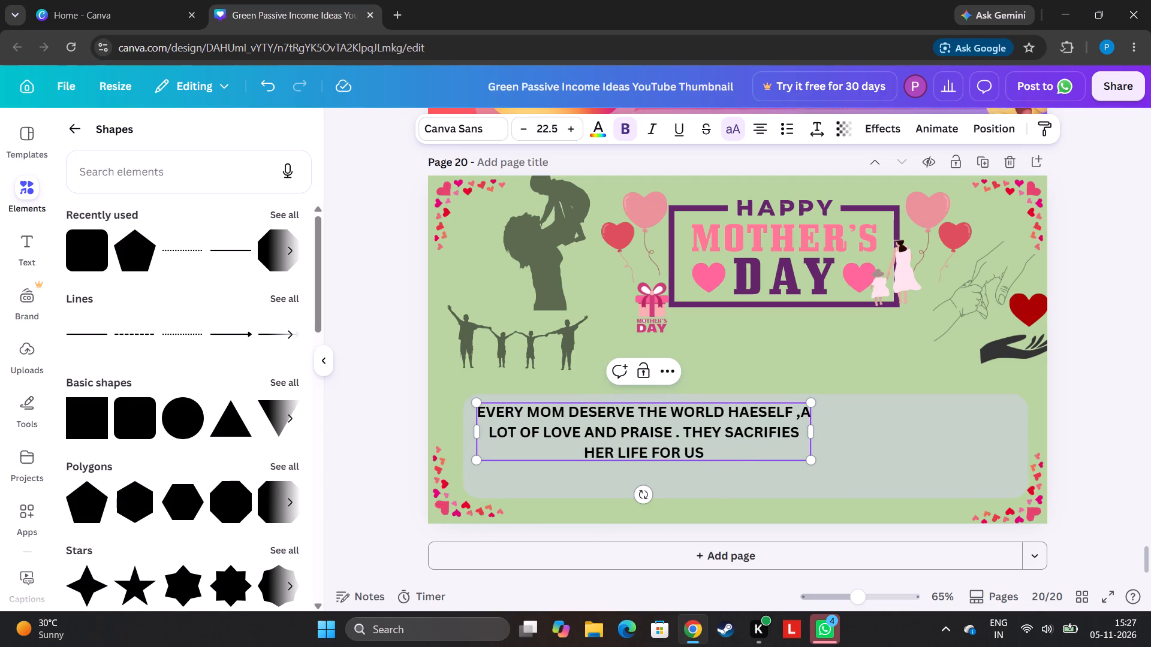
{"action": "key", "text": "space"}
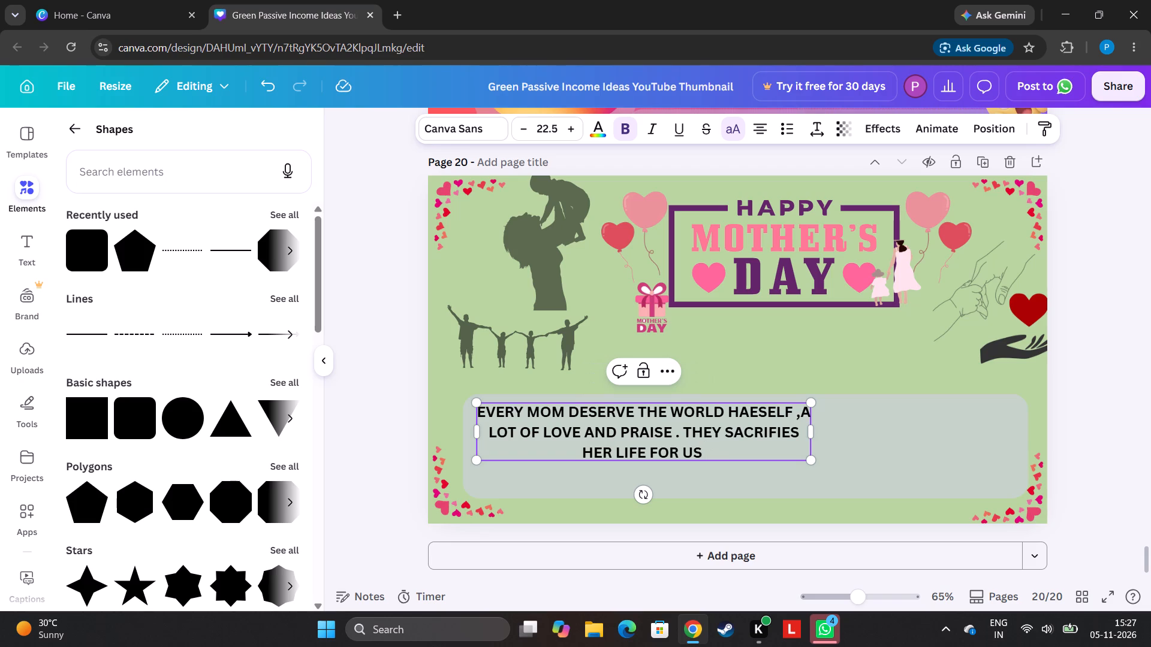
{"action": "type", "text": "happ"}
{"action": "type", "text": "y"}
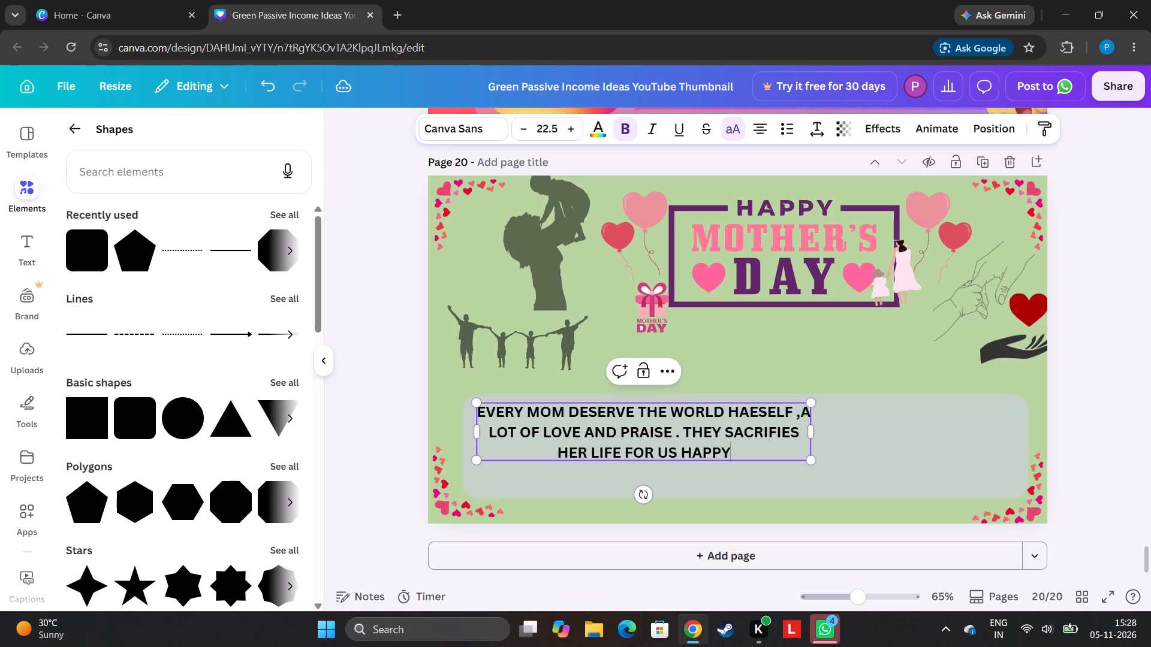
{"action": "key", "text": "space"}
{"action": "type", "text": "mother"}
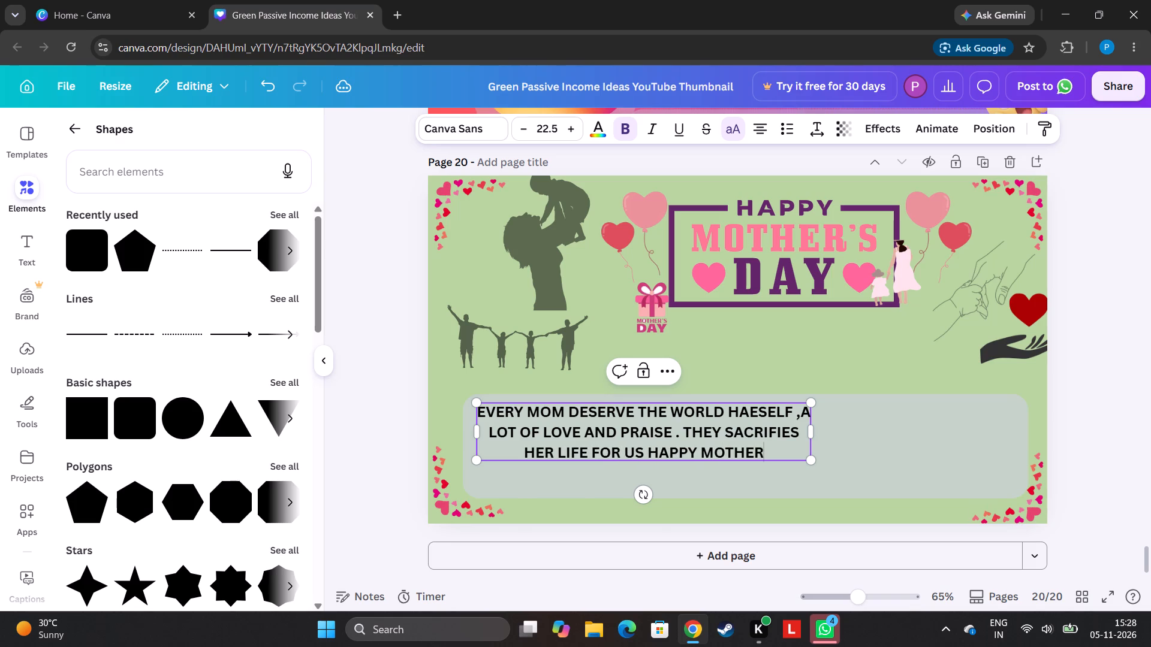
{"action": "type", "text": "s"}
{"action": "key", "text": "space"}
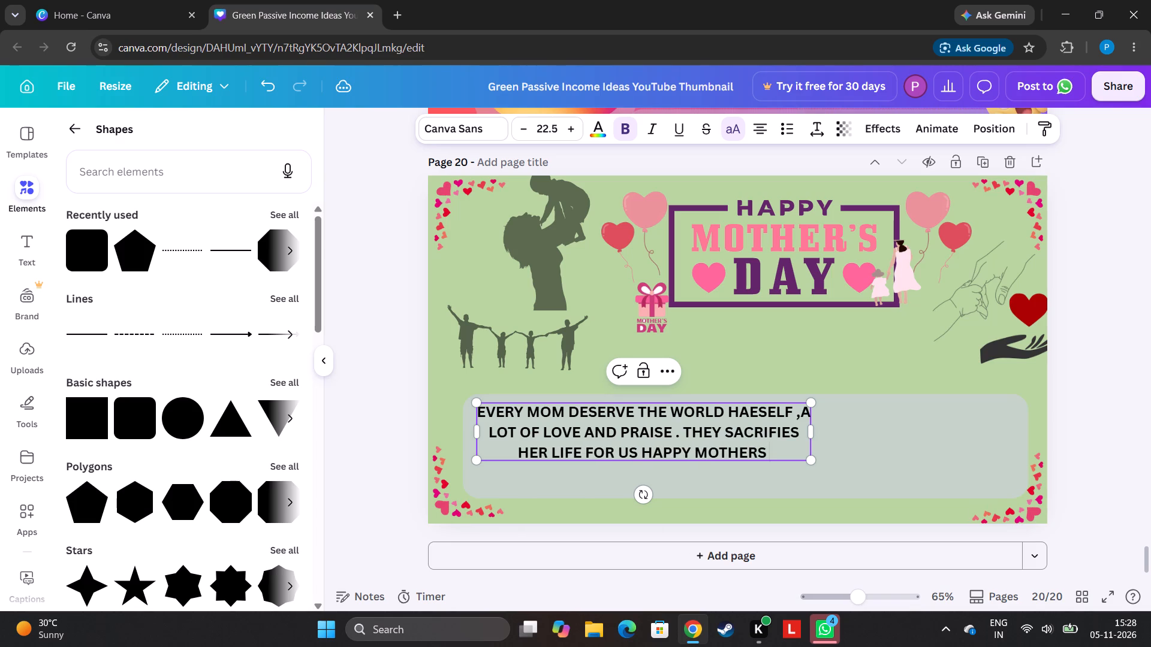
{"action": "key", "text": "d"}
{"action": "type", "text": "ay to"}
{"action": "key", "text": "space"}
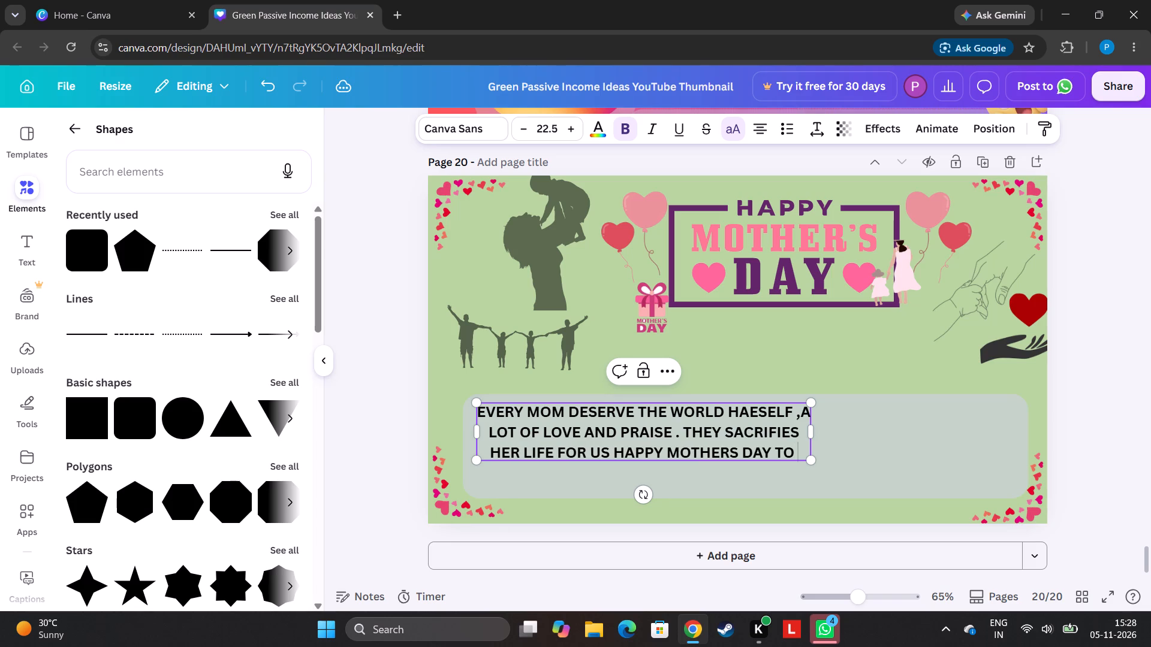
{"action": "type", "text": "th"}
{"action": "key", "text": "o"}
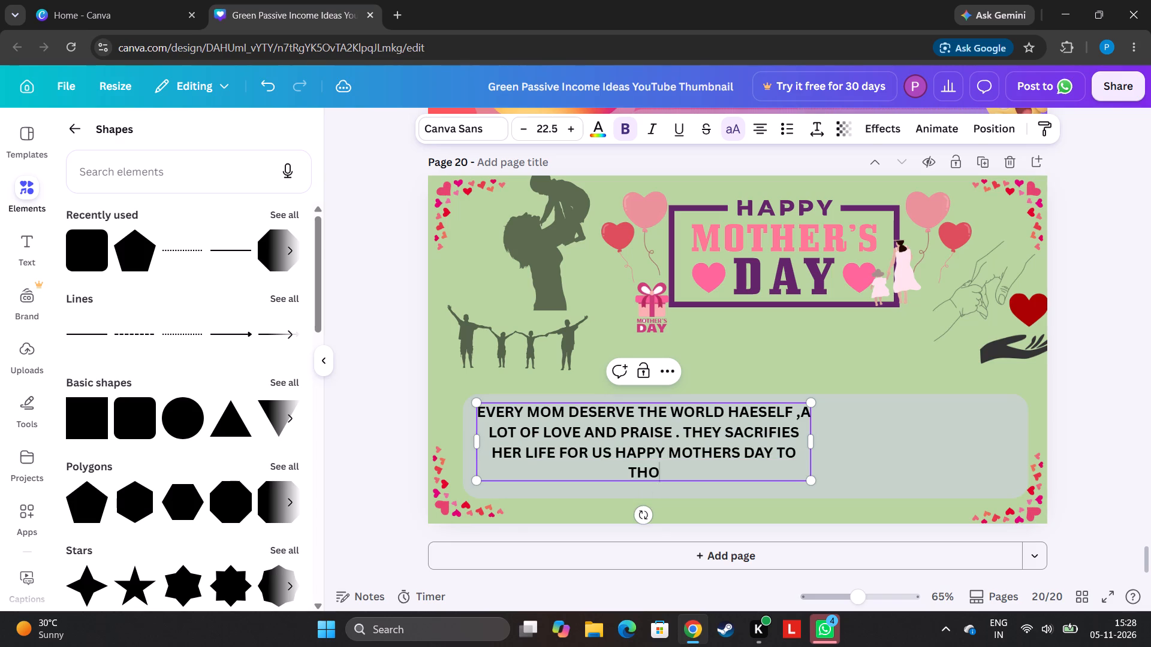
{"action": "type", "text": "sr"}
{"action": "key", "text": "BackSpace"}
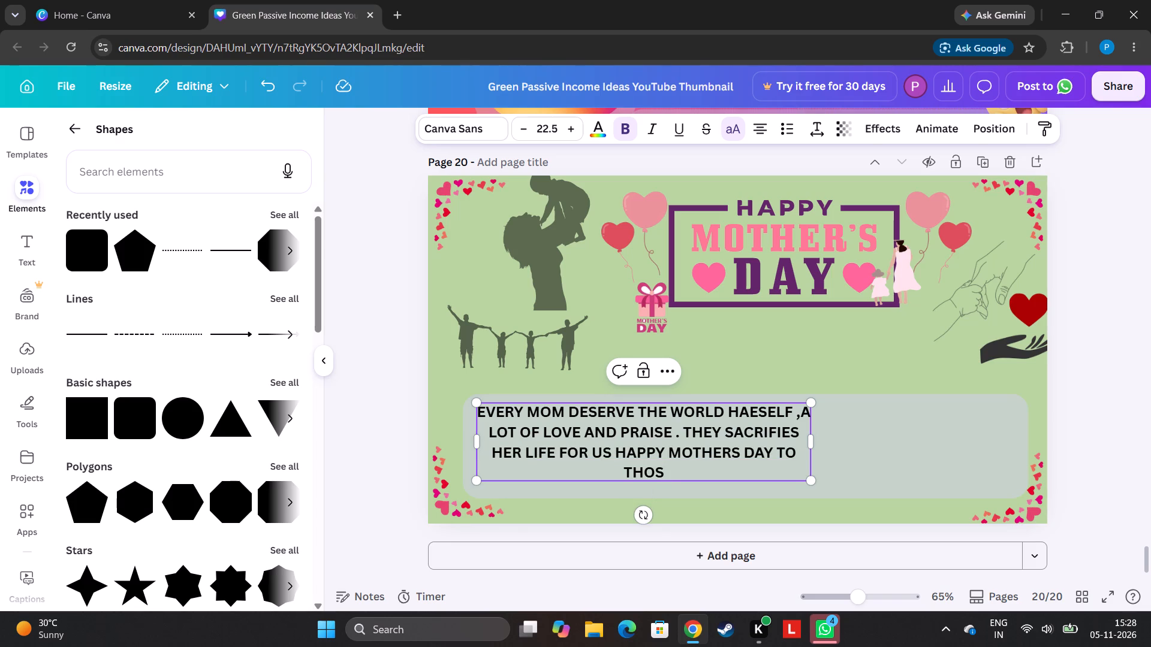
{"action": "type", "text": "e"}
{"action": "key", "text": "space"}
Extend the end of the heading message with "THE WORLD RAN THROUGH".
{"action": "type", "text": "th"}
{"action": "type", "text": "e"}
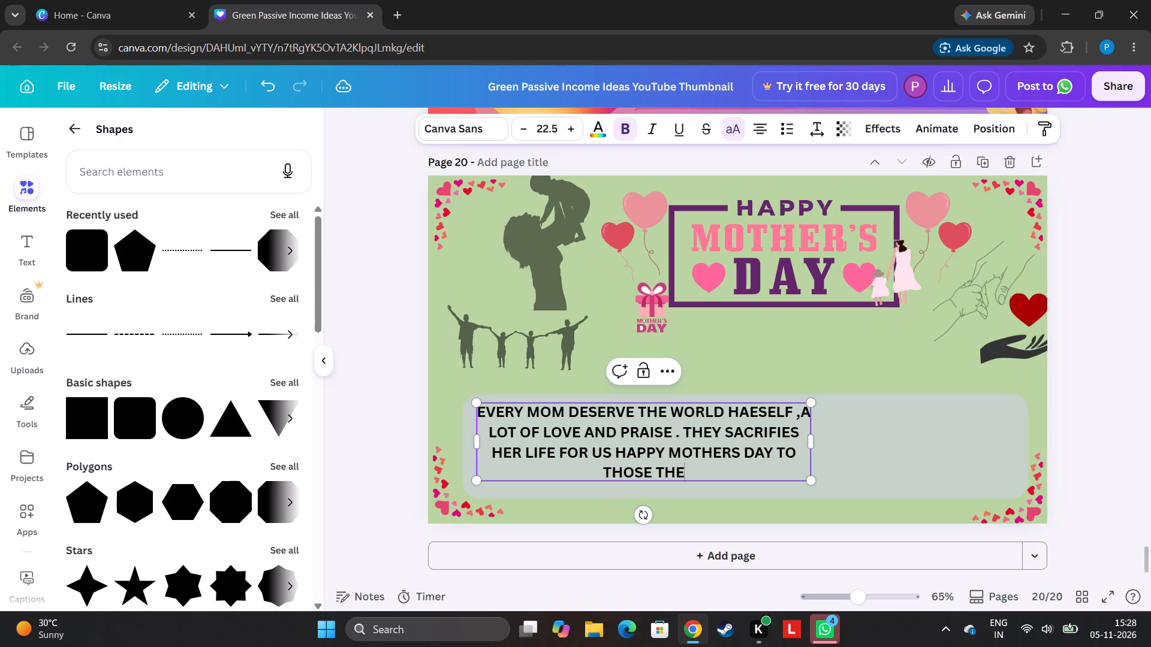
{"action": "key", "text": "space"}
{"action": "type", "text": "wor"}
{"action": "type", "text": "ld ra"}
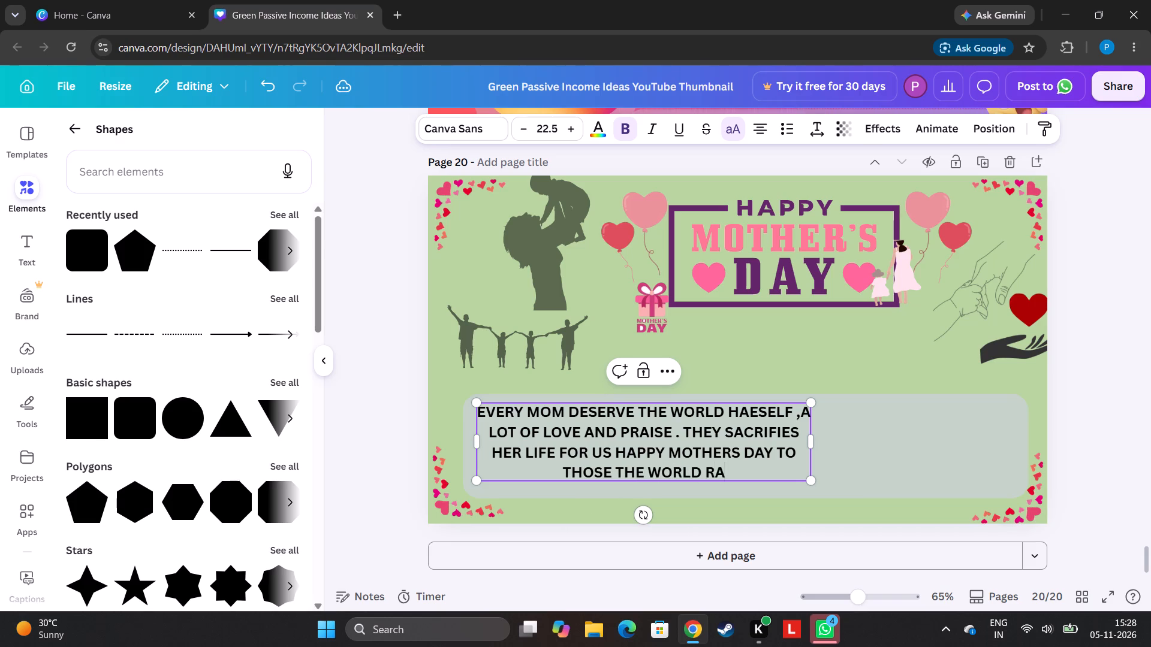
{"action": "type", "text": "n thr"}
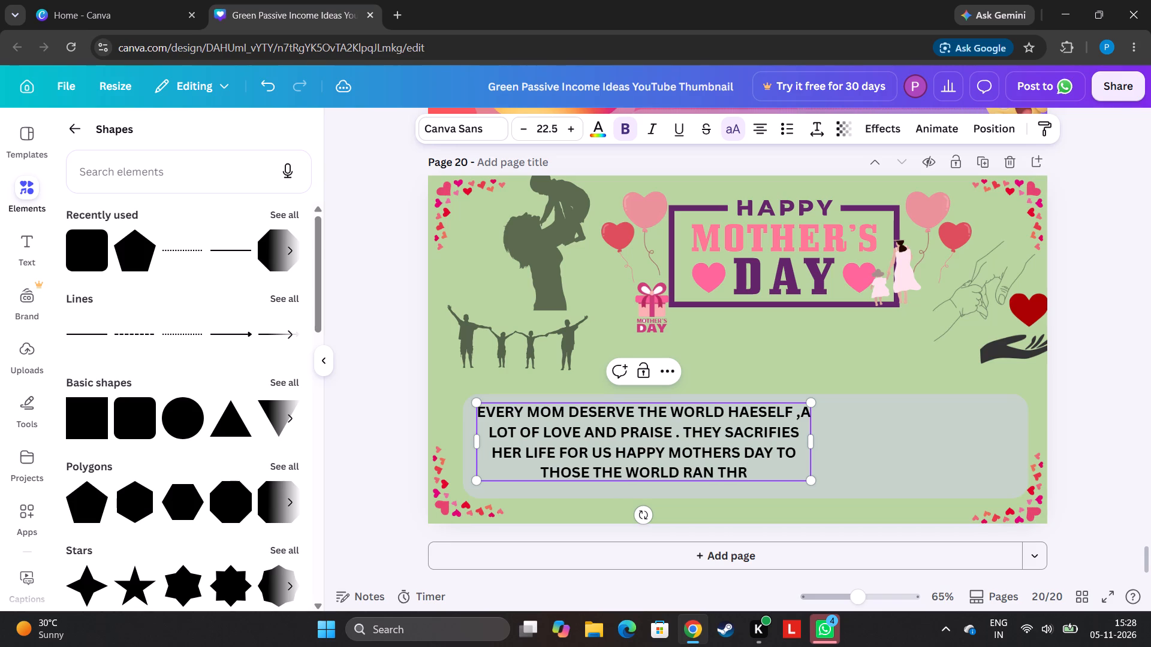
{"action": "type", "text": "ou"}
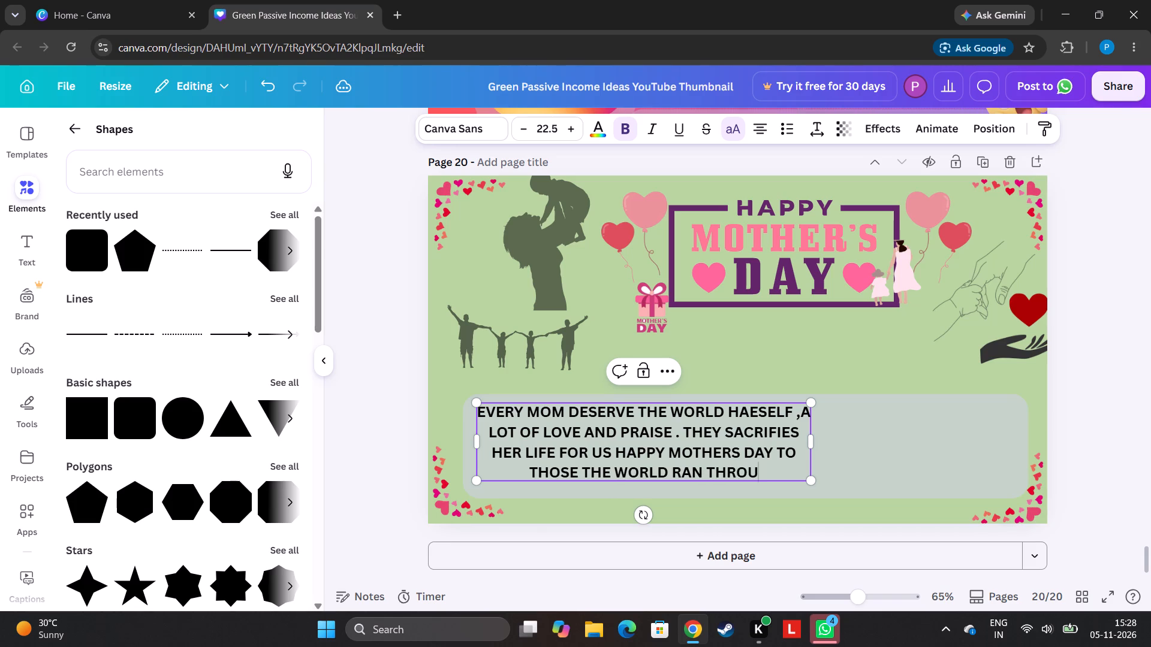
{"action": "type", "text": "gh"}
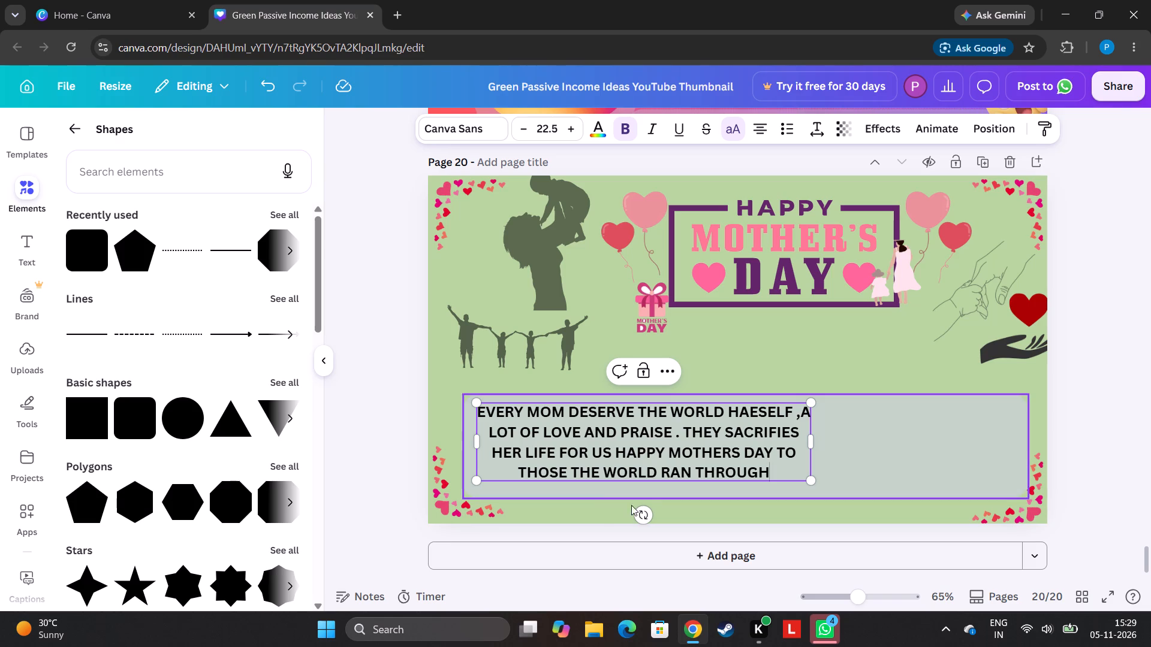
Replace the space between "US" and "HAPPY" in the heading message with a comma.
{"action": "left_click", "coordinate": [613, 451]}
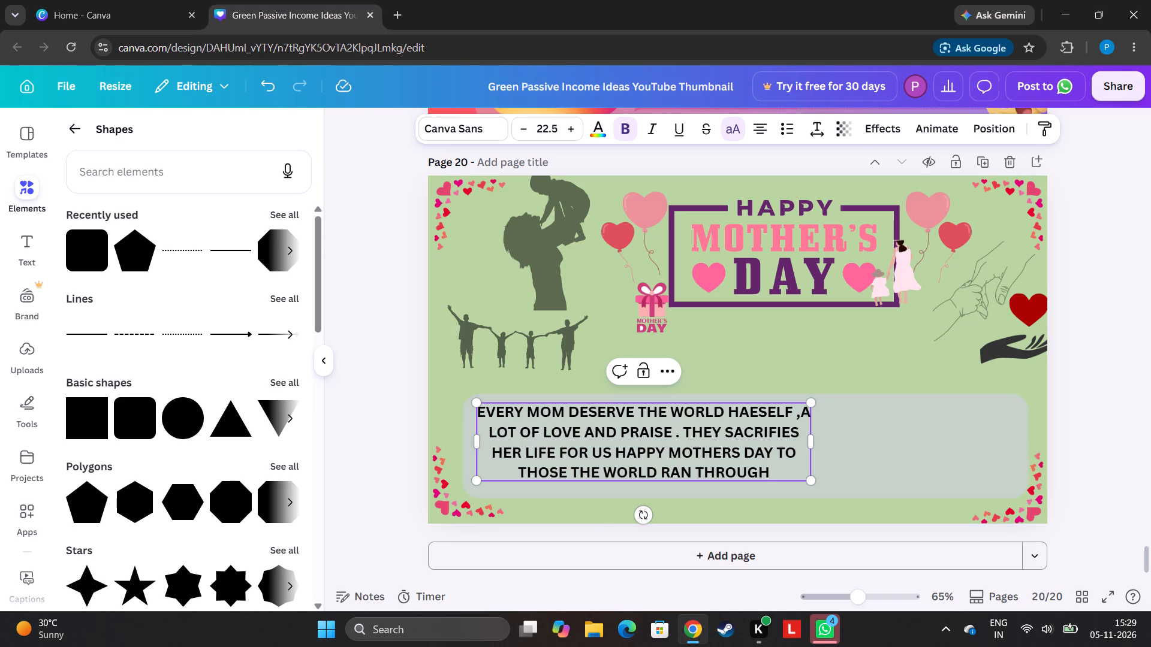
{"action": "key", "text": "BackSpace"}
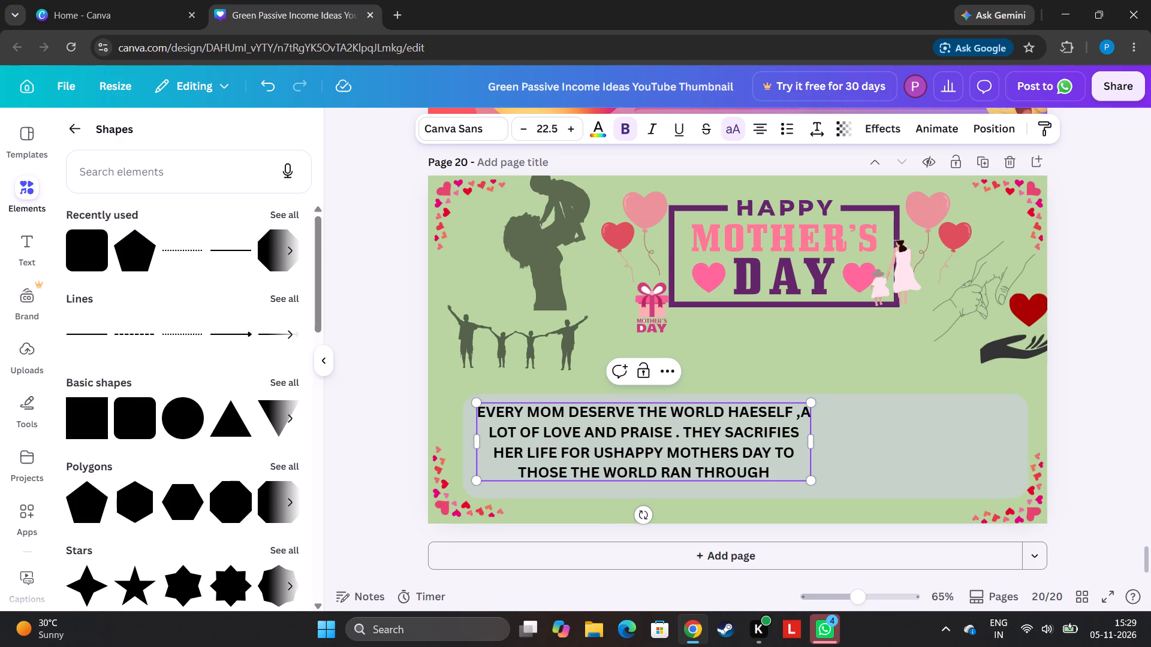
{"action": "key", "text": "comma"}
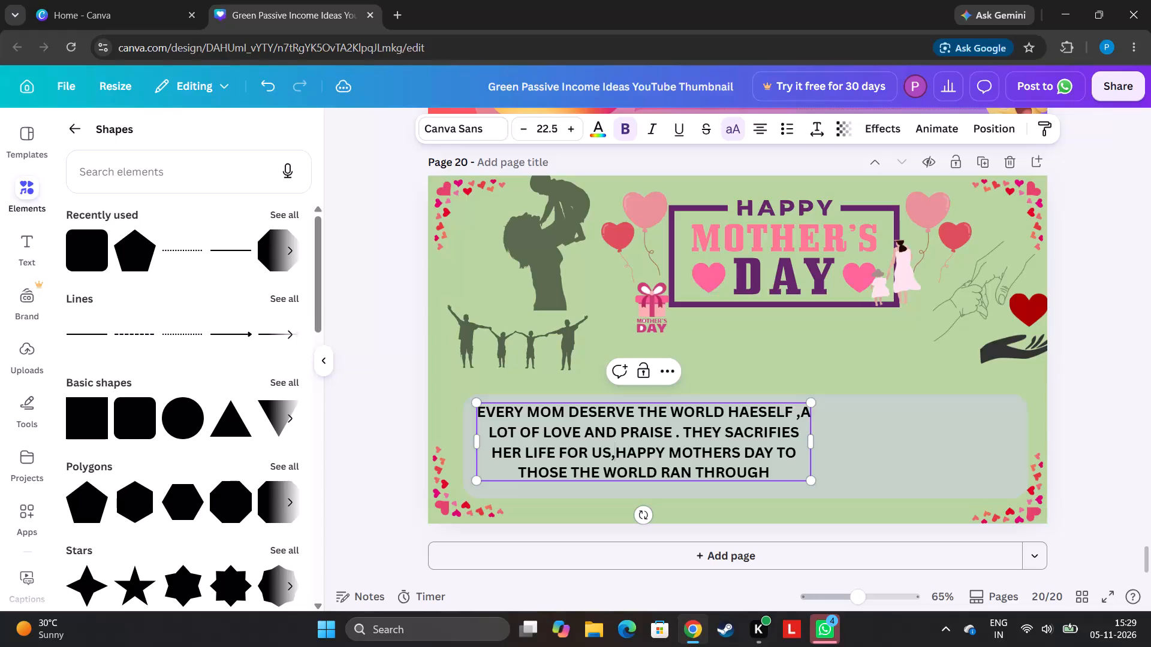
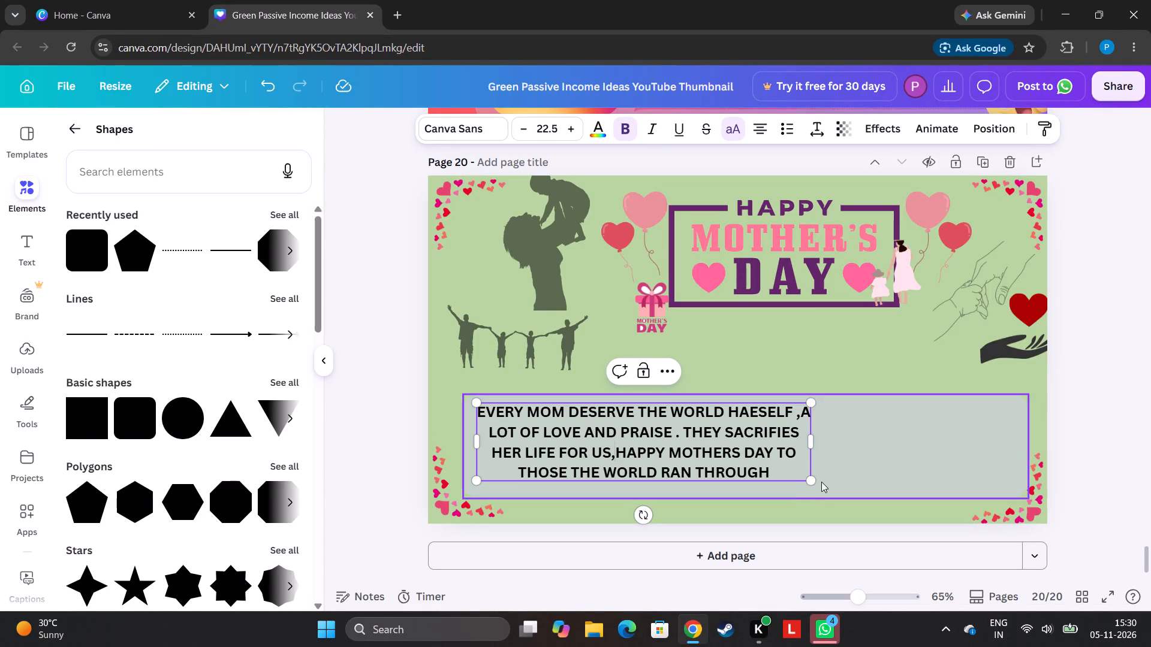
Widen the heading text box inside the translucent panel so its lines span nearly the panel's full width.
{"action": "left_click_drag", "start_coordinate": [816, 444], "coordinate": [988, 456]}
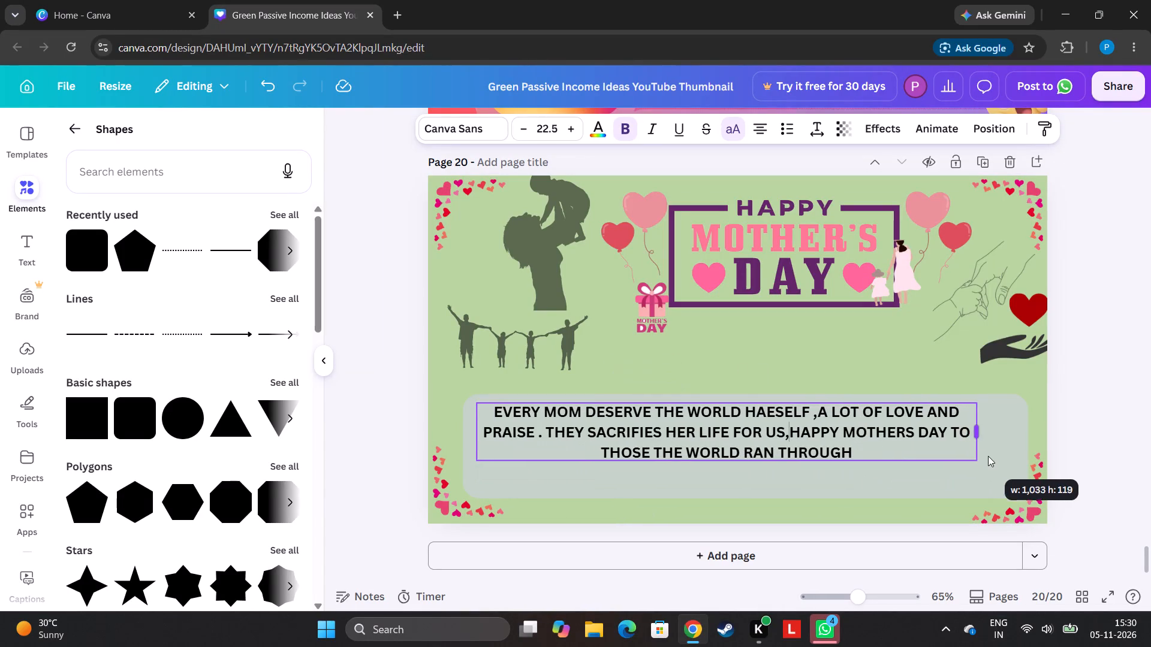
{"action": "left_click_drag", "start_coordinate": [988, 456], "coordinate": [1002, 456]}
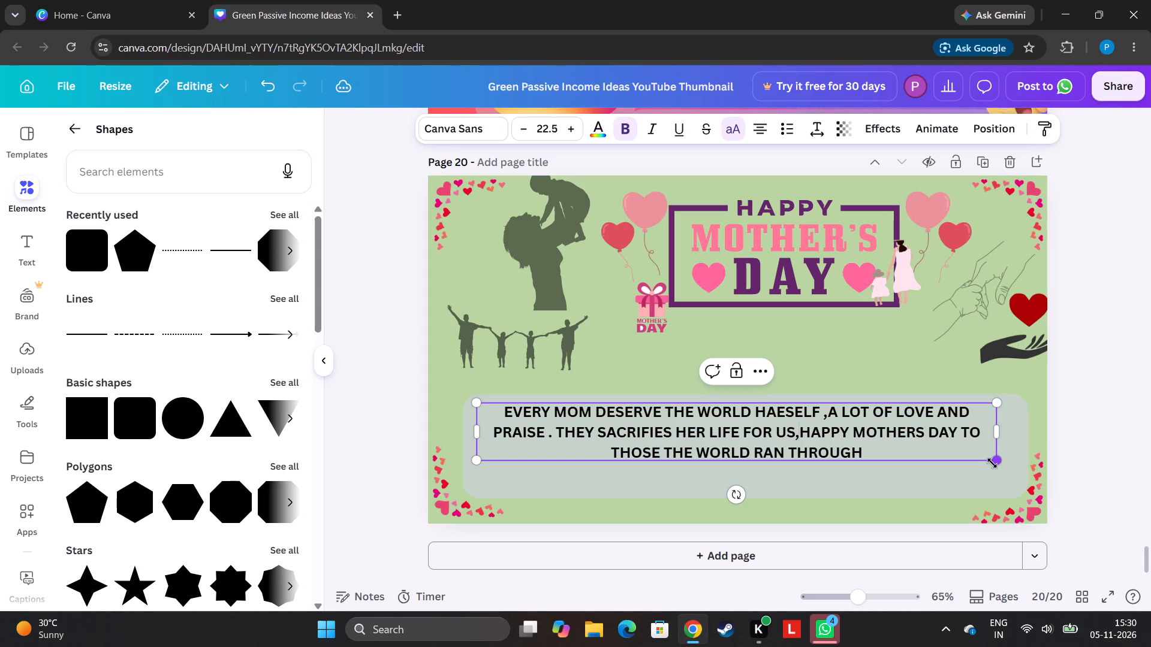
Continue the heading message after "RAN THROUGH" with "MAY SHE GET FREEDOM".
{"action": "left_click", "coordinate": [889, 448]}
{"action": "key", "text": "space"}
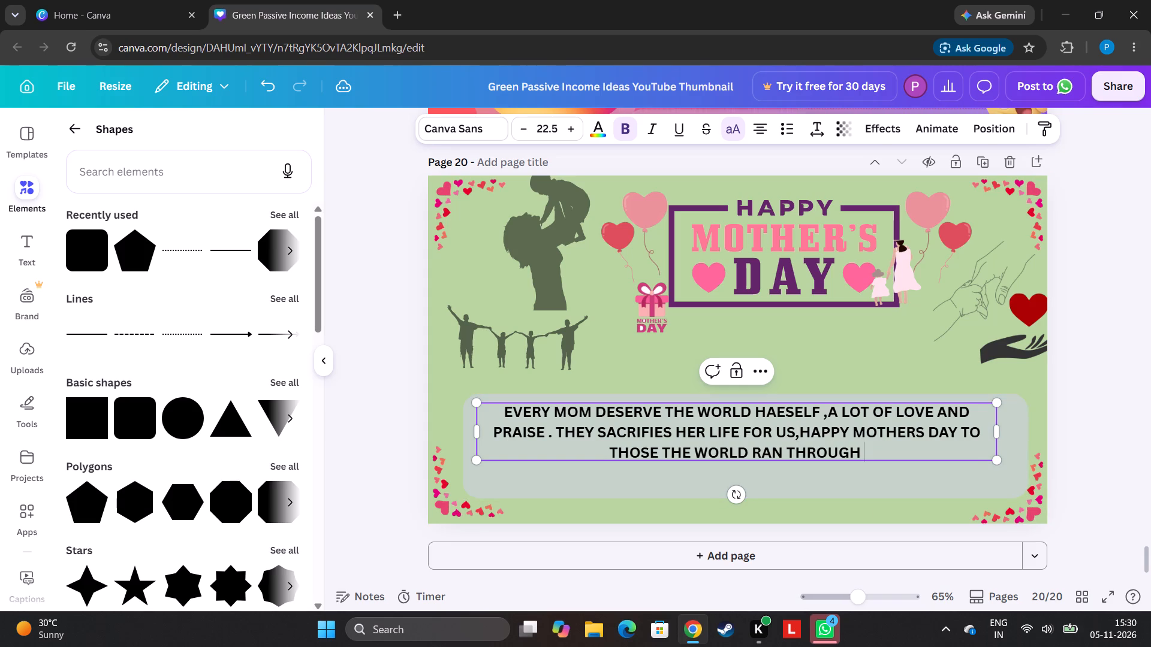
{"action": "type", "text": "may"}
{"action": "key", "text": "space"}
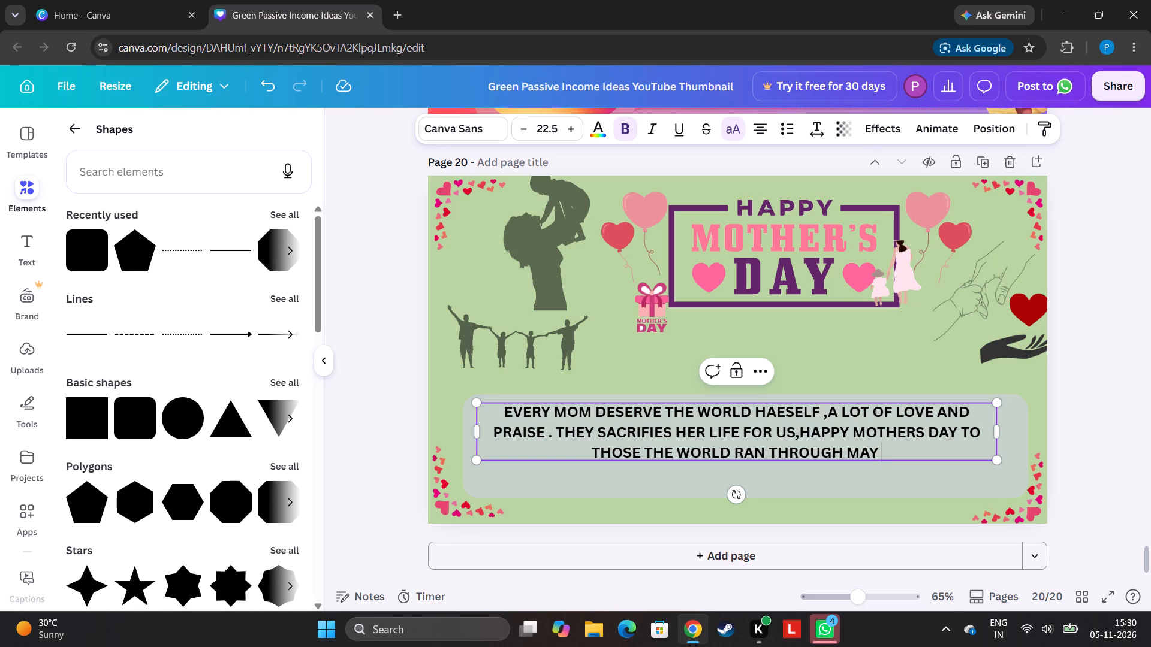
{"action": "type", "text": "she get"}
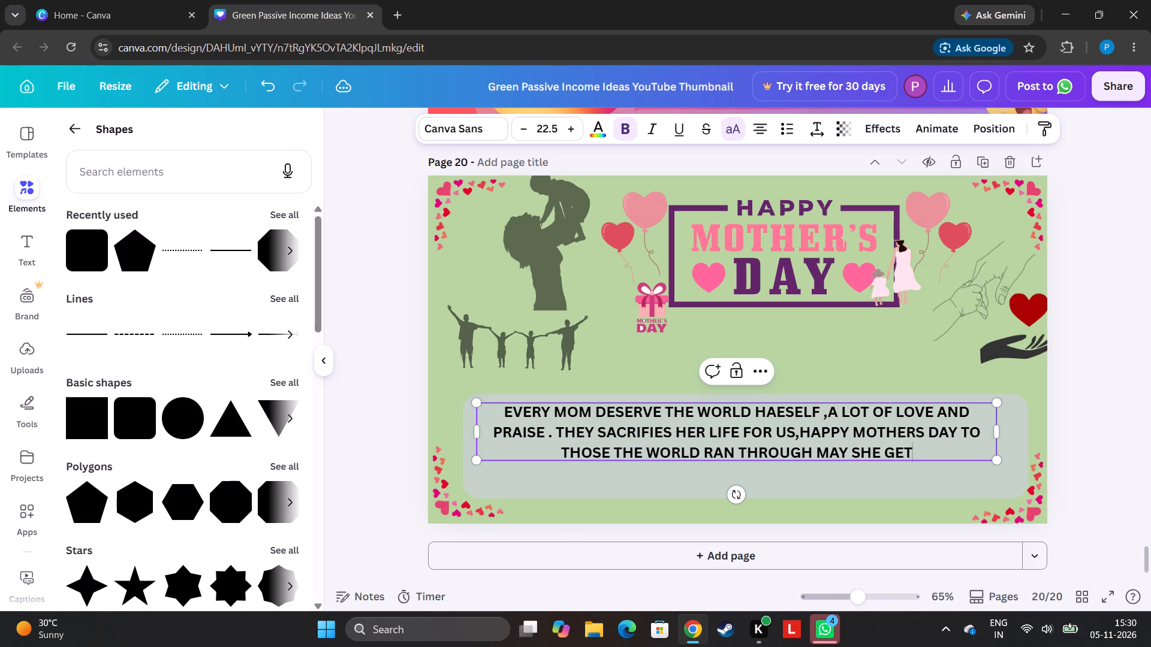
{"action": "key", "text": "space"}
{"action": "type", "text": "fre"}
{"action": "key", "text": "e"}
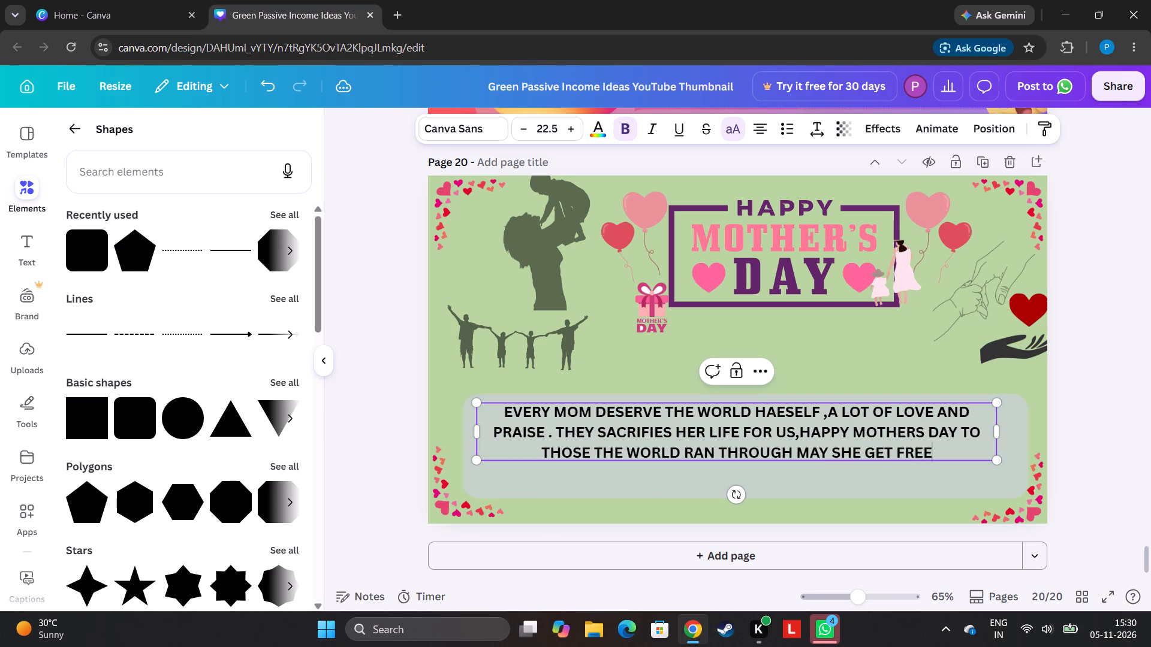
{"action": "key", "text": "d"}
{"action": "key", "text": "p"}
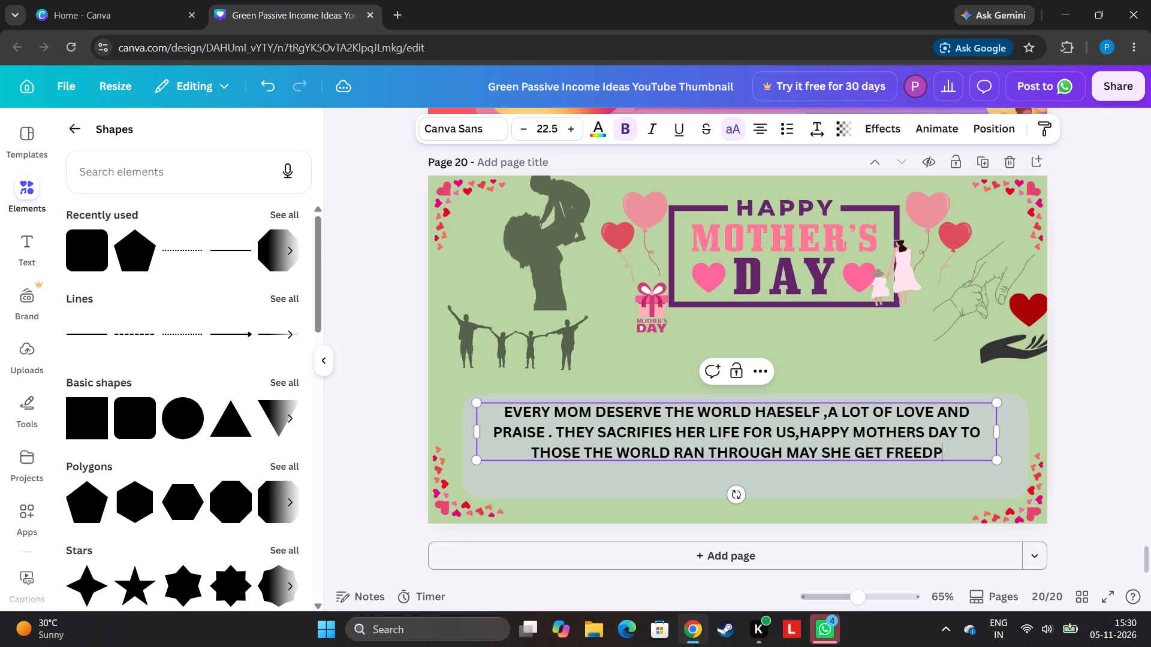
{"action": "key", "text": "BackSpace"}
{"action": "type", "text": "om"}
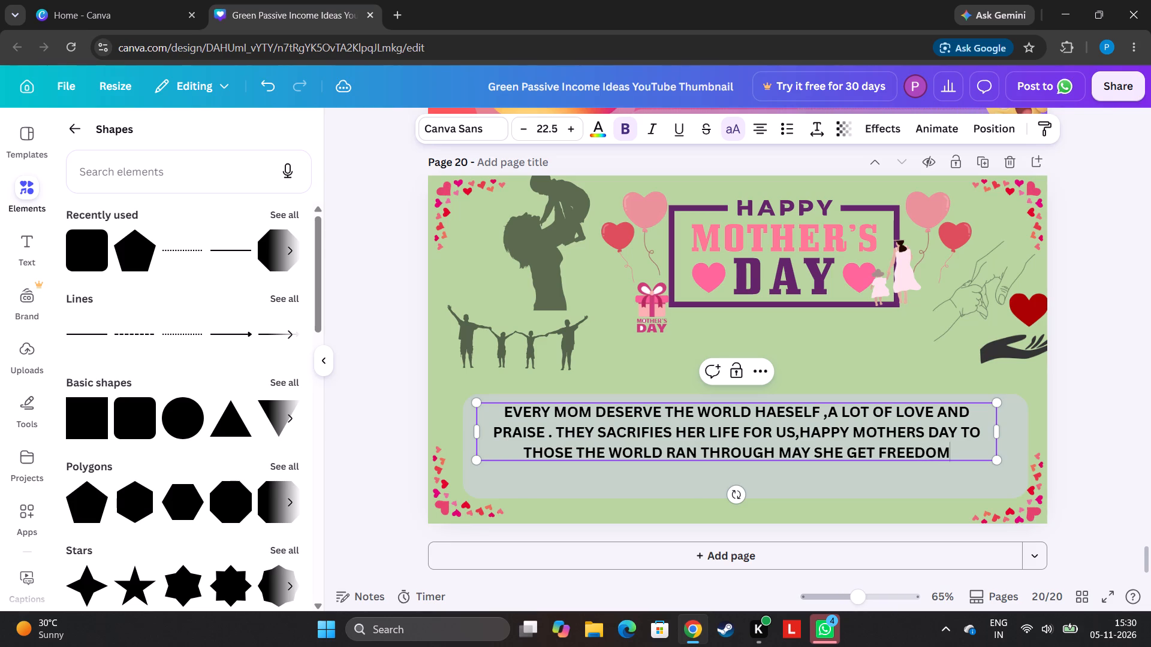
Extend the end of the heading message with "LOVE PEASE AND EVERY THING".
{"action": "key", "text": "space"}
{"action": "type", "text": "love p"}
{"action": "type", "text": "ease"}
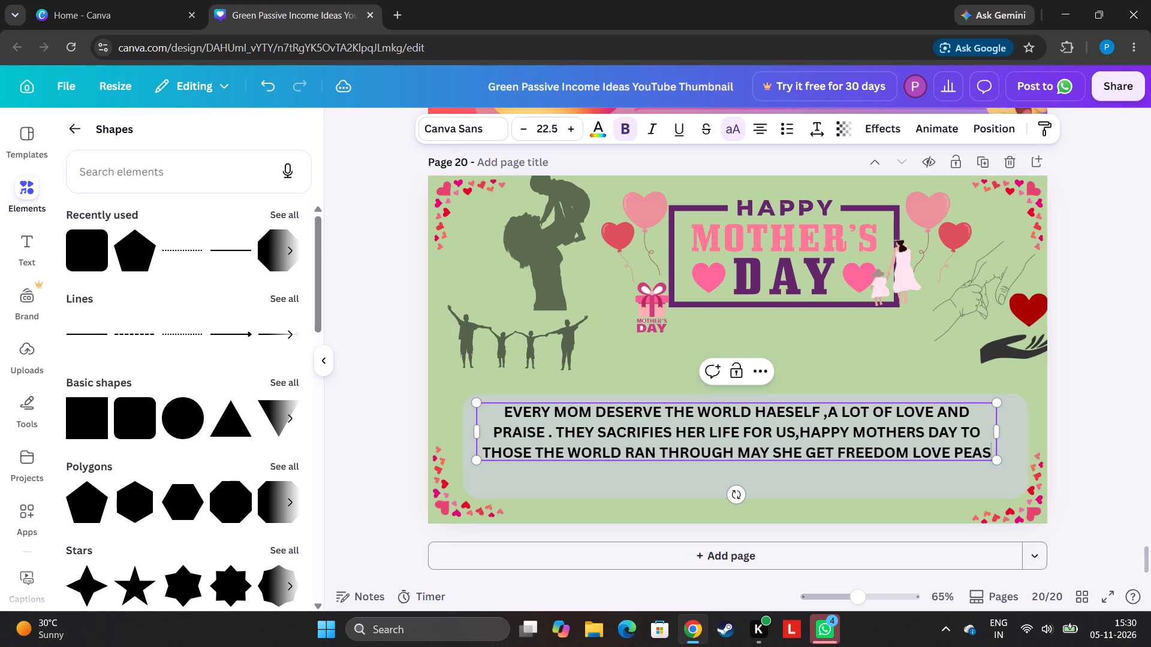
{"action": "key", "text": "space"}
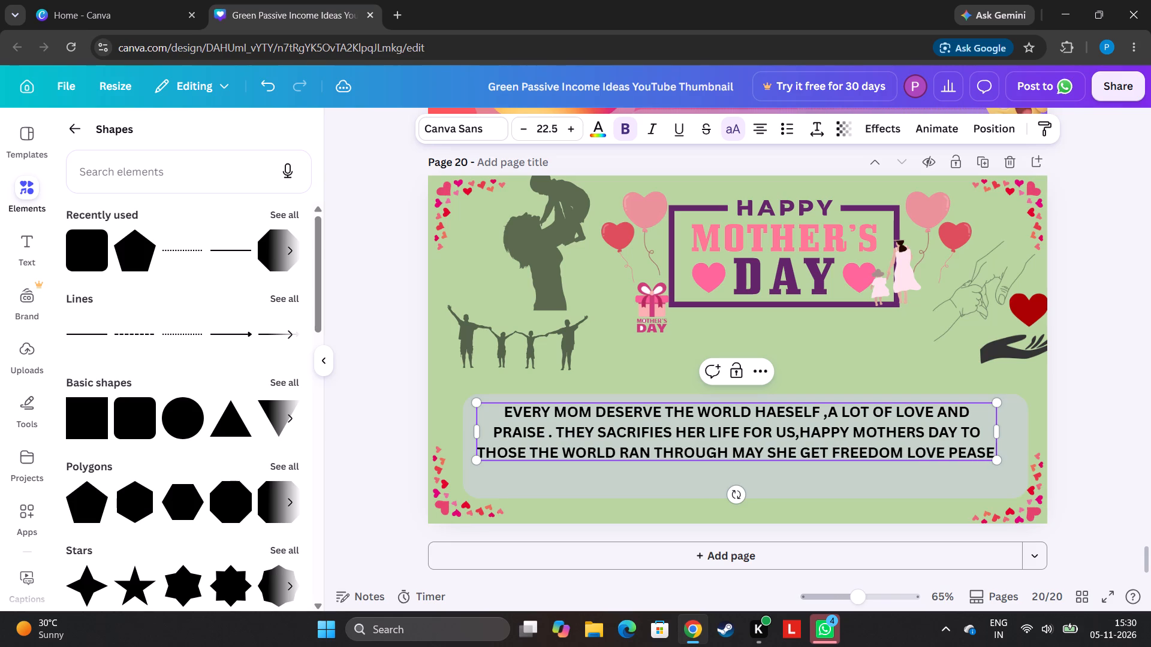
{"action": "key", "text": "a"}
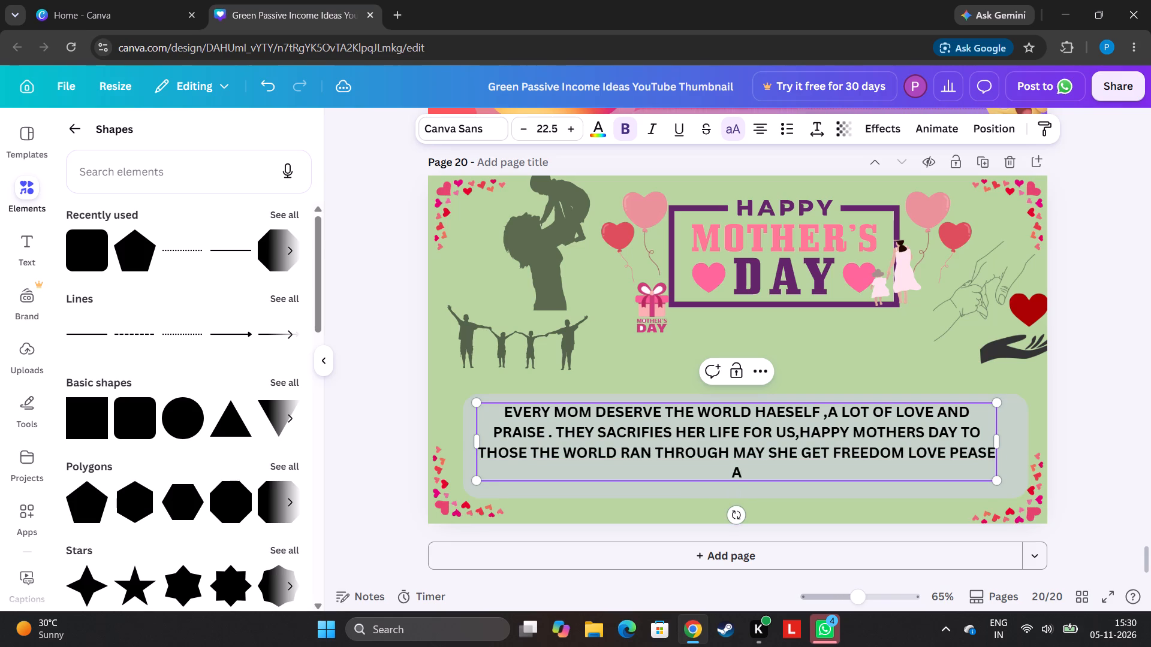
{"action": "type", "text": "nd e"}
{"action": "type", "text": "very thi"}
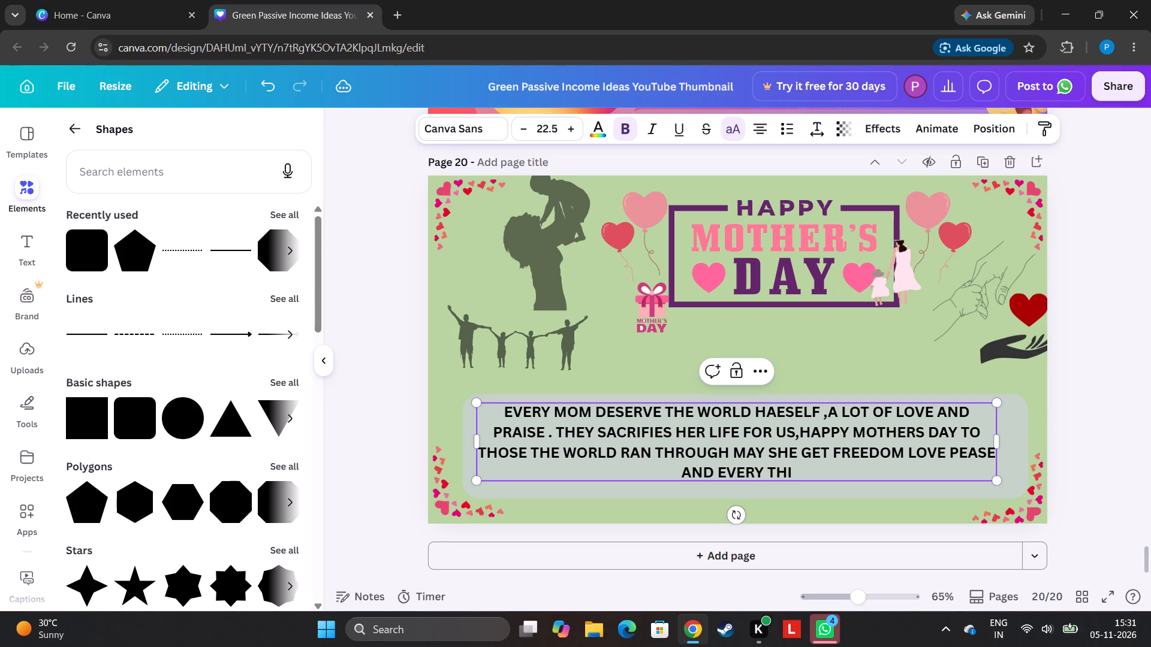
{"action": "key", "text": "n"}
{"action": "key", "text": "g"}
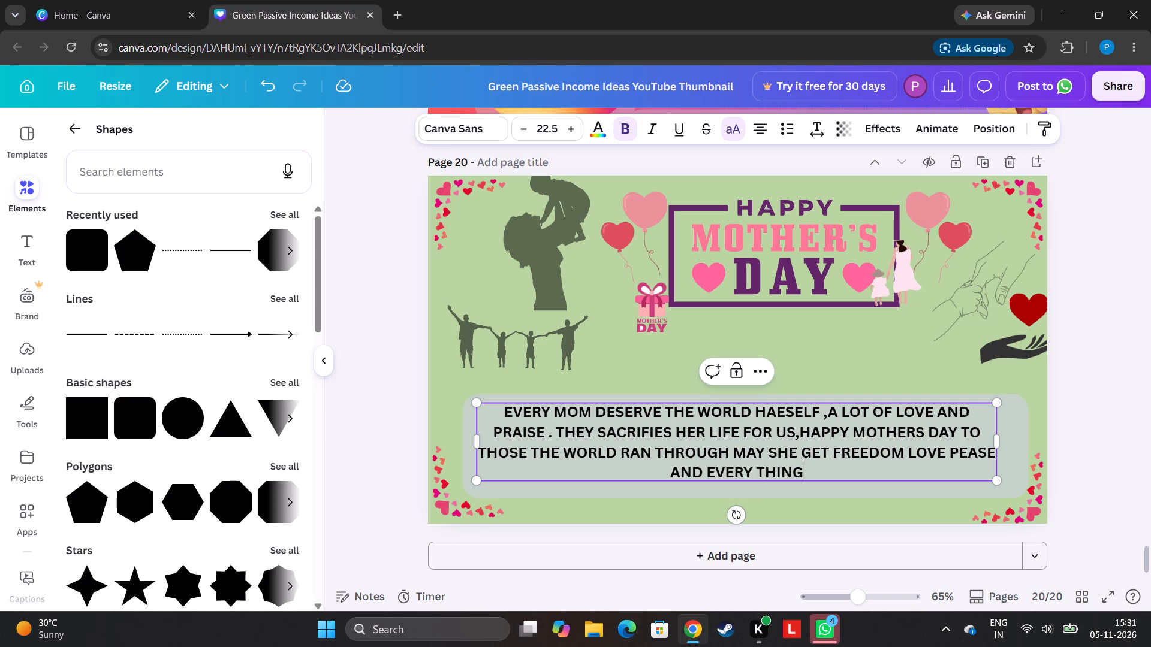
Add "WHICH PEOPLE CAN" to the end of the heading message.
{"action": "key", "text": "space"}
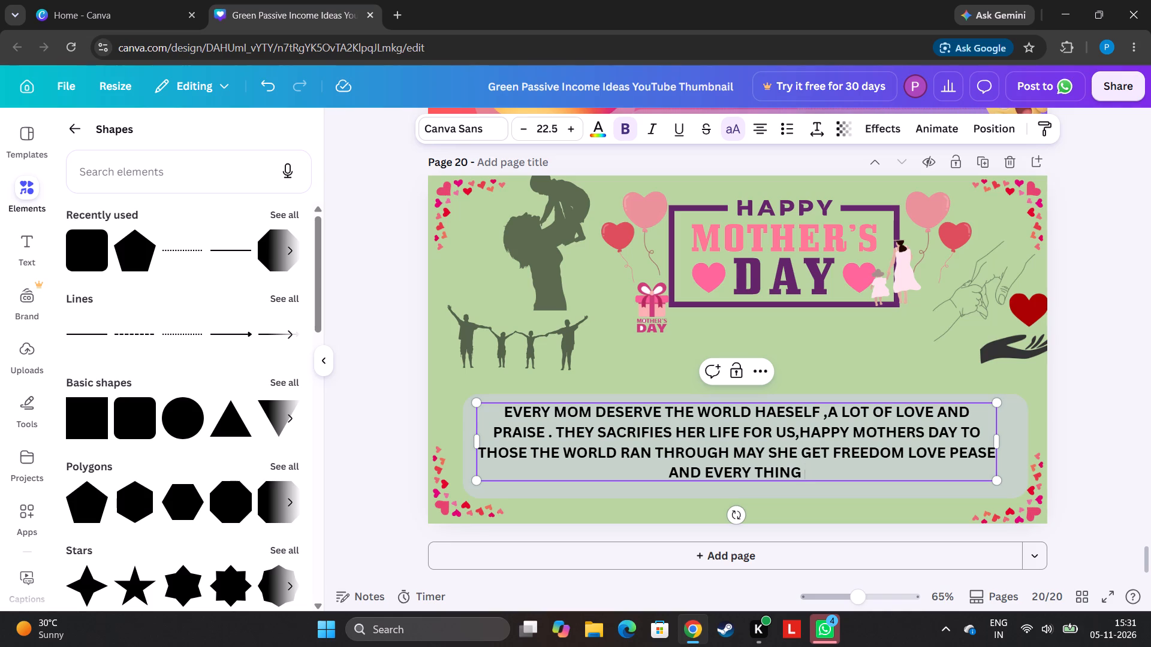
{"action": "key", "text": "w"}
{"action": "key", "text": "h"}
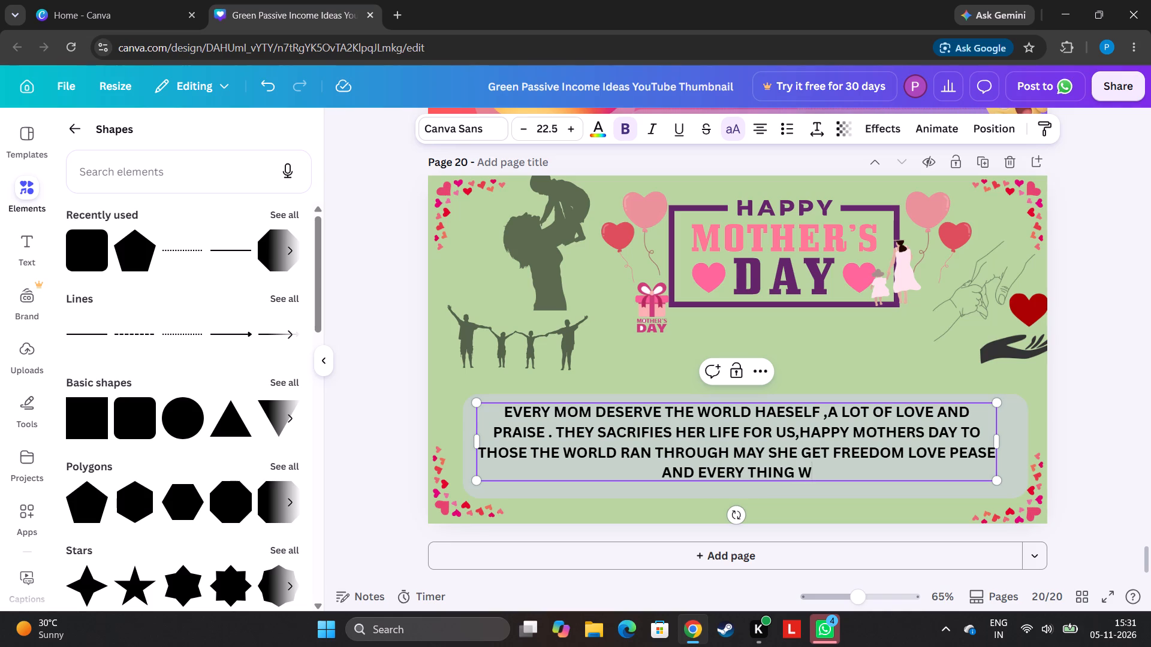
{"action": "key", "text": "i"}
{"action": "type", "text": "ch"}
{"action": "key", "text": "space"}
{"action": "key", "text": "p"}
{"action": "type", "text": "eopl"}
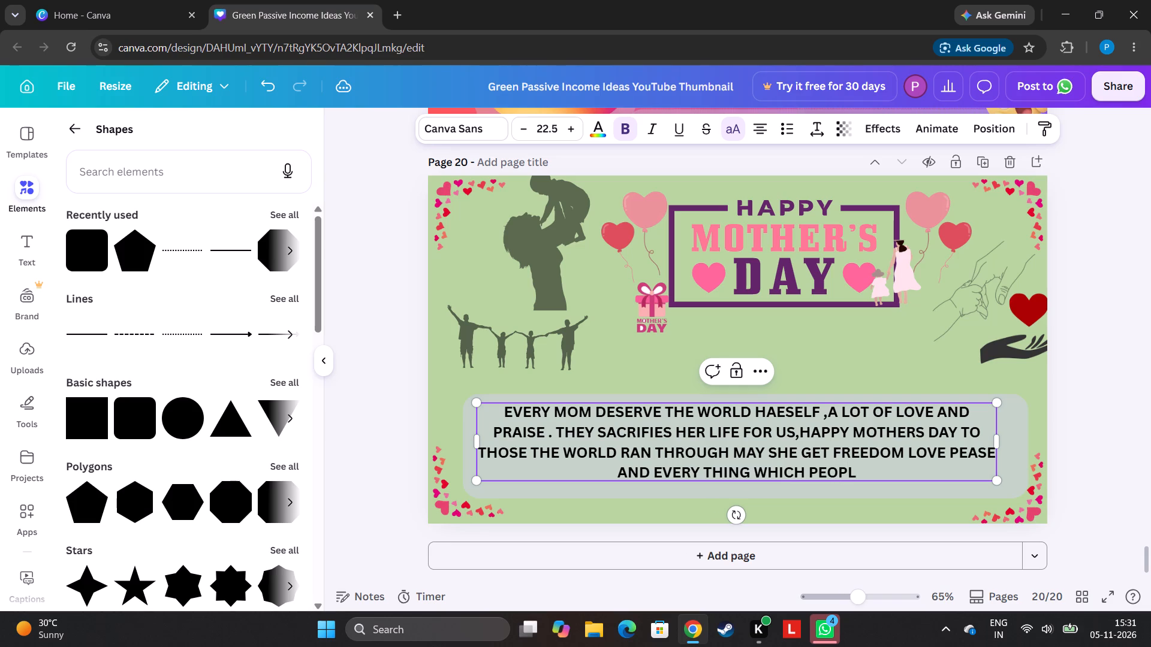
{"action": "key", "text": "e"}
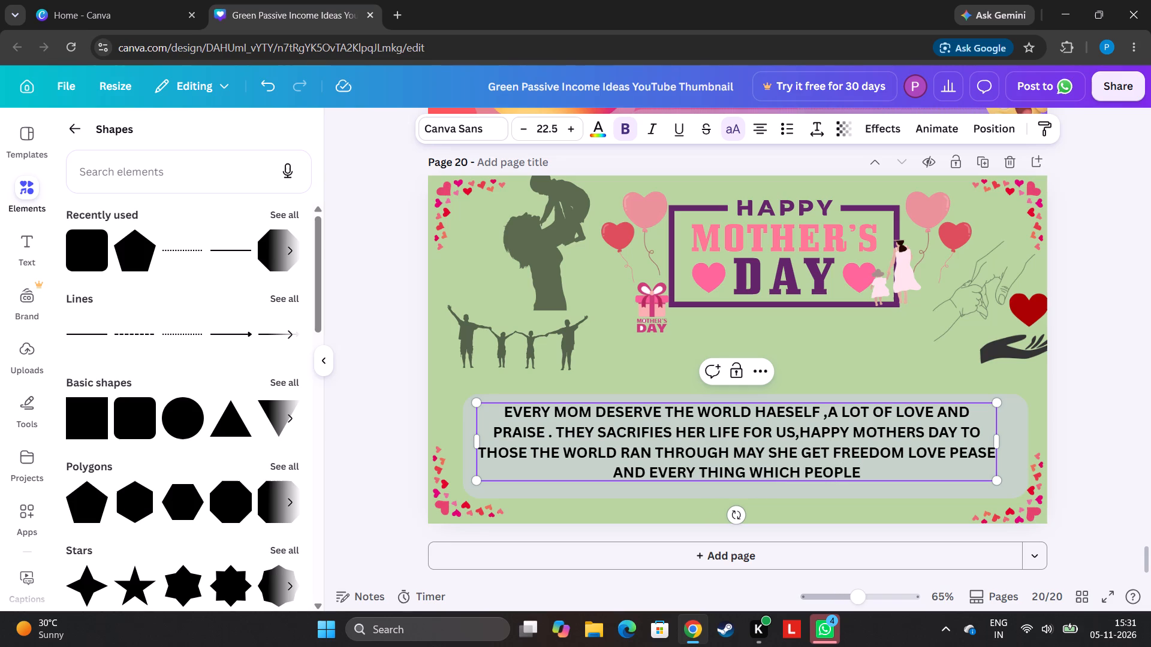
{"action": "key", "text": "space"}
{"action": "key", "text": "c"}
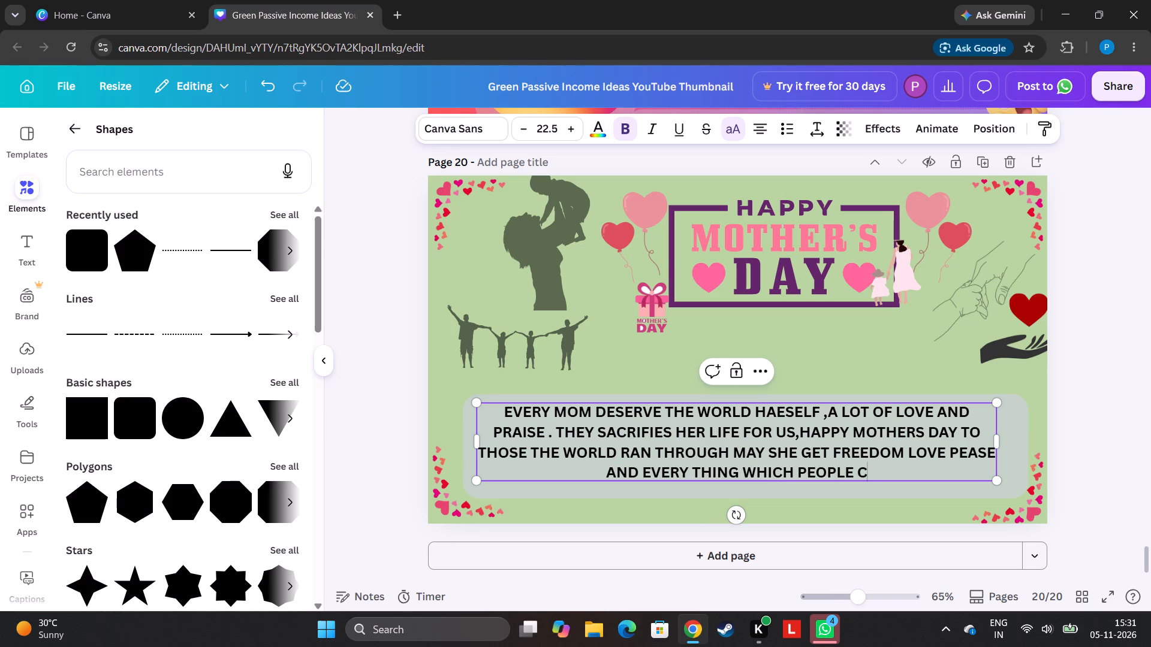
{"action": "key", "text": "a"}
{"action": "key", "text": "b"}
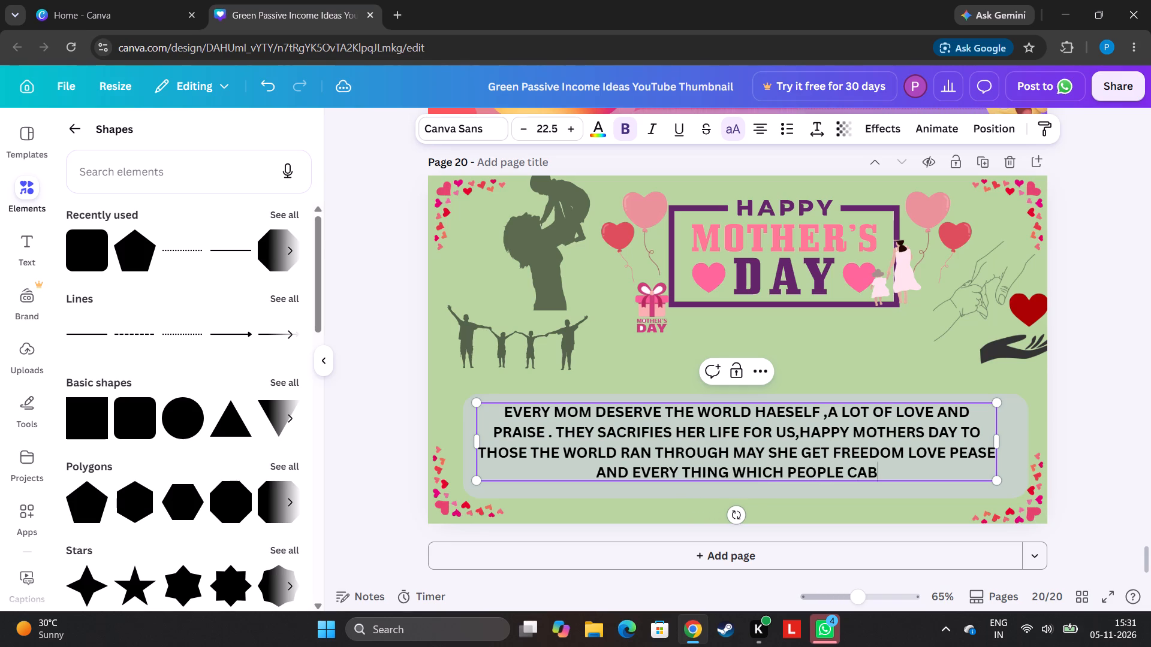
{"action": "key", "text": "BackSpace"}
{"action": "type", "text": "n"}
{"action": "key", "text": "space"}
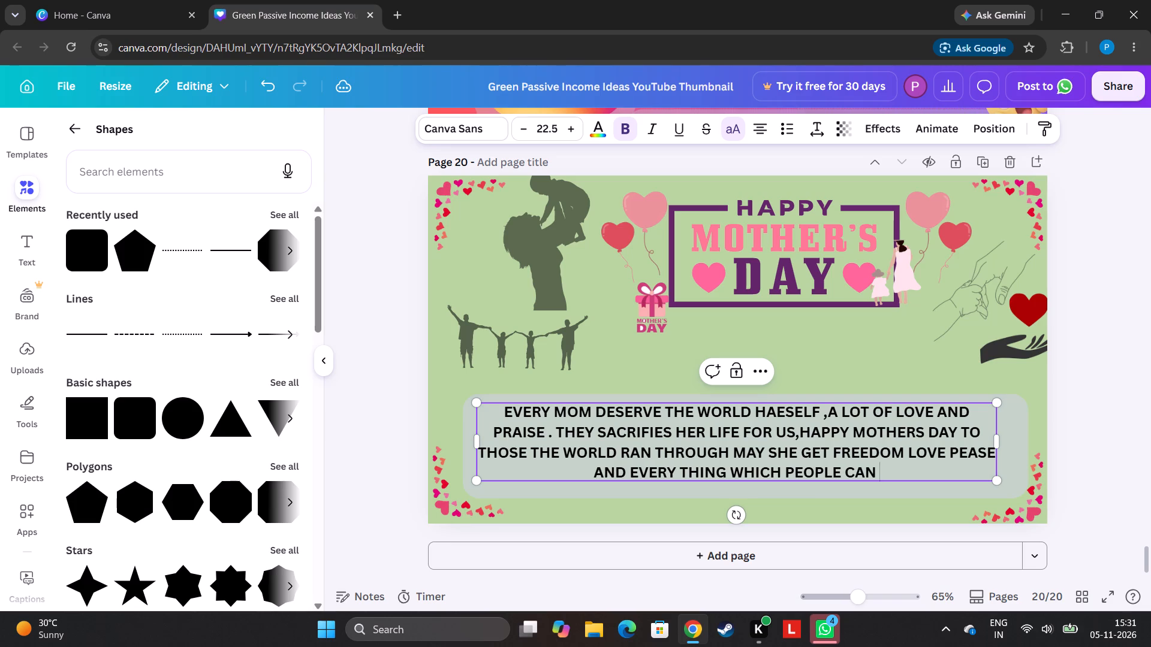
Finish the heading message with "DREAM OF FOR THRIR BASIC LIFE".
{"action": "type", "text": "drea"}
{"action": "type", "text": "m of"}
{"action": "key", "text": "space"}
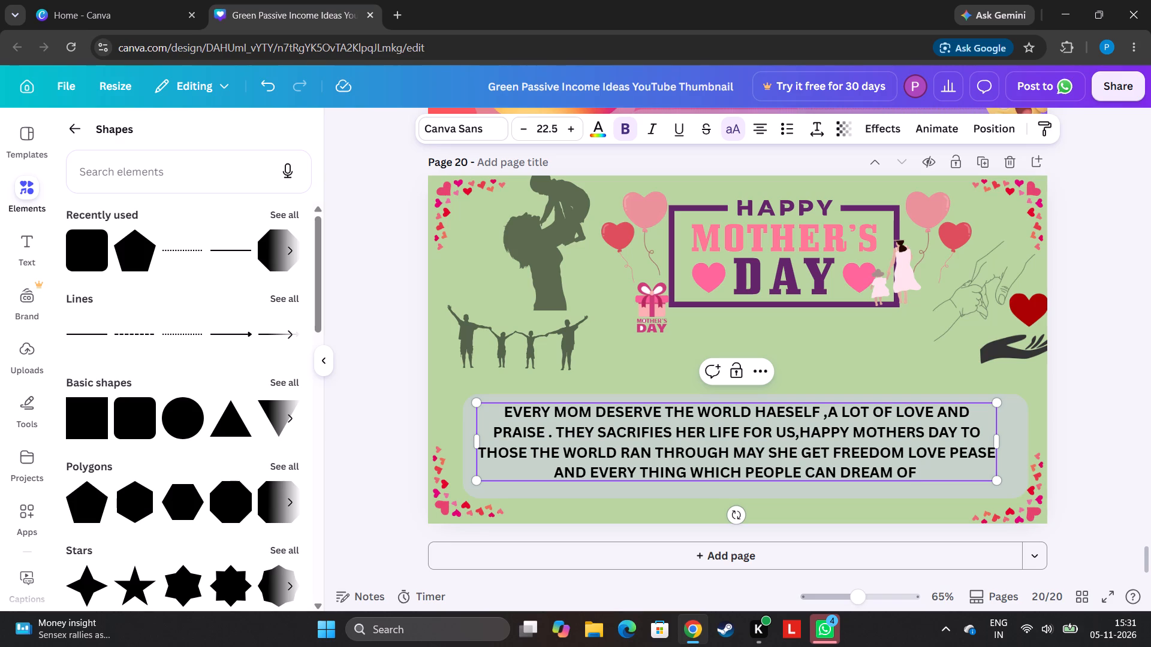
{"action": "key", "text": "f"}
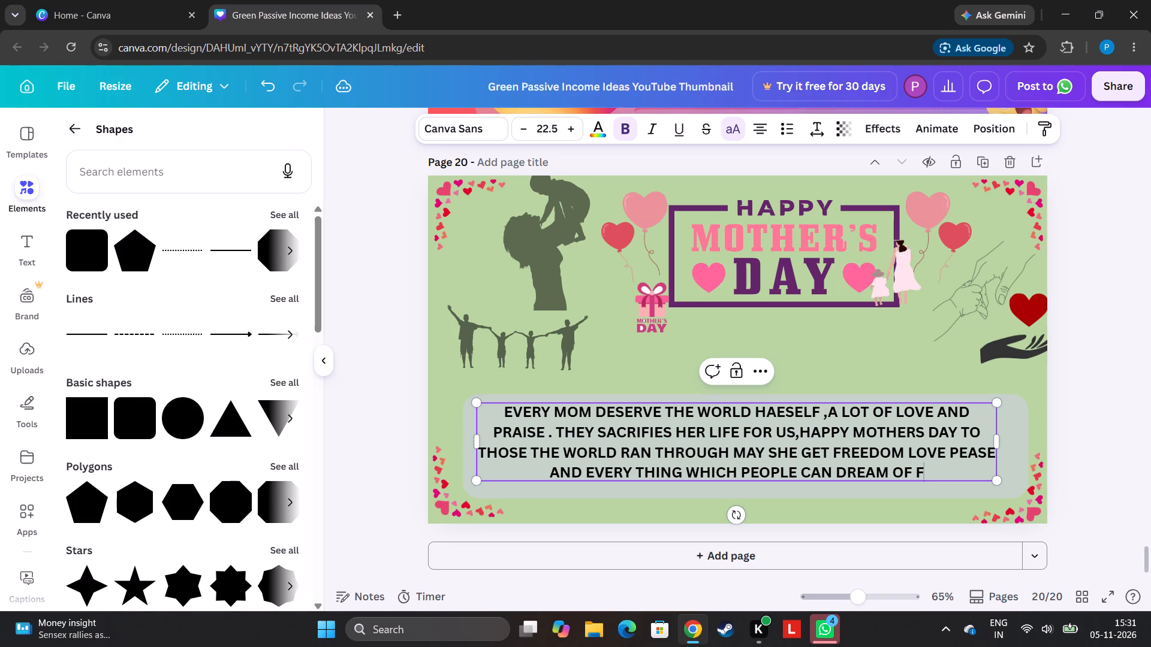
{"action": "type", "text": "or thr"}
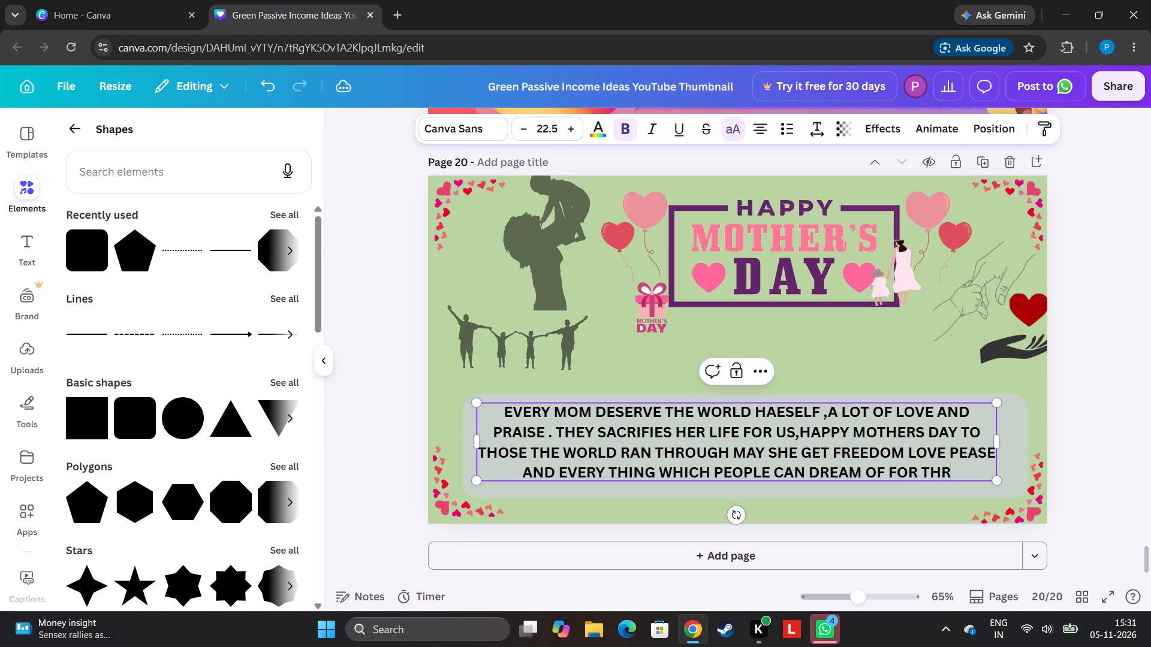
{"action": "type", "text": "ir b"}
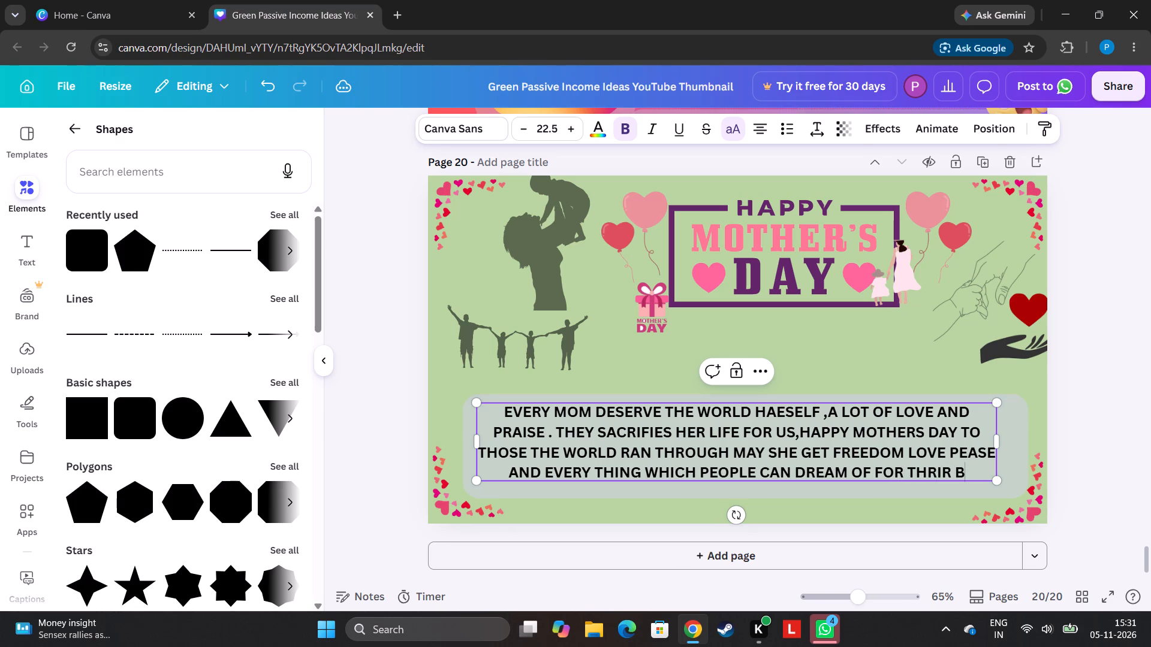
{"action": "key", "text": "a"}
{"action": "type", "text": "sic li"}
{"action": "type", "text": "fe"}
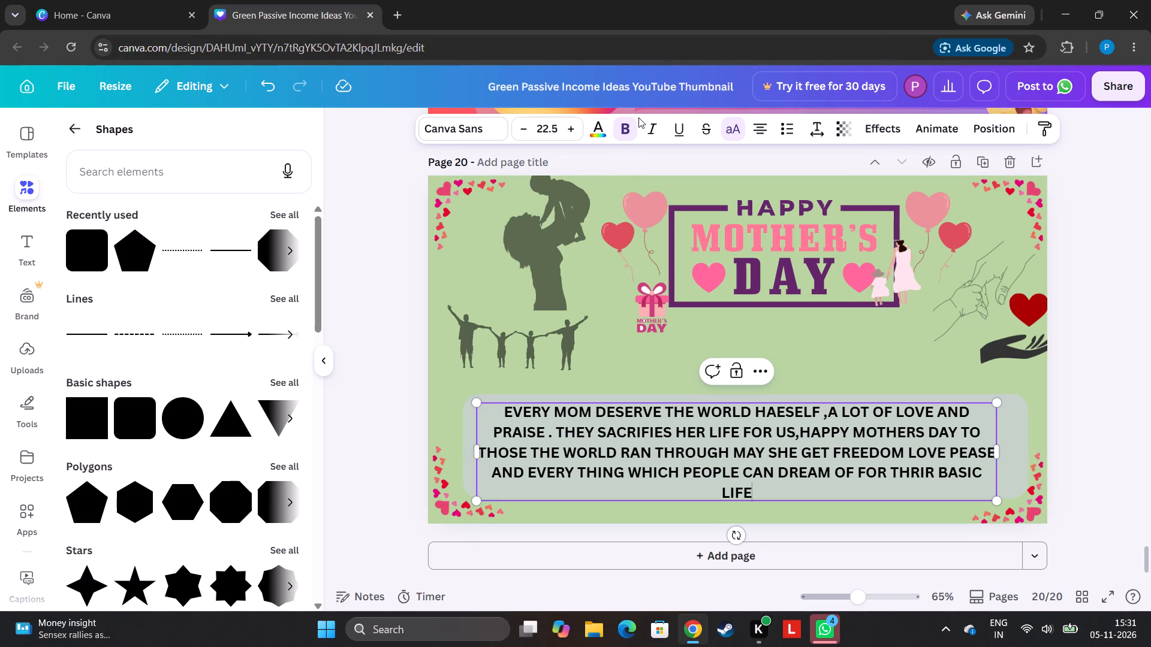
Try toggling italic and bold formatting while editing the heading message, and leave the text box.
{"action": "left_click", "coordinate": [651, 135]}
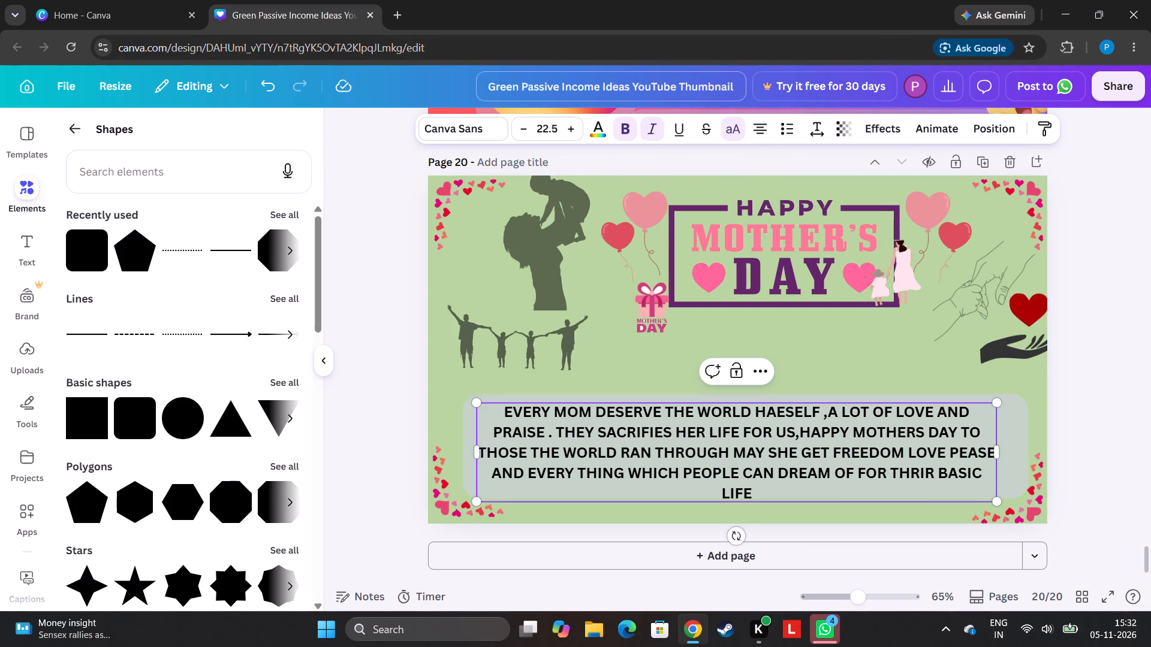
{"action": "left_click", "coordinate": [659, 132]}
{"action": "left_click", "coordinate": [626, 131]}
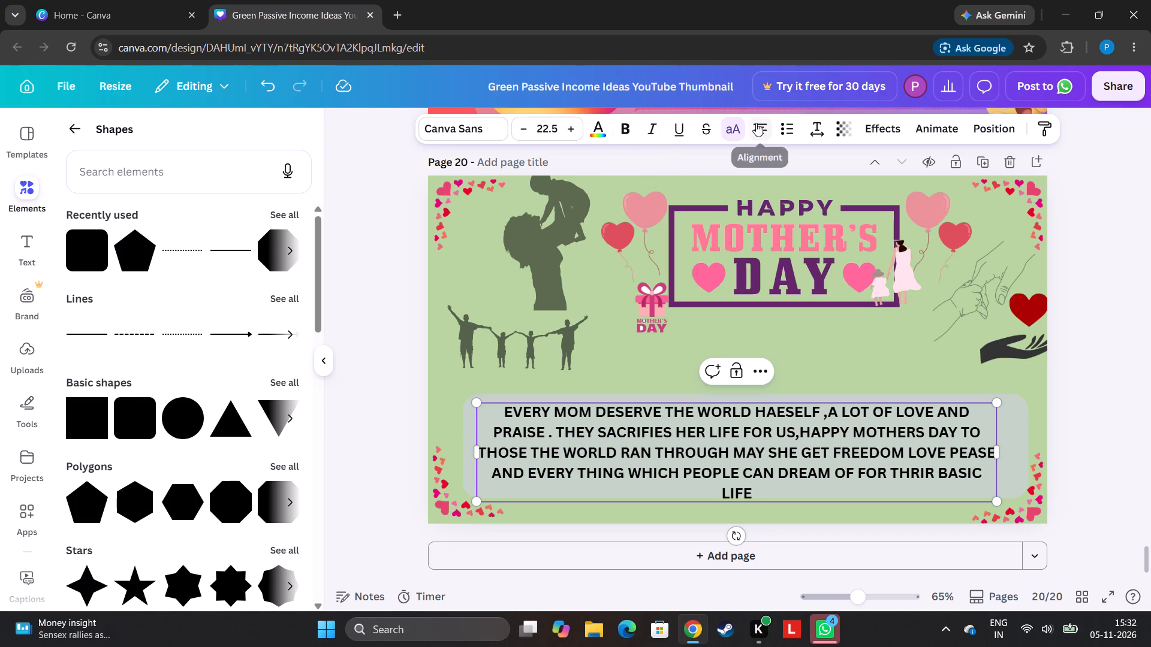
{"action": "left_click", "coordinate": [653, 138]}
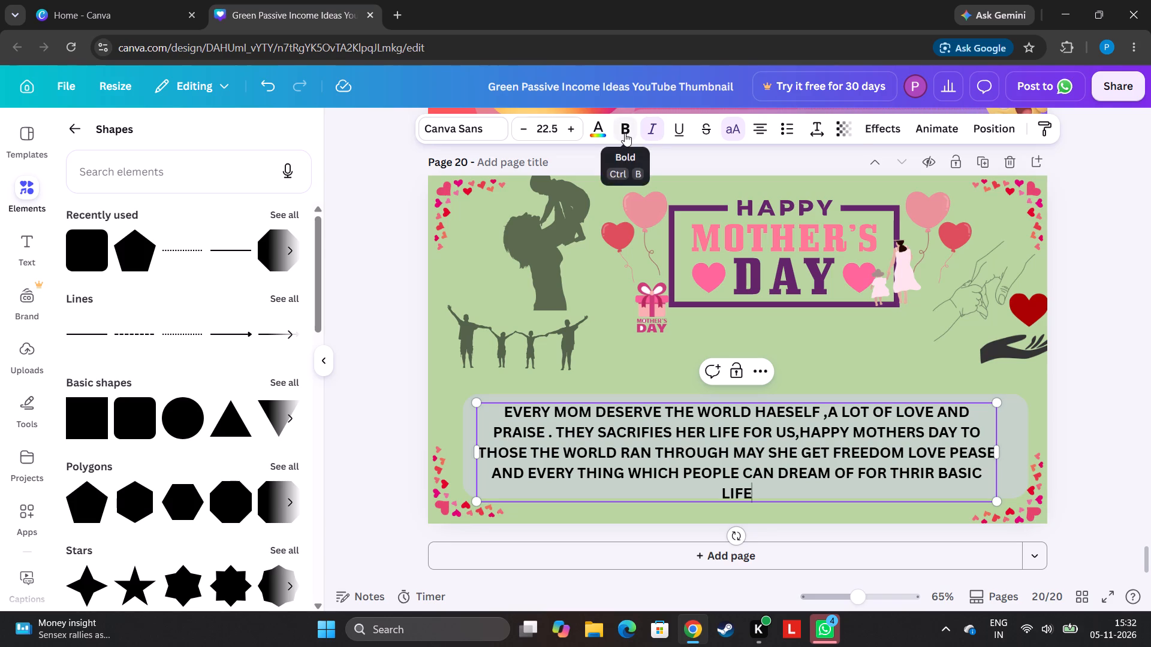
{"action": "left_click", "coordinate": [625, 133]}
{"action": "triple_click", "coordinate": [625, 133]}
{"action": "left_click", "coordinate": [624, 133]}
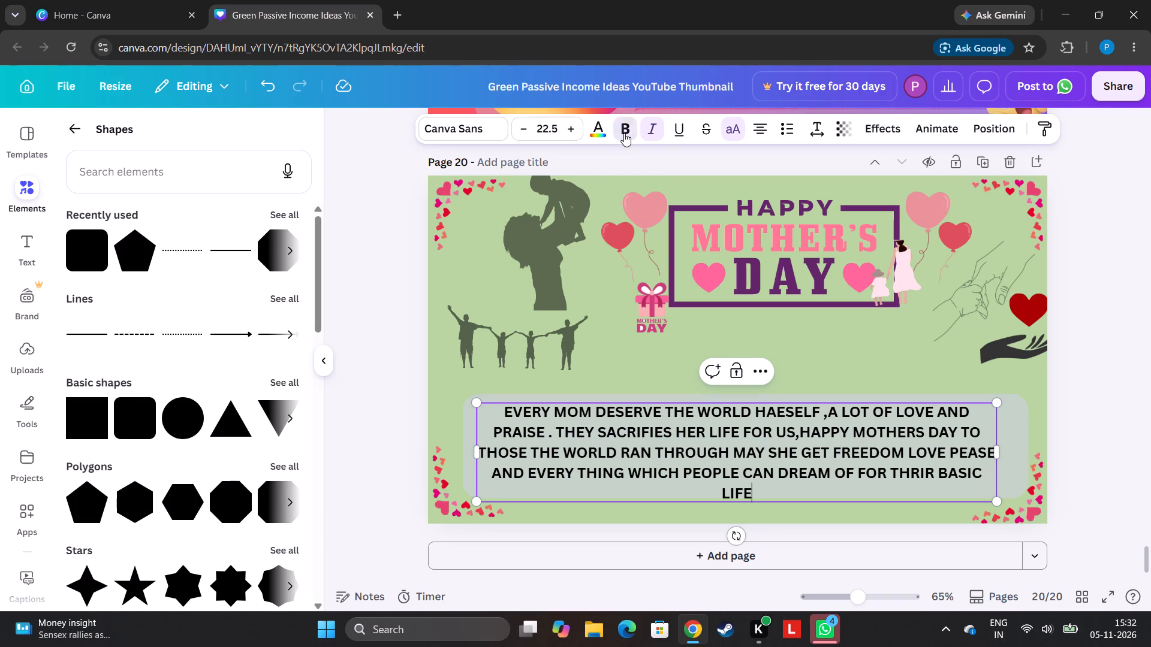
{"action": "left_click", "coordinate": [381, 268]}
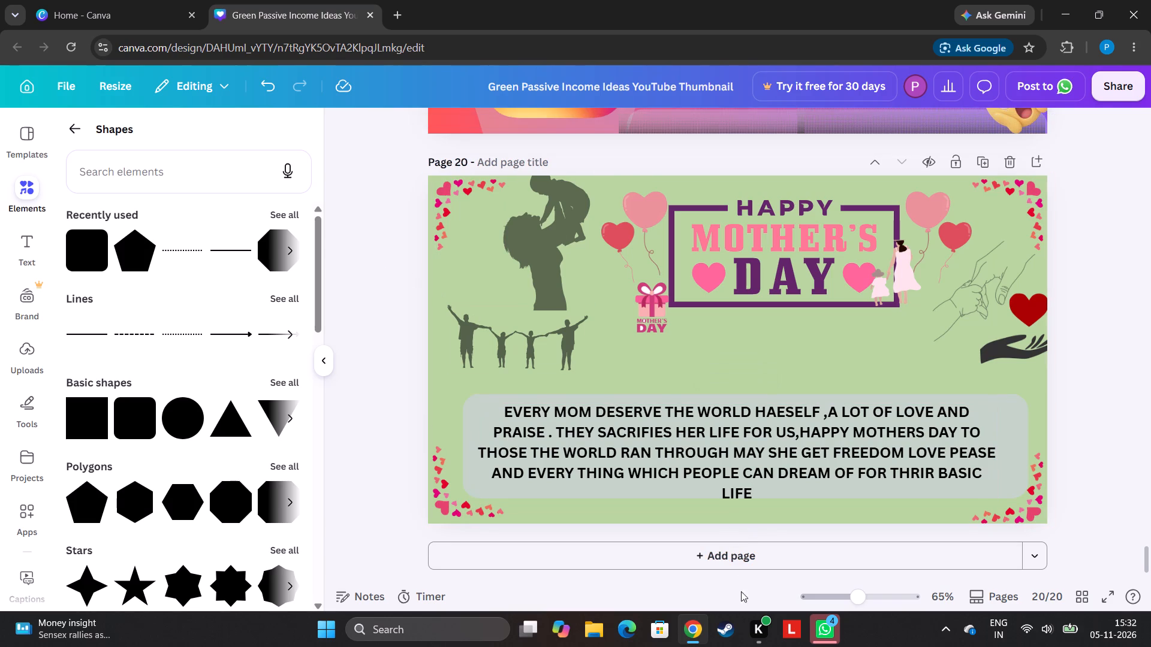
Remove the bold formatting from the whole heading message in the translucent panel.
{"action": "left_click", "coordinate": [796, 455]}
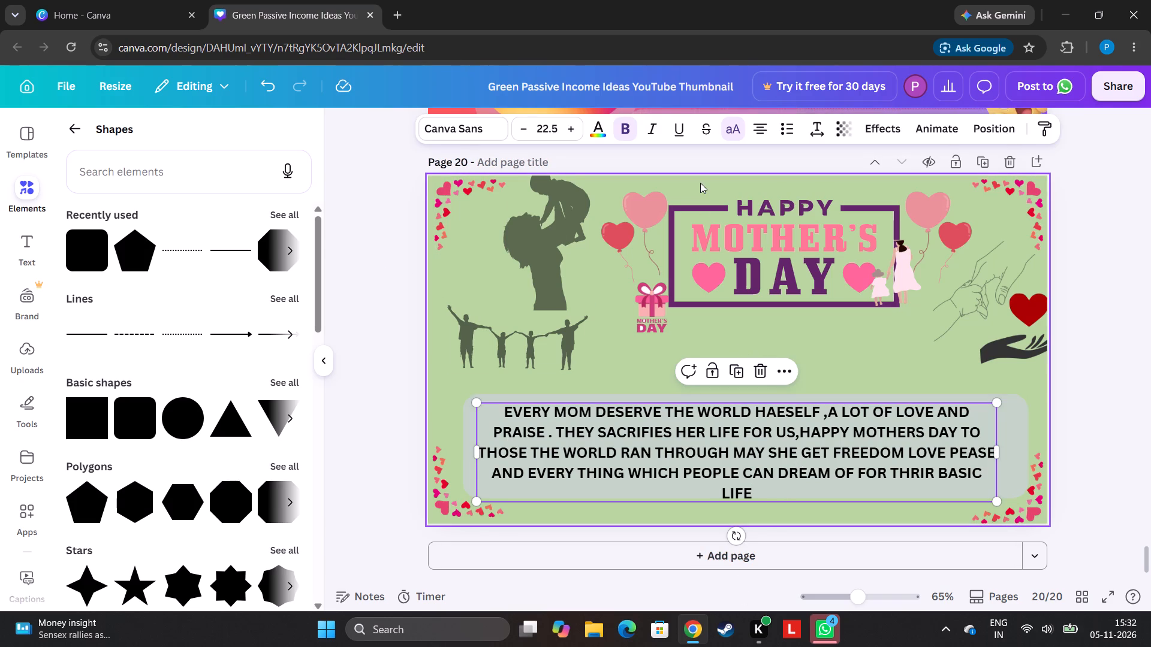
{"action": "left_click", "coordinate": [619, 136]}
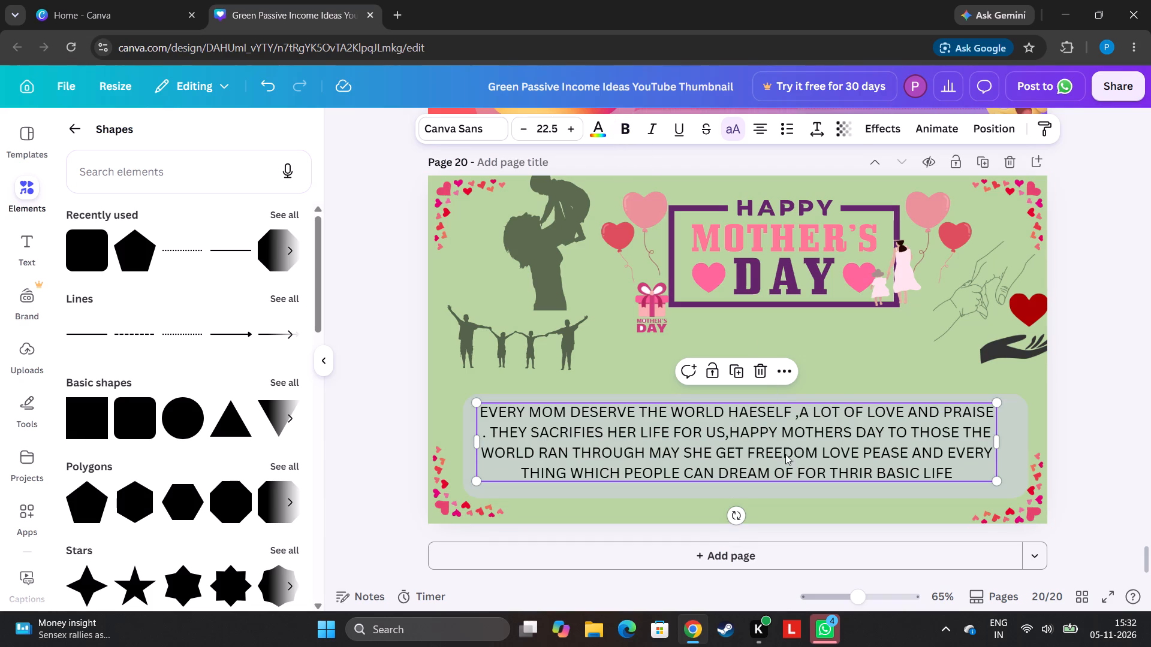
Apply the Echo text effect to the heading message and greatly increase its offset.
{"action": "left_click", "coordinate": [879, 128]}
{"action": "left_click", "coordinate": [255, 224]}
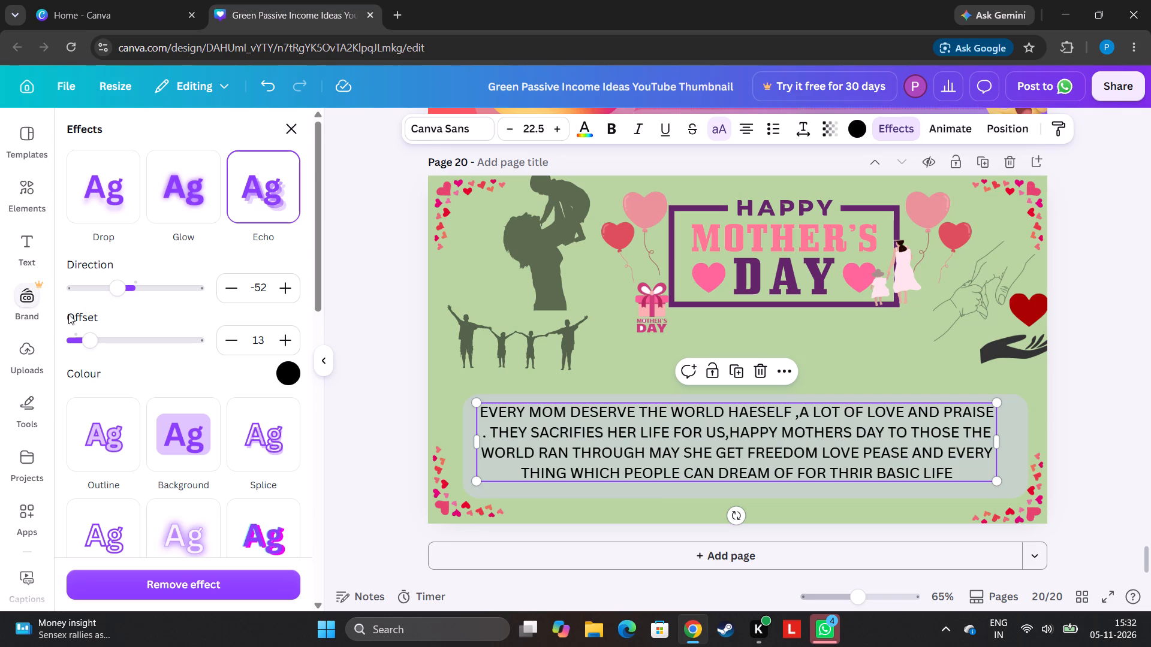
{"action": "left_click_drag", "start_coordinate": [95, 338], "coordinate": [314, 436]}
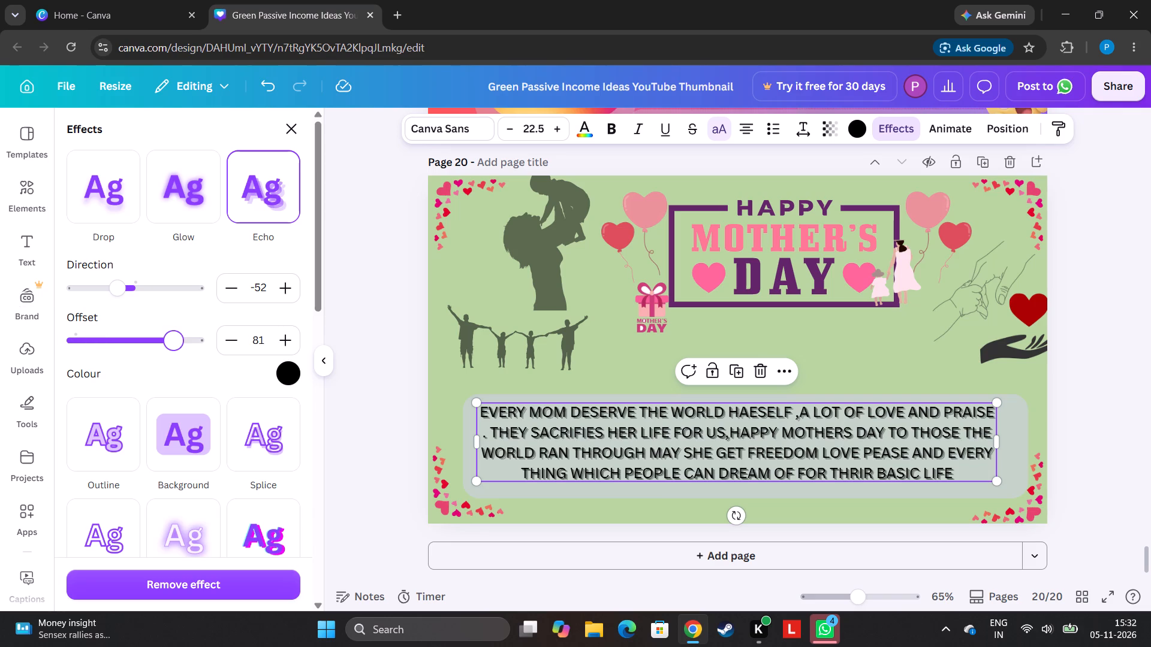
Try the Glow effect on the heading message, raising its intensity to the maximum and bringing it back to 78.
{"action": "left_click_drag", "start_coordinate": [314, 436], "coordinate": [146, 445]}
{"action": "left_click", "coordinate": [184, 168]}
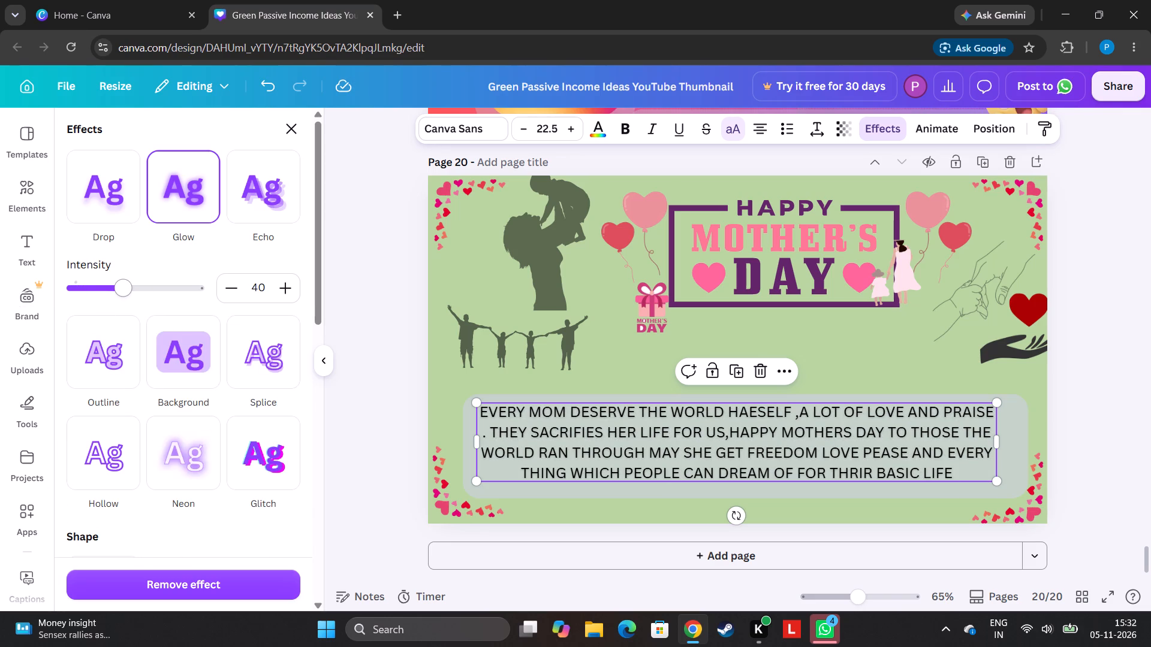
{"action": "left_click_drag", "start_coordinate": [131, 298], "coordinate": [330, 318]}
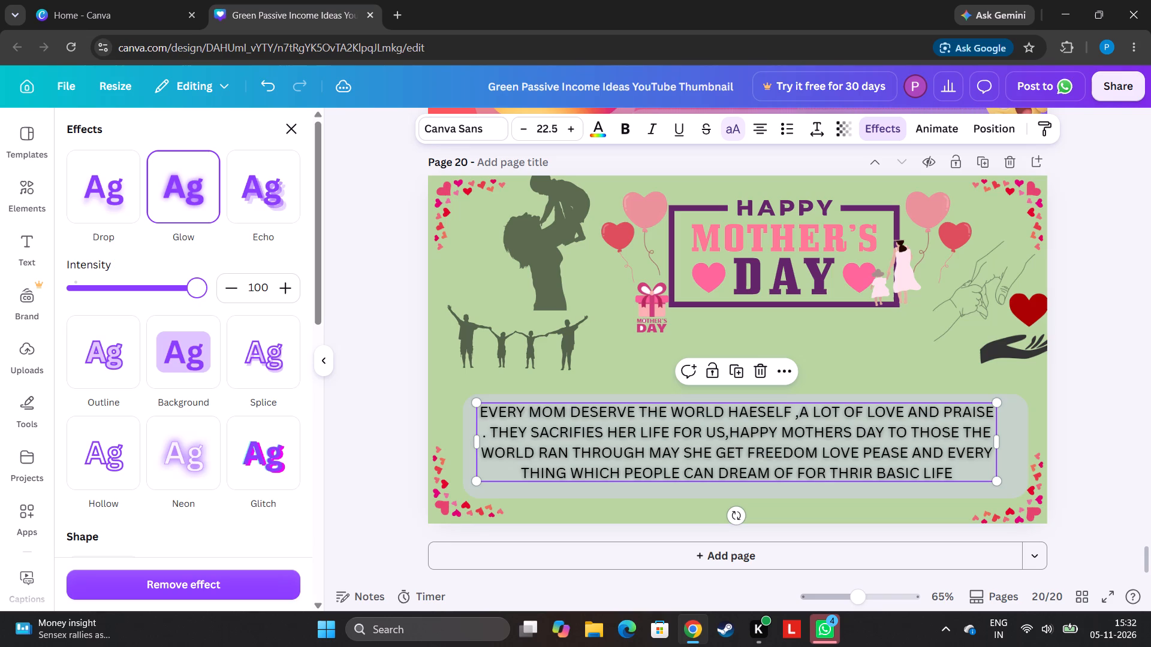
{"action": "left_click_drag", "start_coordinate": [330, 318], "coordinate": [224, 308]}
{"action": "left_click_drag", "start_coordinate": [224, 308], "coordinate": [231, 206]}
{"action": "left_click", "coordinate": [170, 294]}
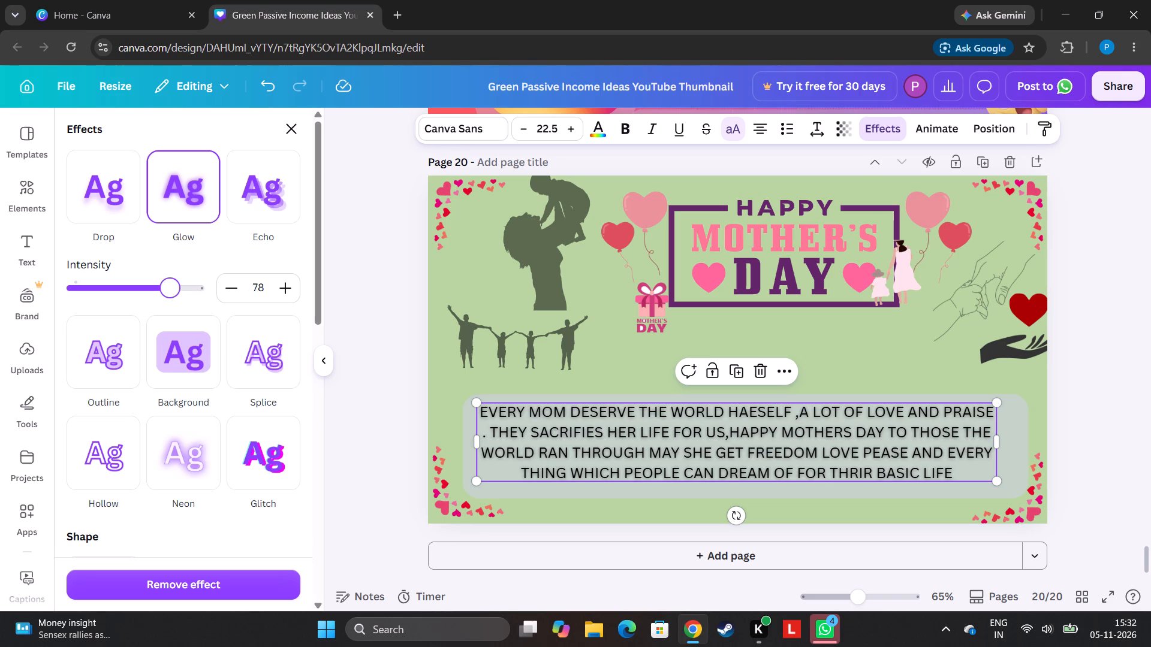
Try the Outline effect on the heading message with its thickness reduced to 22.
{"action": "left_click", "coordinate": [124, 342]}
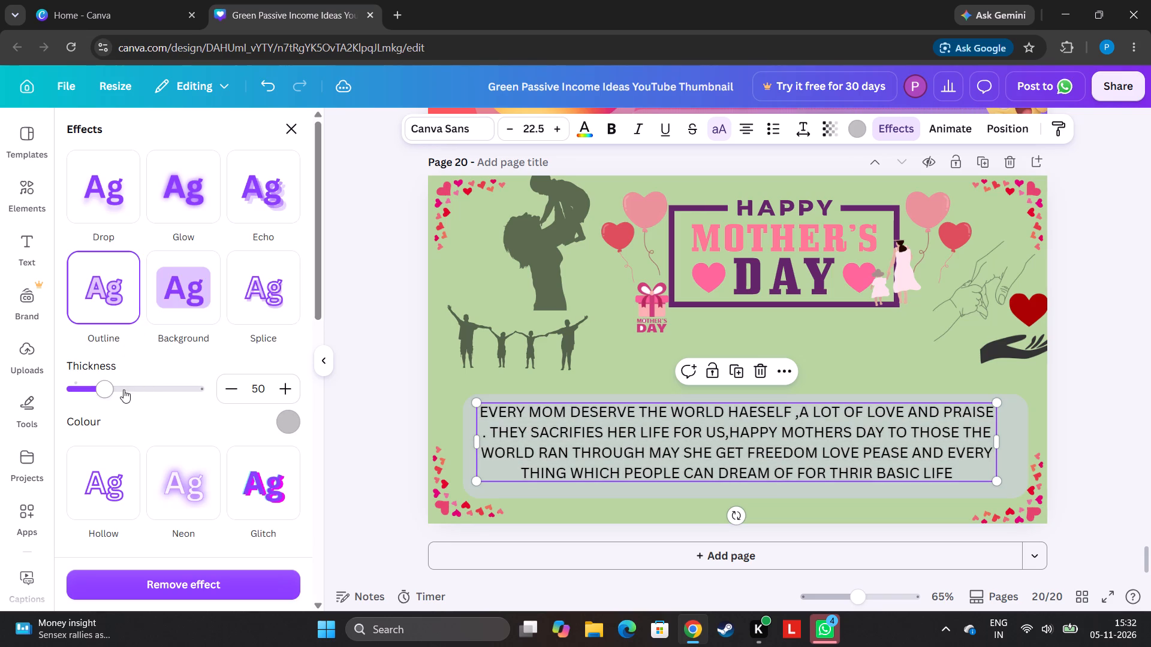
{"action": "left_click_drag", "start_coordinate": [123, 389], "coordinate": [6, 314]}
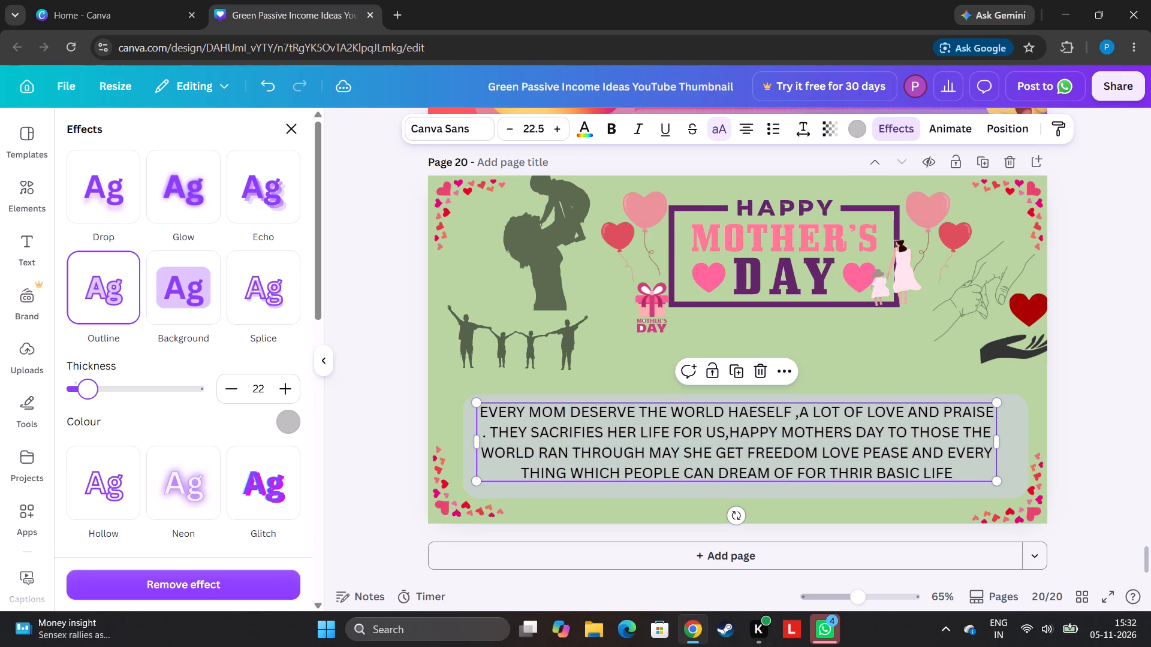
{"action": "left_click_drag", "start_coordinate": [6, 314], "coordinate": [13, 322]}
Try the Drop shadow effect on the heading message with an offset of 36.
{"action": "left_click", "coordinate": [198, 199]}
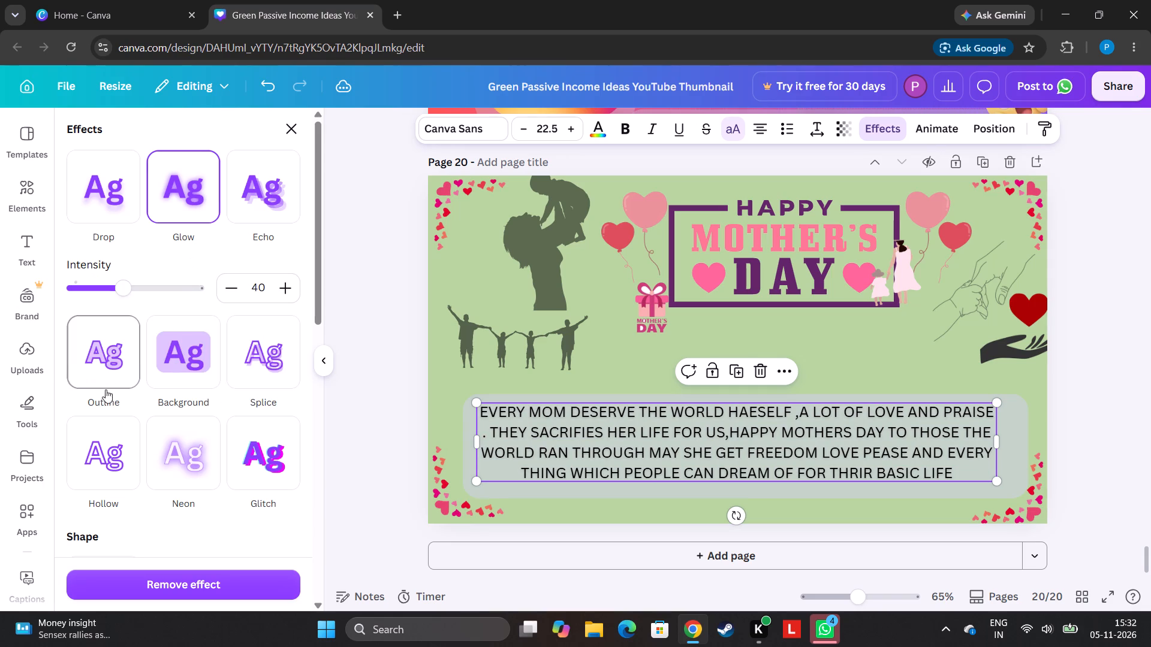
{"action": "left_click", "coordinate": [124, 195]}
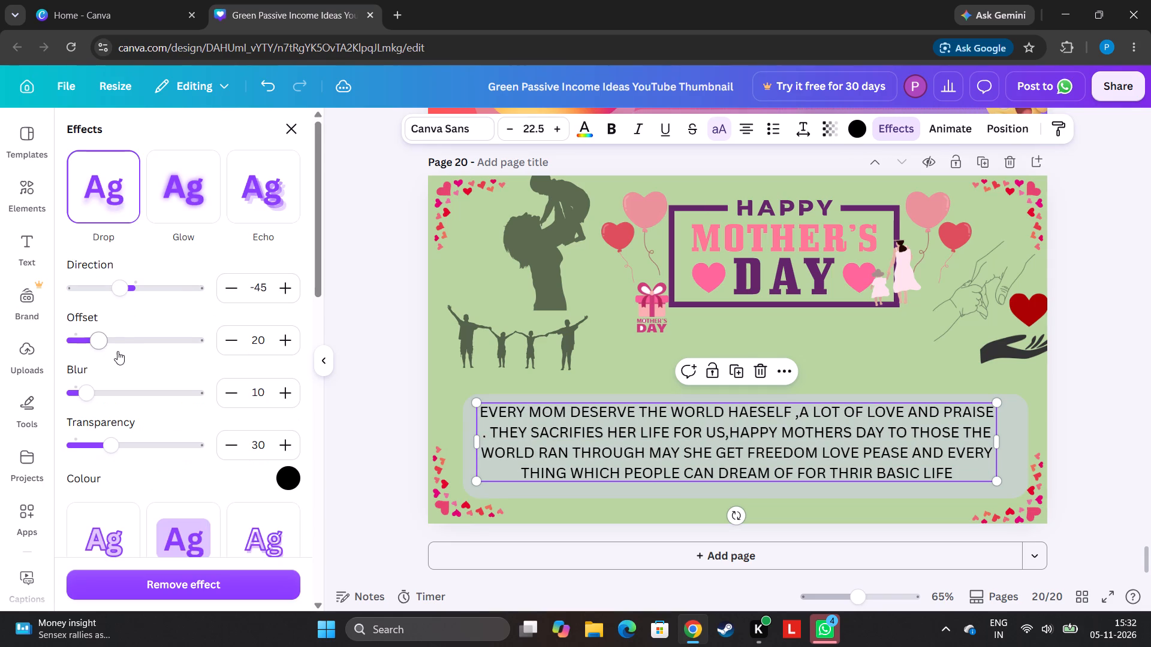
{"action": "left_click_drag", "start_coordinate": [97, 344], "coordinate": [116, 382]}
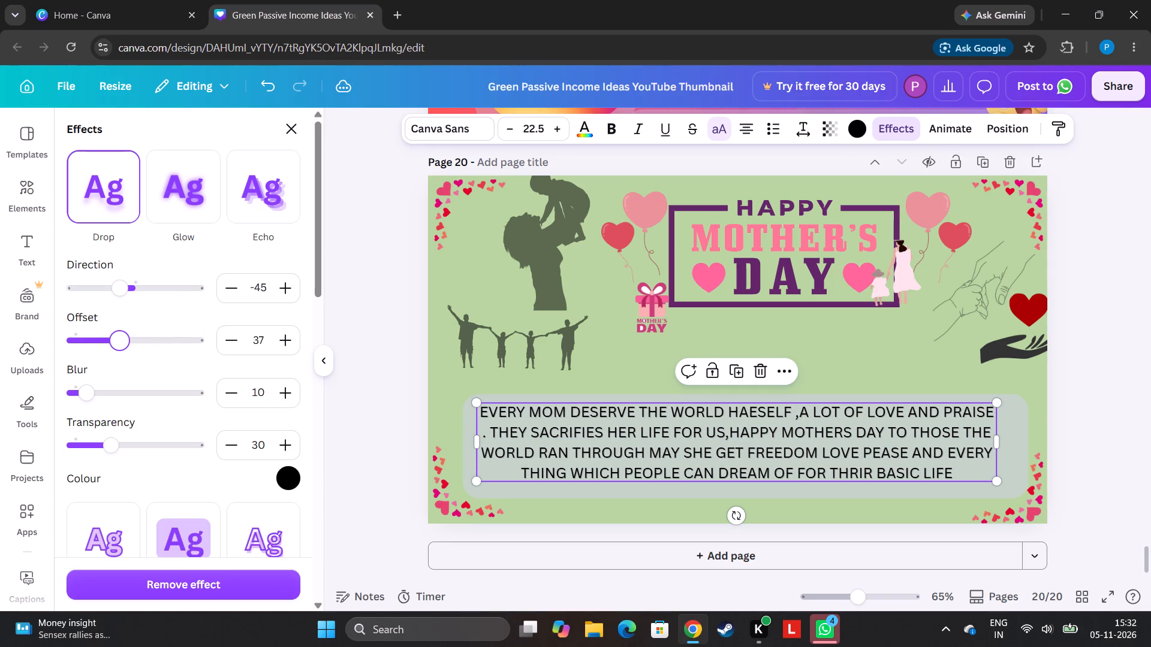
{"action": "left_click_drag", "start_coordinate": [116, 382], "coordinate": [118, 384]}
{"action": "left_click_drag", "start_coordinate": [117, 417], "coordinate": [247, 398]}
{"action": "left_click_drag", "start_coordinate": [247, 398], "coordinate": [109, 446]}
Apply the Glow effect to the heading message with an intensity of 61.
{"action": "left_click", "coordinate": [188, 173]}
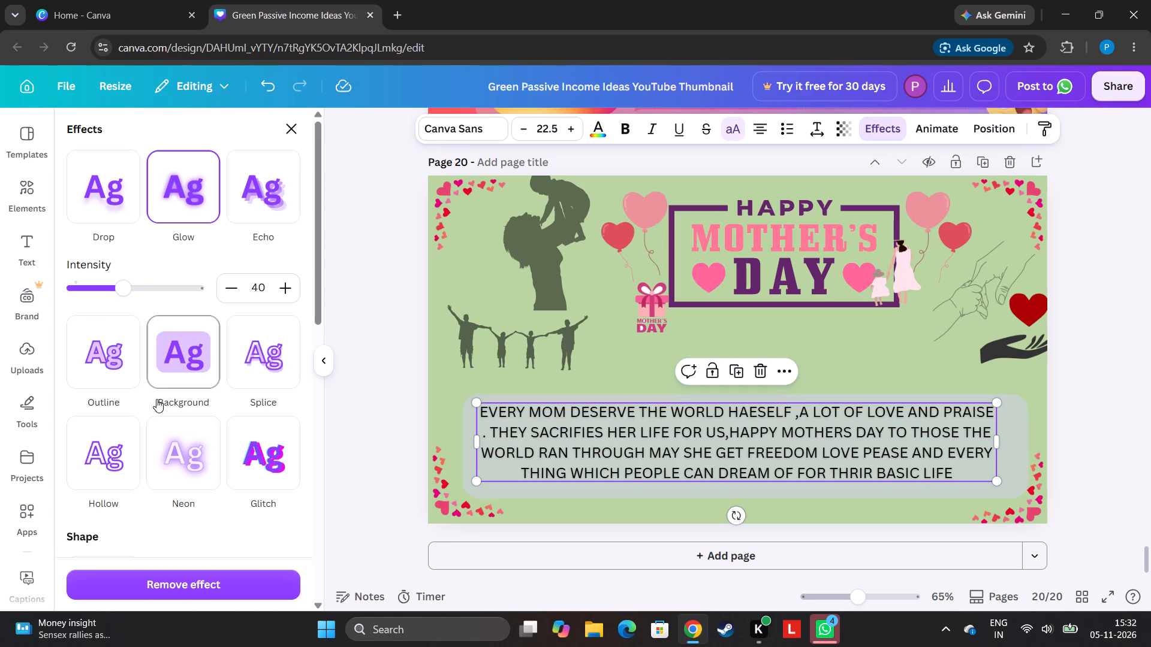
{"action": "left_click_drag", "start_coordinate": [122, 276], "coordinate": [171, 297]}
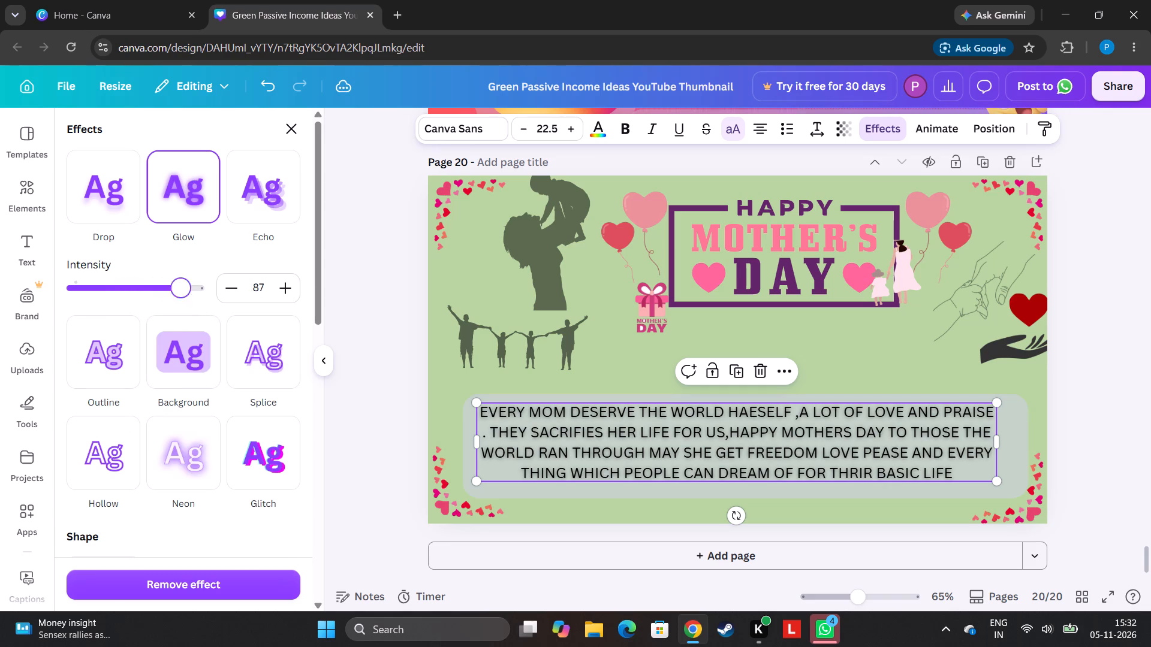
{"action": "left_click_drag", "start_coordinate": [171, 297], "coordinate": [149, 303]}
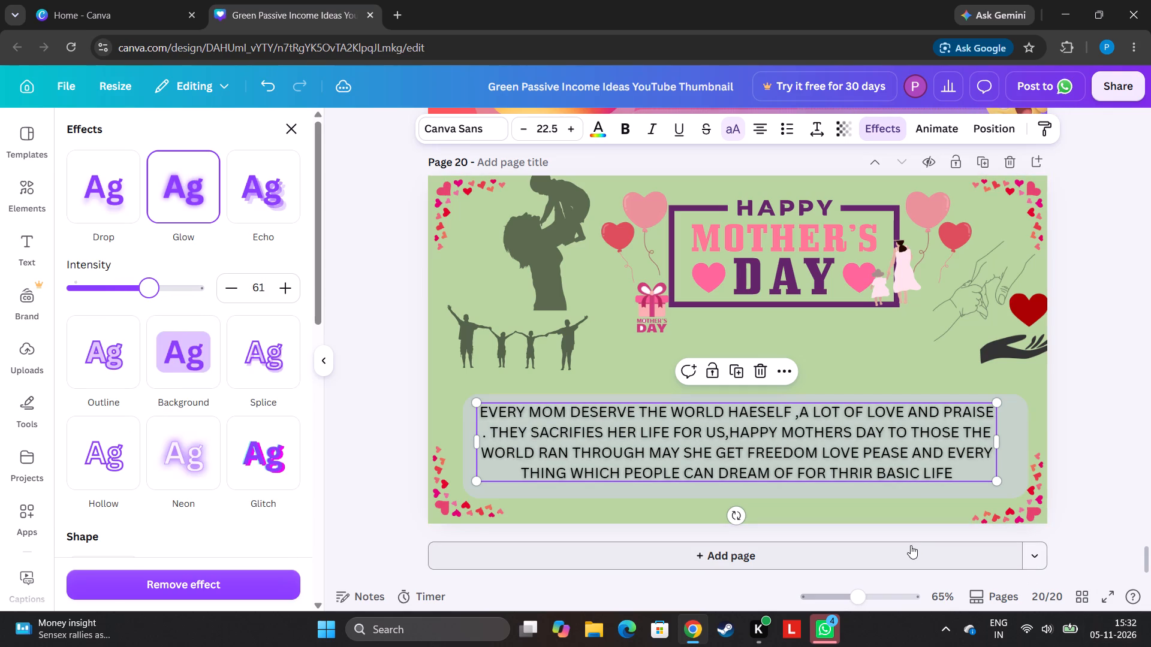
Add page 21 after the Mother's Day page and give it a yellow #f9e91c background.
{"action": "left_click", "coordinate": [909, 545]}
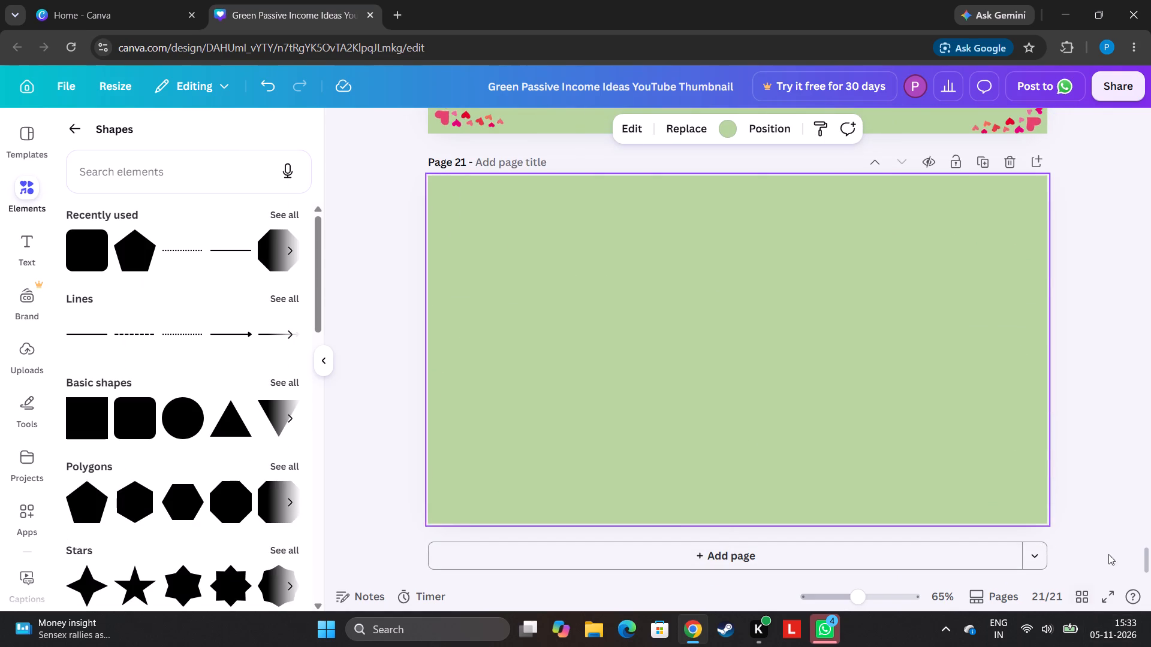
{"action": "left_click", "coordinate": [700, 281]}
{"action": "left_click", "coordinate": [691, 270]}
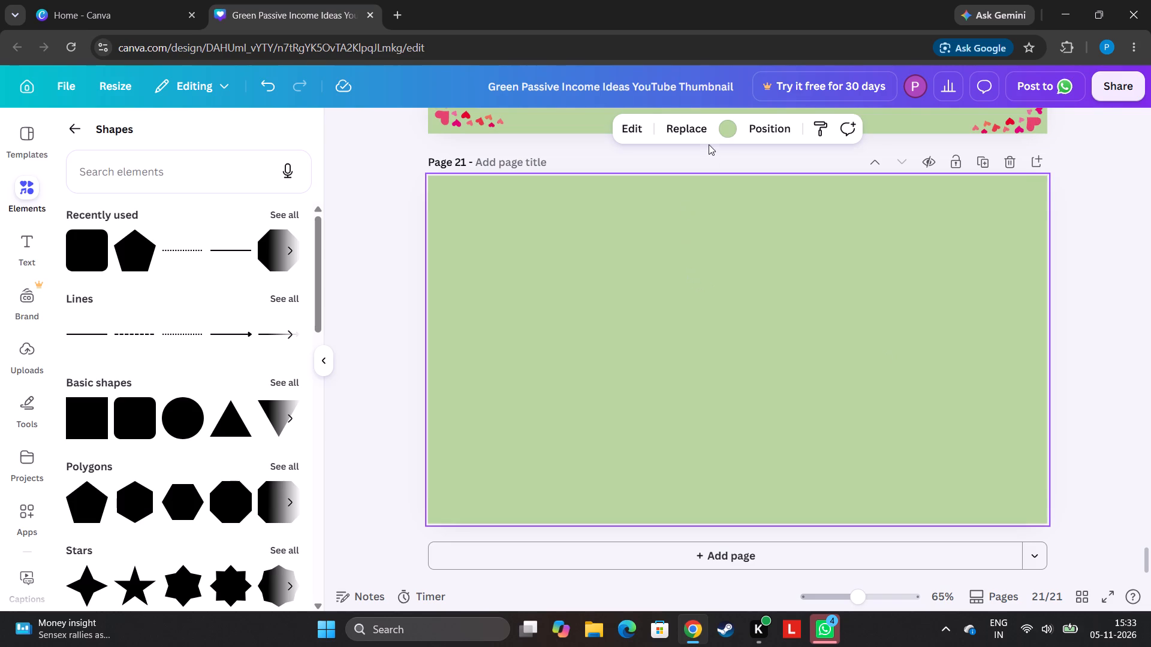
{"action": "left_click", "coordinate": [718, 129]}
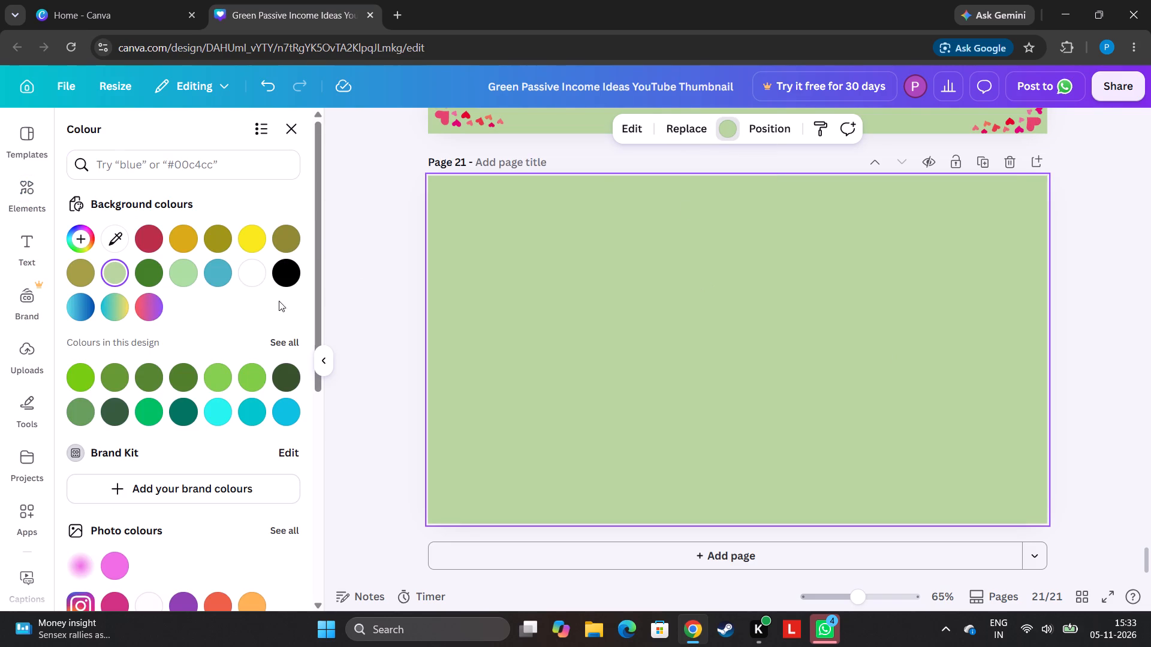
{"action": "left_click", "coordinate": [260, 267]}
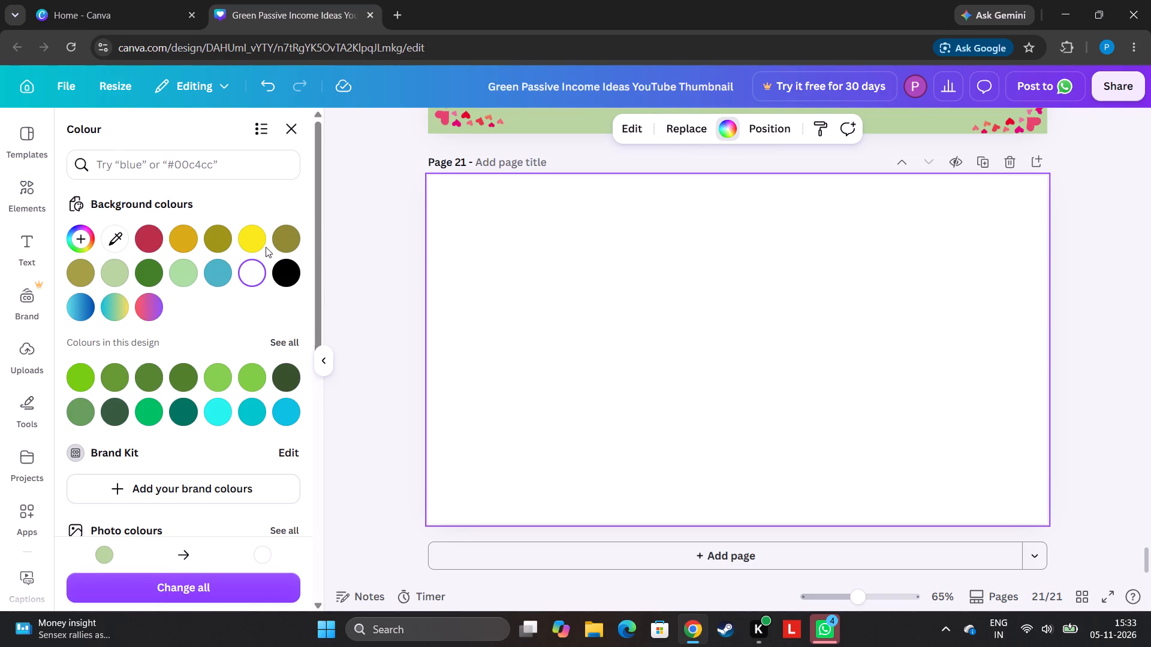
{"action": "left_click", "coordinate": [247, 251]}
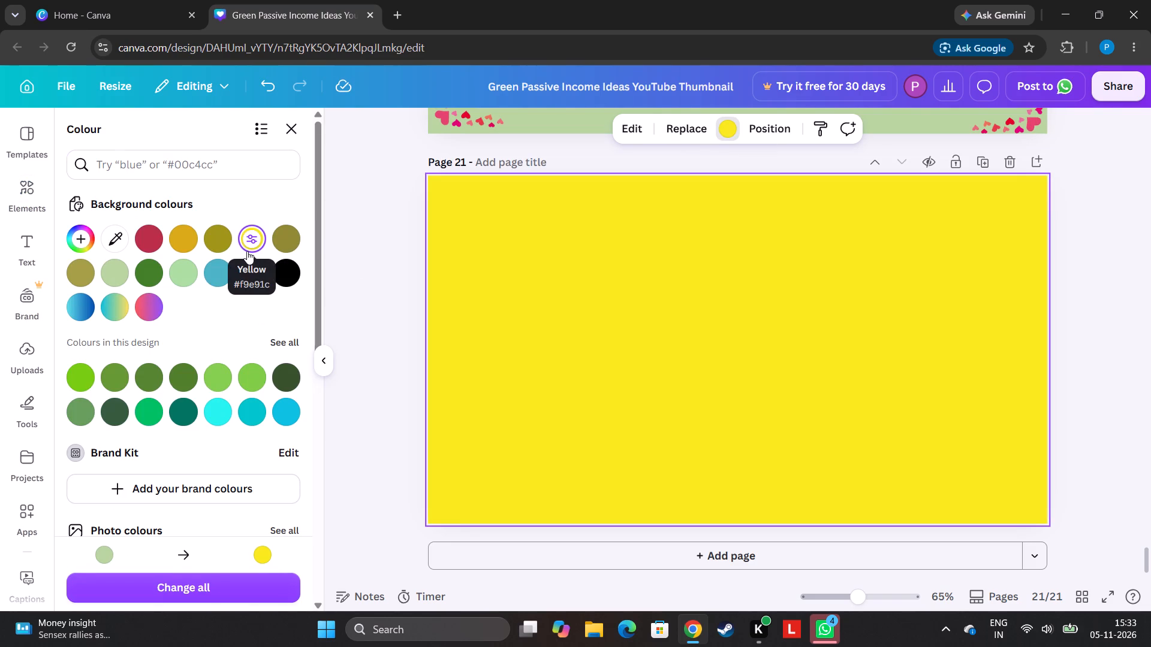
Darken page 21's background to the custom yellow #DED023.
{"action": "left_click", "coordinate": [725, 135]}
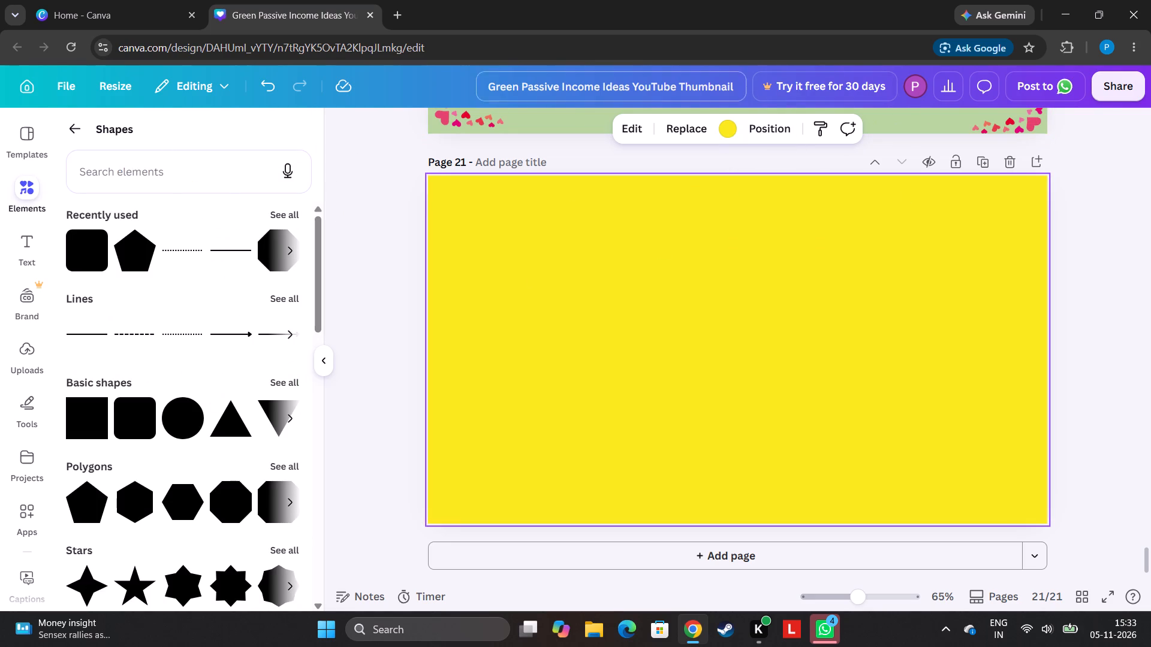
{"action": "left_click", "coordinate": [729, 123]}
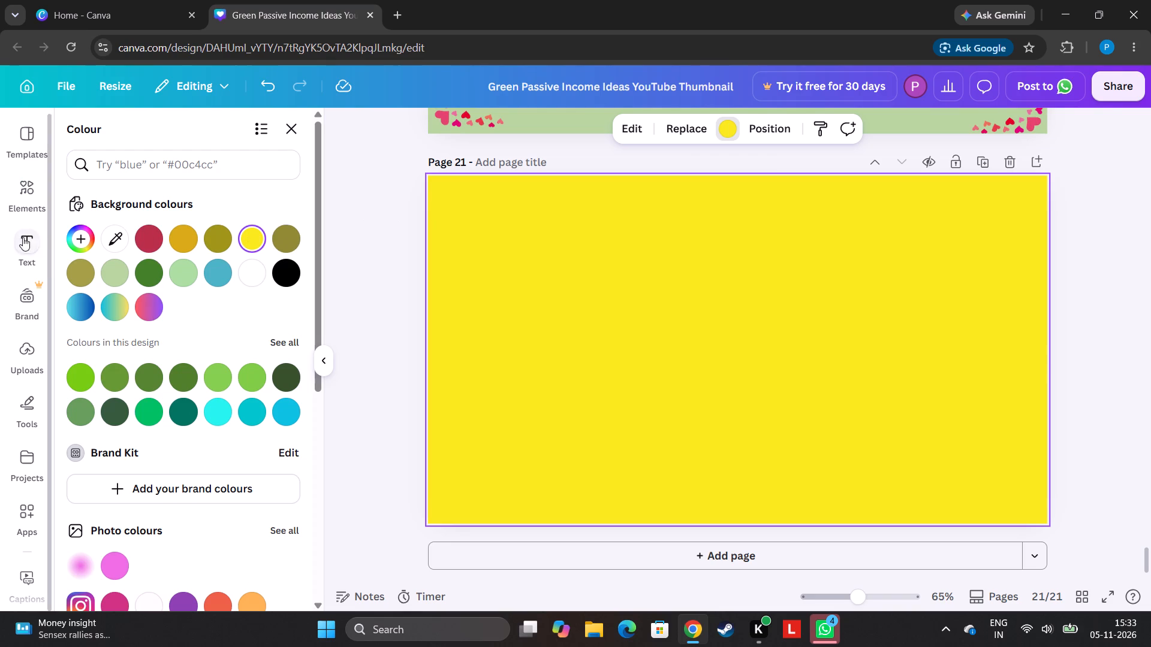
{"action": "left_click", "coordinate": [73, 223]}
{"action": "left_click", "coordinate": [77, 244]}
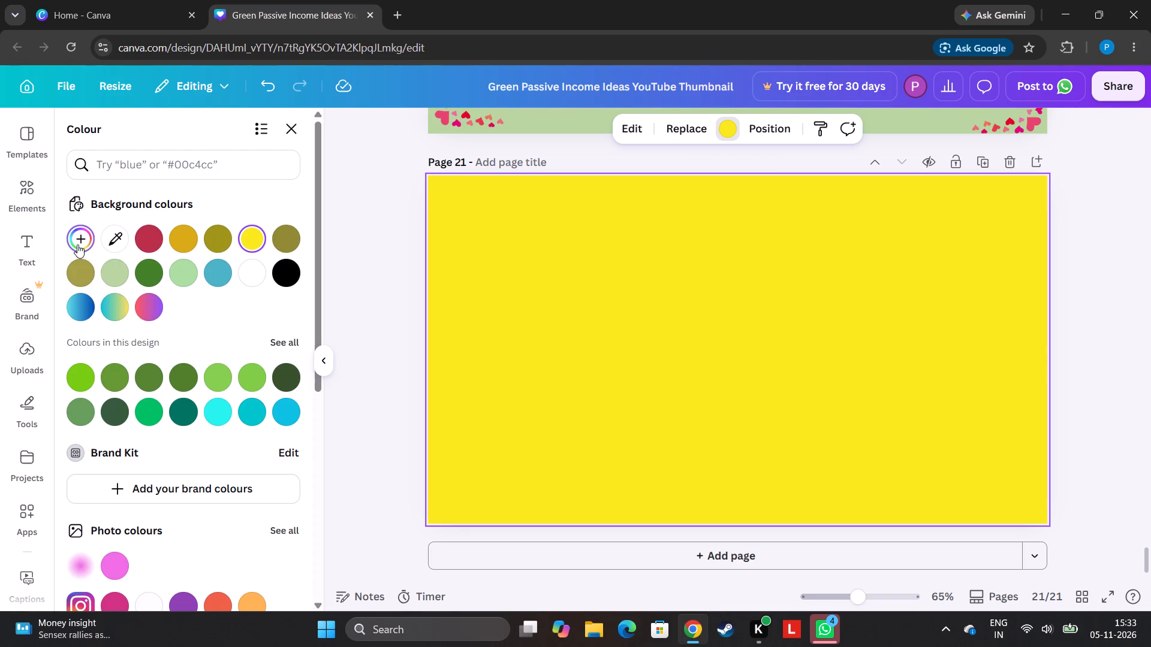
{"action": "left_click_drag", "start_coordinate": [269, 303], "coordinate": [268, 304]}
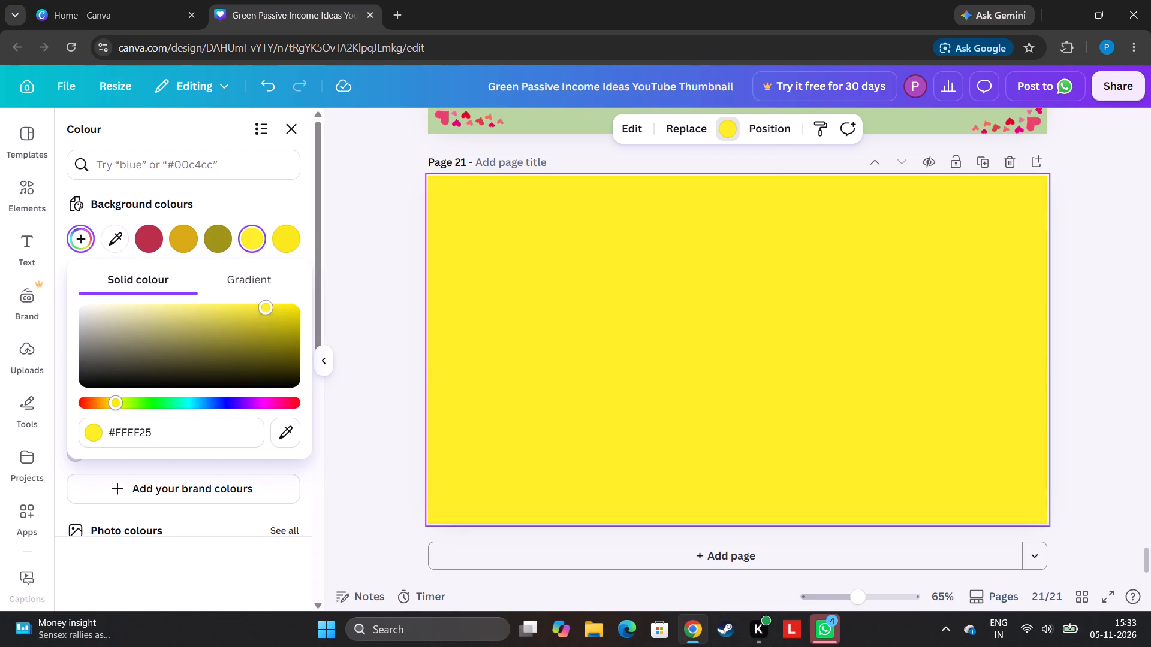
{"action": "left_click_drag", "start_coordinate": [268, 304], "coordinate": [279, 313]}
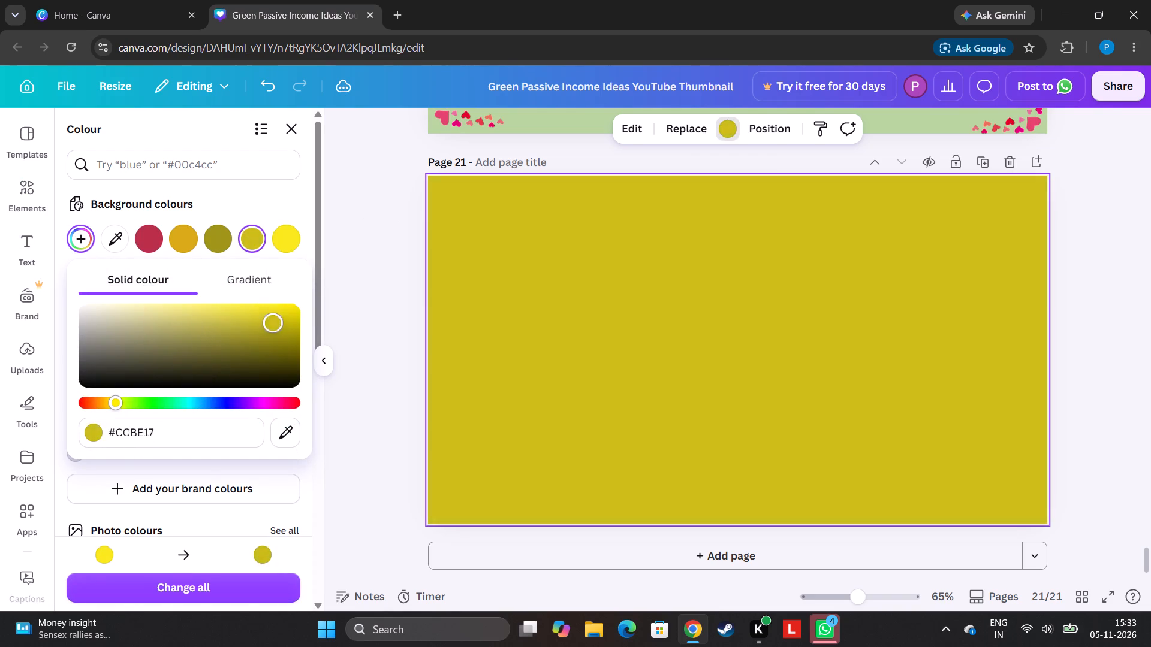
{"action": "left_click_drag", "start_coordinate": [279, 313], "coordinate": [266, 315]}
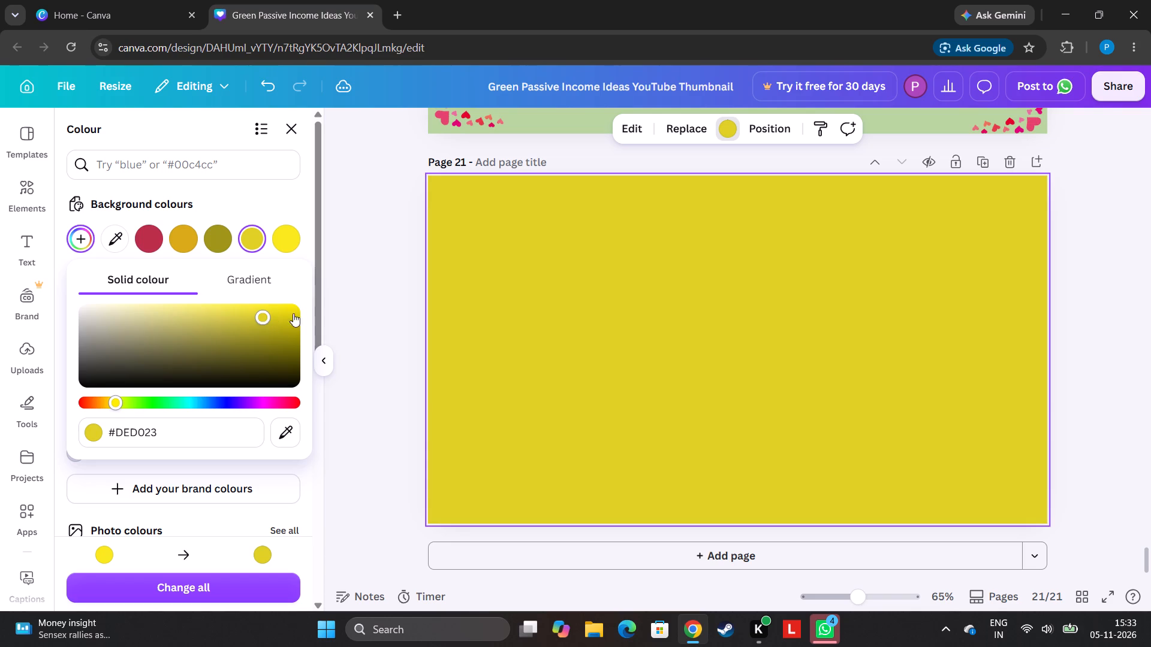
{"action": "left_click", "coordinate": [388, 310]}
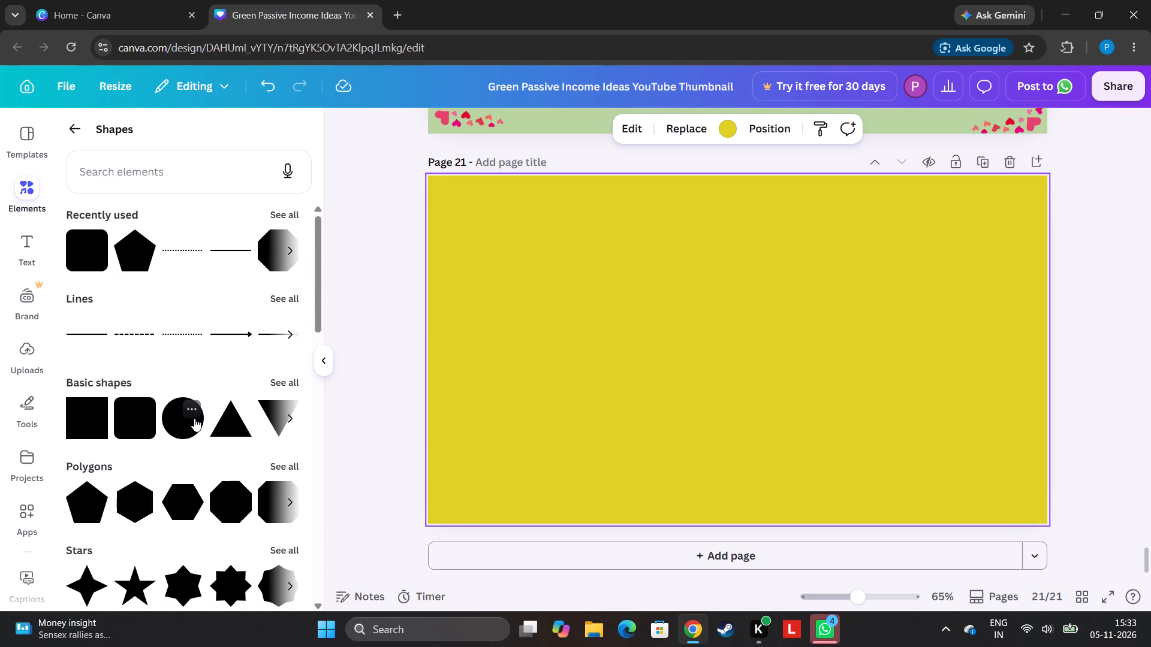
Add a basic circle shape to page 21 and set its transparency to 69.
{"action": "left_click", "coordinate": [194, 418]}
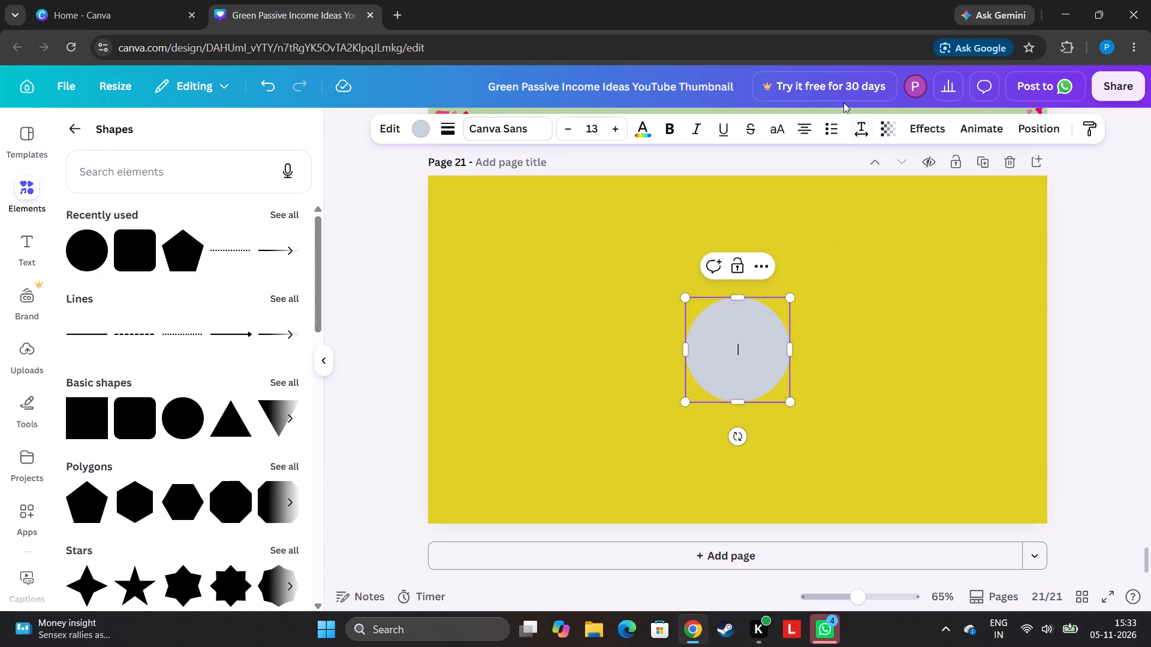
{"action": "left_click", "coordinate": [884, 136]}
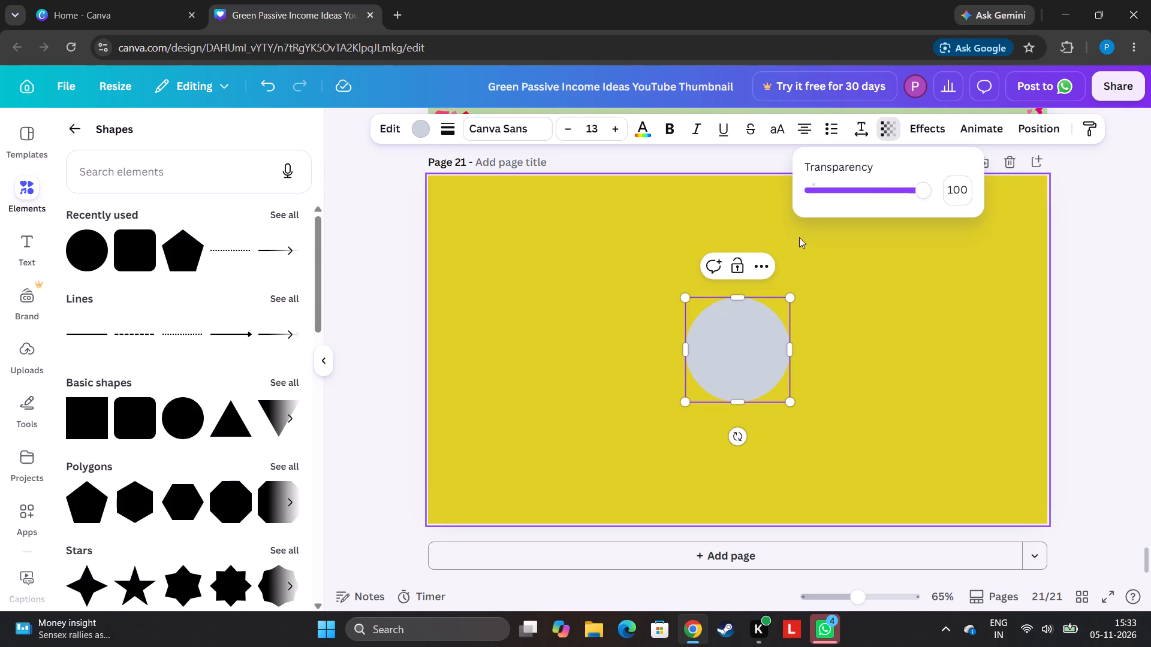
{"action": "left_click_drag", "start_coordinate": [852, 179], "coordinate": [857, 182]}
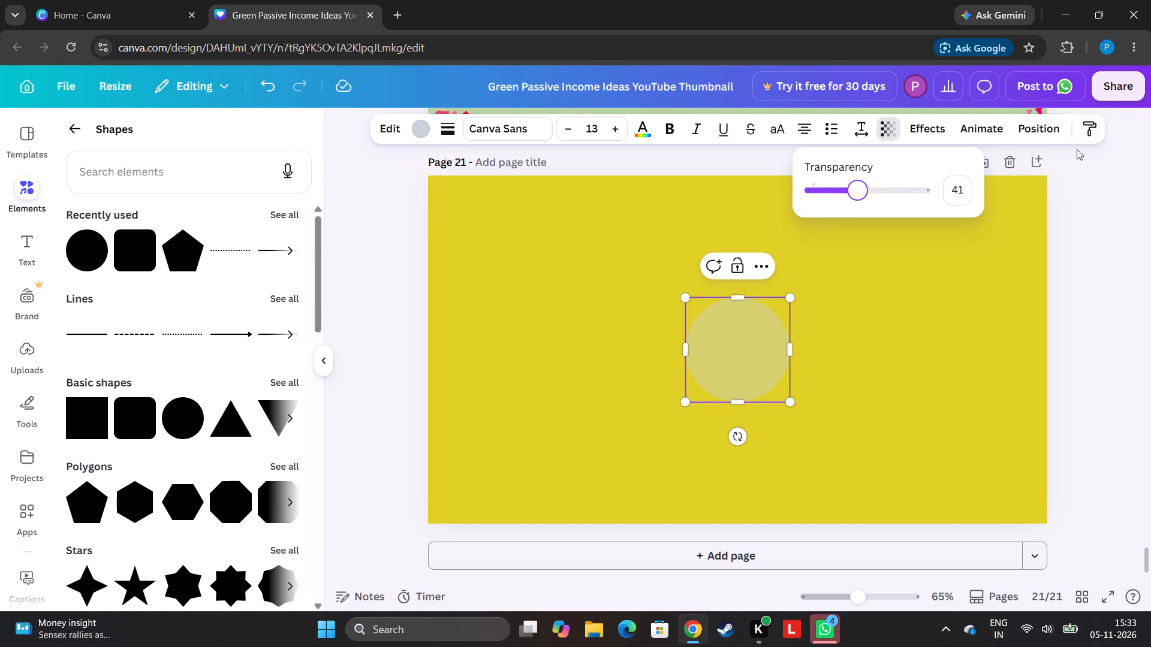
{"action": "left_click", "coordinate": [873, 185]}
{"action": "left_click_drag", "start_coordinate": [873, 191], "coordinate": [878, 210]}
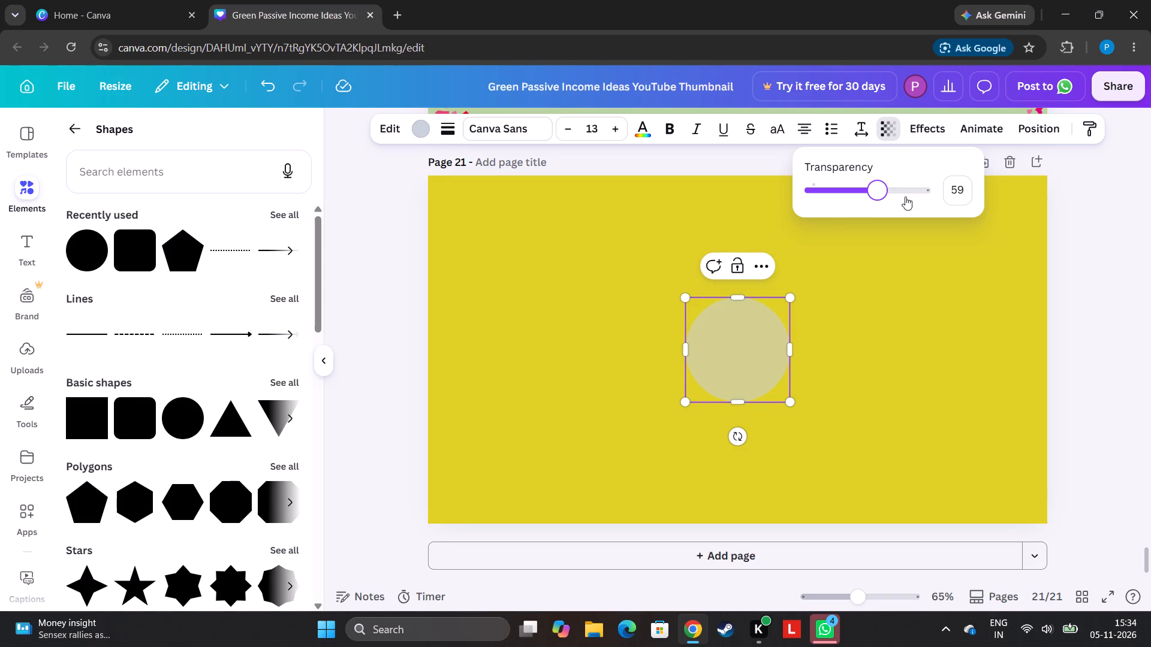
{"action": "left_click_drag", "start_coordinate": [875, 198], "coordinate": [876, 195]}
{"action": "left_click_drag", "start_coordinate": [876, 195], "coordinate": [889, 189]}
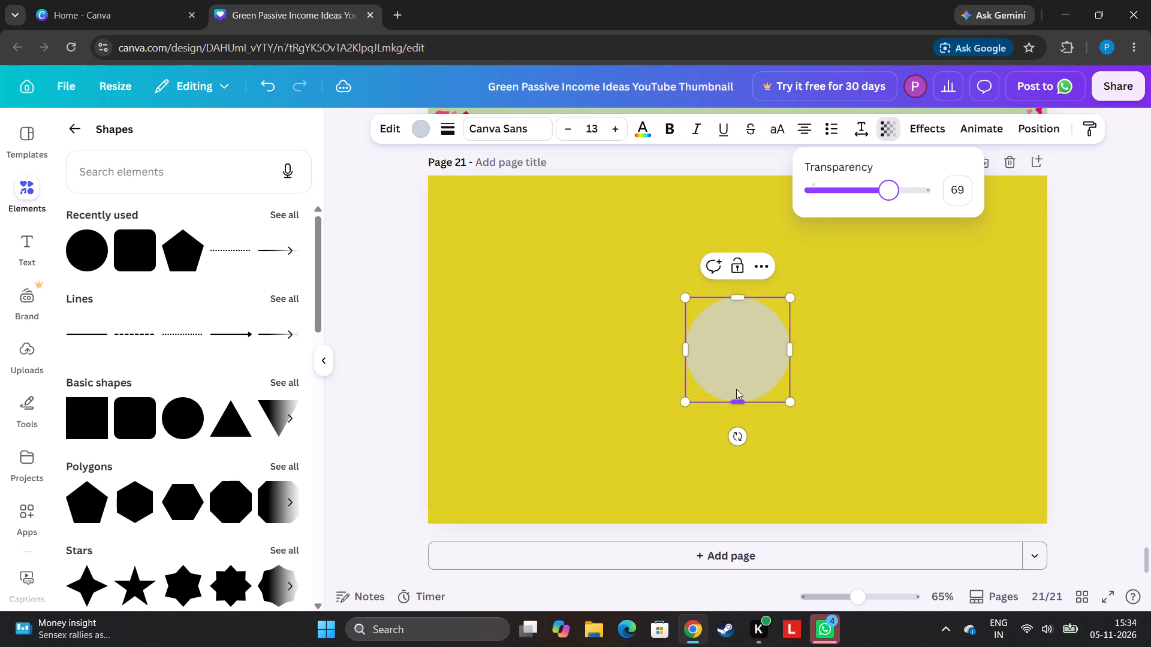
Enlarge the translucent circle to nearly page 21's width and position it so only its upper arc rises from the page's bottom edge.
{"action": "left_click_drag", "start_coordinate": [737, 383], "coordinate": [492, 274]}
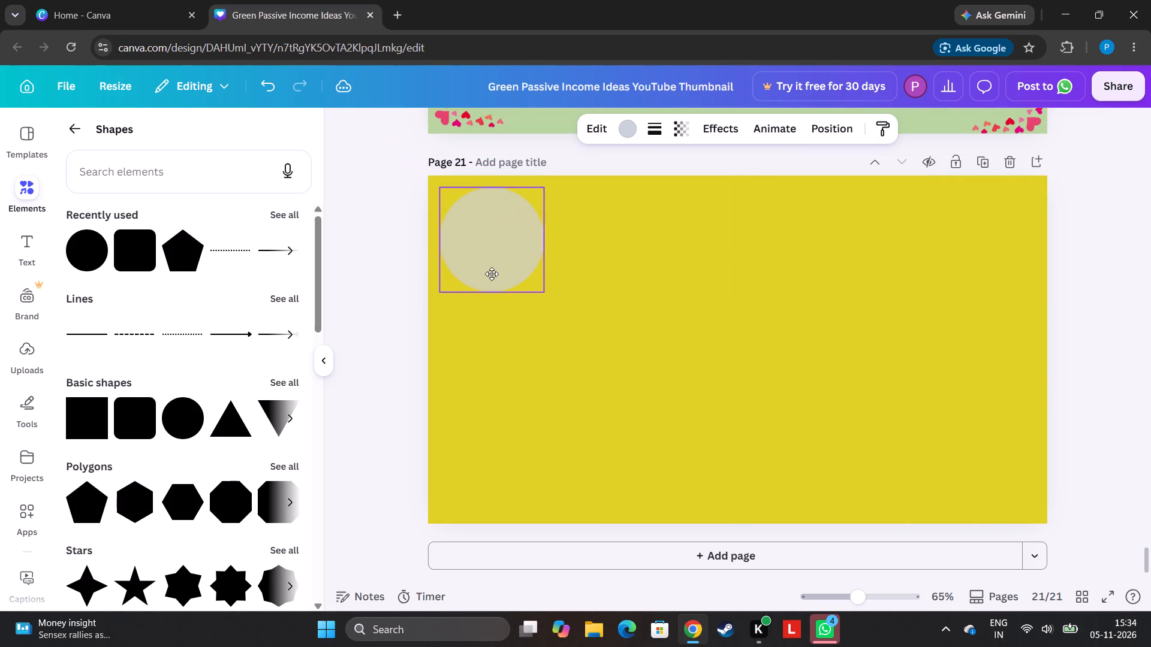
{"action": "left_click_drag", "start_coordinate": [492, 274], "coordinate": [481, 271]}
{"action": "left_click_drag", "start_coordinate": [536, 293], "coordinate": [1085, 438]}
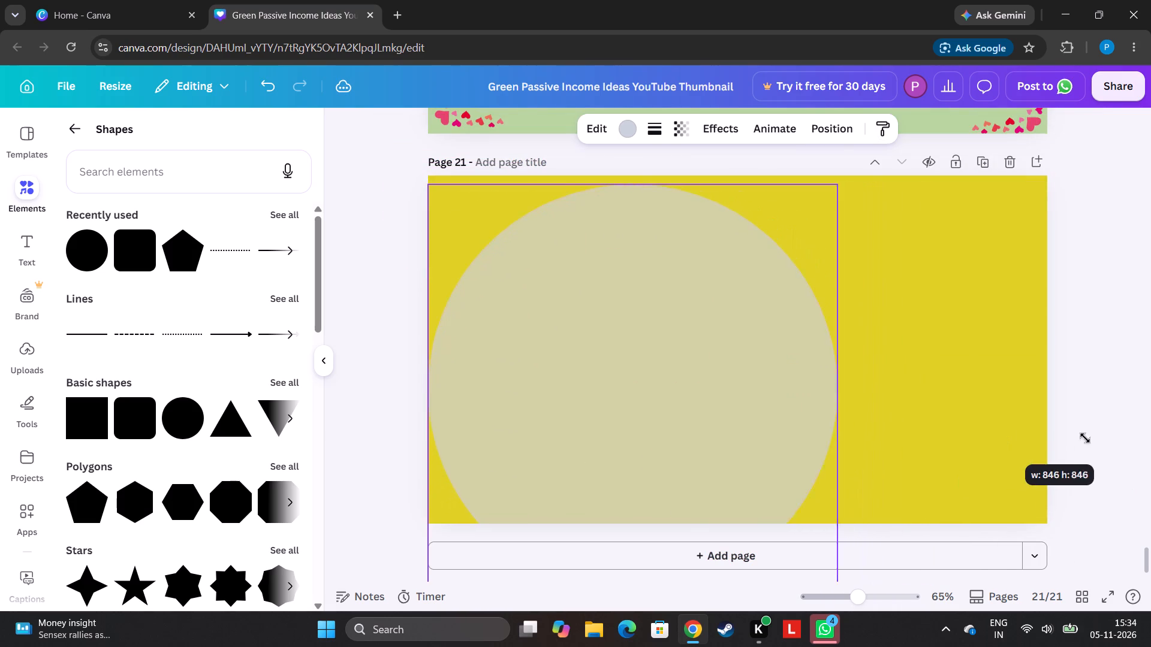
{"action": "left_click_drag", "start_coordinate": [1085, 438], "coordinate": [1150, 646]}
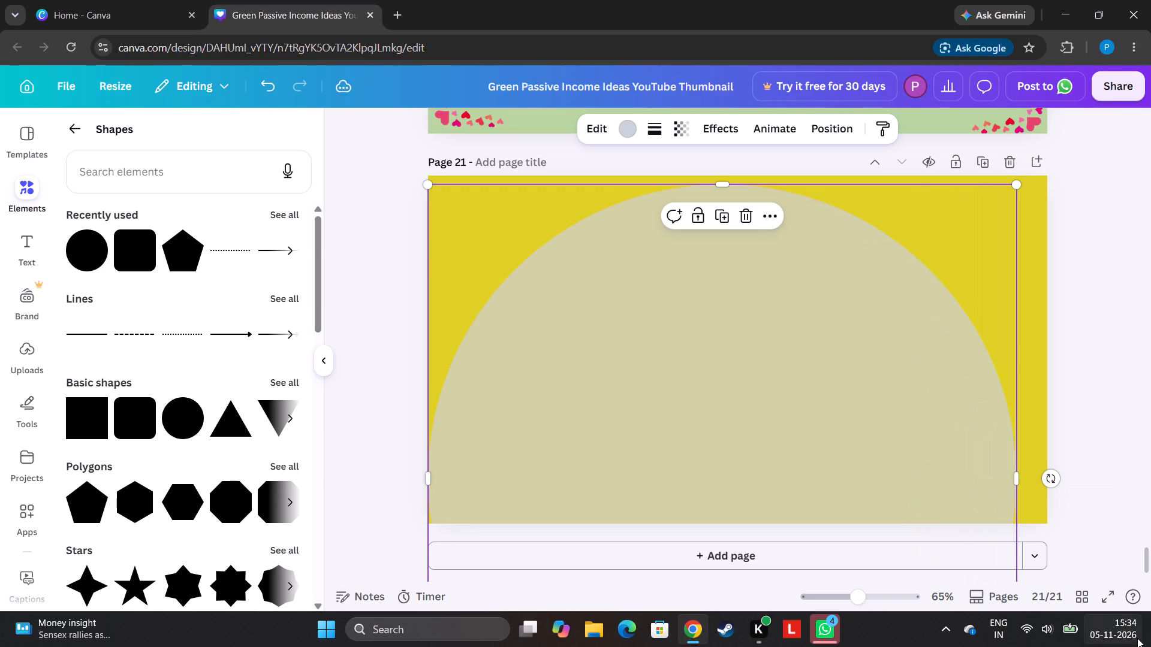
{"action": "left_click_drag", "start_coordinate": [946, 262], "coordinate": [951, 528]}
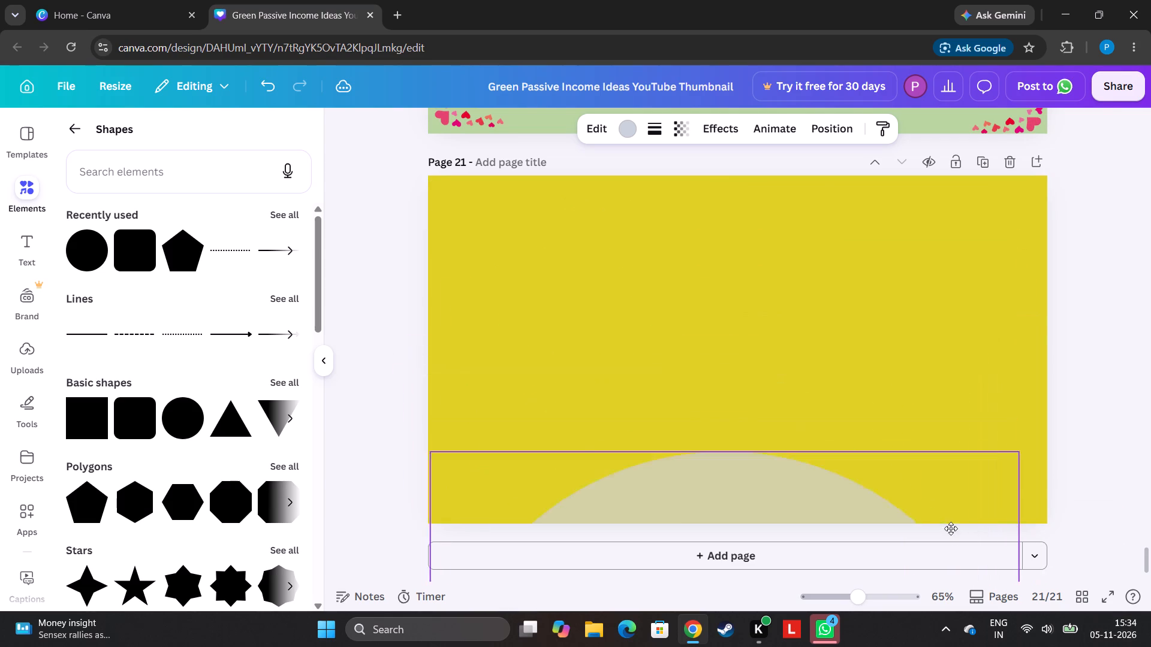
{"action": "left_click_drag", "start_coordinate": [951, 528], "coordinate": [971, 492]}
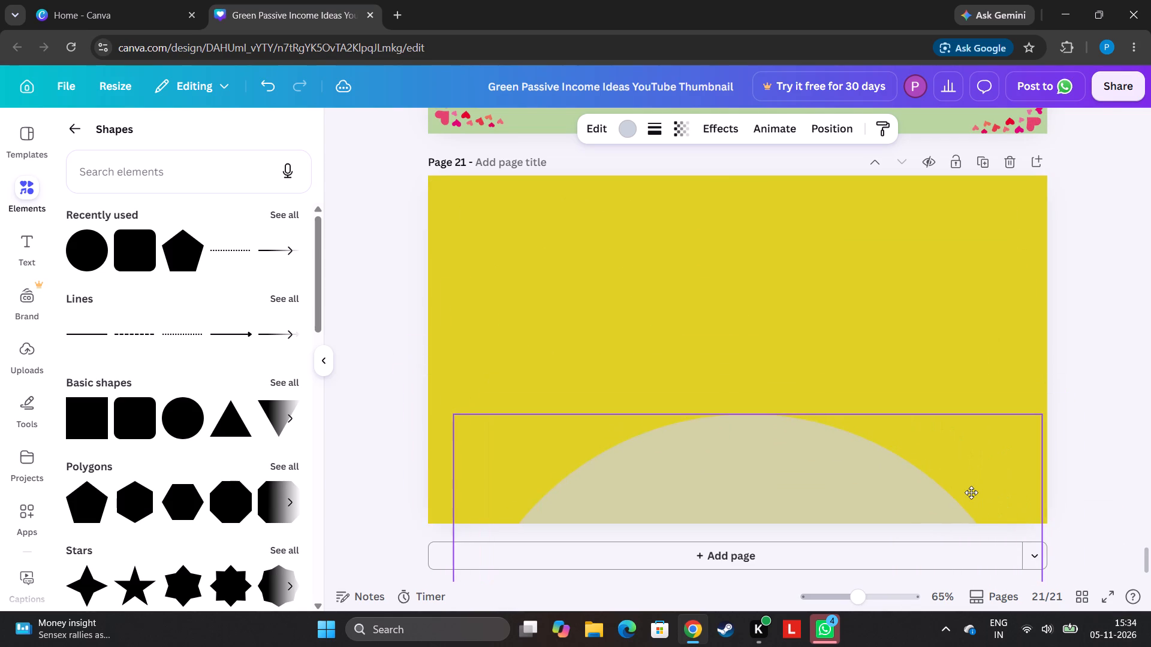
{"action": "left_click_drag", "start_coordinate": [971, 492], "coordinate": [968, 492]}
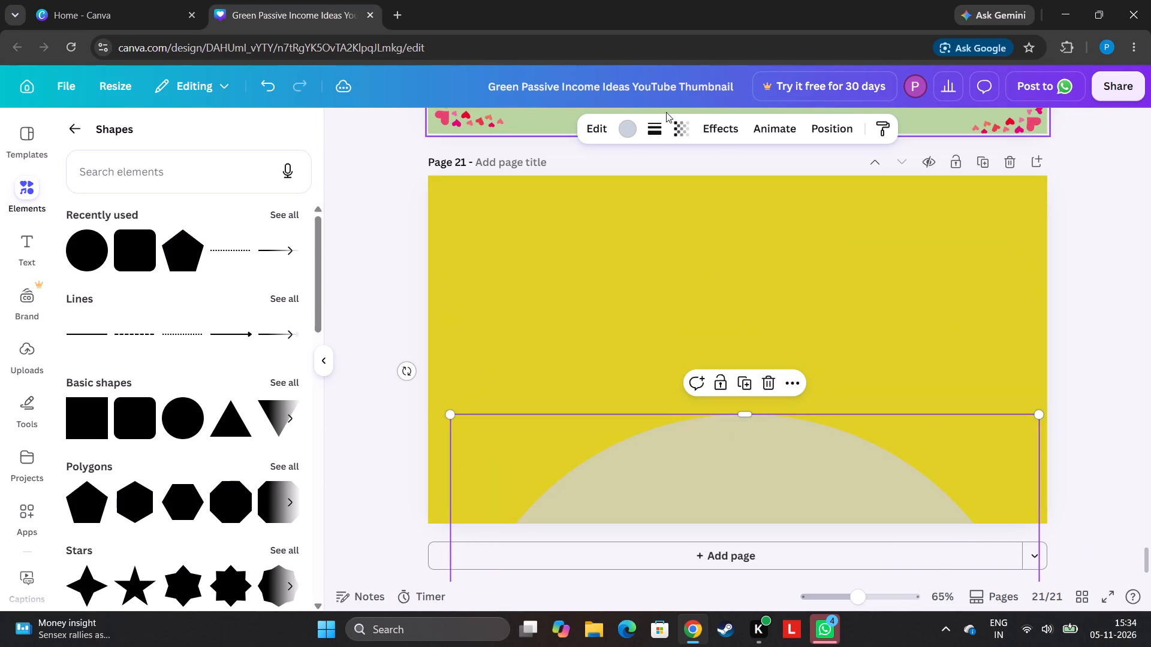
Lower the large circle's transparency value to 39.
{"action": "left_click", "coordinate": [678, 120]}
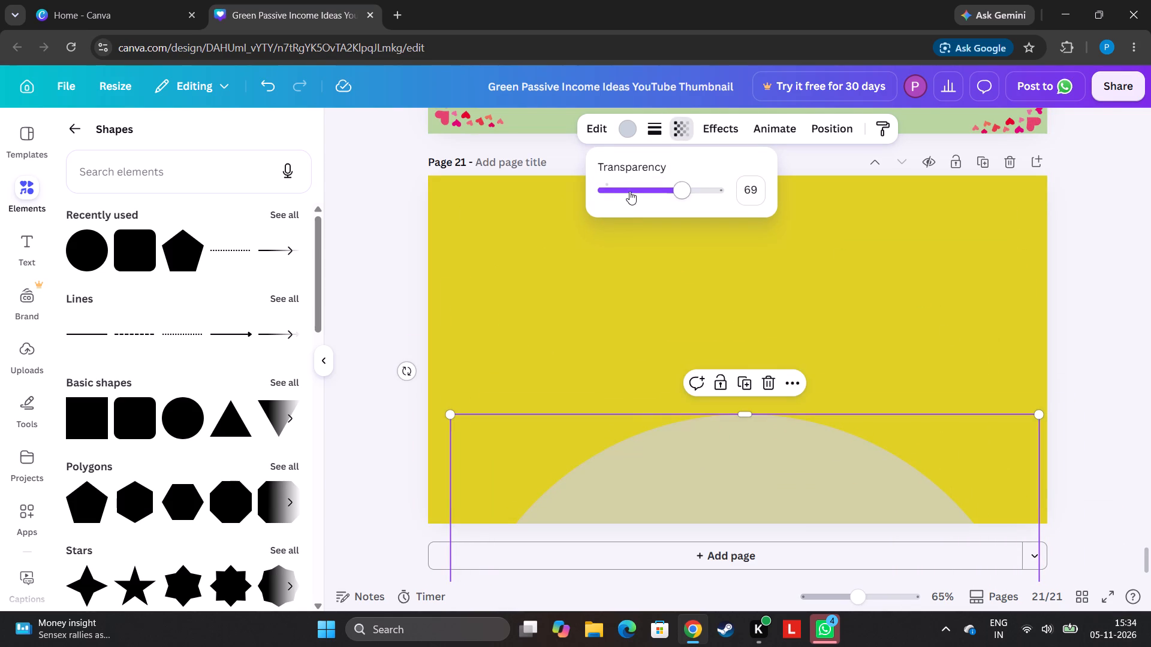
{"action": "left_click", "coordinate": [630, 191]}
{"action": "left_click_drag", "start_coordinate": [652, 186], "coordinate": [674, 183]}
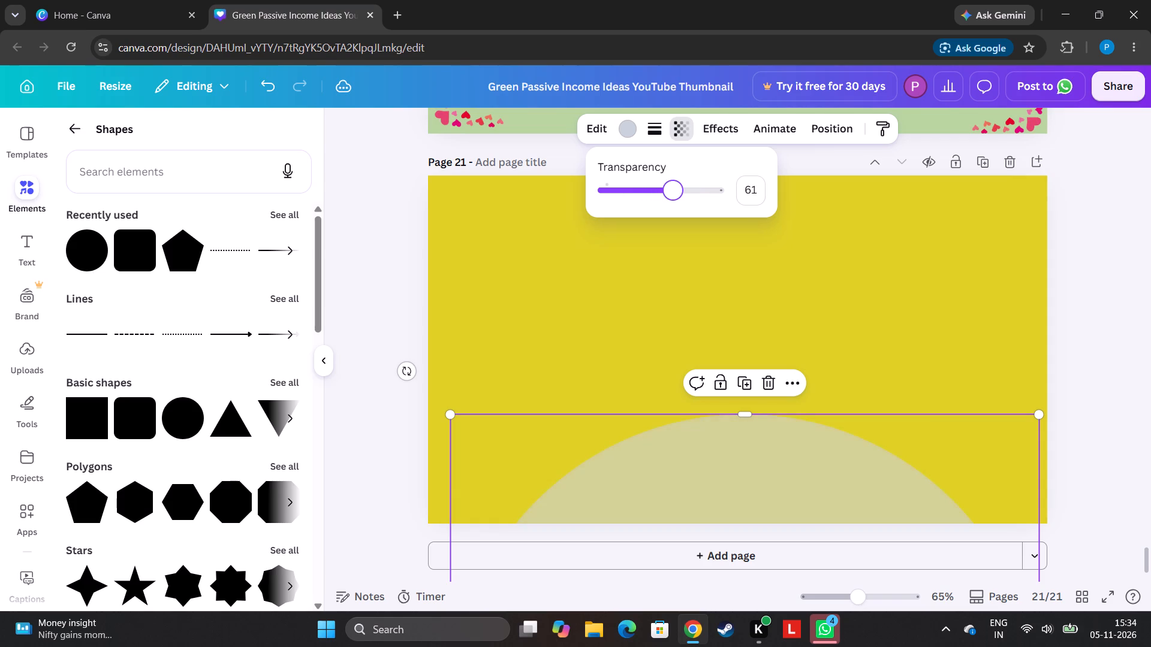
{"action": "left_click_drag", "start_coordinate": [675, 185], "coordinate": [648, 207]}
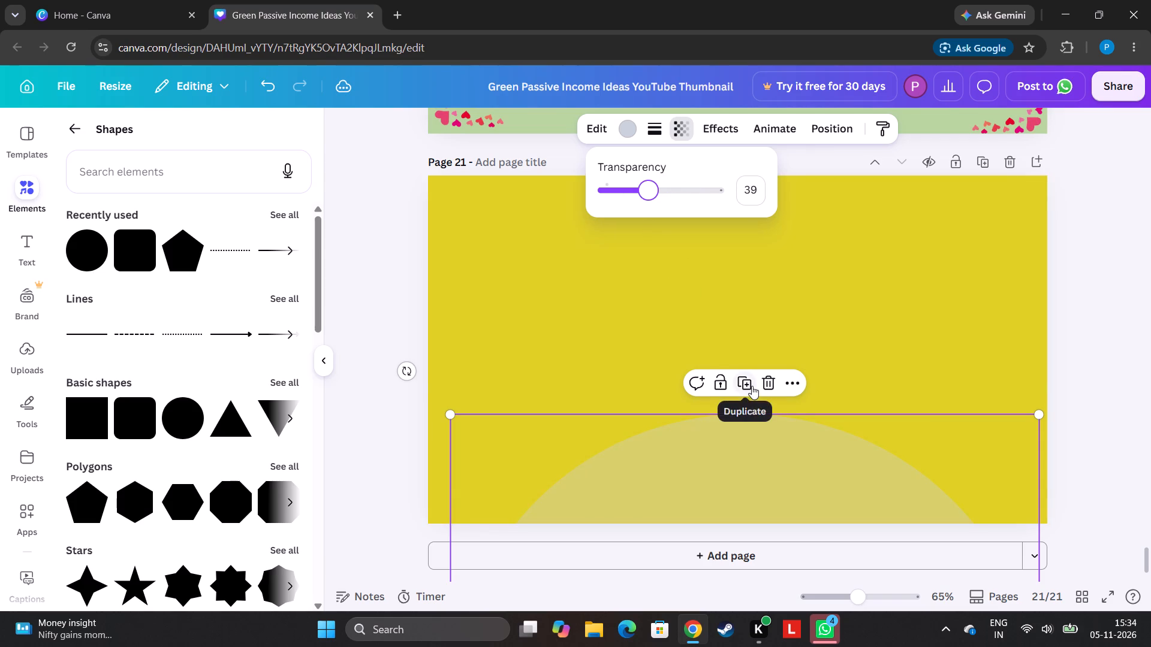
Duplicate the large circle and place the copy hanging from page 21's top edge, horizontally centred and overlapping the lower arc.
{"action": "left_click", "coordinate": [752, 386]}
{"action": "left_click_drag", "start_coordinate": [782, 520], "coordinate": [821, 0]}
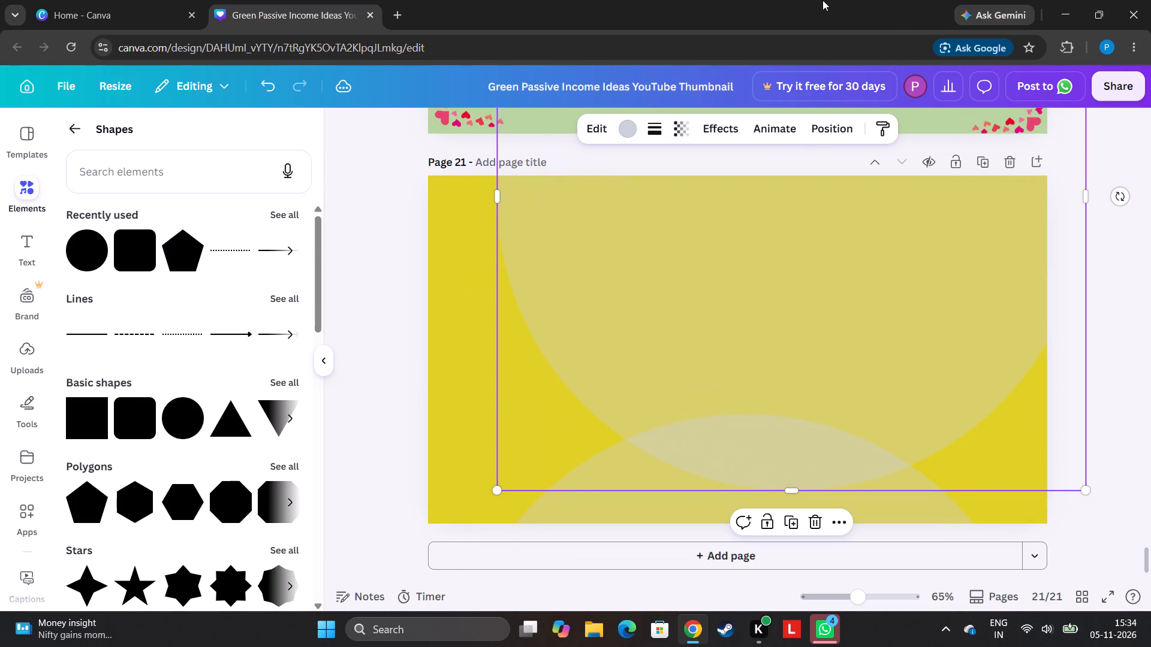
{"action": "left_click_drag", "start_coordinate": [856, 448], "coordinate": [845, 424]}
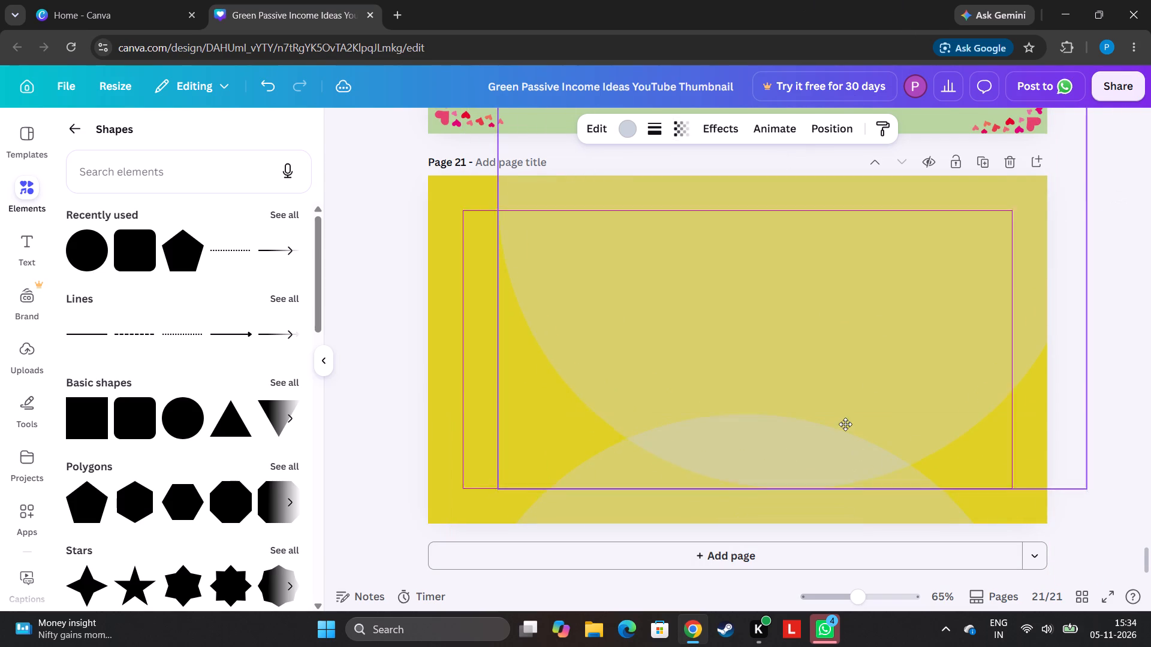
{"action": "left_click_drag", "start_coordinate": [845, 424], "coordinate": [778, 444]}
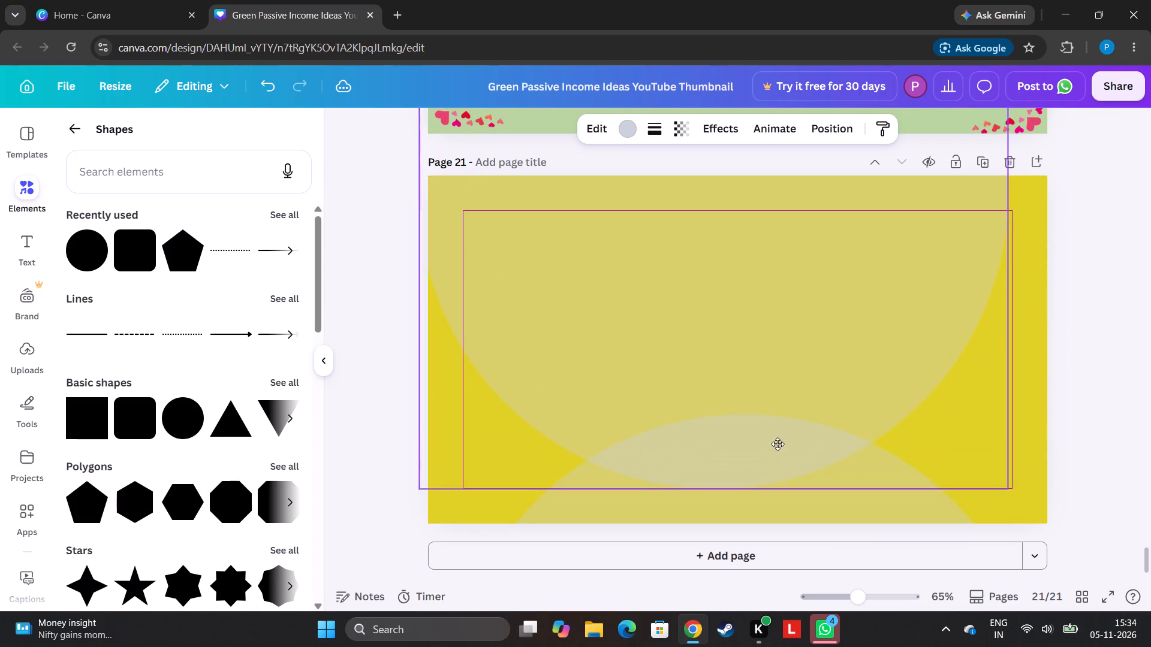
{"action": "left_click_drag", "start_coordinate": [778, 444], "coordinate": [794, 220]}
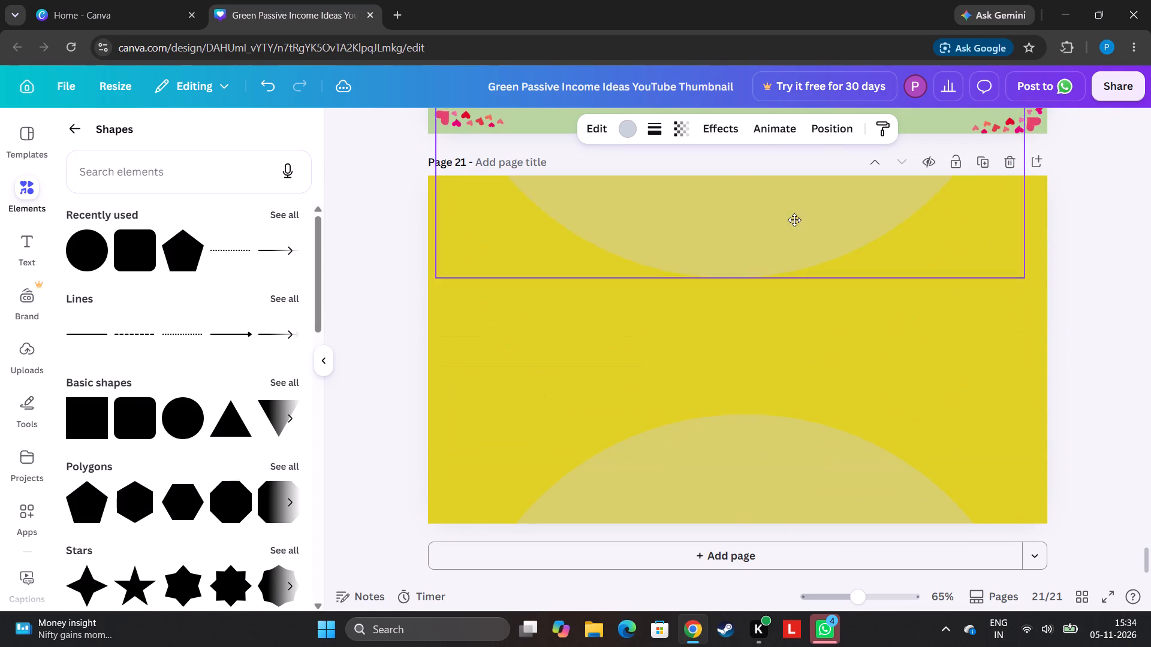
{"action": "left_click_drag", "start_coordinate": [794, 220], "coordinate": [801, 256]}
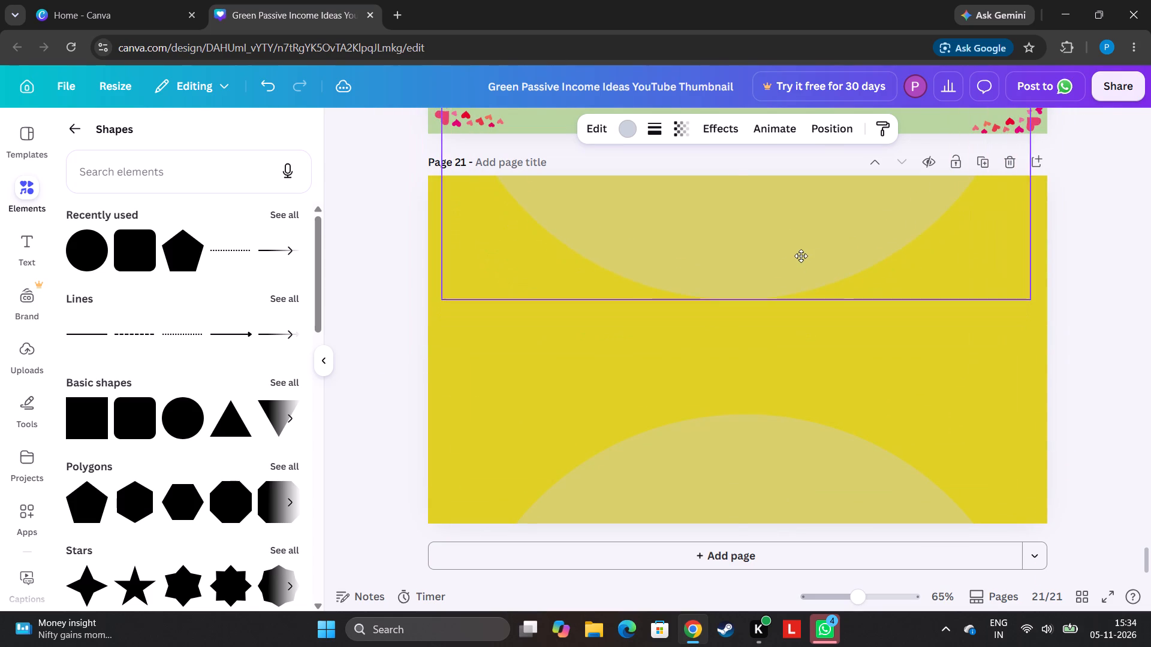
{"action": "left_click_drag", "start_coordinate": [801, 256], "coordinate": [798, 458]}
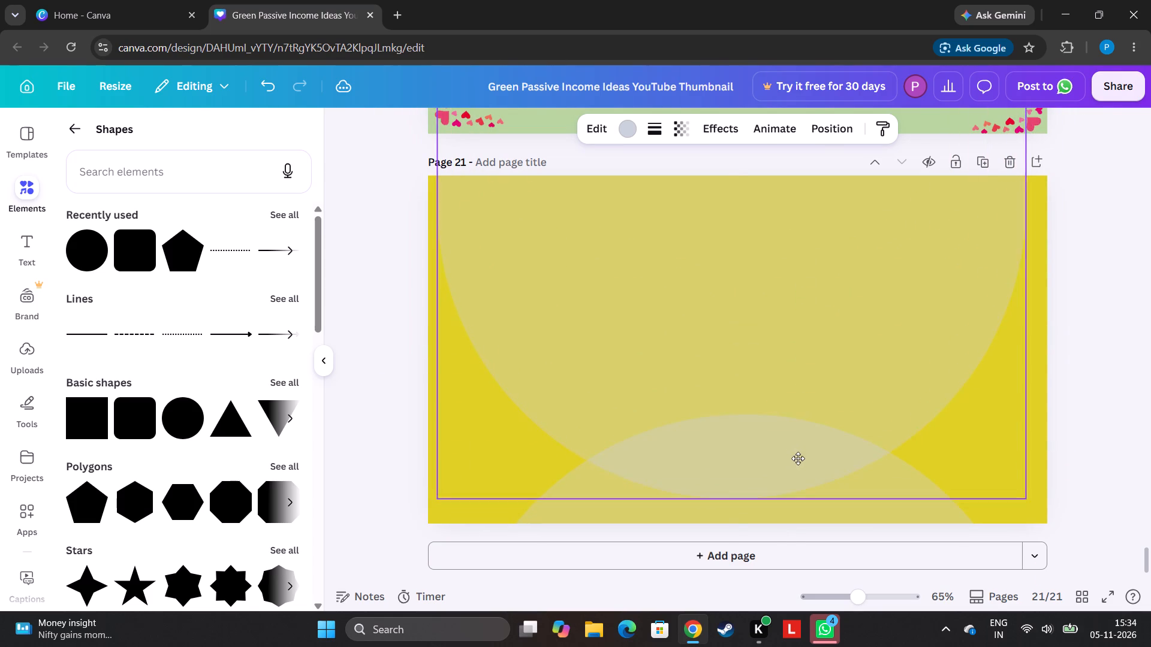
{"action": "left_click_drag", "start_coordinate": [798, 458], "coordinate": [800, 462]}
{"action": "left_click", "coordinate": [1145, 464]}
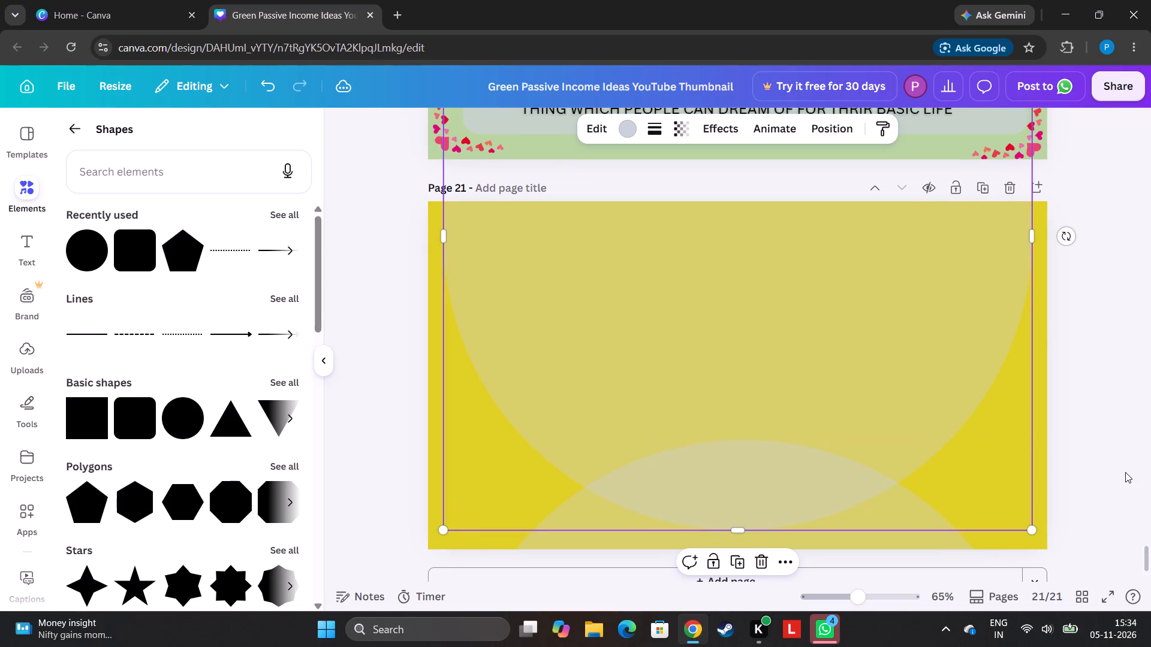
{"action": "left_click", "coordinate": [1125, 472]}
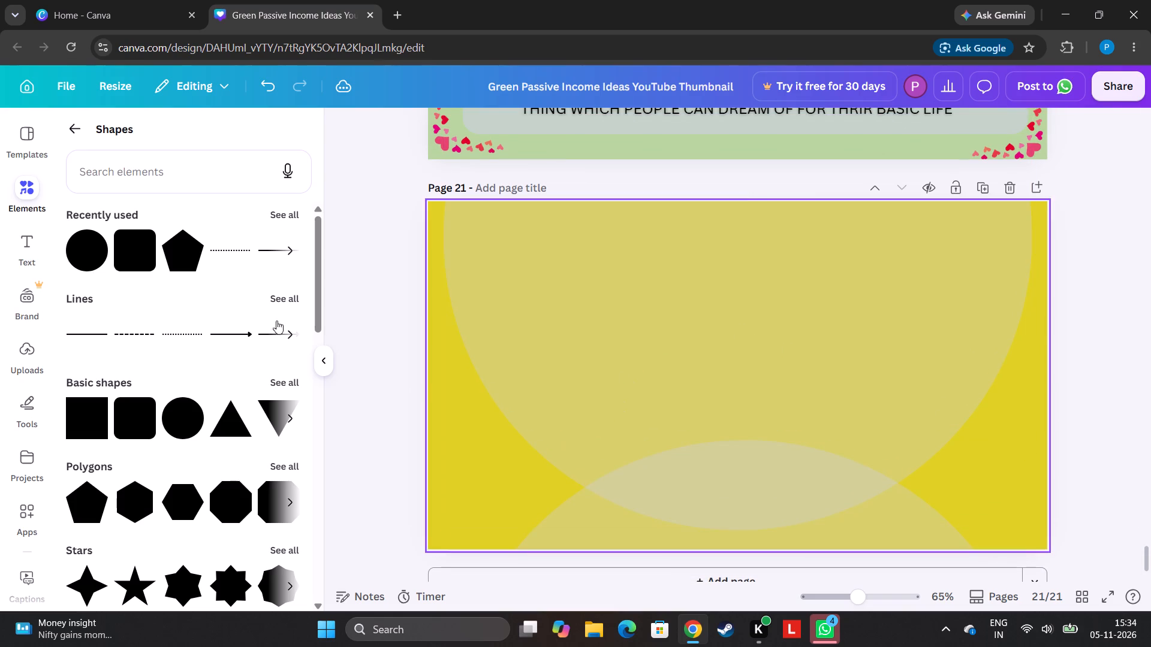
Search the elements library for "fathers" graphics.
{"action": "left_click", "coordinate": [76, 135]}
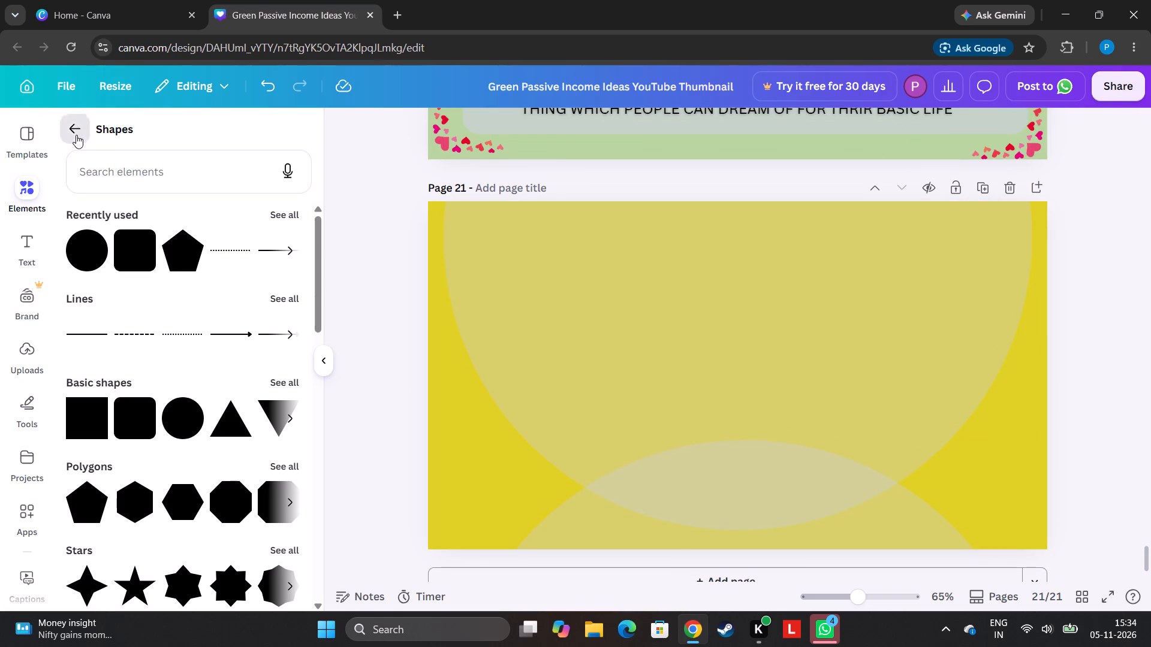
{"action": "left_click", "coordinate": [141, 149]}
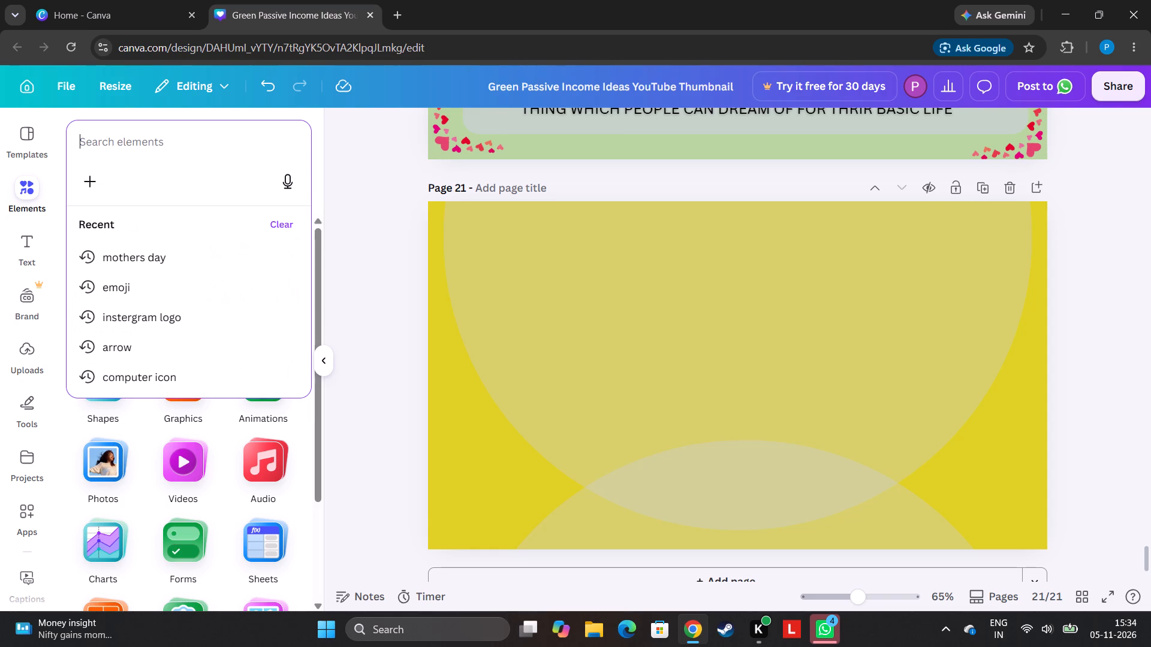
{"action": "key", "text": "f"}
{"action": "key", "text": "a"}
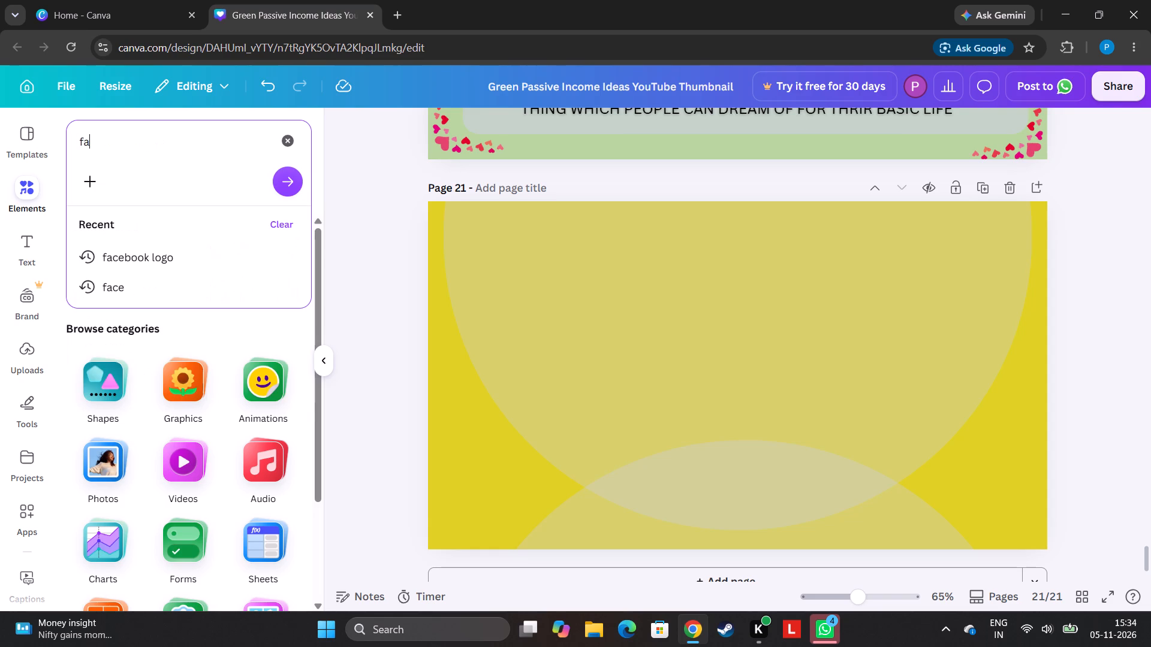
{"action": "key", "text": "t"}
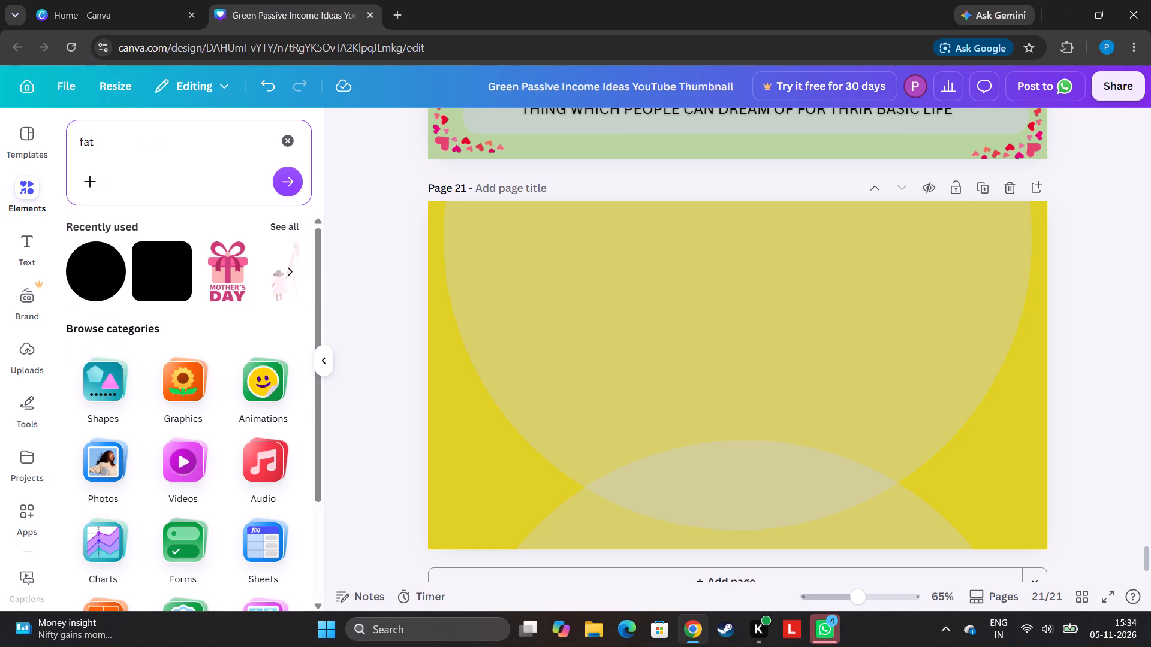
{"action": "type", "text": "hers"}
{"action": "key", "text": "space"}
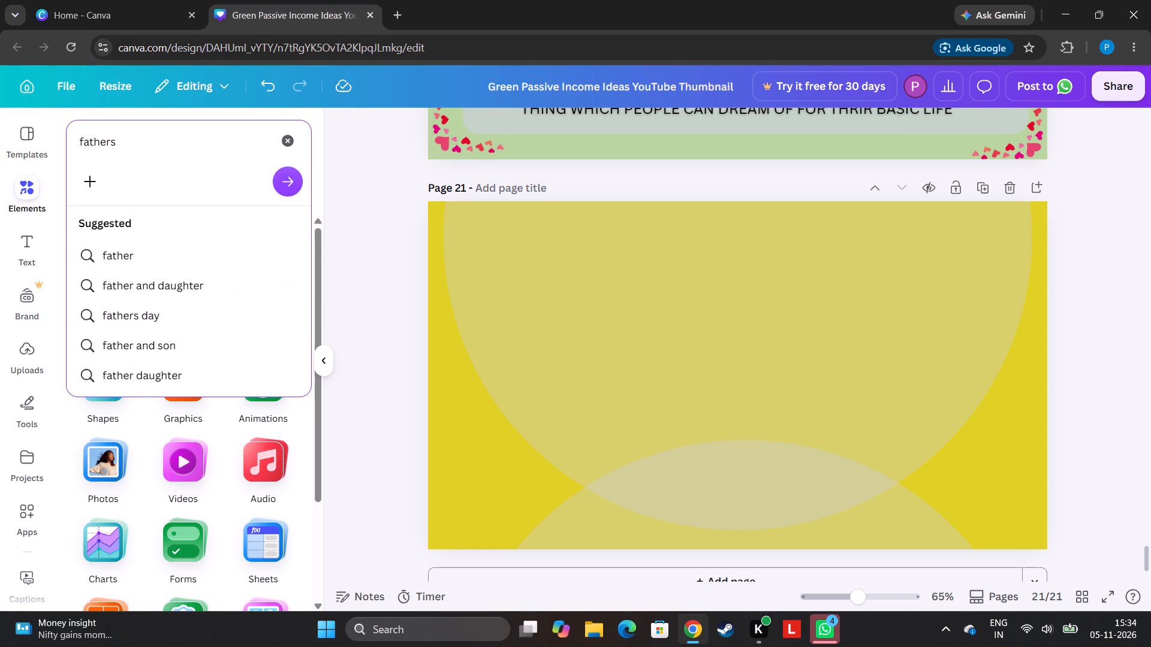